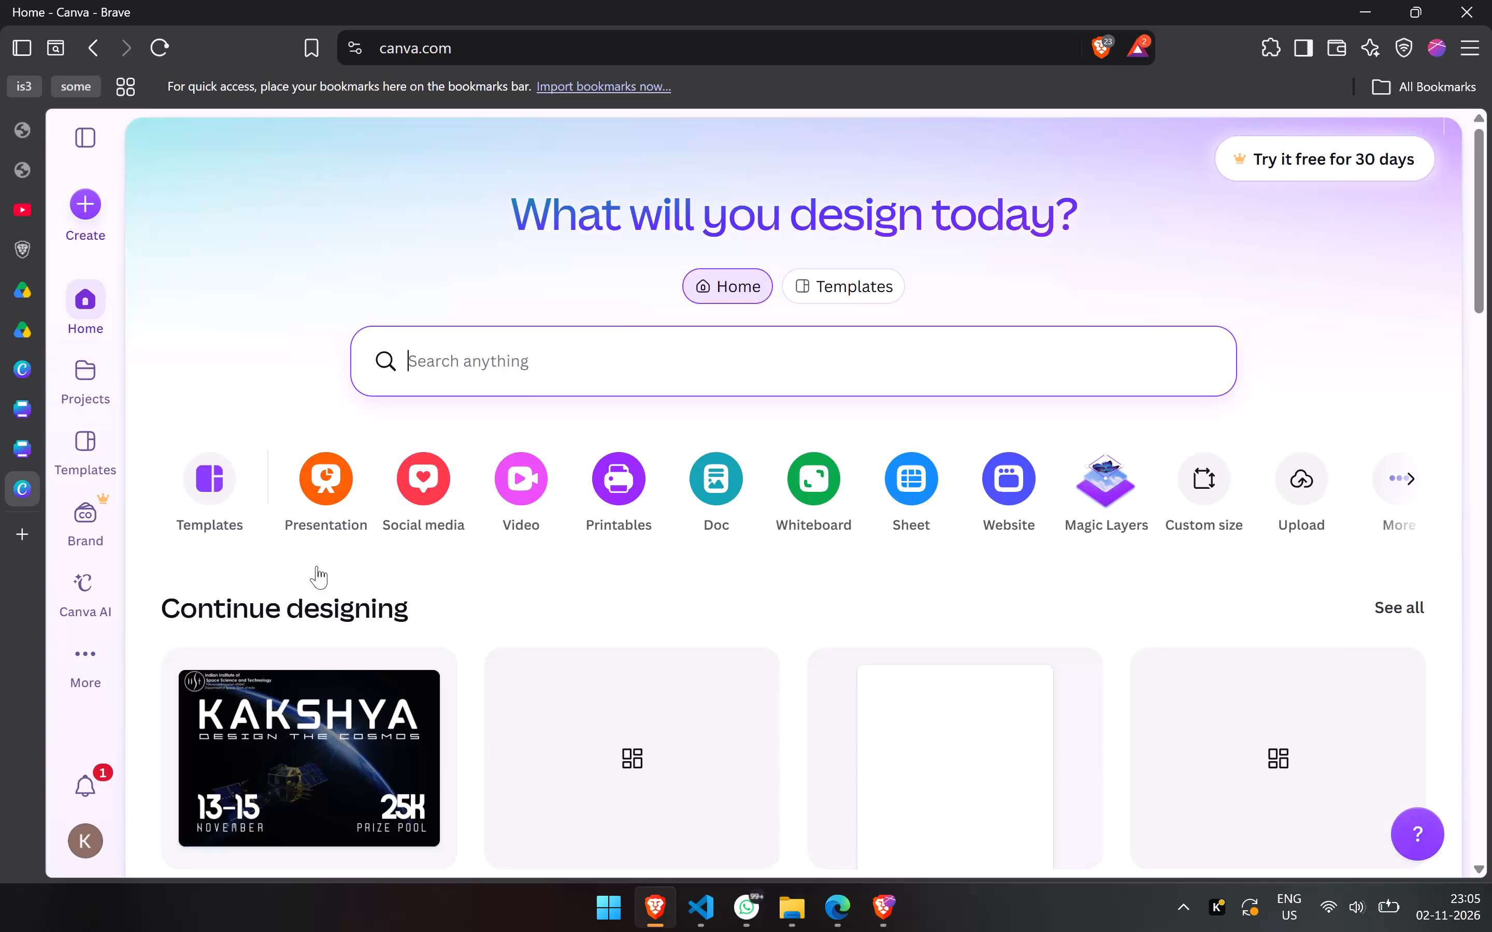
# Switch to the other browser window and bring up the Orange Bold Minimalist Marathon Run Sports Event Poster design in the editor.
pyautogui.hotkey('alt', 'Tab')
pyautogui.hotkey('alt', 'Tab')
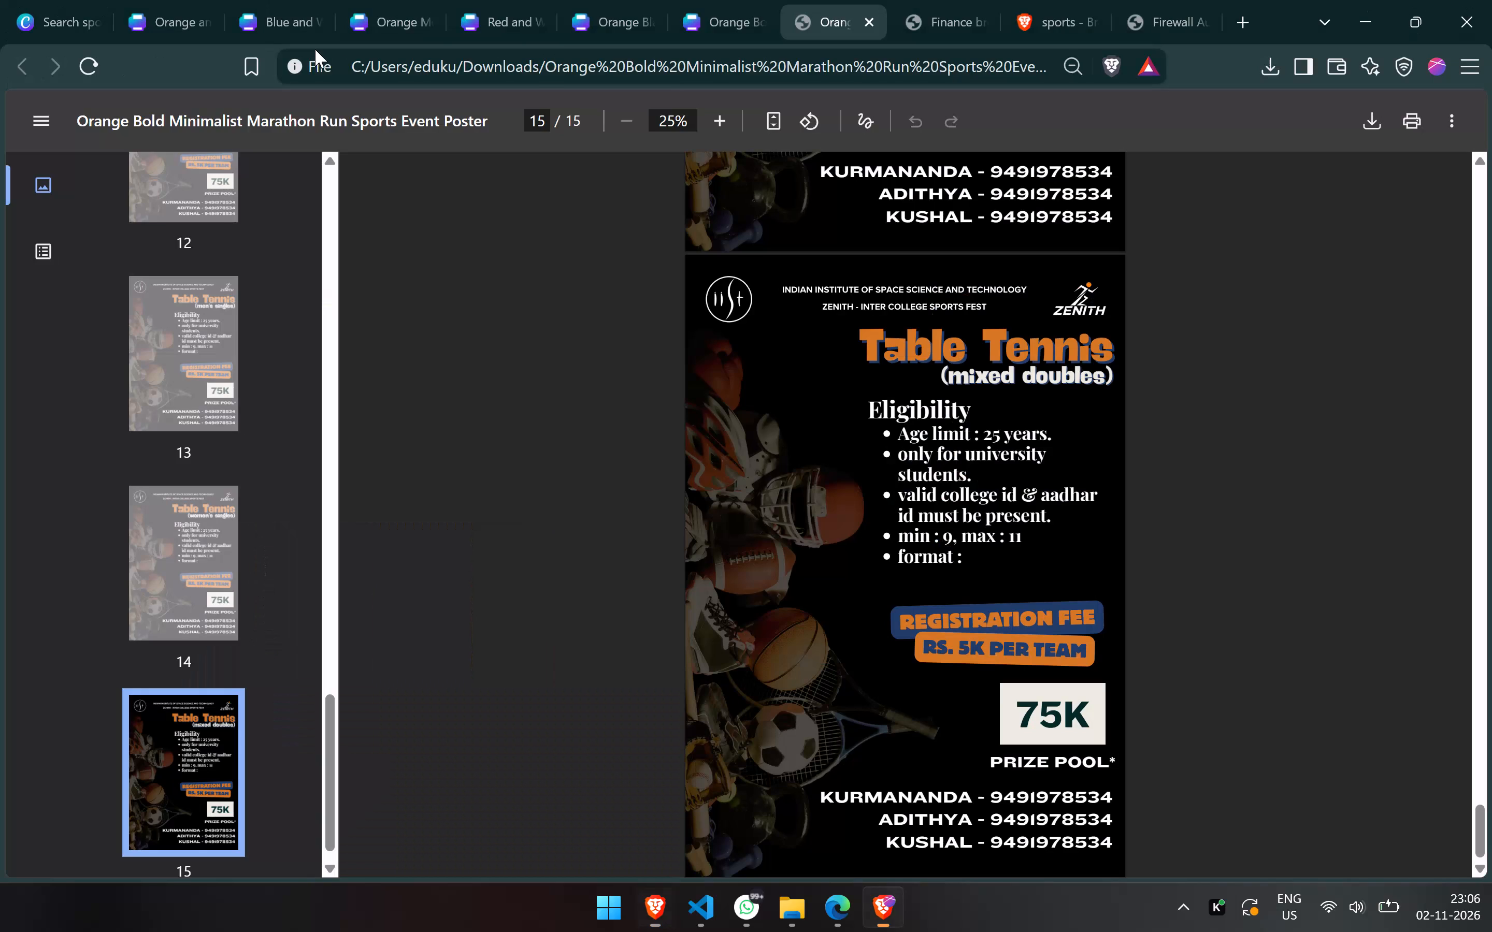
pyautogui.click(682, 0)
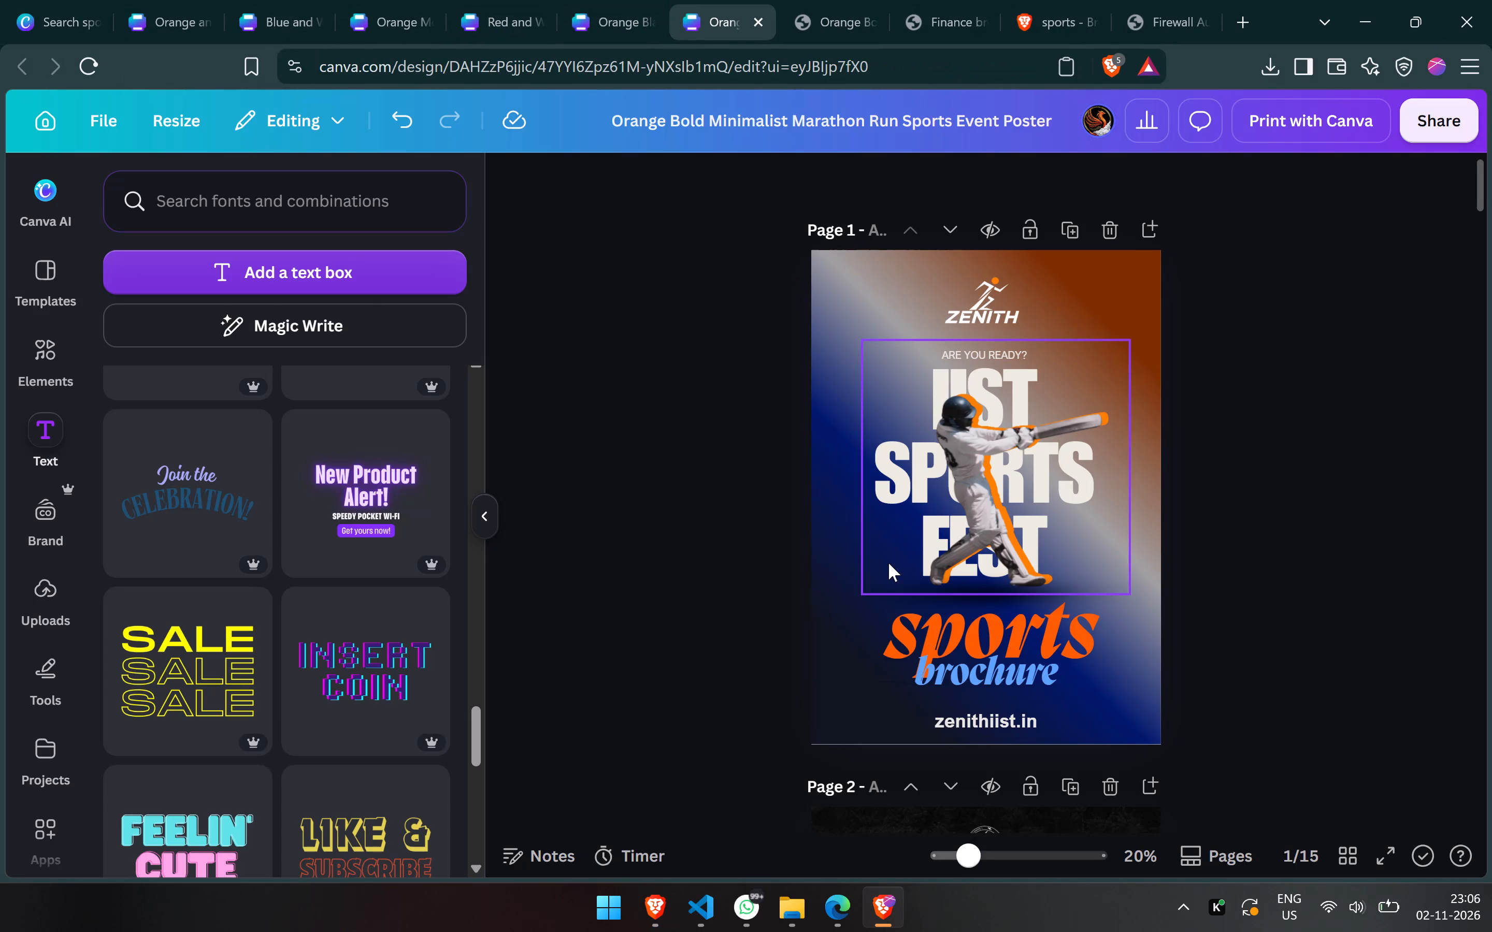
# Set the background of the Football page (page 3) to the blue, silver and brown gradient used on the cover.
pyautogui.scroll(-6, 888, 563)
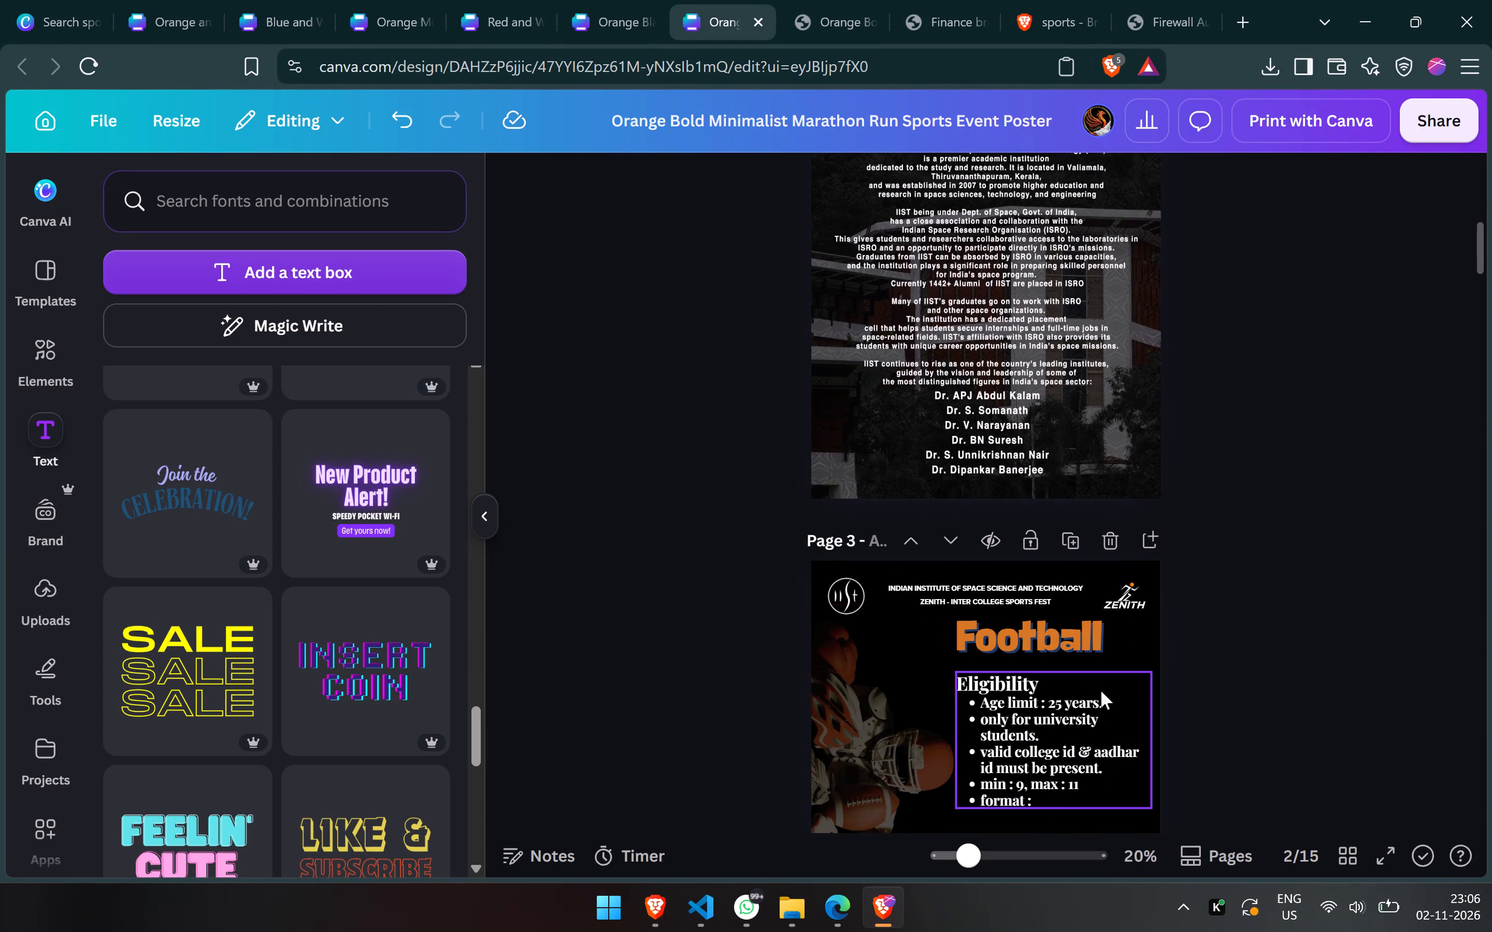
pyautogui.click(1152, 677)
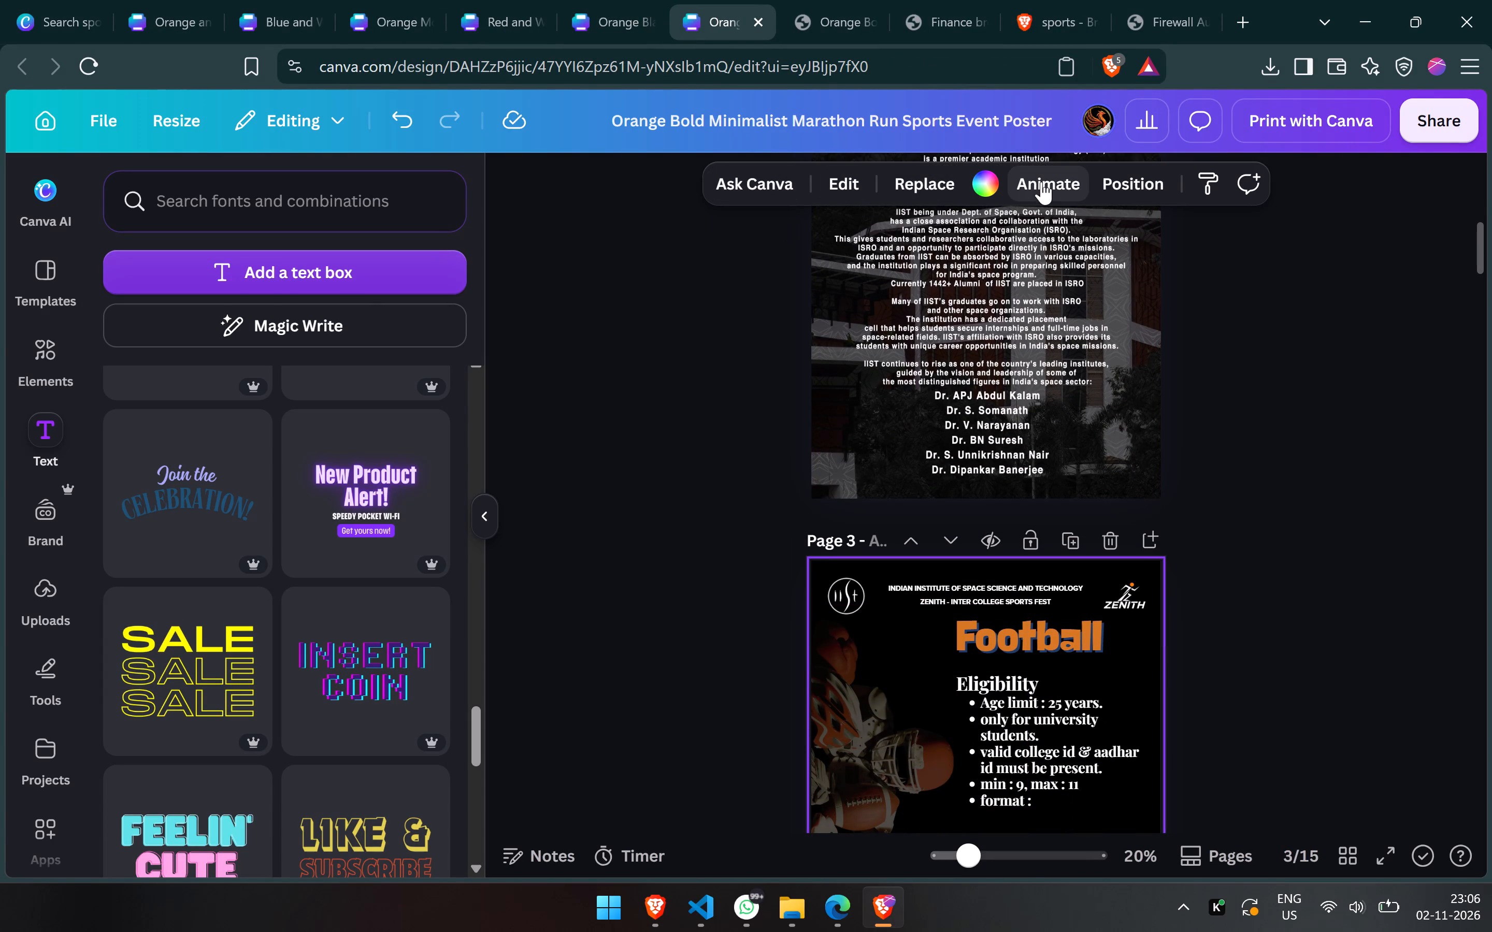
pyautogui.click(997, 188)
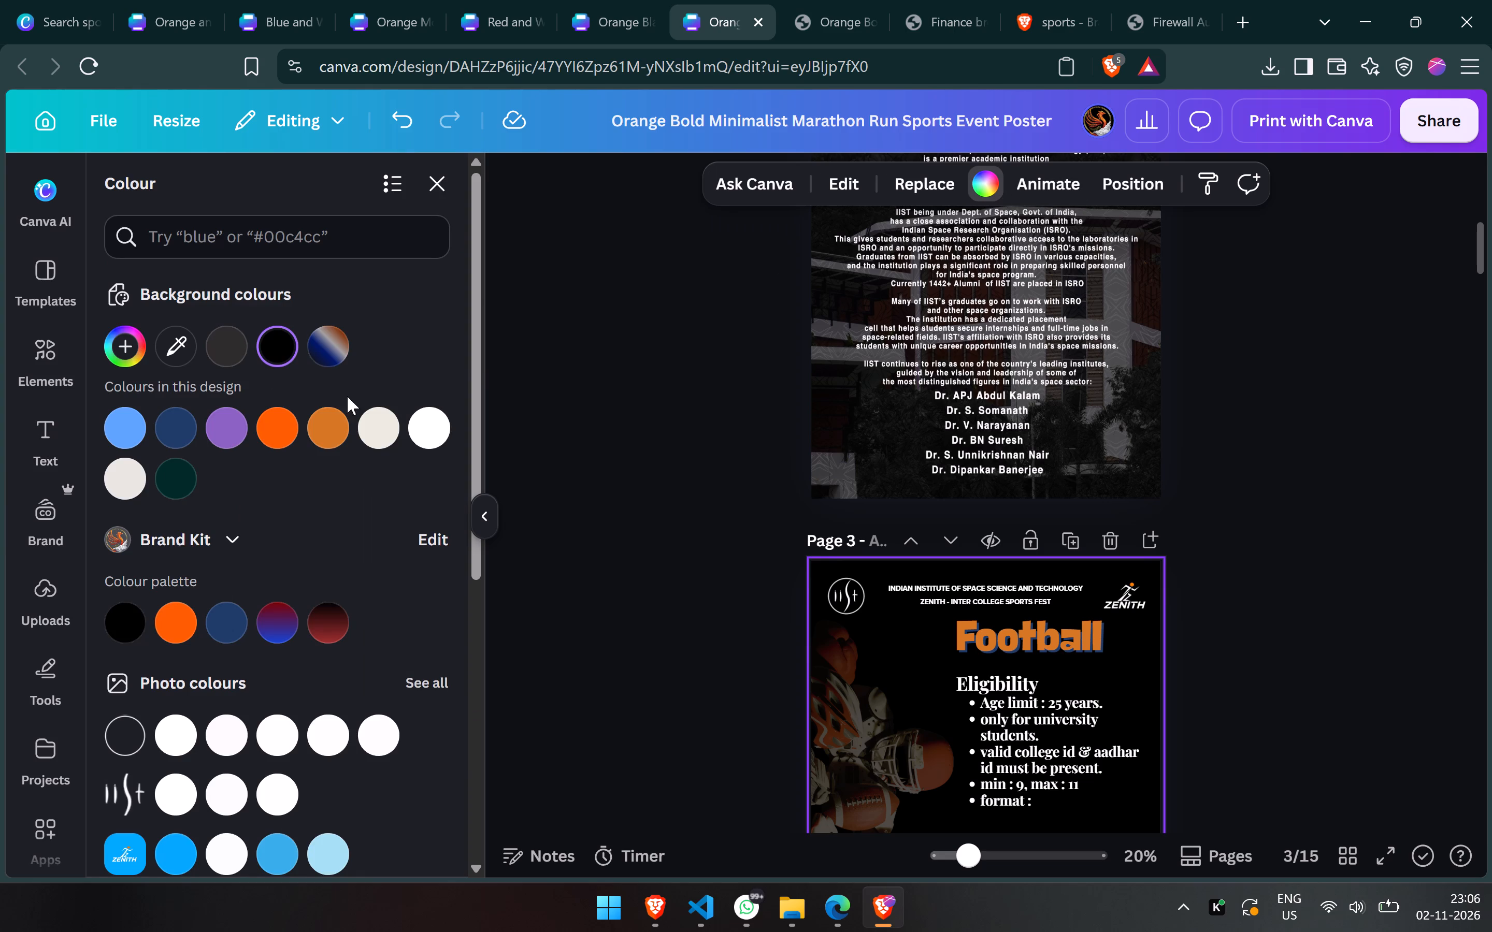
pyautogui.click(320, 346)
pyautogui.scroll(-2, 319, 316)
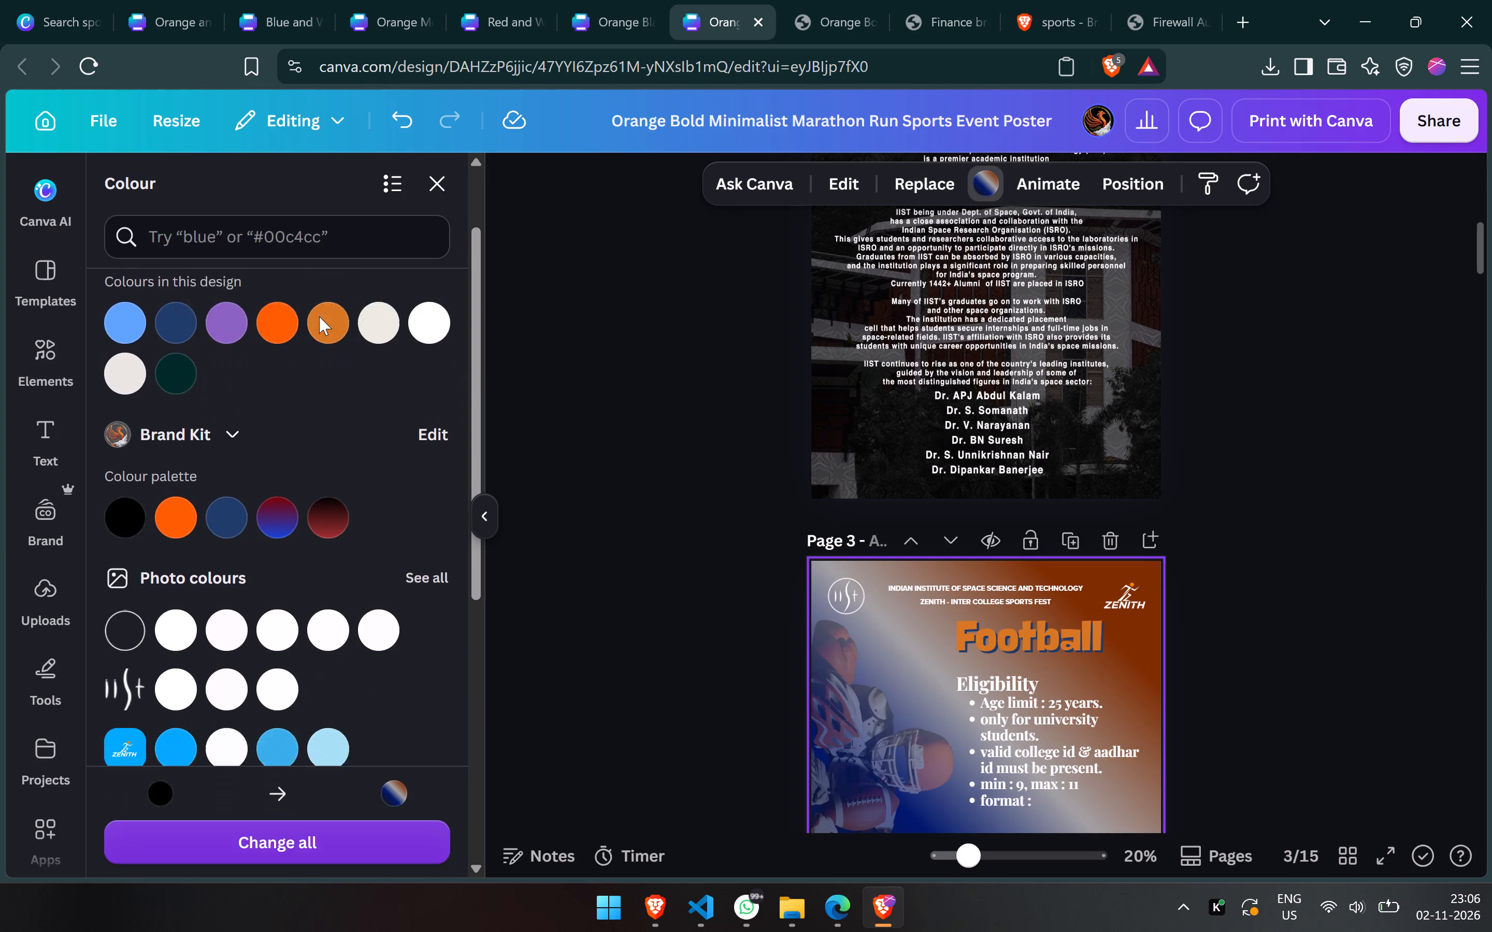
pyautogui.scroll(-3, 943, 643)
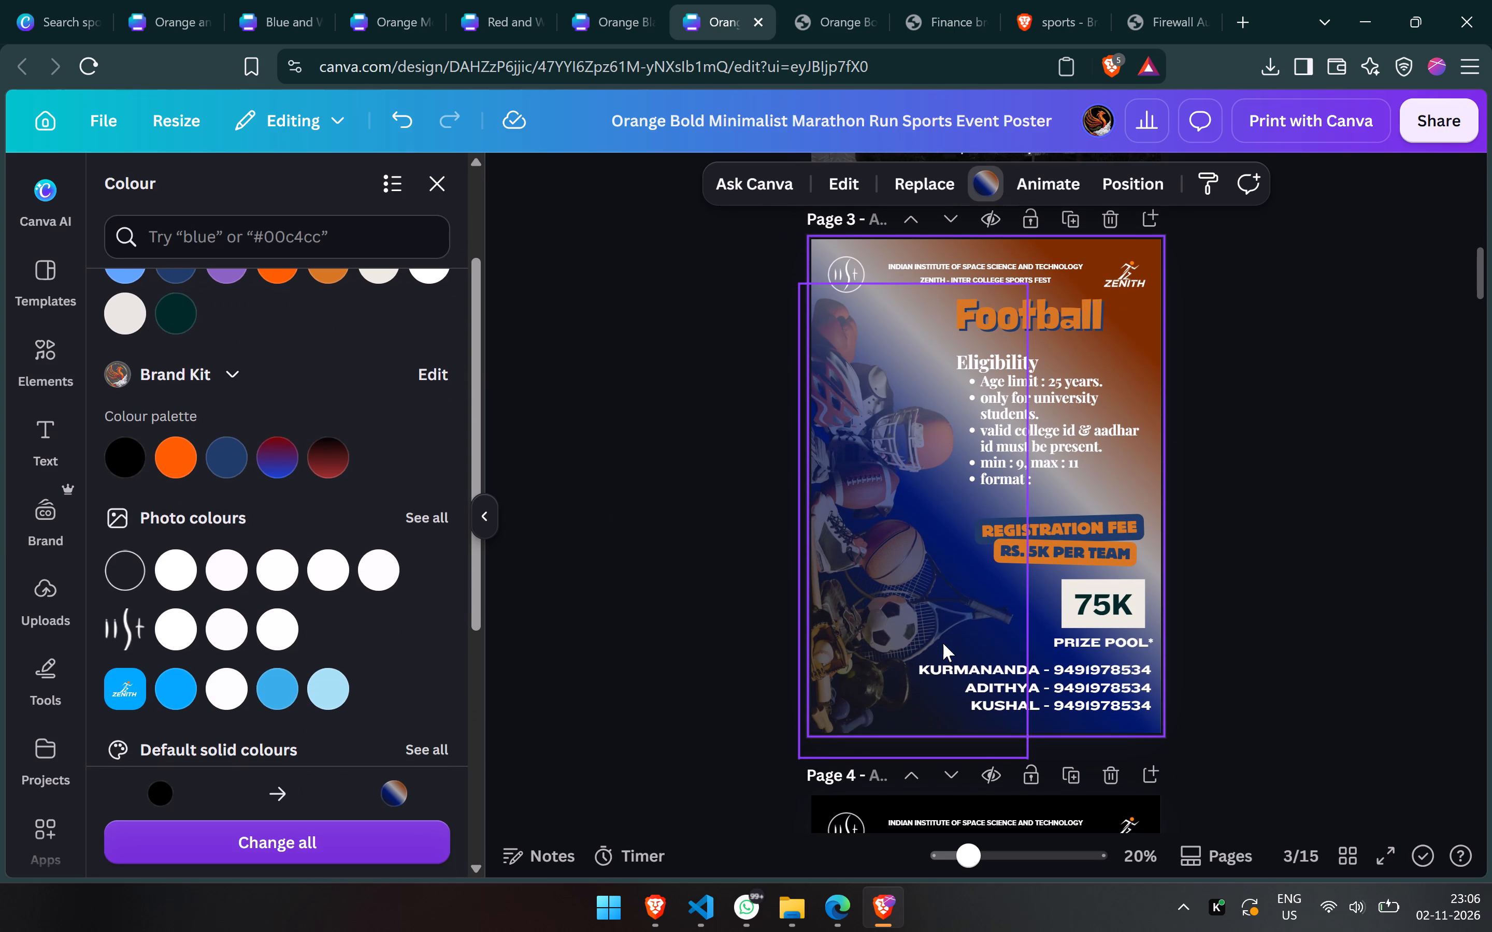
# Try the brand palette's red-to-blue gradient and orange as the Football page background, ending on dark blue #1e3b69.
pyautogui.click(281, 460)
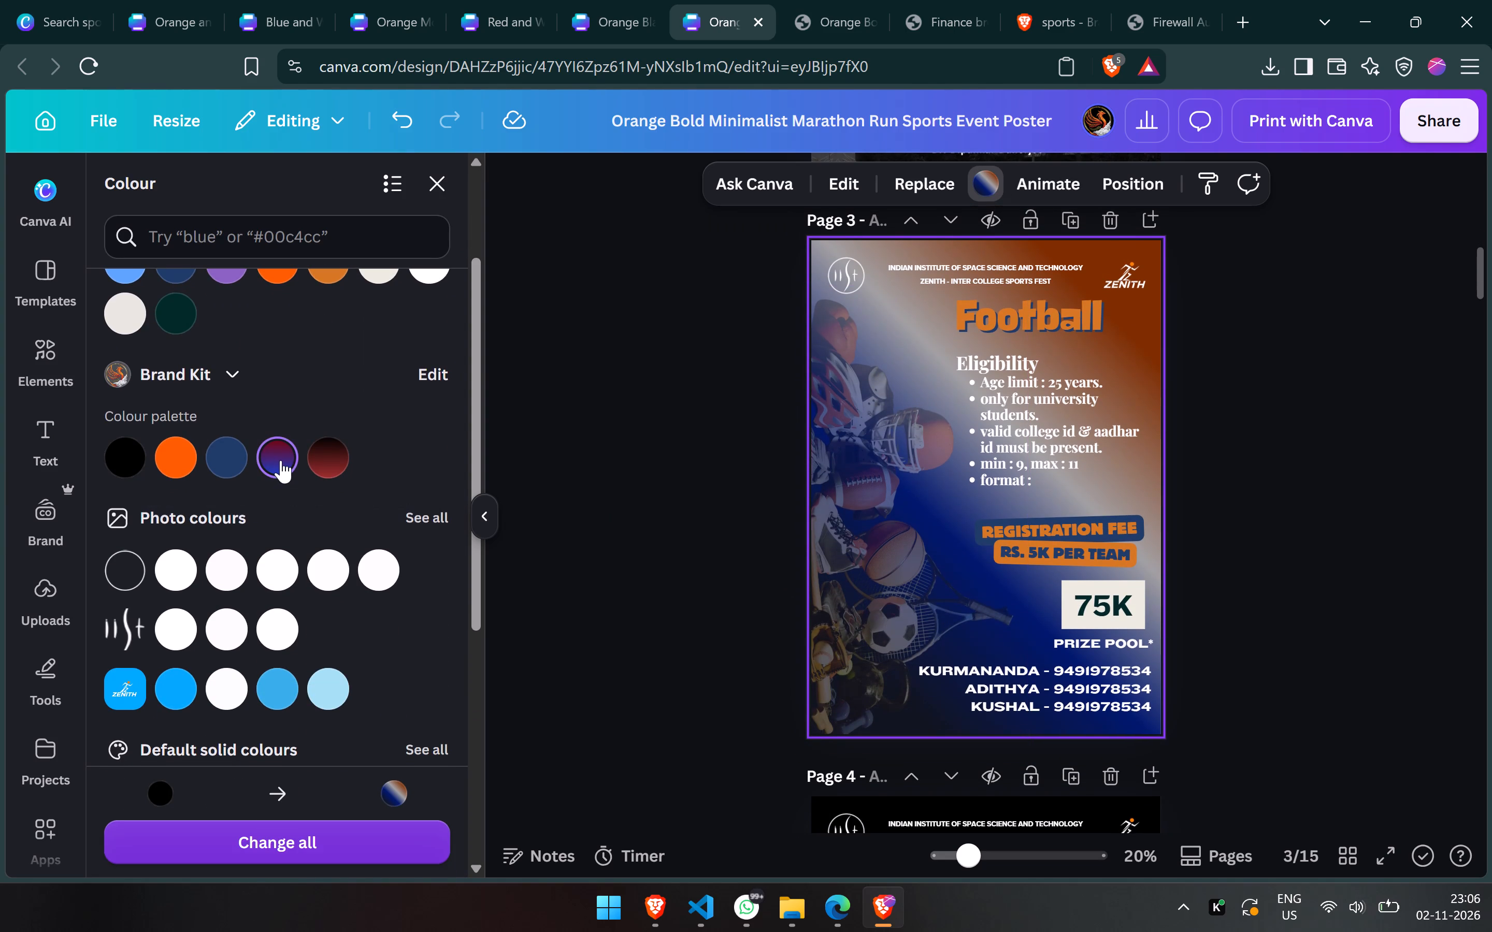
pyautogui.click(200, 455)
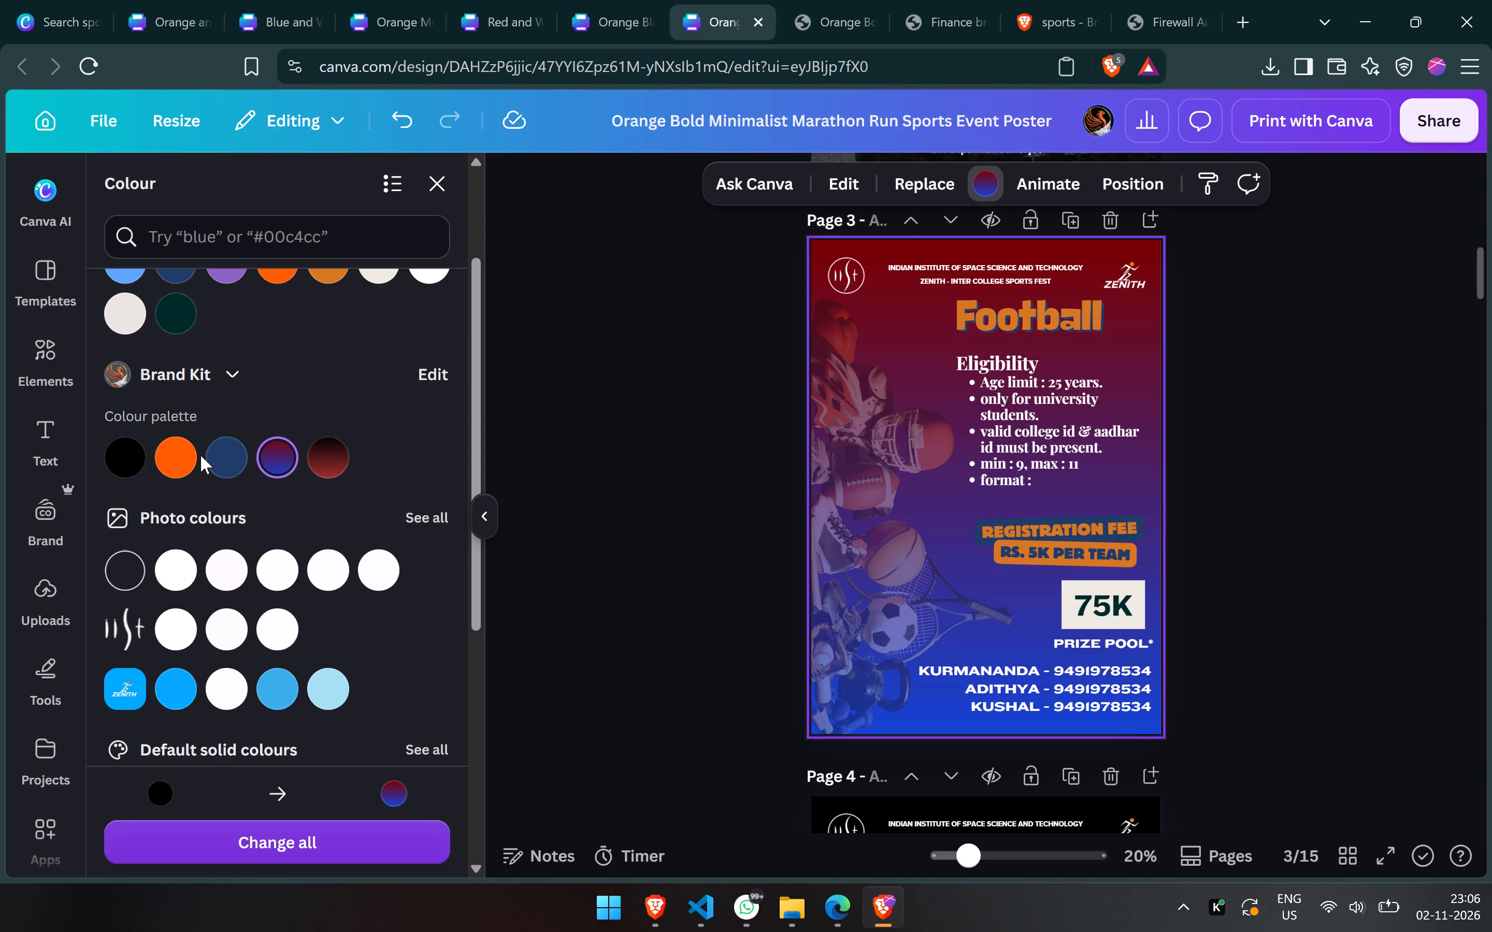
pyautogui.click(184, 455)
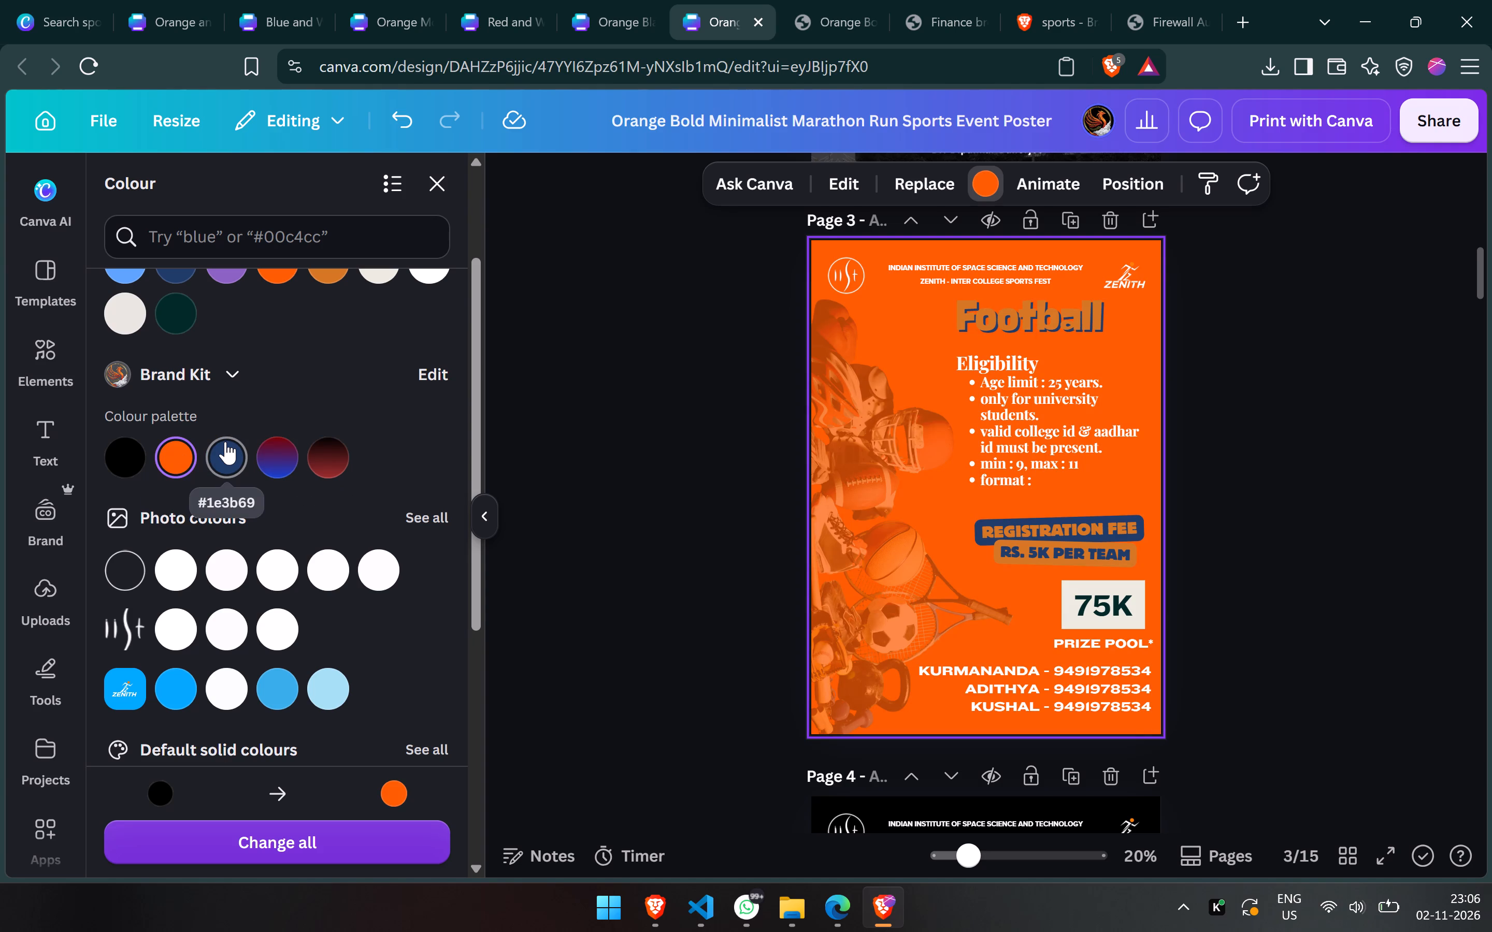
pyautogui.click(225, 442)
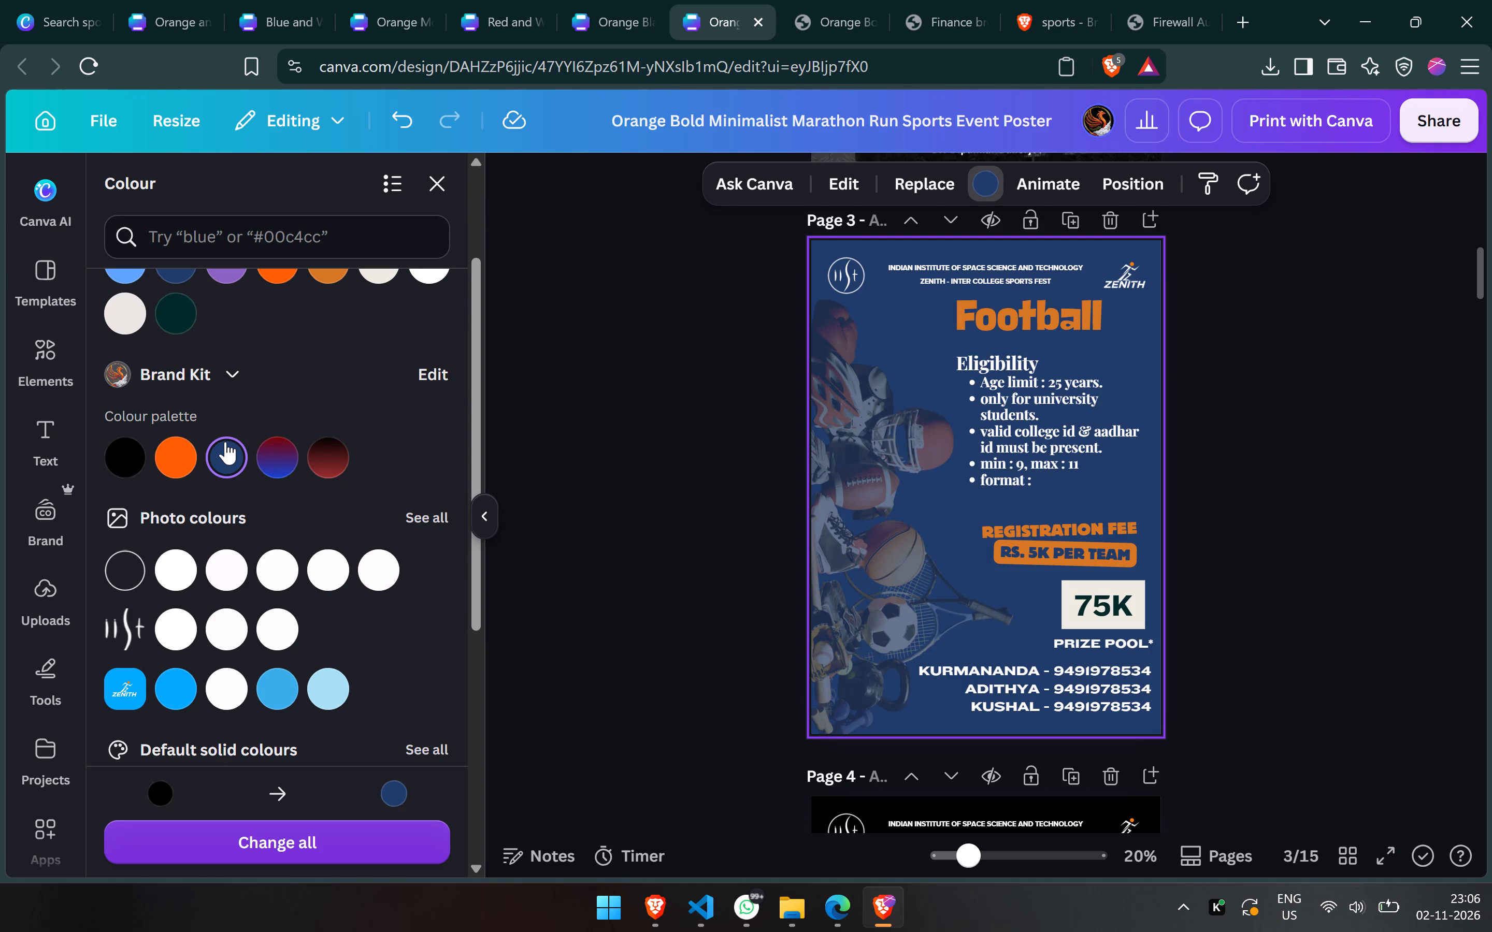
# Examine the dark blue Football page alongside its neighbouring pages and the other available background colours.
pyautogui.scroll(-1, 225, 442)
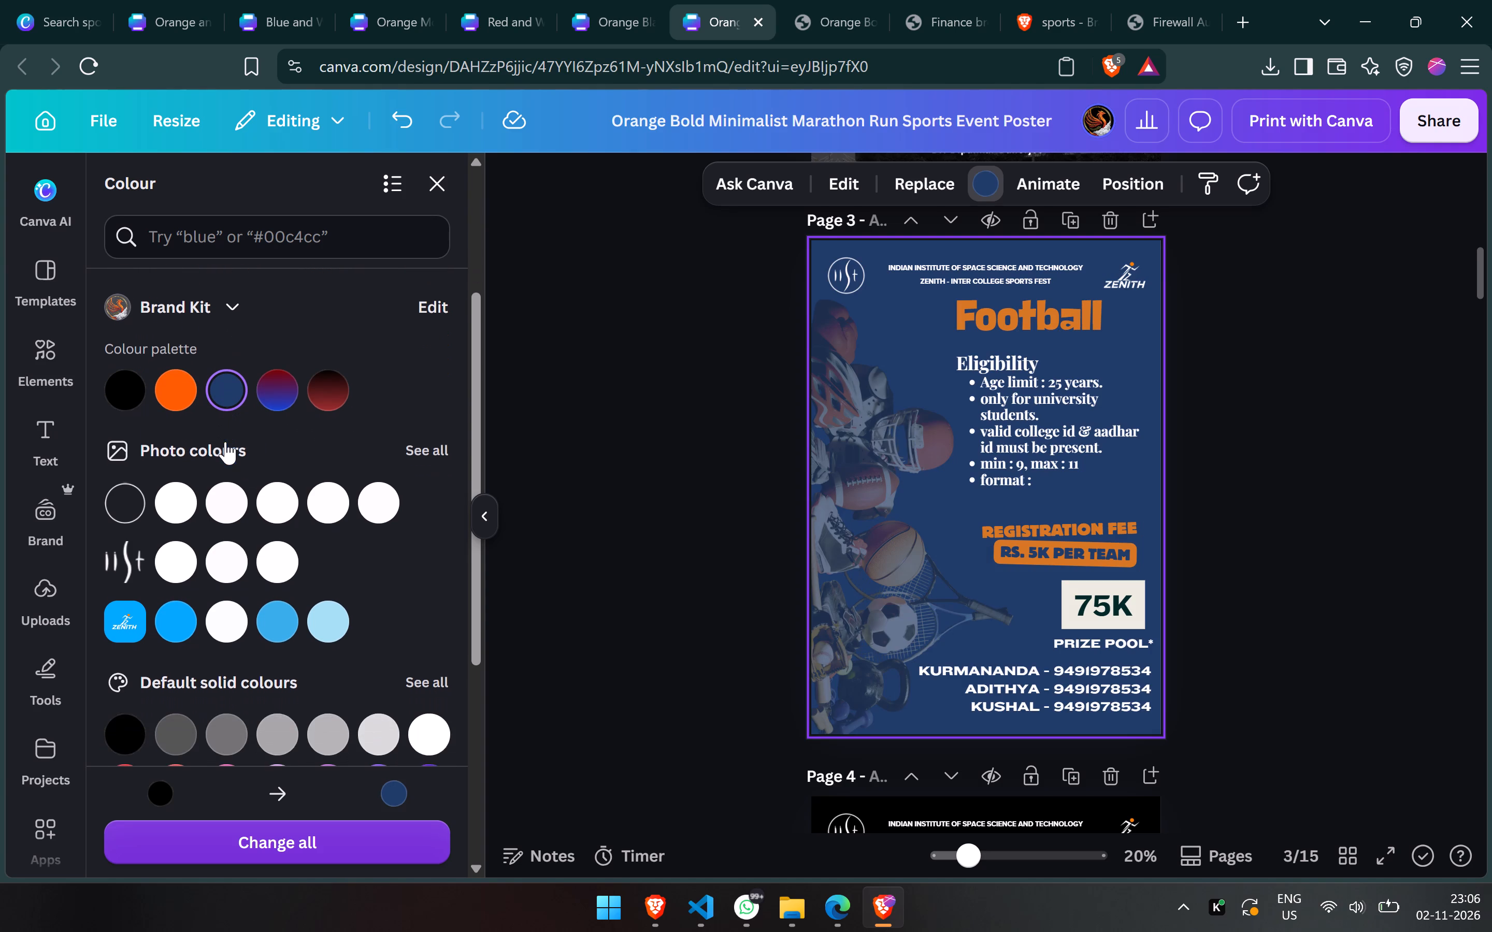
pyautogui.scroll(-1, 225, 442)
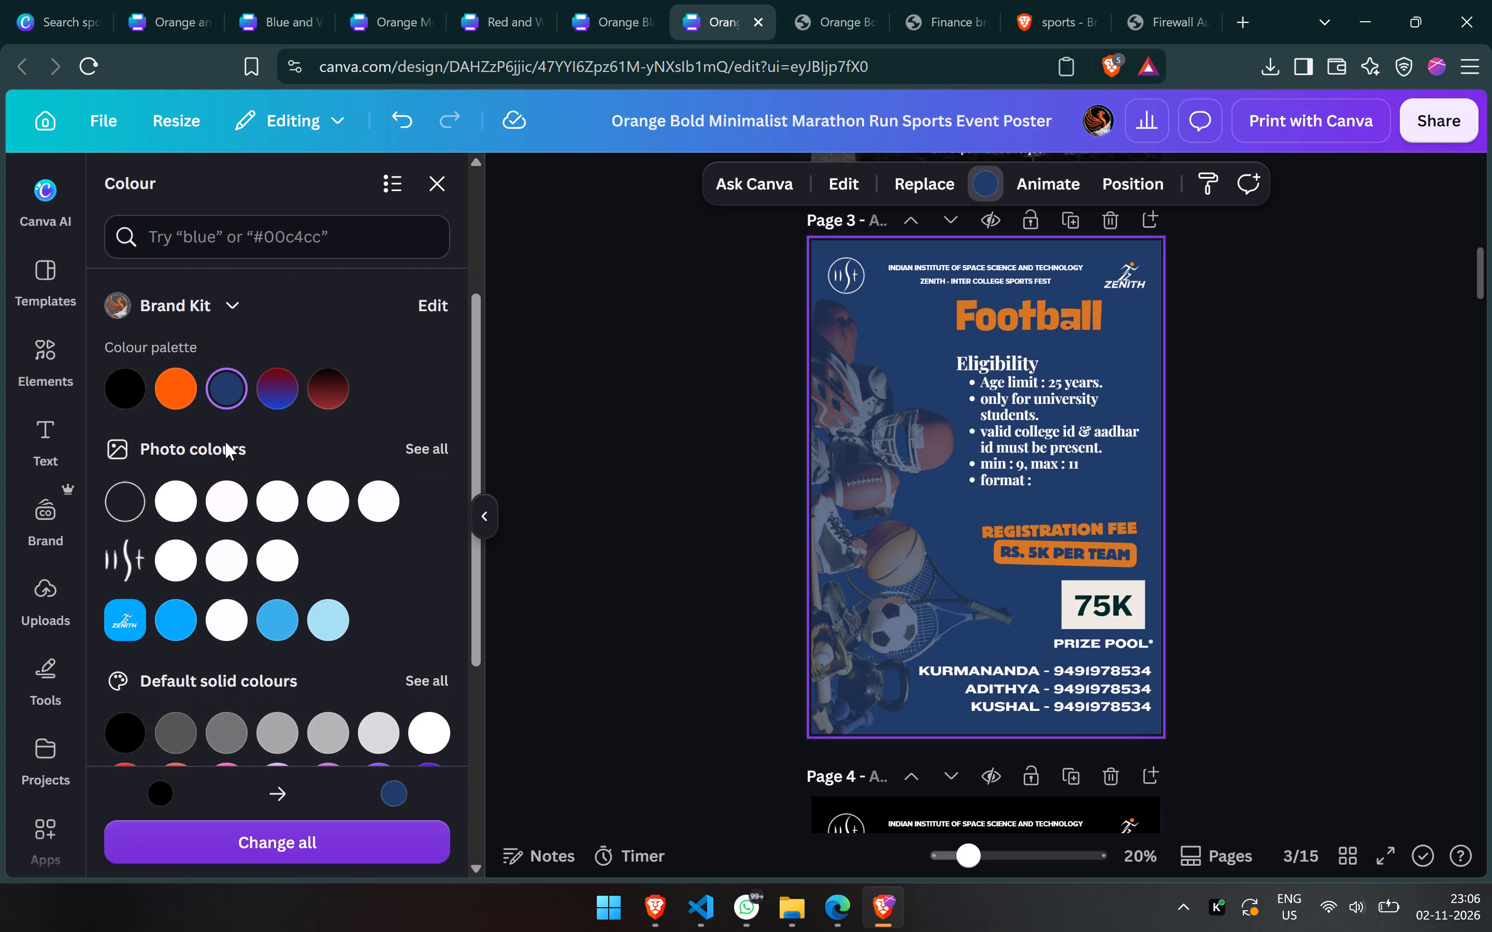
pyautogui.scroll(4, 225, 442)
pyautogui.scroll(6, 658, 484)
pyautogui.scroll(-3, 658, 484)
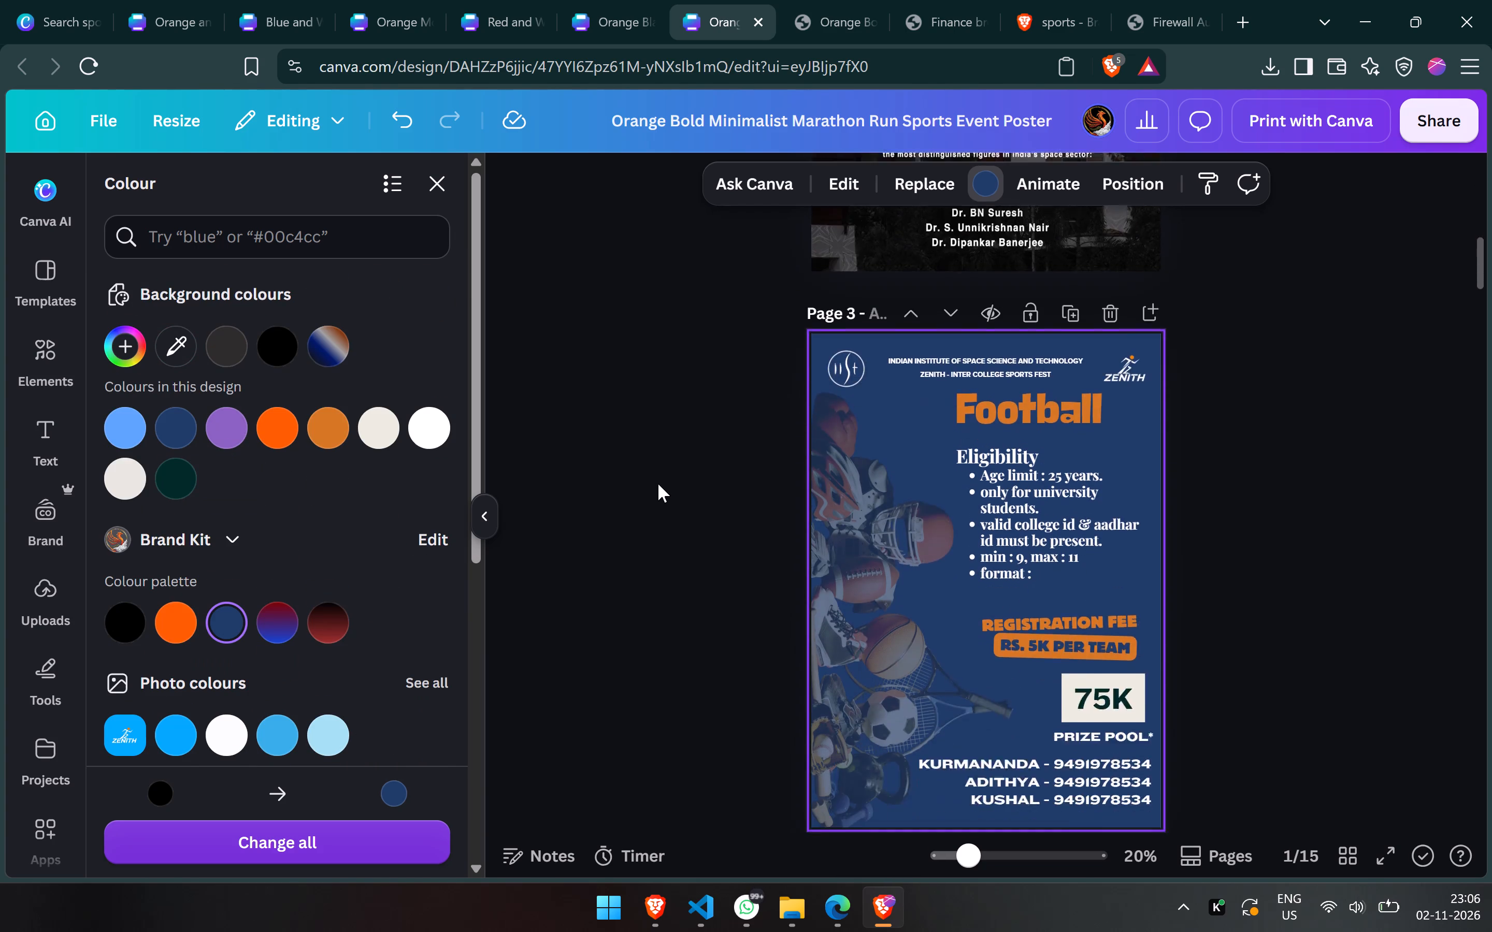
pyautogui.scroll(-1, 658, 484)
pyautogui.scroll(-2, 255, 648)
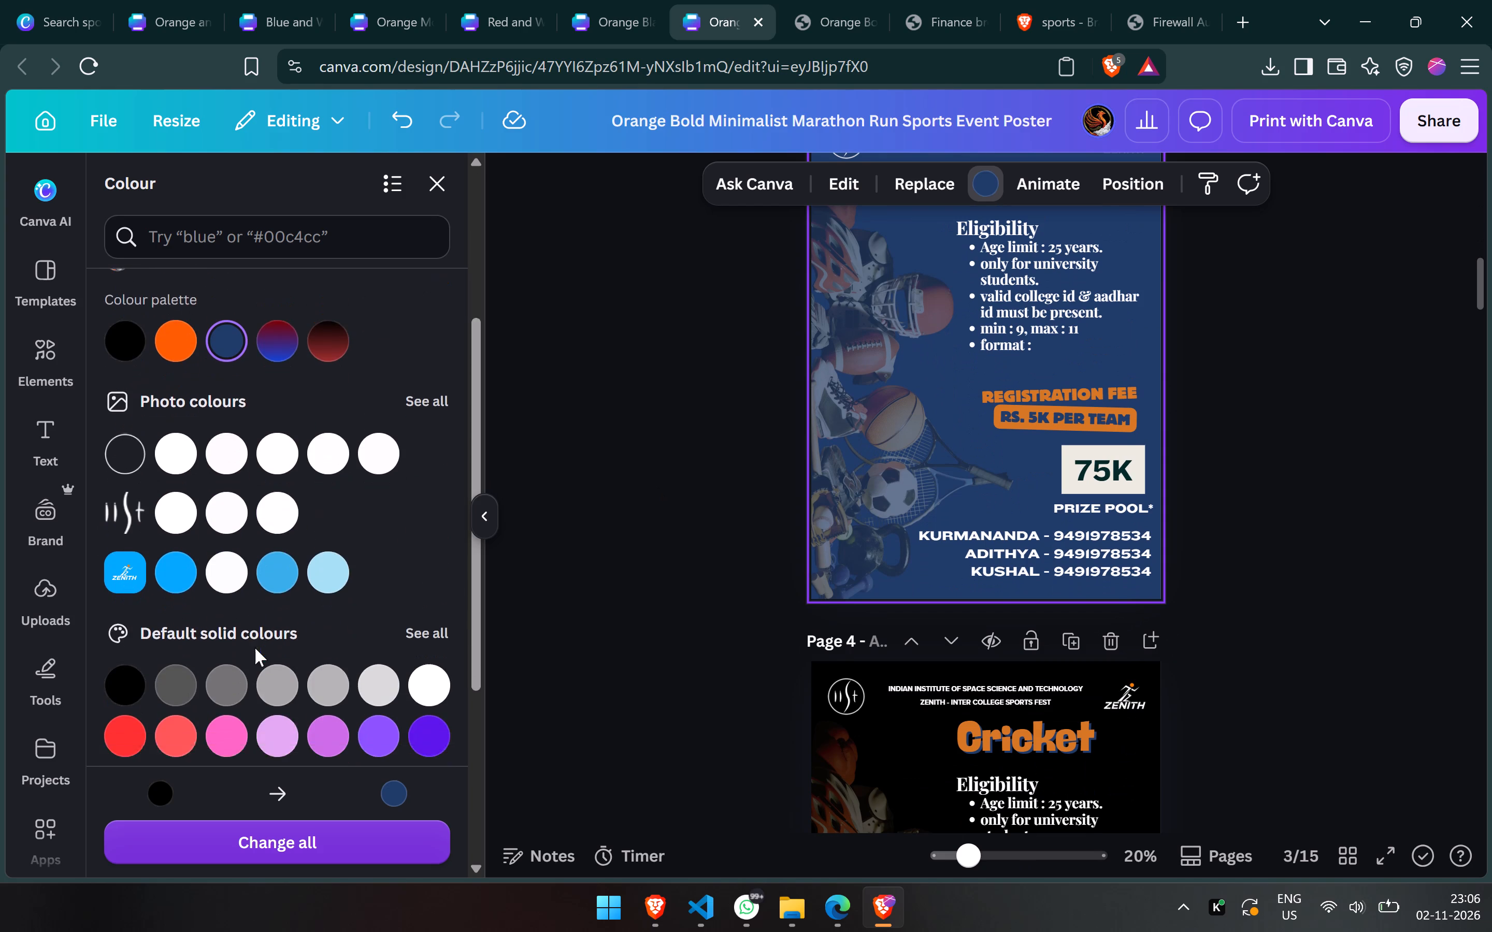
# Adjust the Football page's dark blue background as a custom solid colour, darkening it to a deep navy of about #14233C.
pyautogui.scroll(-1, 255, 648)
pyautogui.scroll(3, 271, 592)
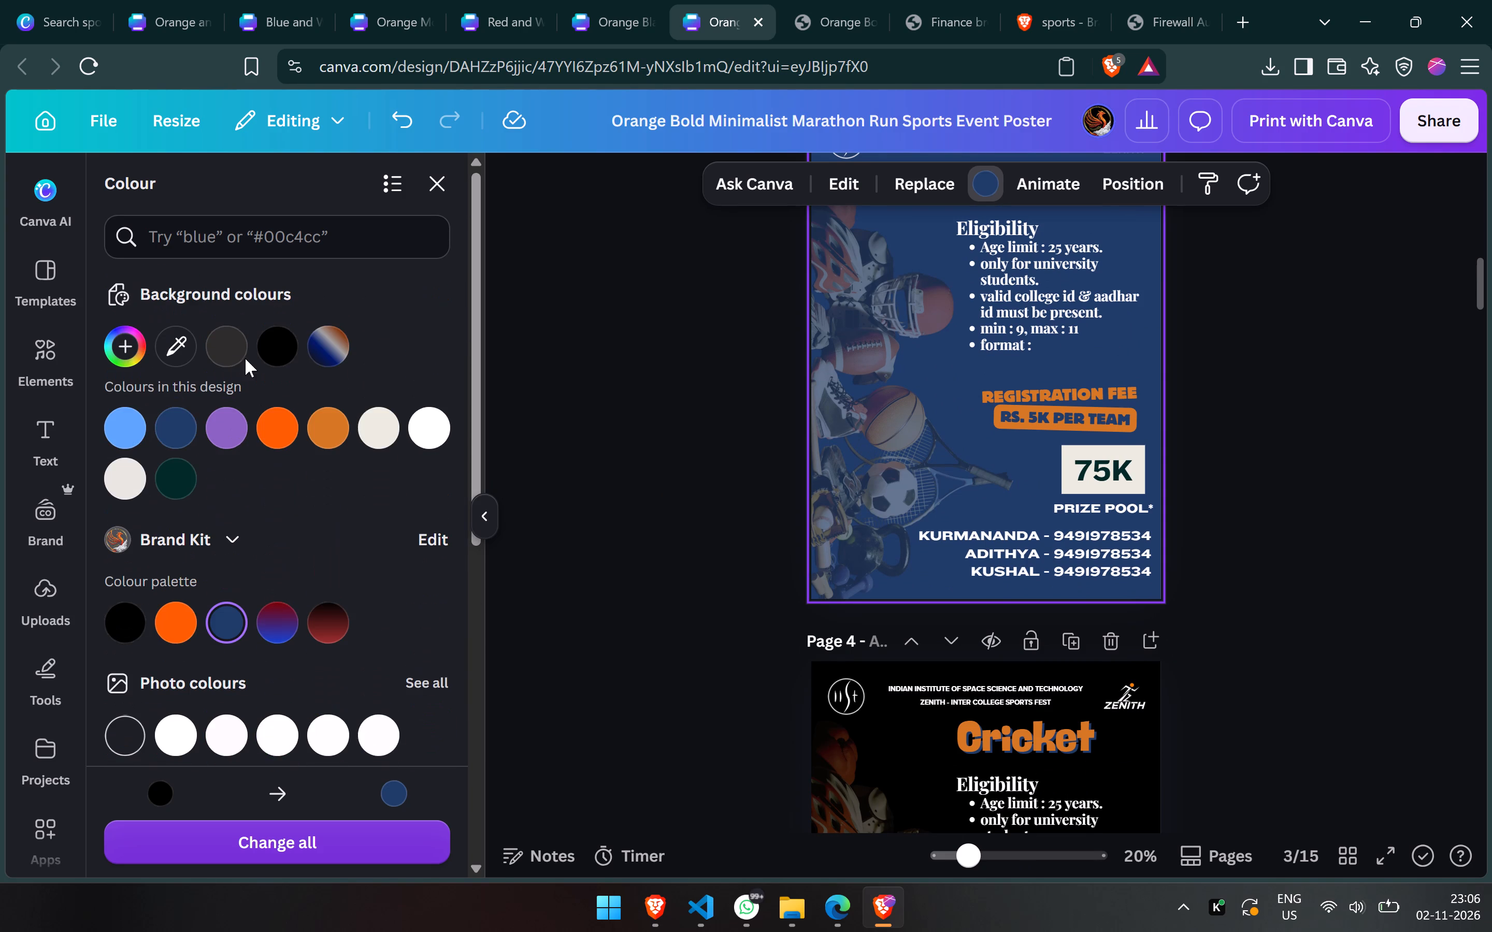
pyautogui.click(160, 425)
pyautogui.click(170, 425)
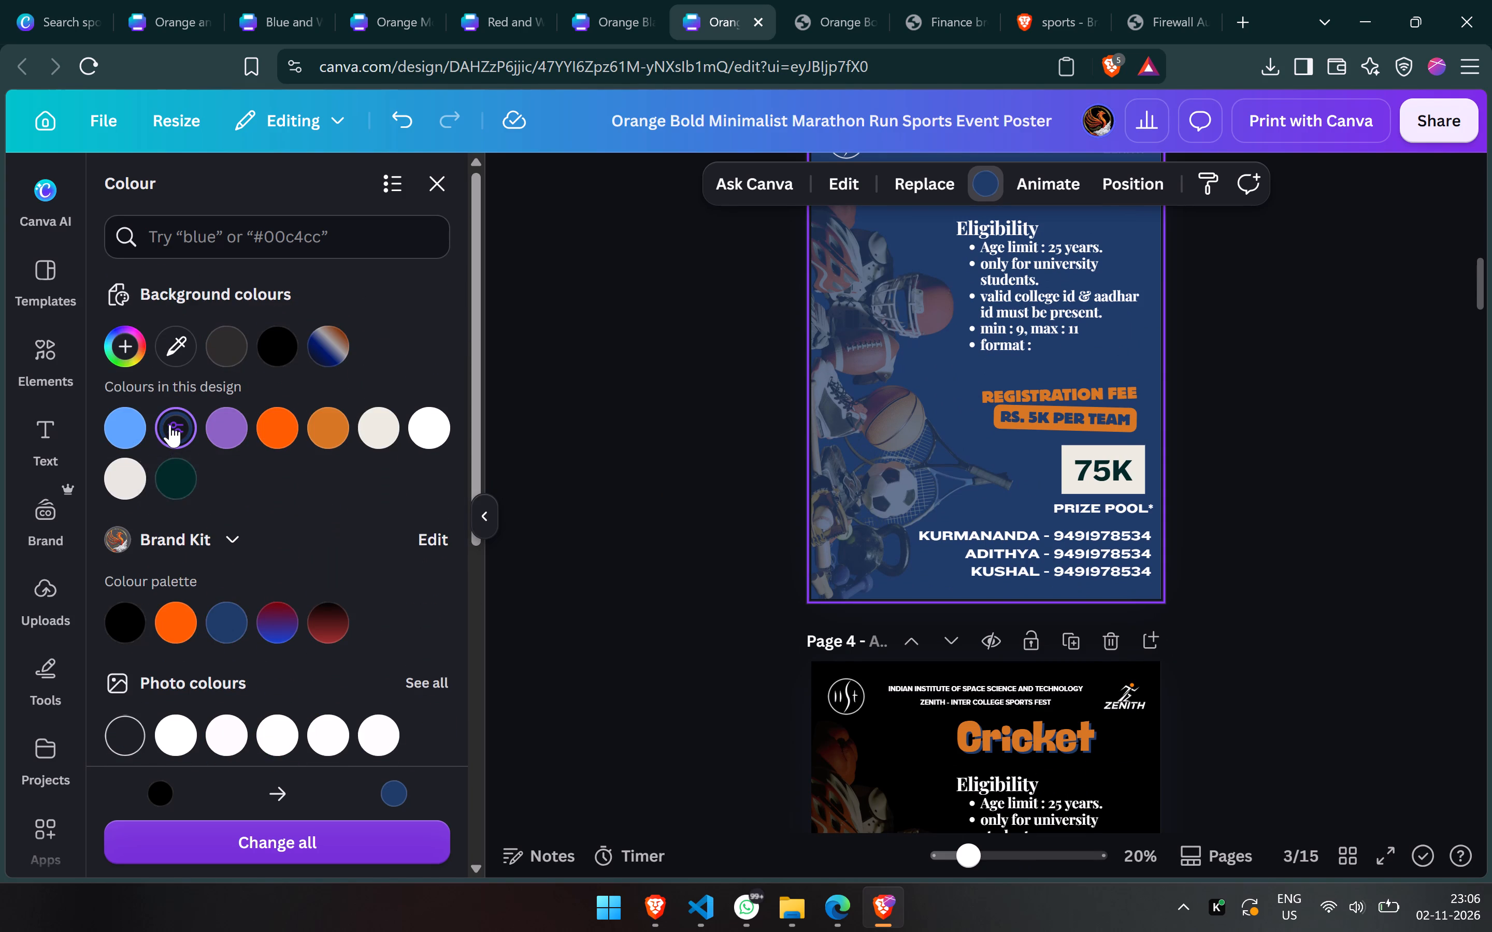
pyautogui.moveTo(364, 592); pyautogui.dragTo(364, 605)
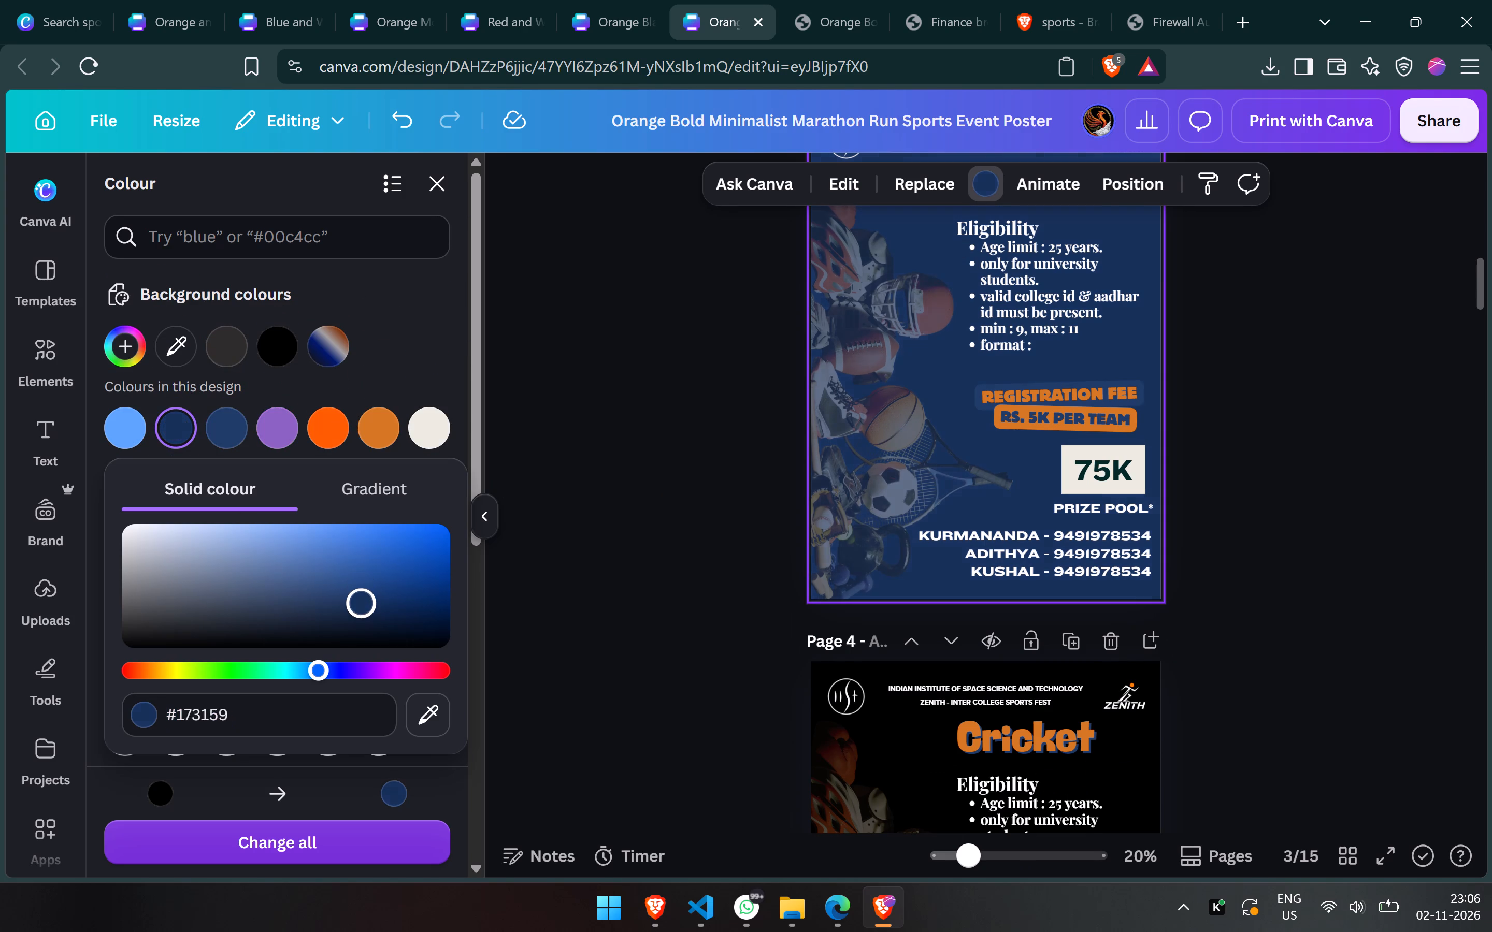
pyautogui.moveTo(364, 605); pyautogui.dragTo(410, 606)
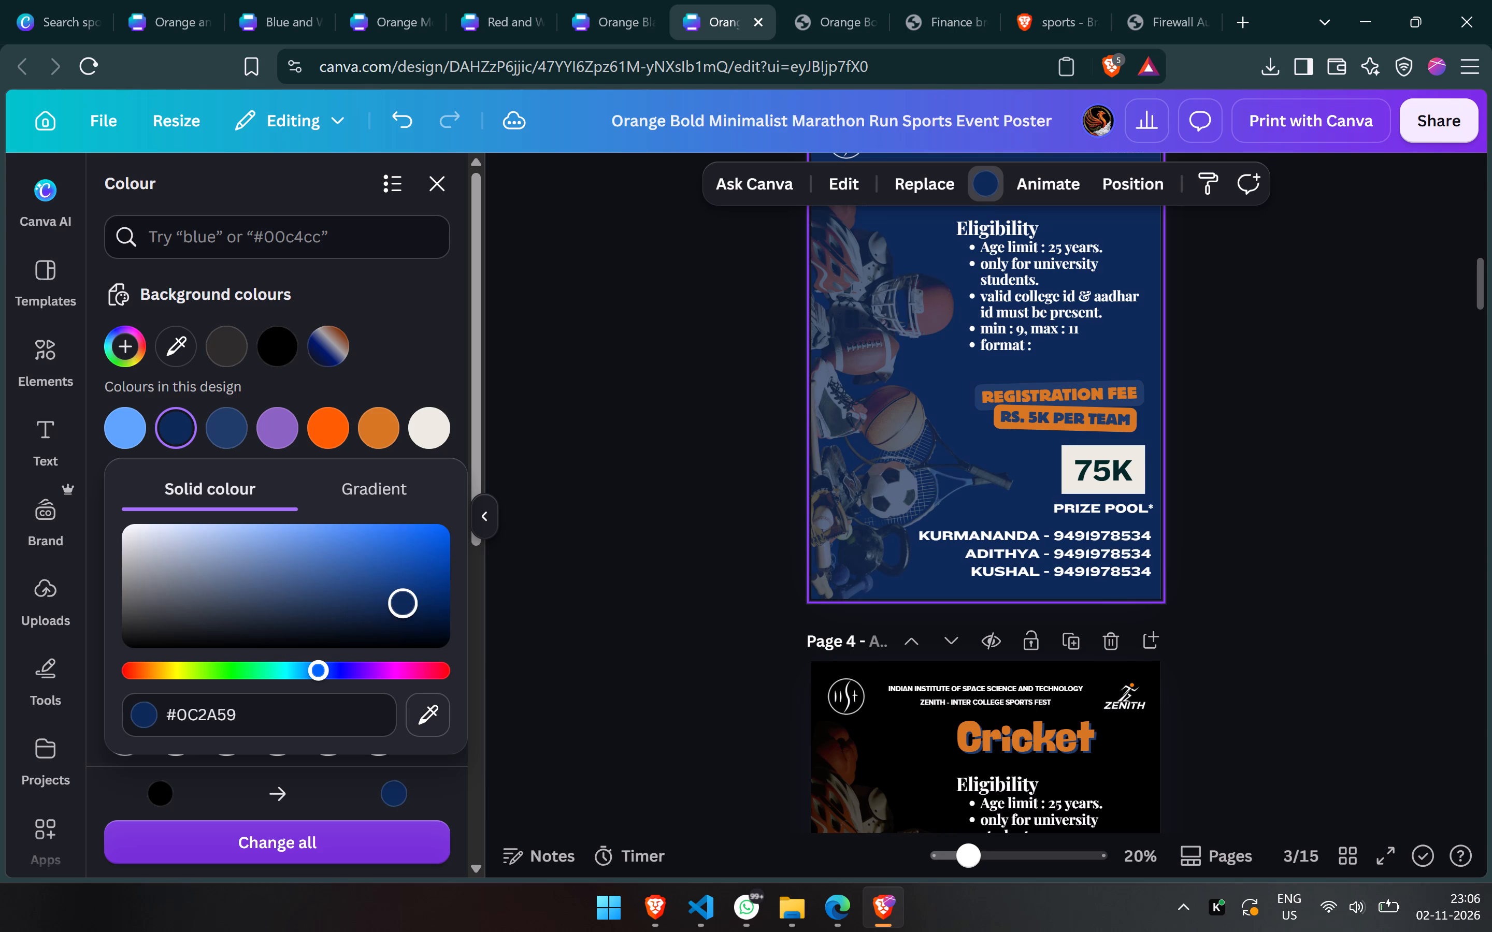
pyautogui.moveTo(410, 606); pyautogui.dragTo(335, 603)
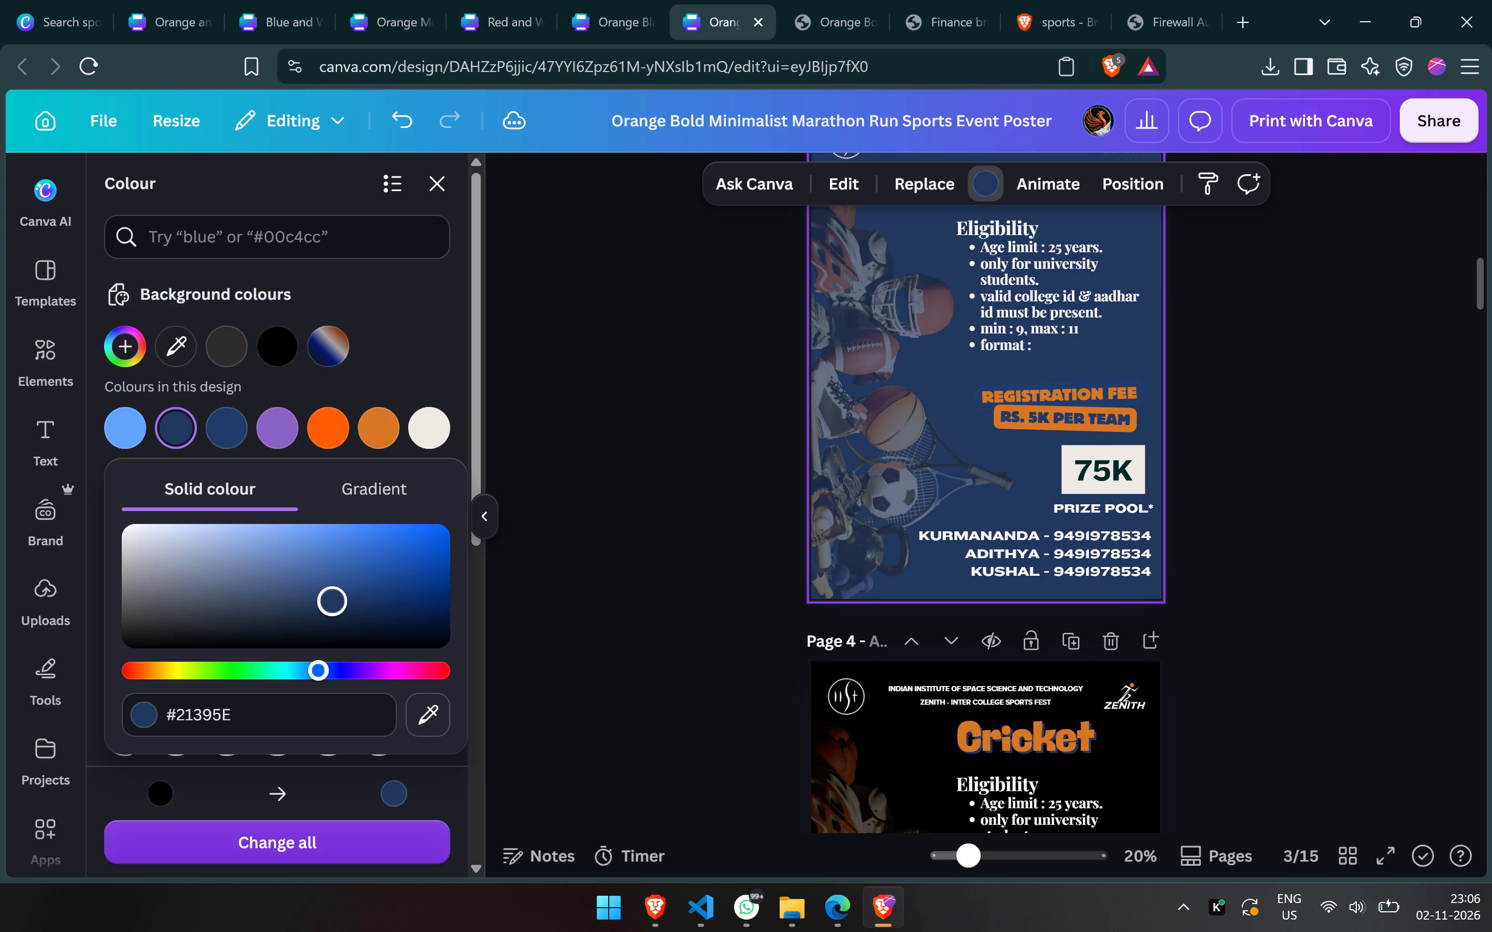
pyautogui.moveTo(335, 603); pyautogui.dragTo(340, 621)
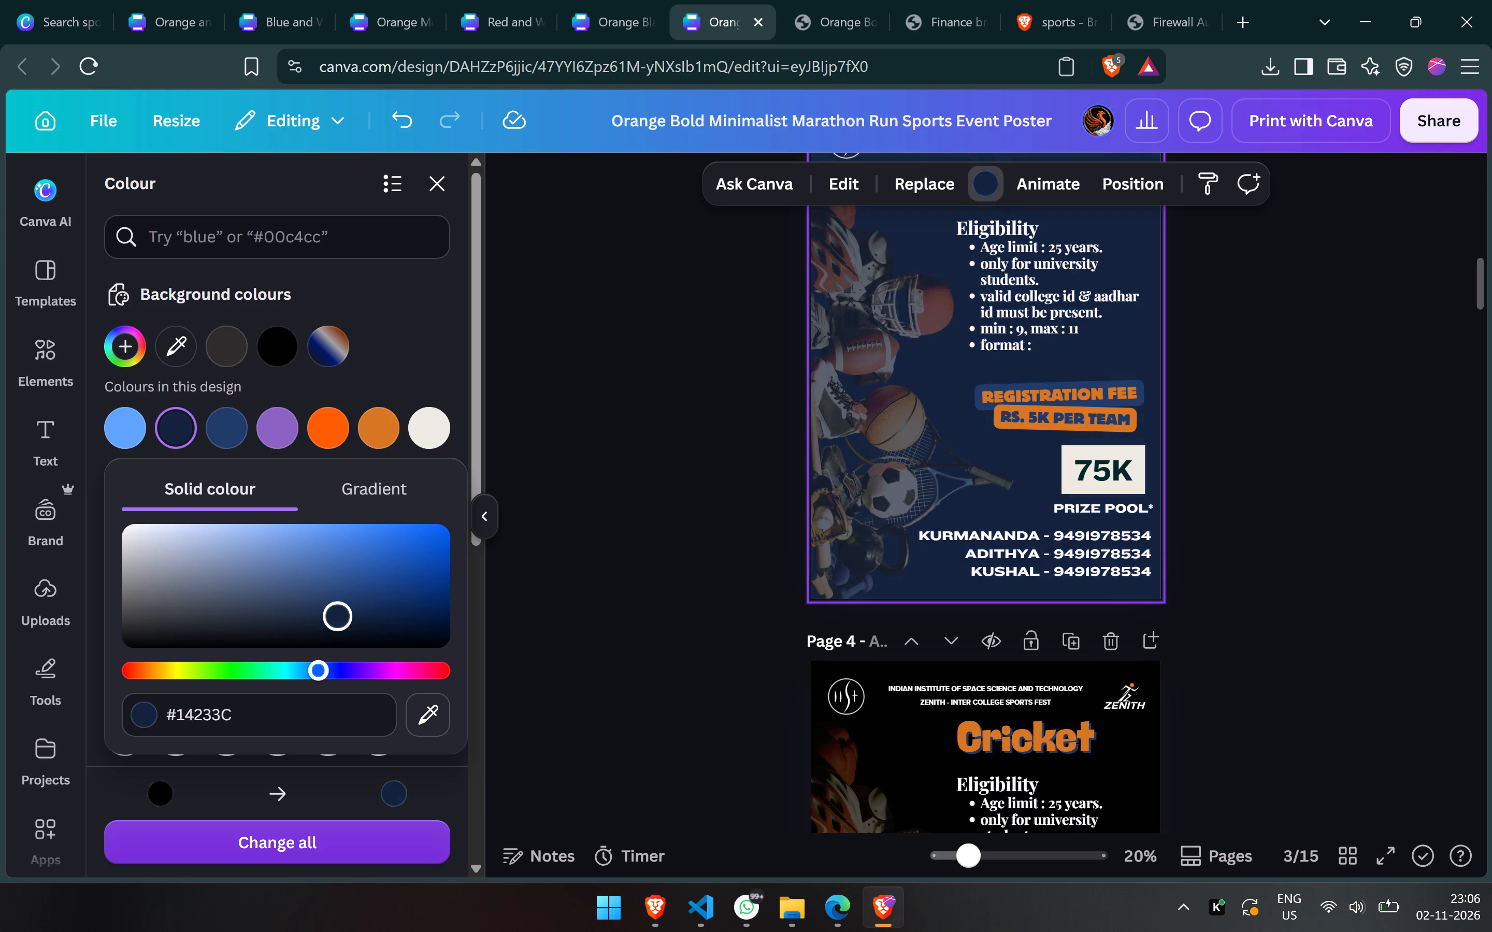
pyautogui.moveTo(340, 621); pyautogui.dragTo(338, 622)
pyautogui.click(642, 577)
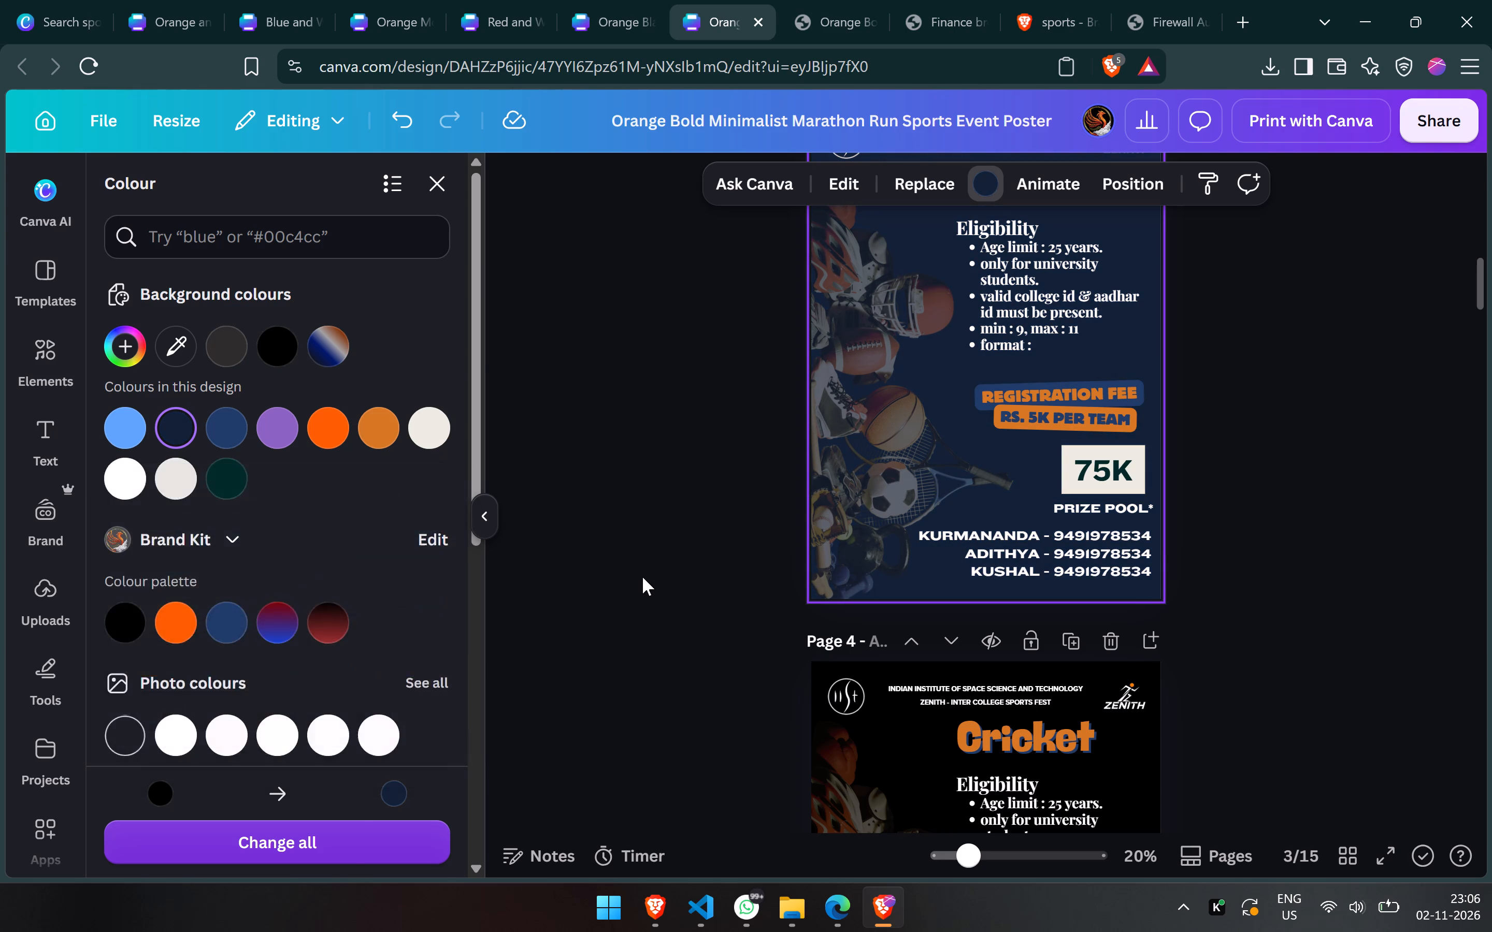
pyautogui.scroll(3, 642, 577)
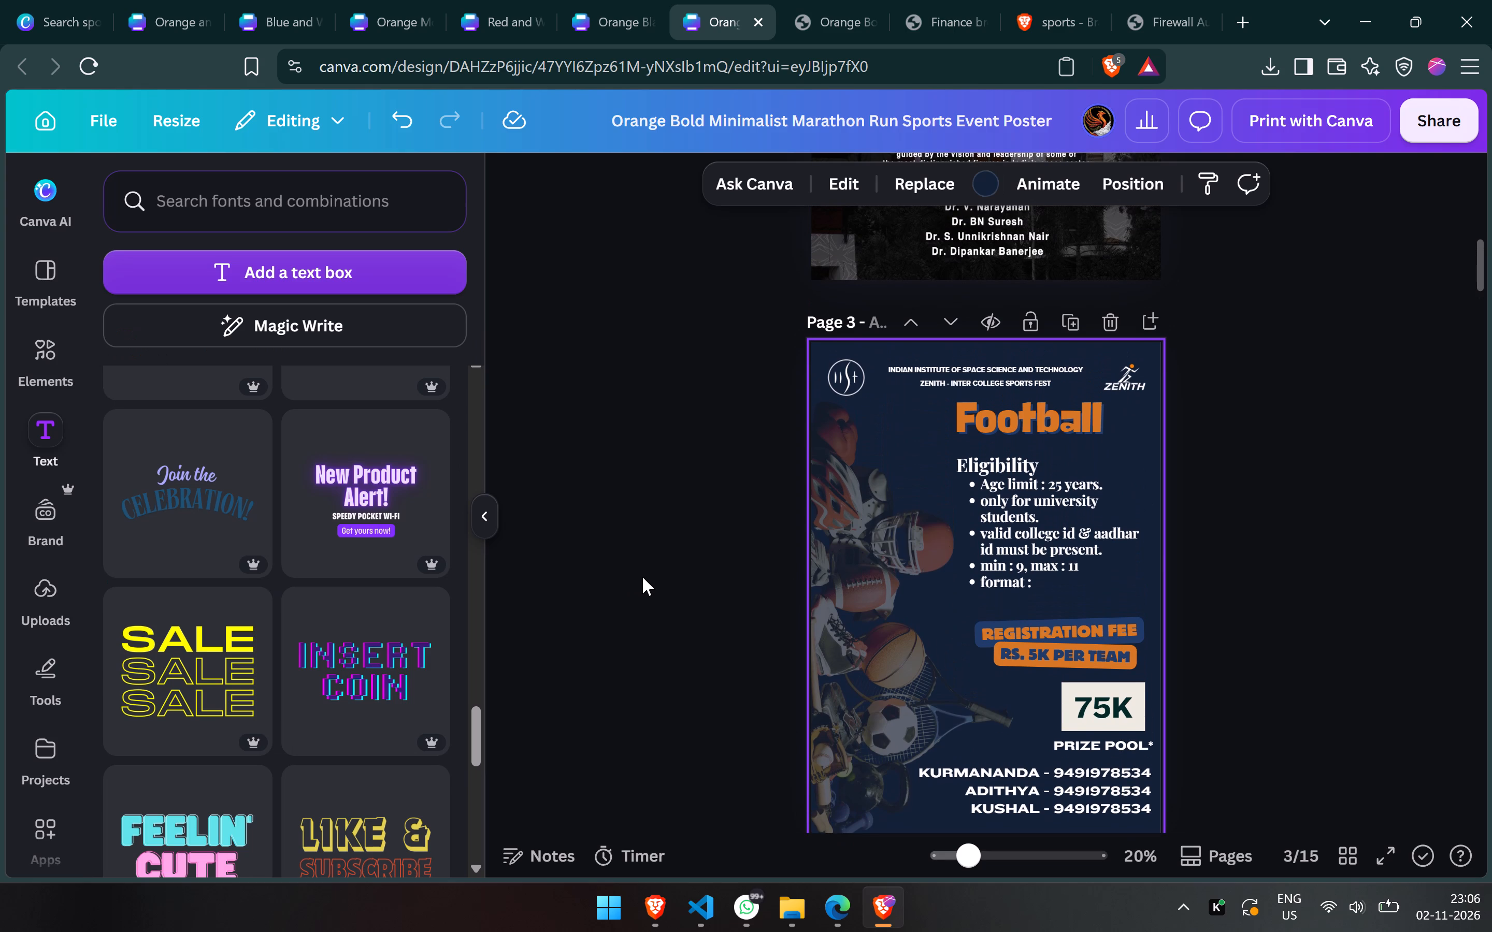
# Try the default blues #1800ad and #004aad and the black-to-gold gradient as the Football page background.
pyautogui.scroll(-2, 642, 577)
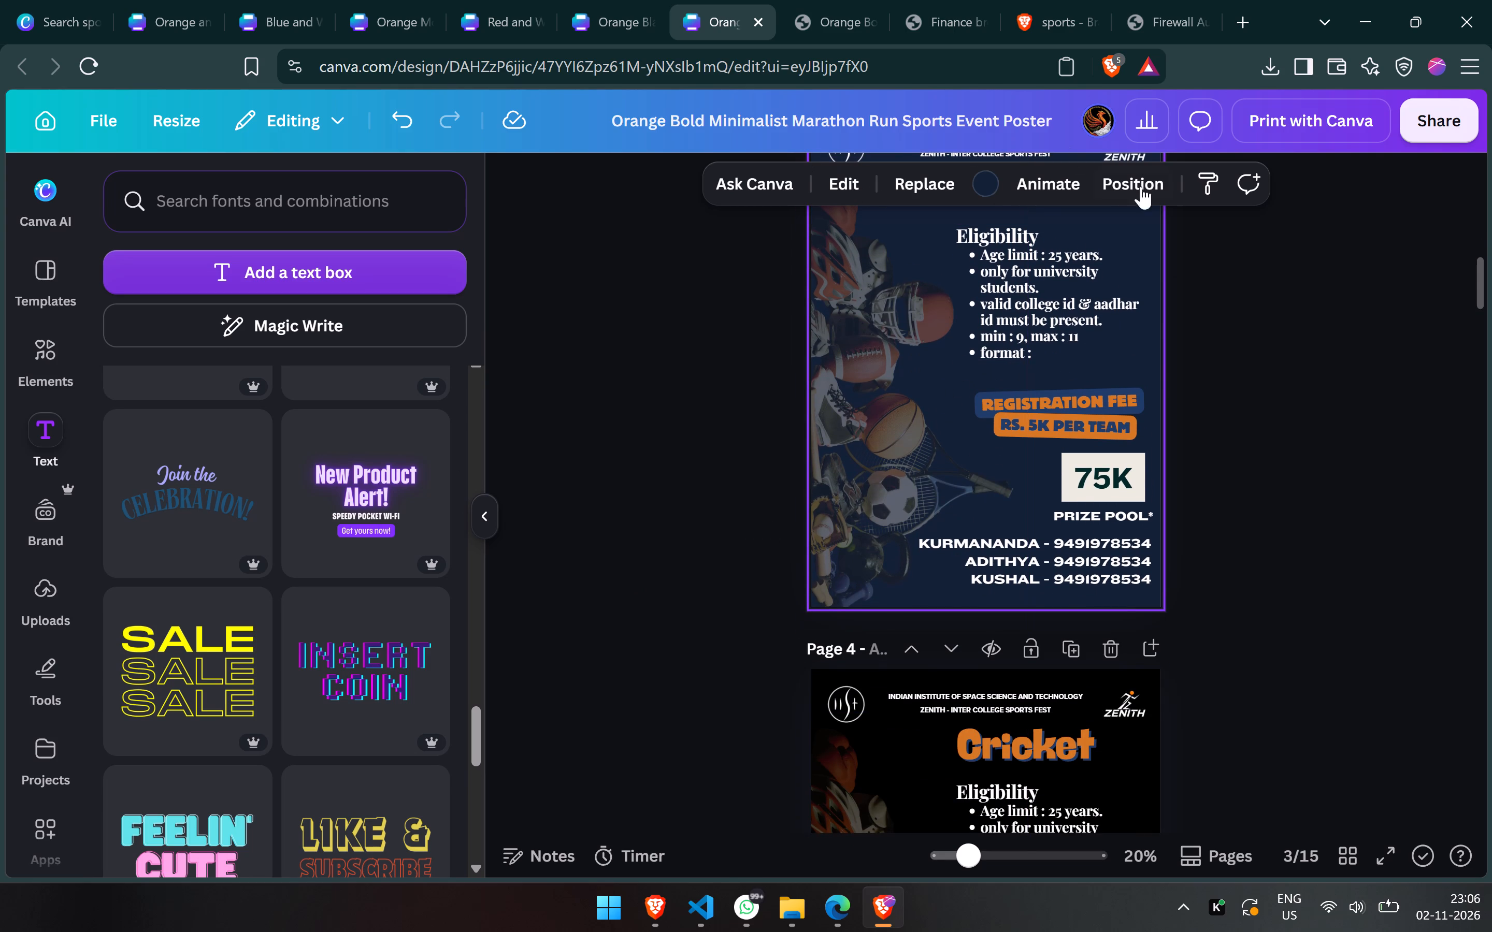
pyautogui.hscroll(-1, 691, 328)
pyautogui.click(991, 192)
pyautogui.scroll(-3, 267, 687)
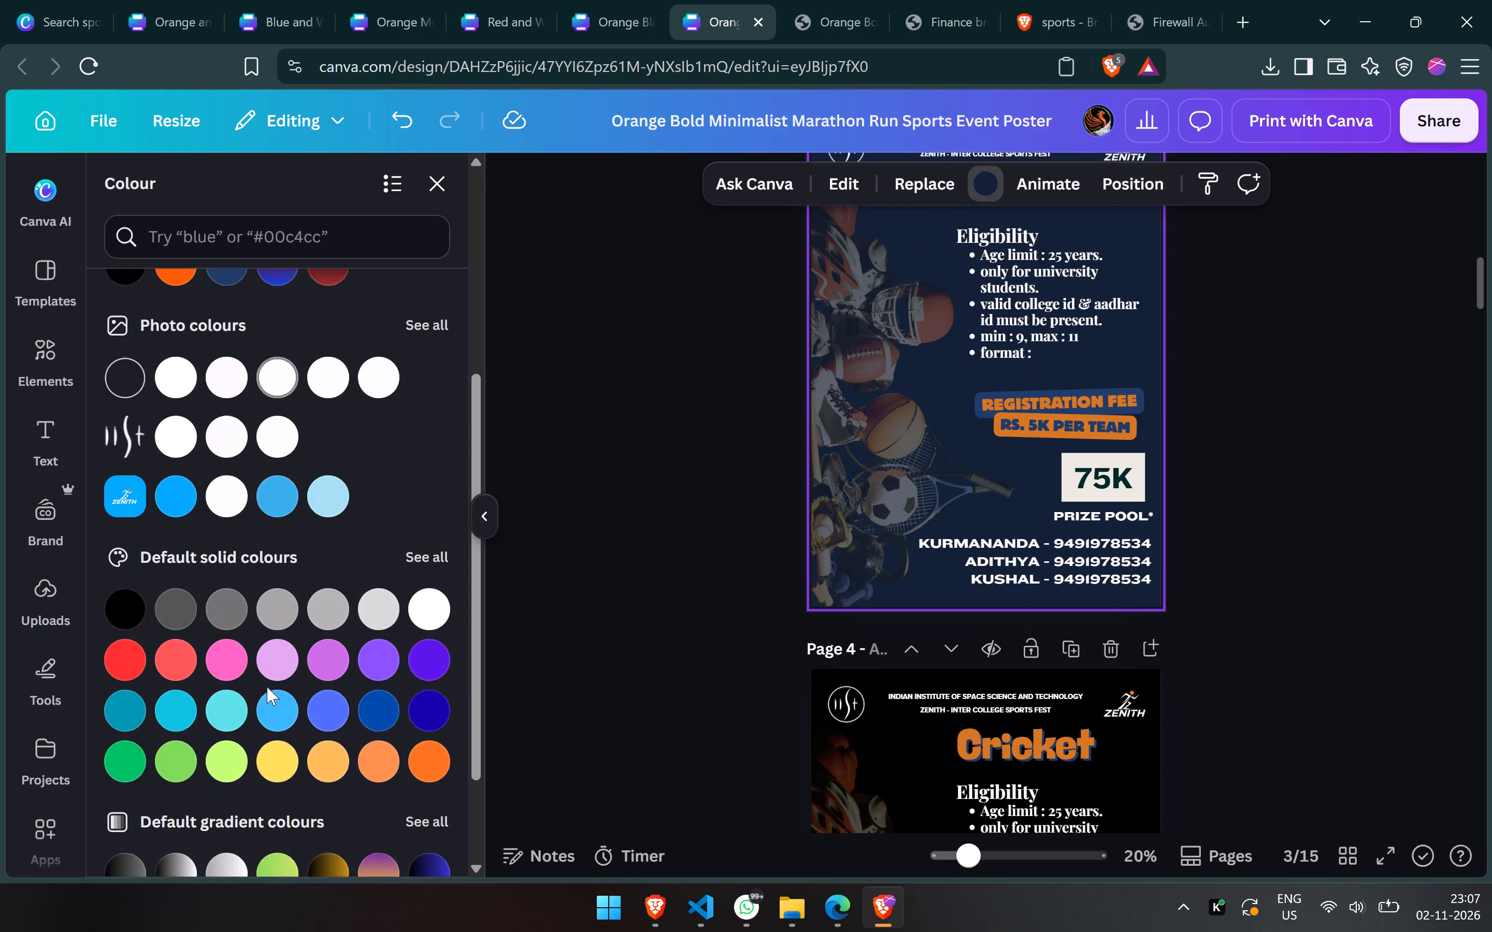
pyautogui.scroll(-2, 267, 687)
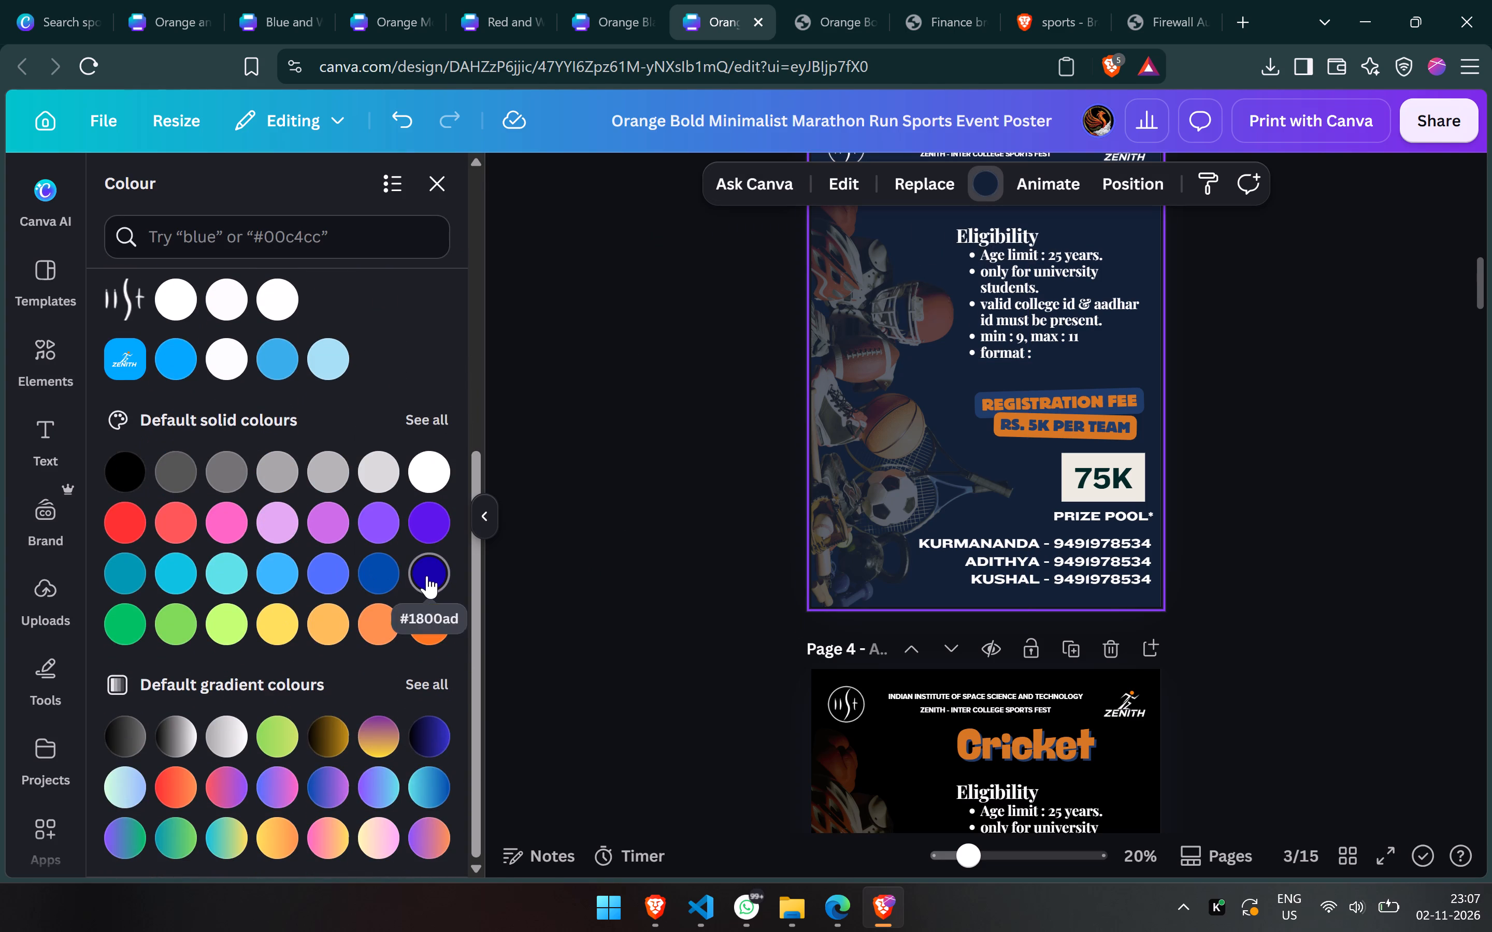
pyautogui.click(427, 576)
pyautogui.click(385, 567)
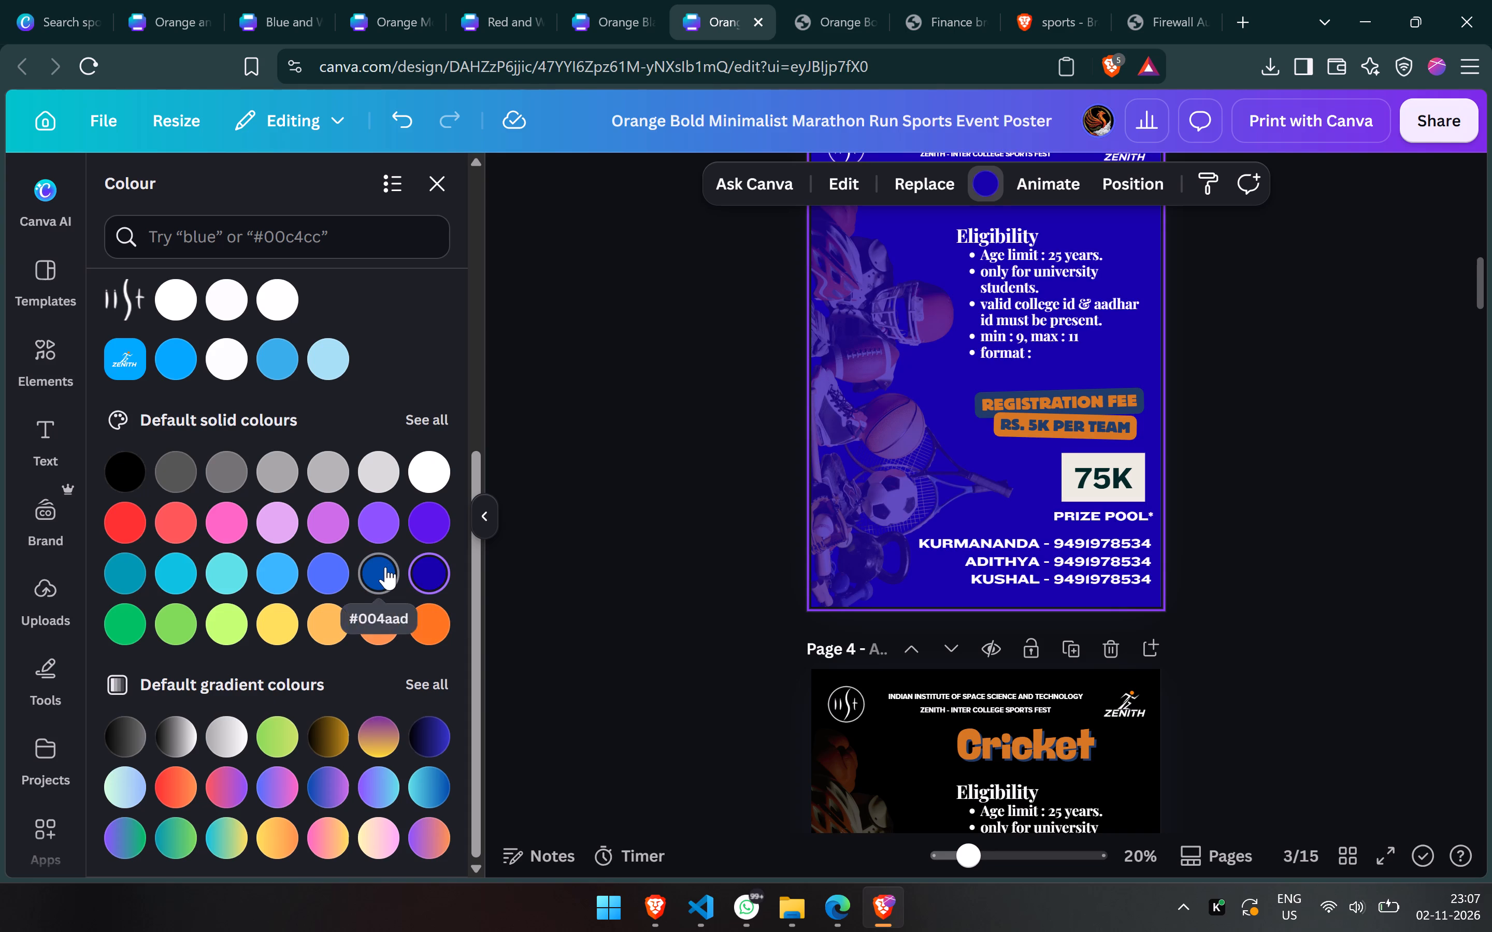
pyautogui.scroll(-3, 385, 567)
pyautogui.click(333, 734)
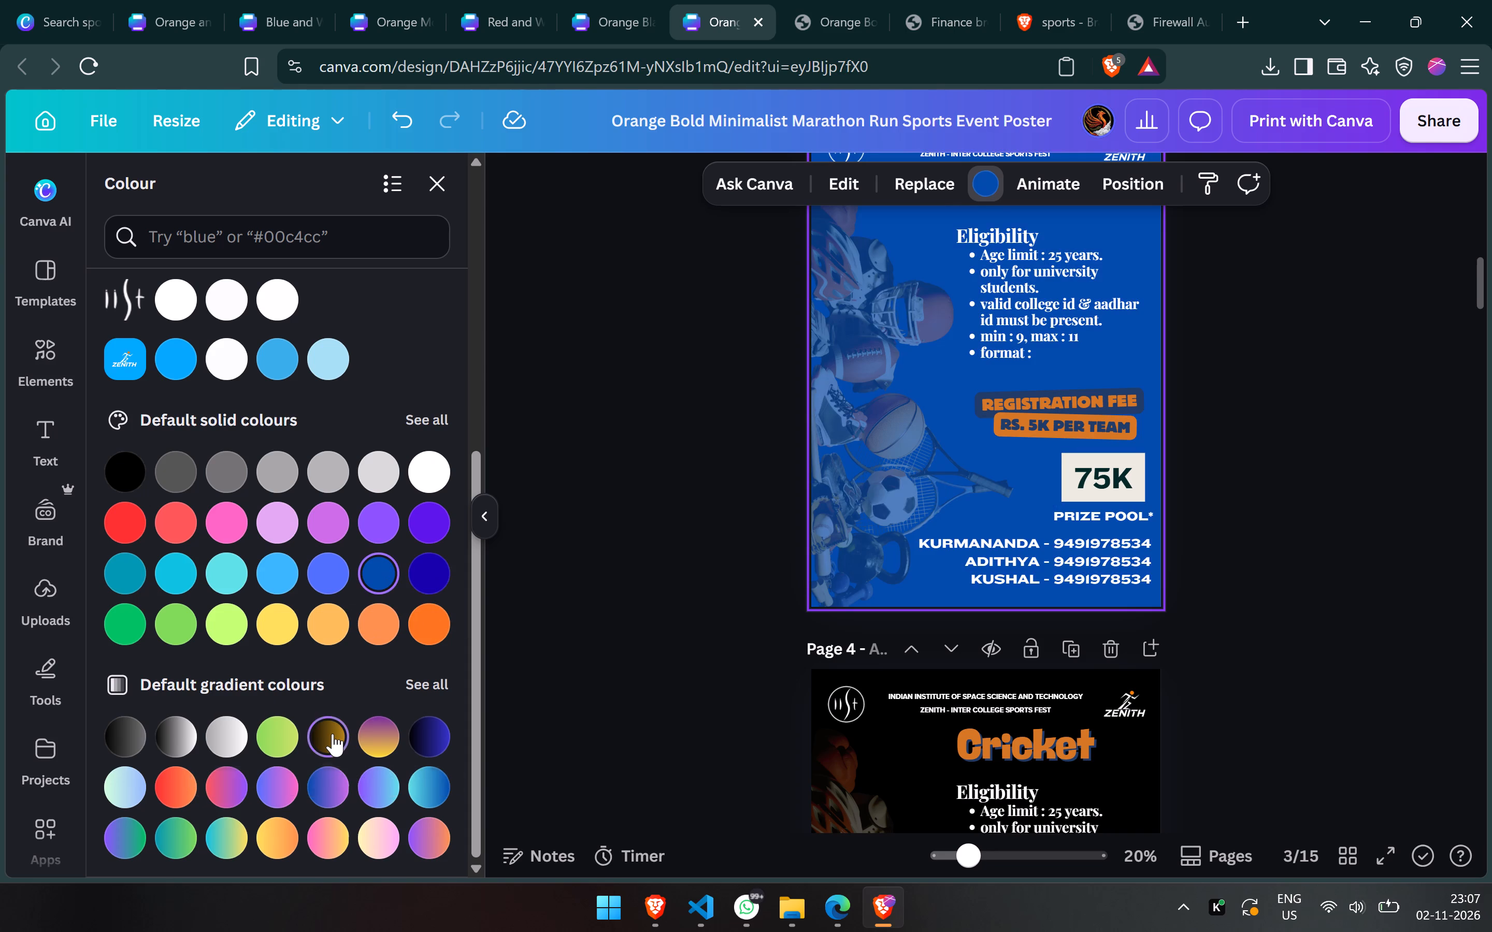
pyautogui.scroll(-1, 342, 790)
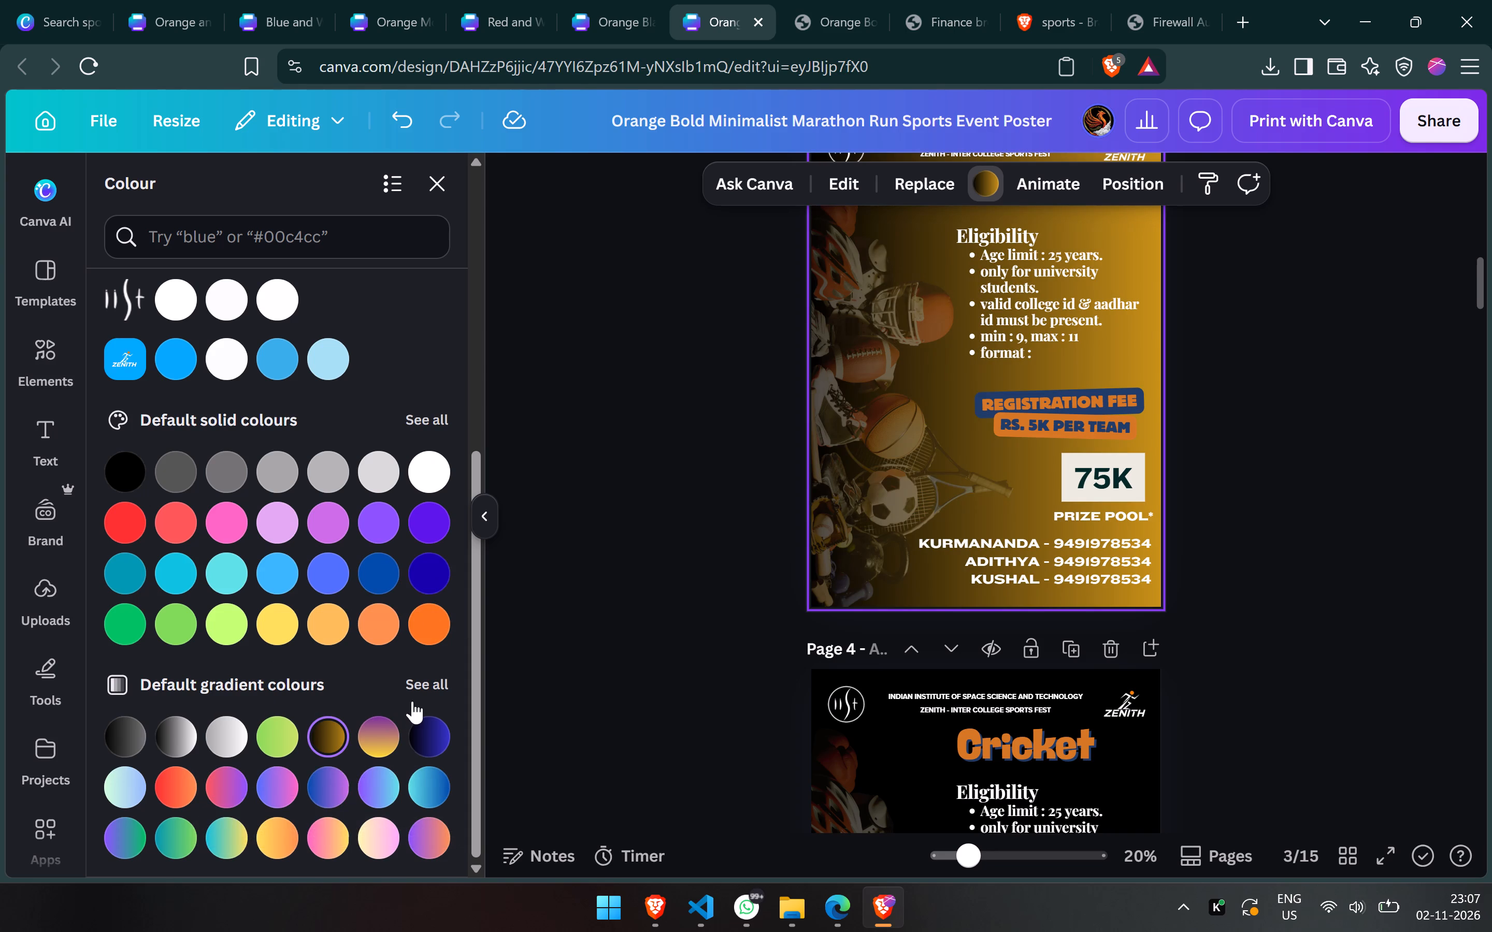
# From the full default gradient set, try the navy-to-cream and metallic blue backgrounds on the Football page, ending with the diagonal navy, red and pink gradient.
pyautogui.click(427, 682)
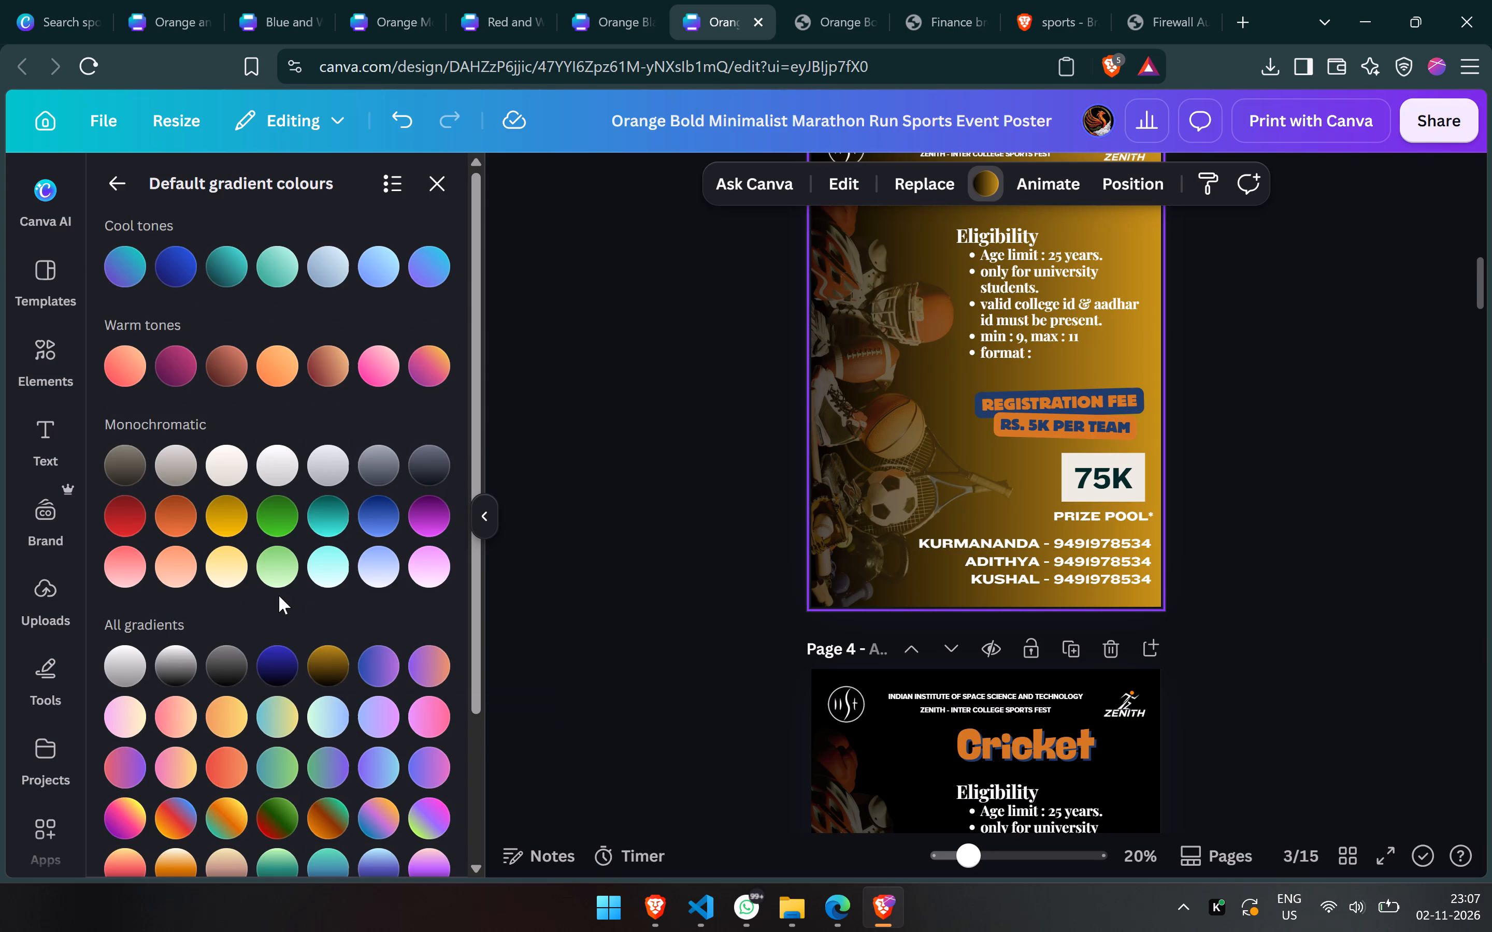
pyautogui.scroll(-2, 349, 704)
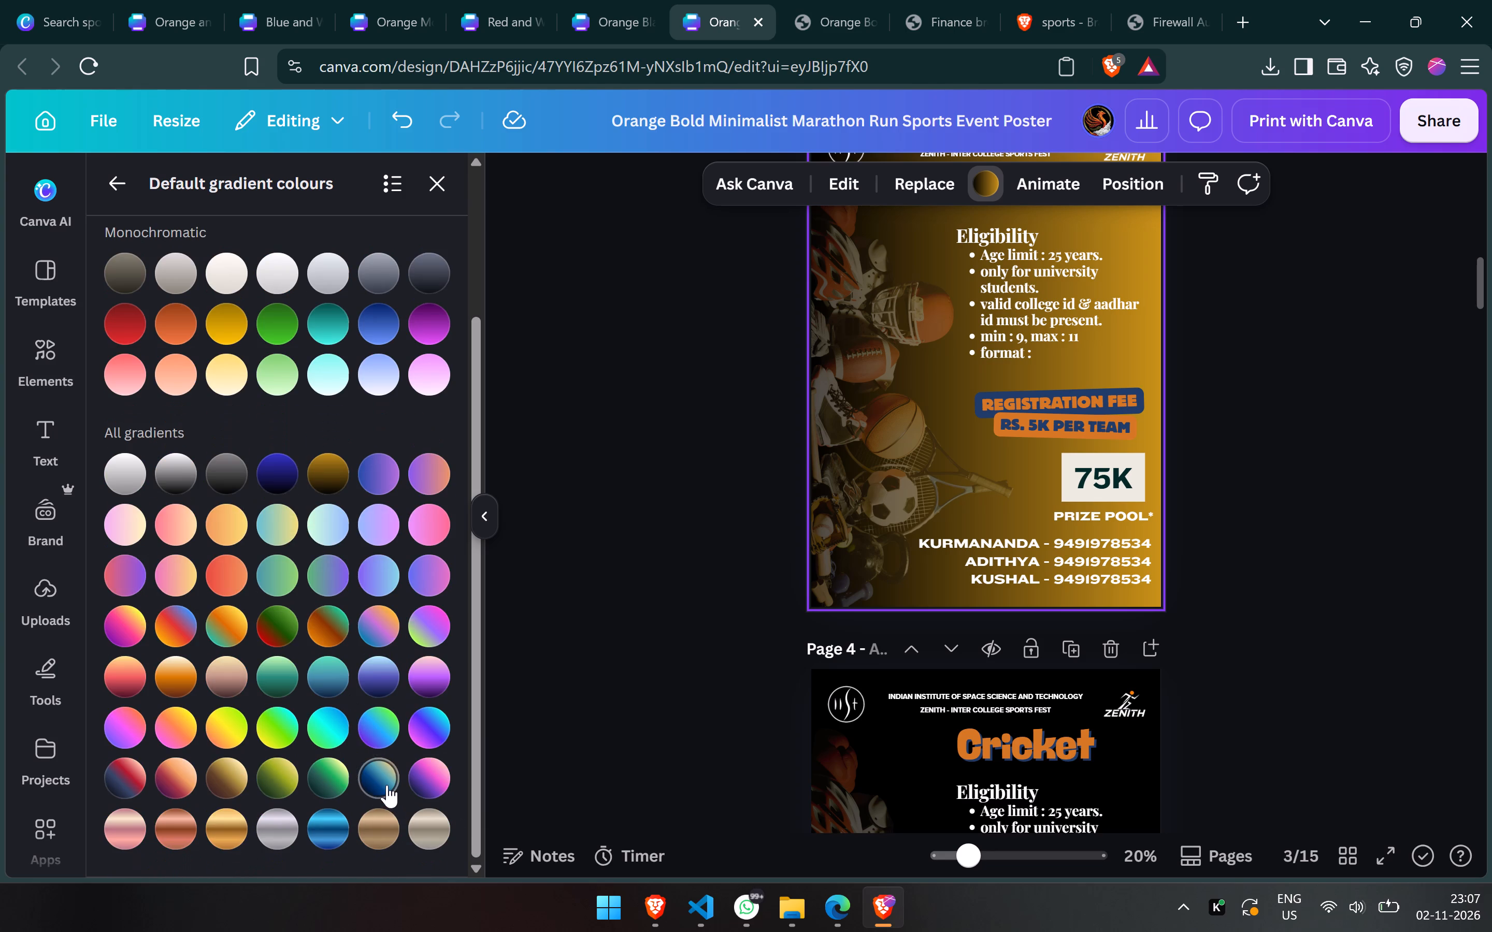
pyautogui.click(387, 784)
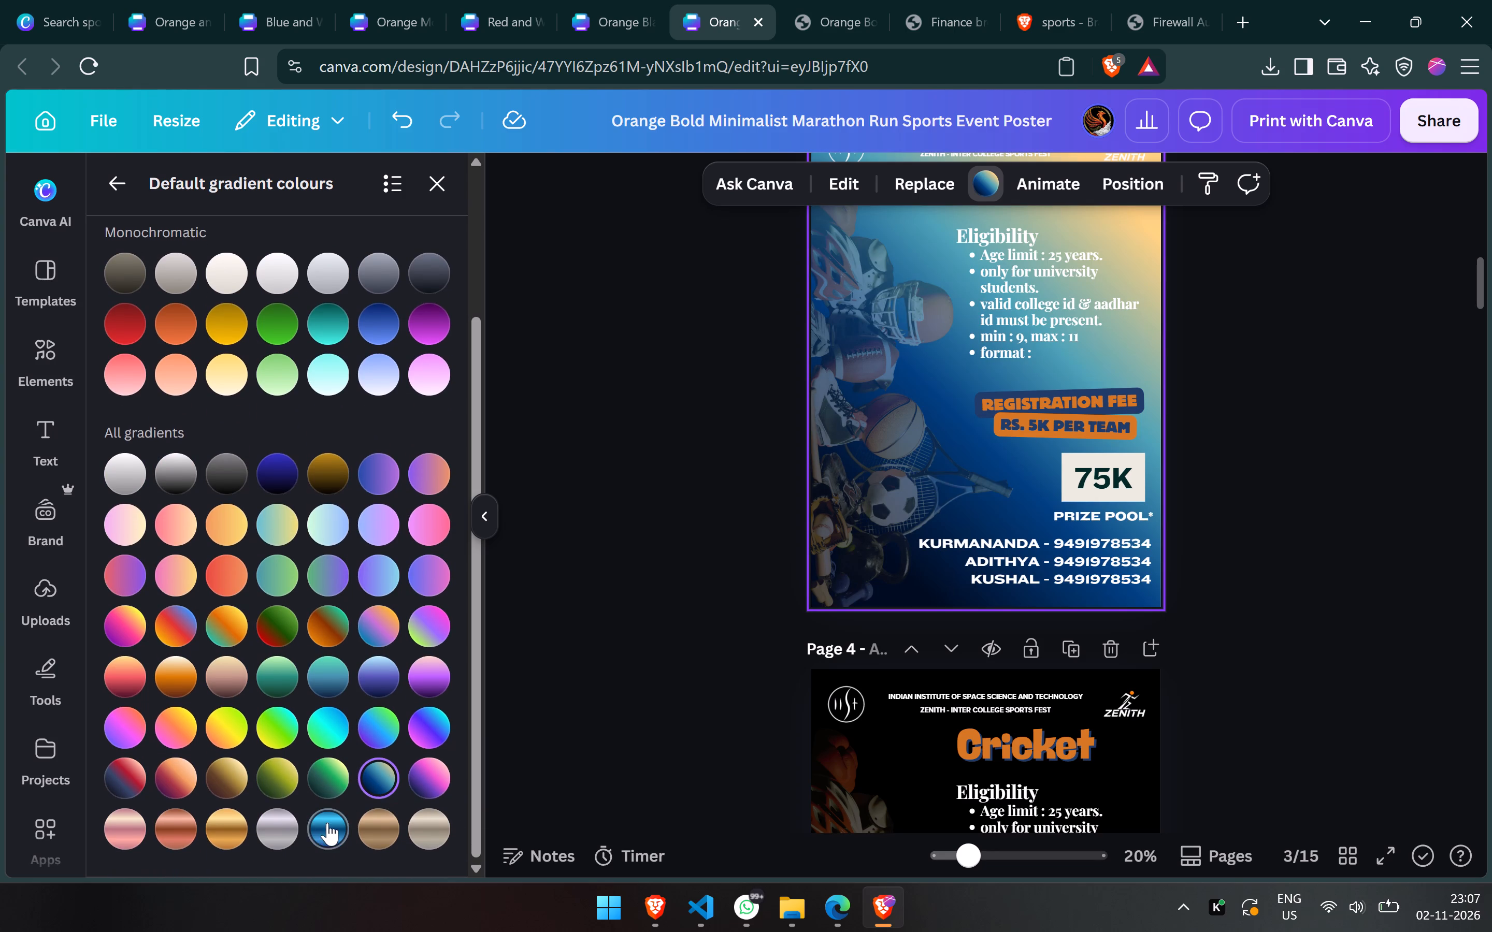
pyautogui.click(326, 827)
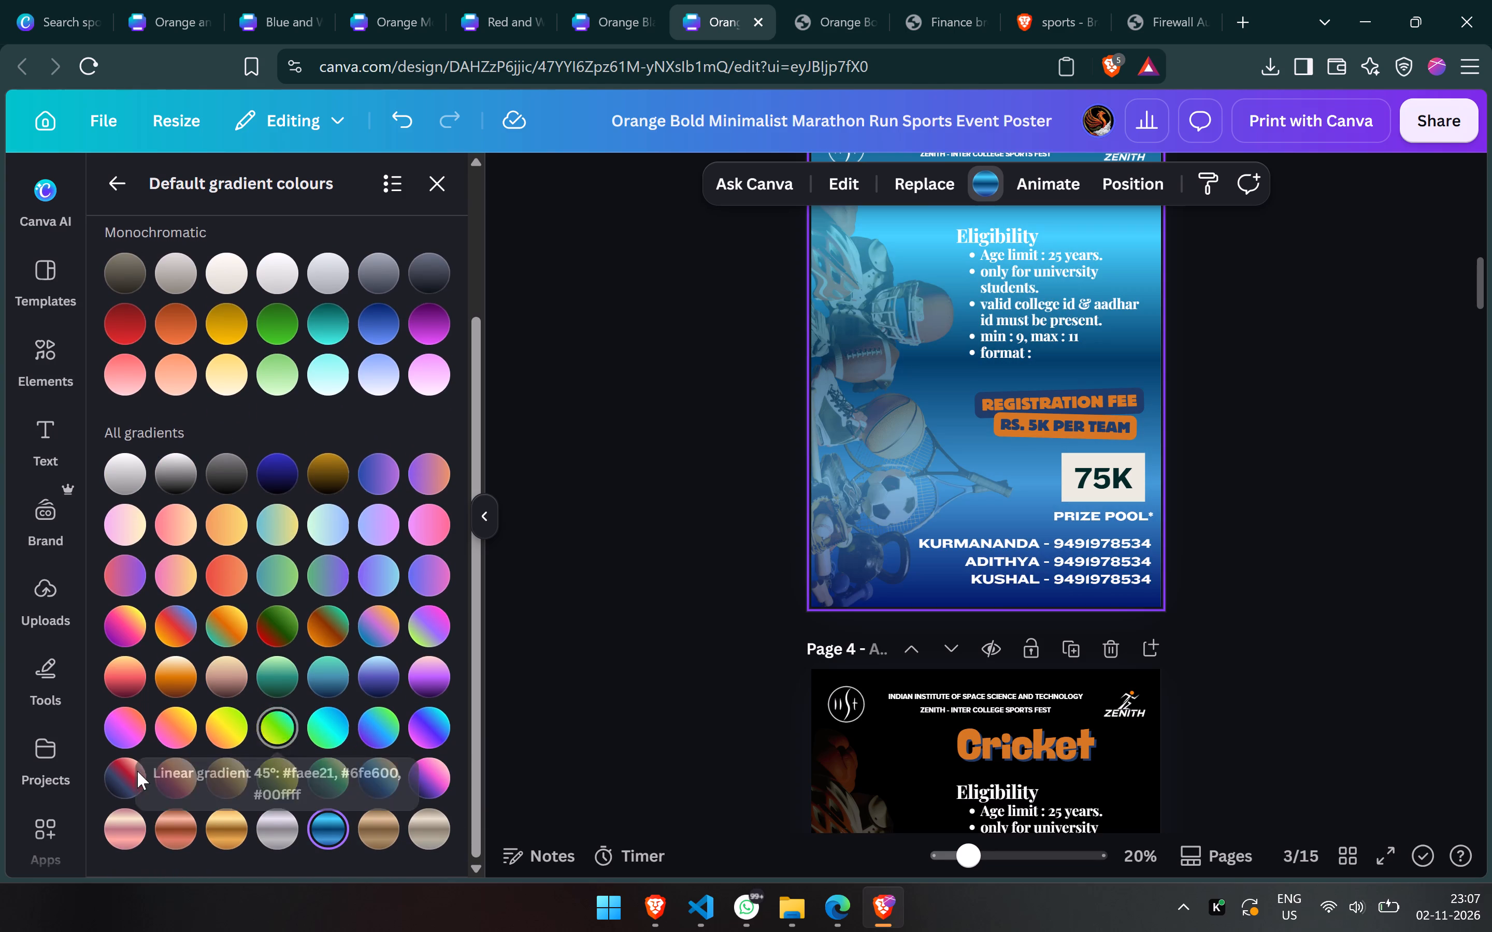
pyautogui.click(112, 776)
pyautogui.scroll(2, 553, 559)
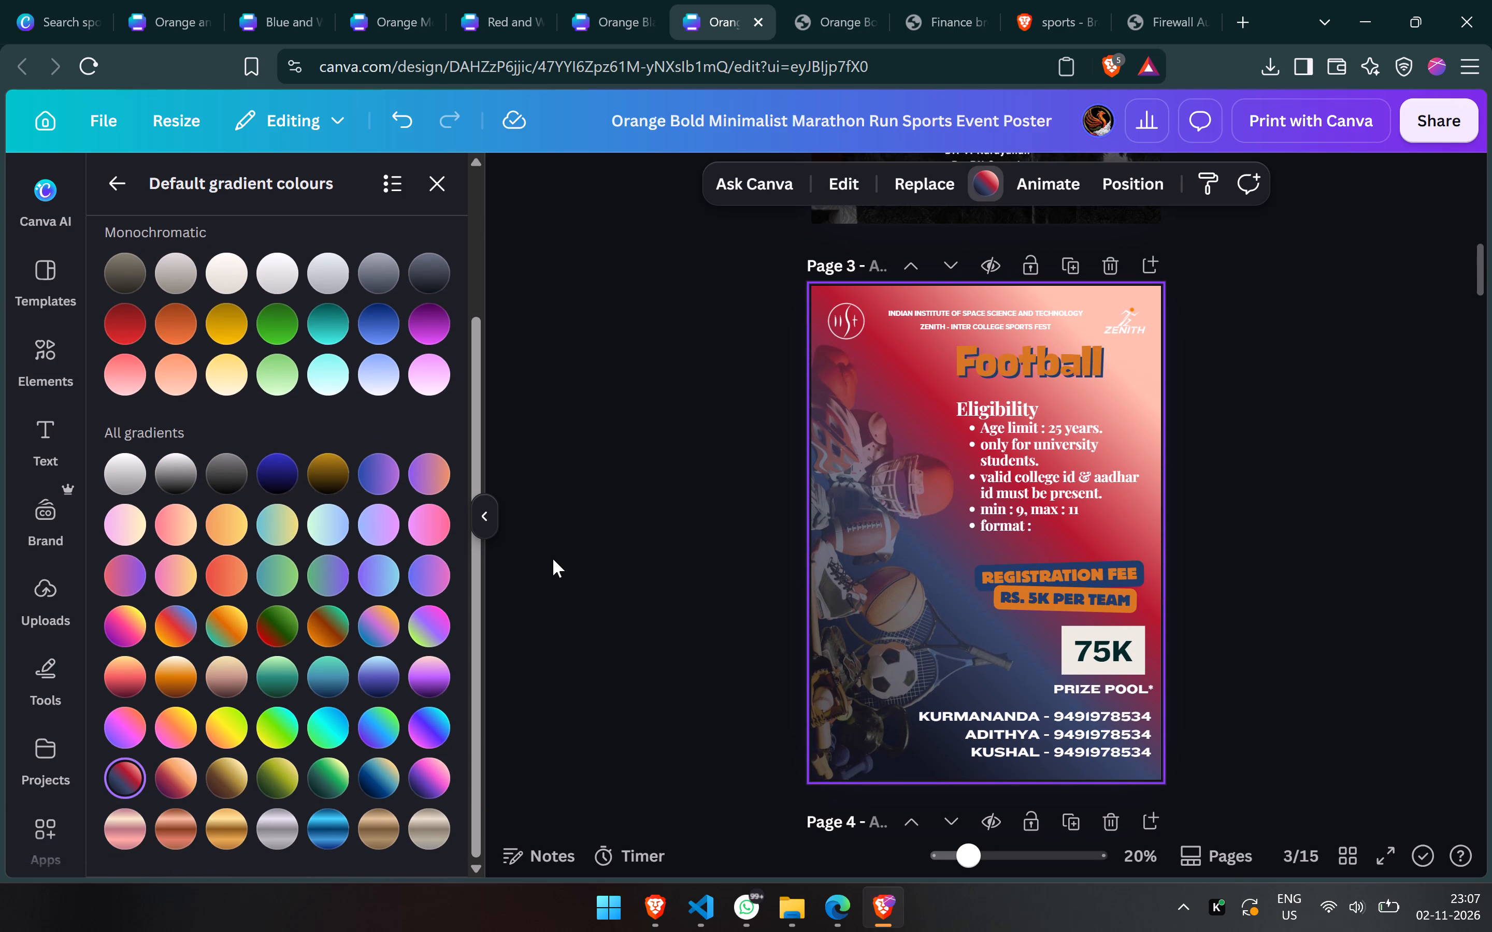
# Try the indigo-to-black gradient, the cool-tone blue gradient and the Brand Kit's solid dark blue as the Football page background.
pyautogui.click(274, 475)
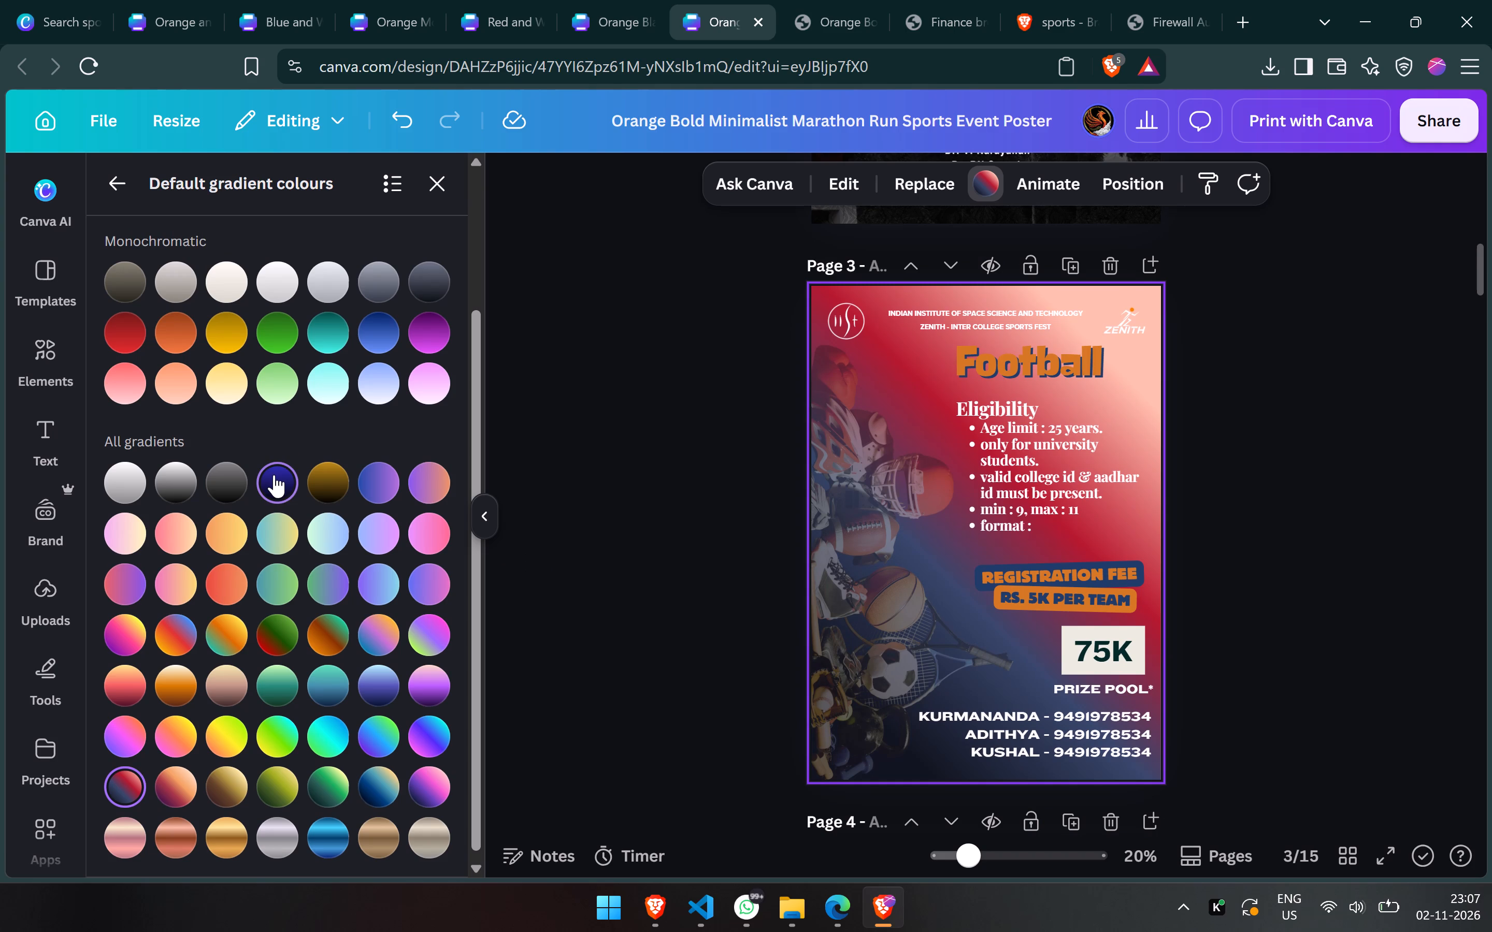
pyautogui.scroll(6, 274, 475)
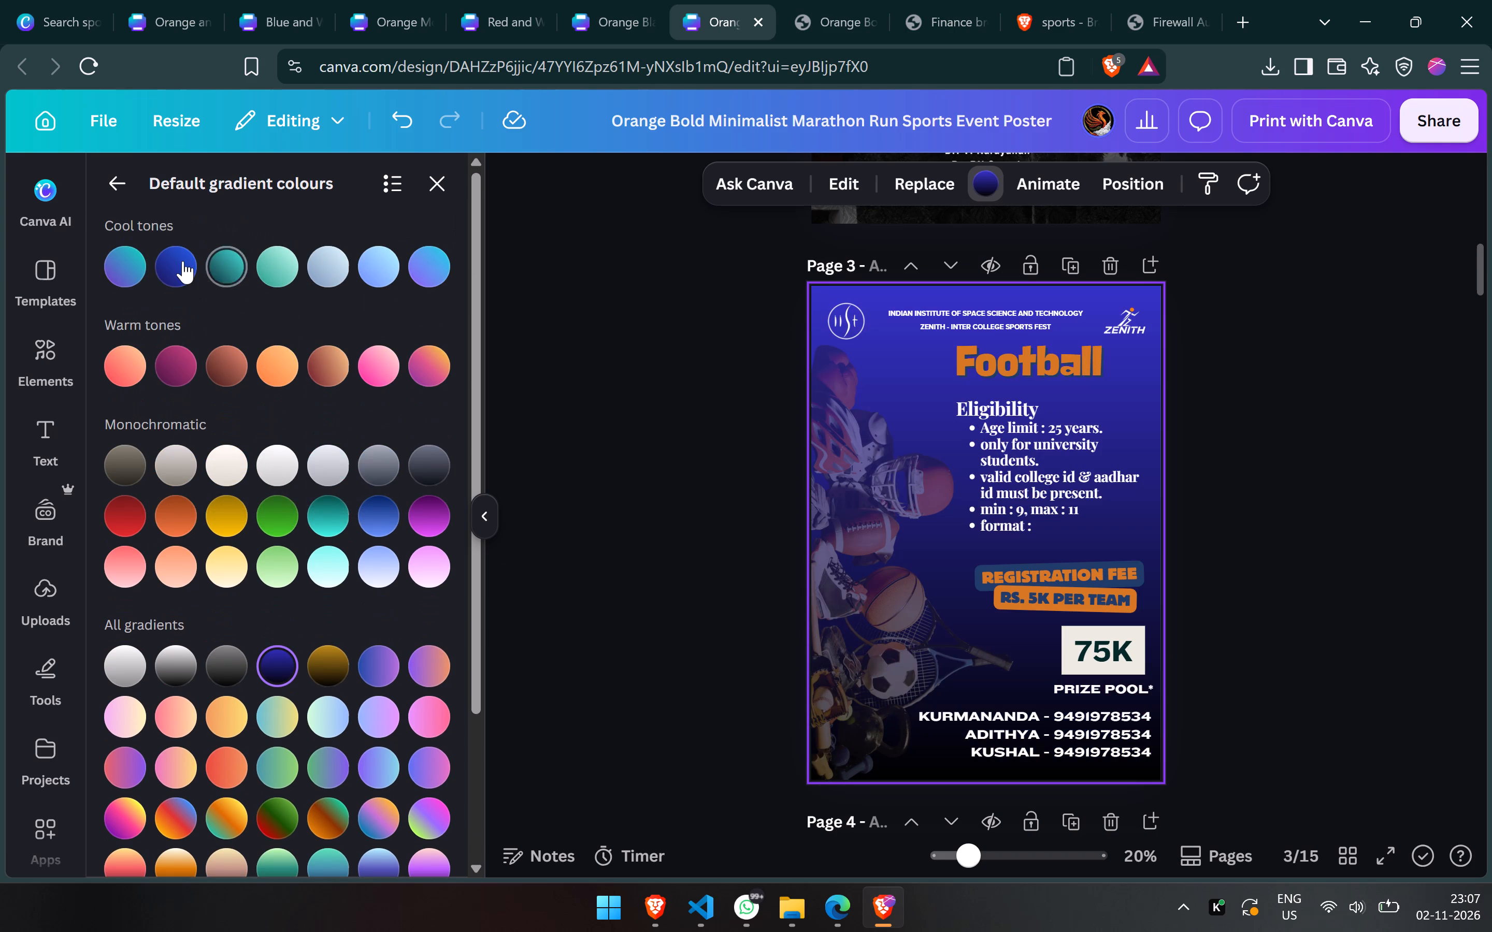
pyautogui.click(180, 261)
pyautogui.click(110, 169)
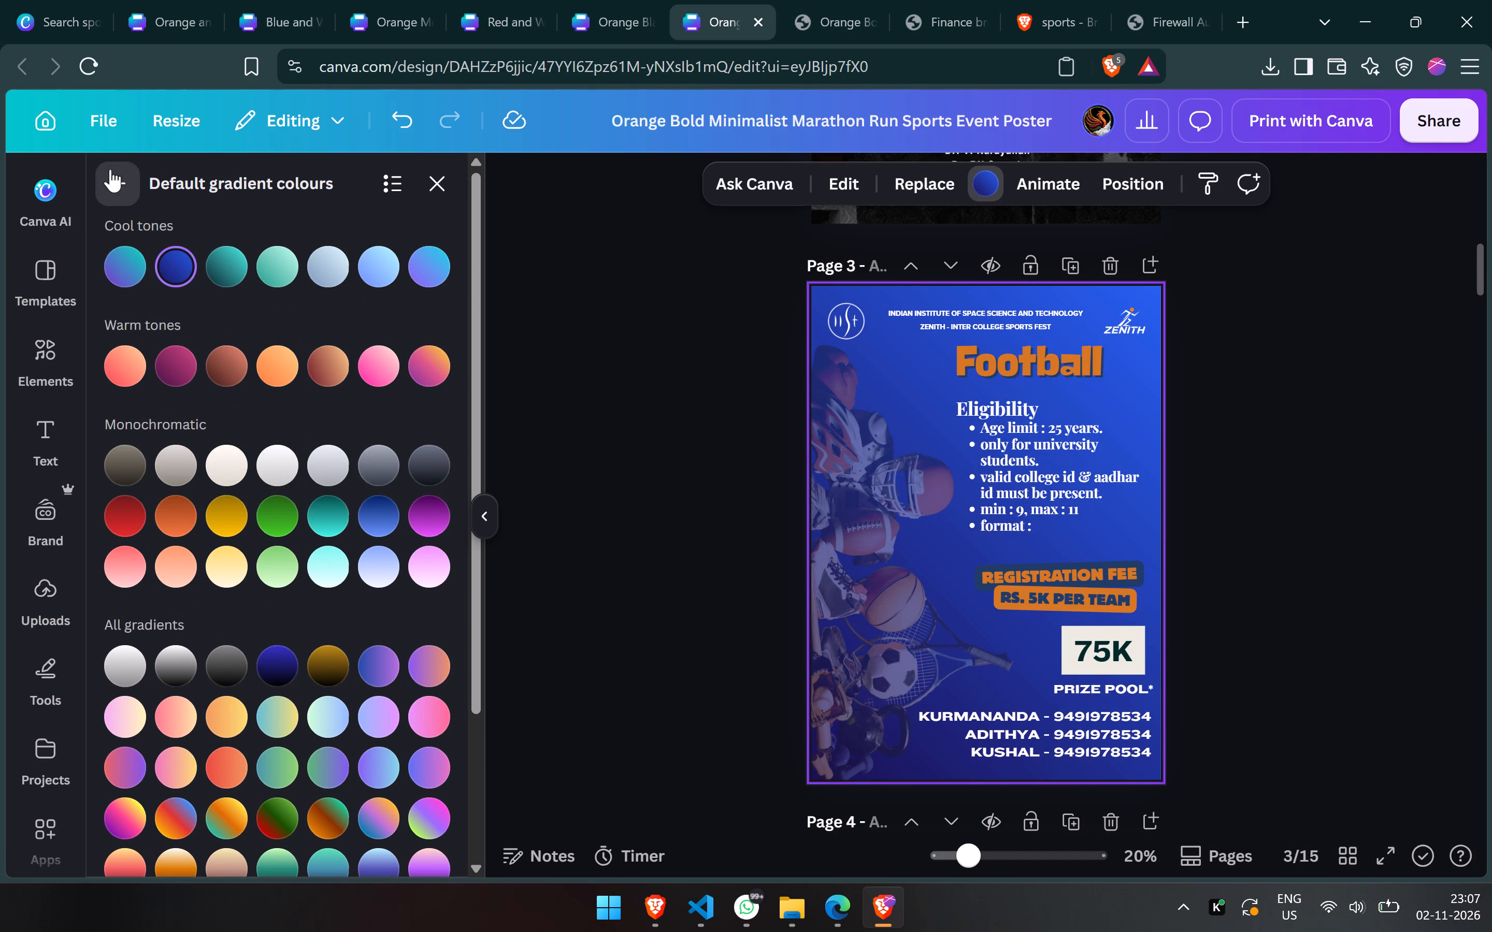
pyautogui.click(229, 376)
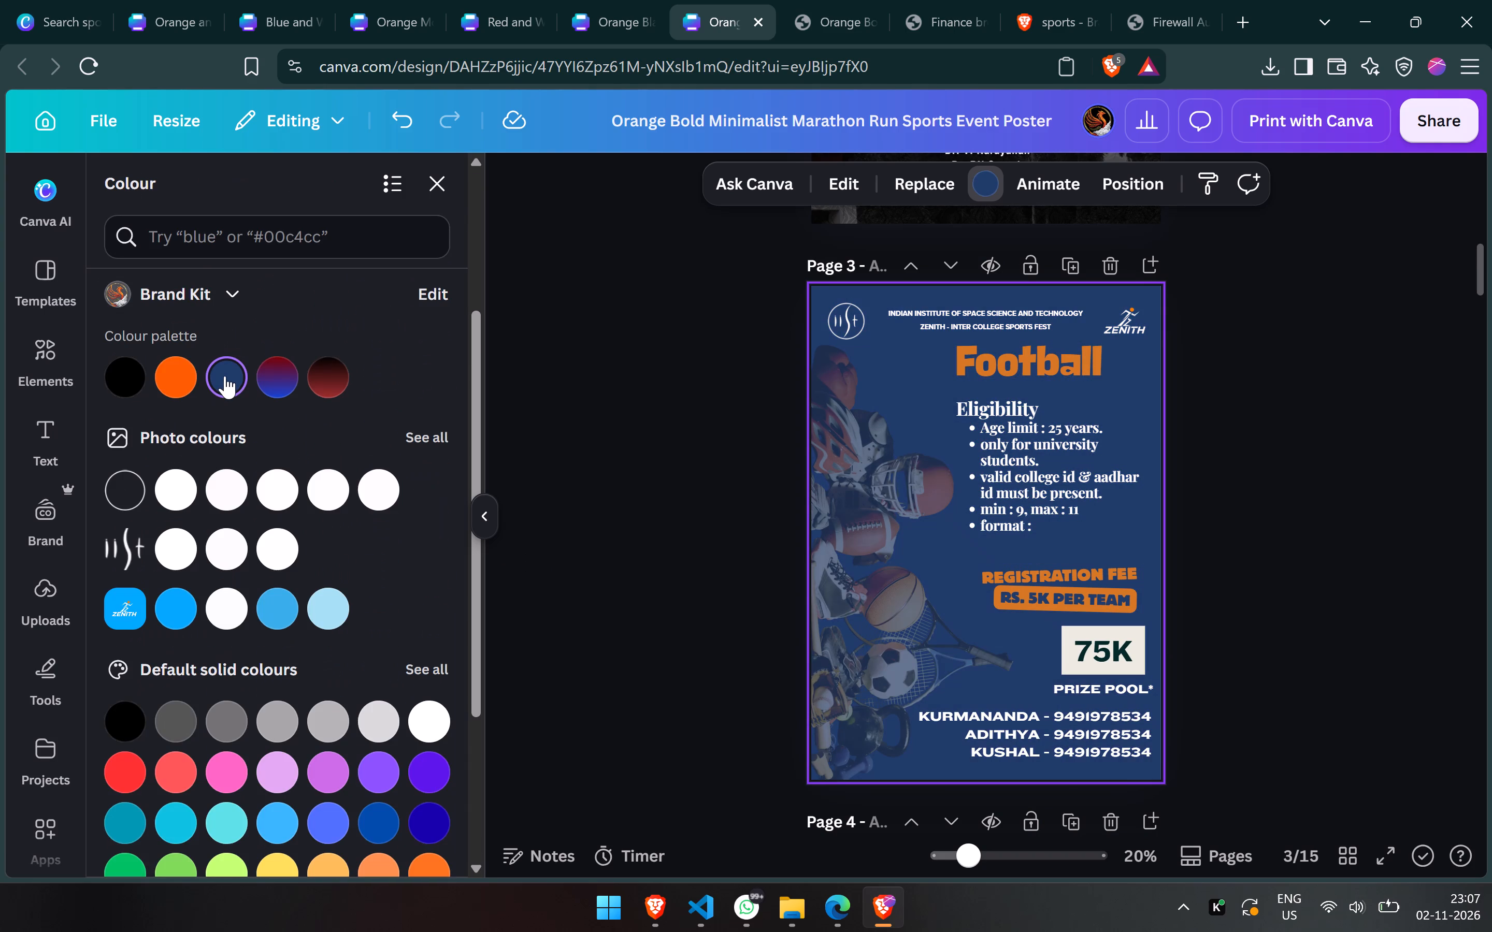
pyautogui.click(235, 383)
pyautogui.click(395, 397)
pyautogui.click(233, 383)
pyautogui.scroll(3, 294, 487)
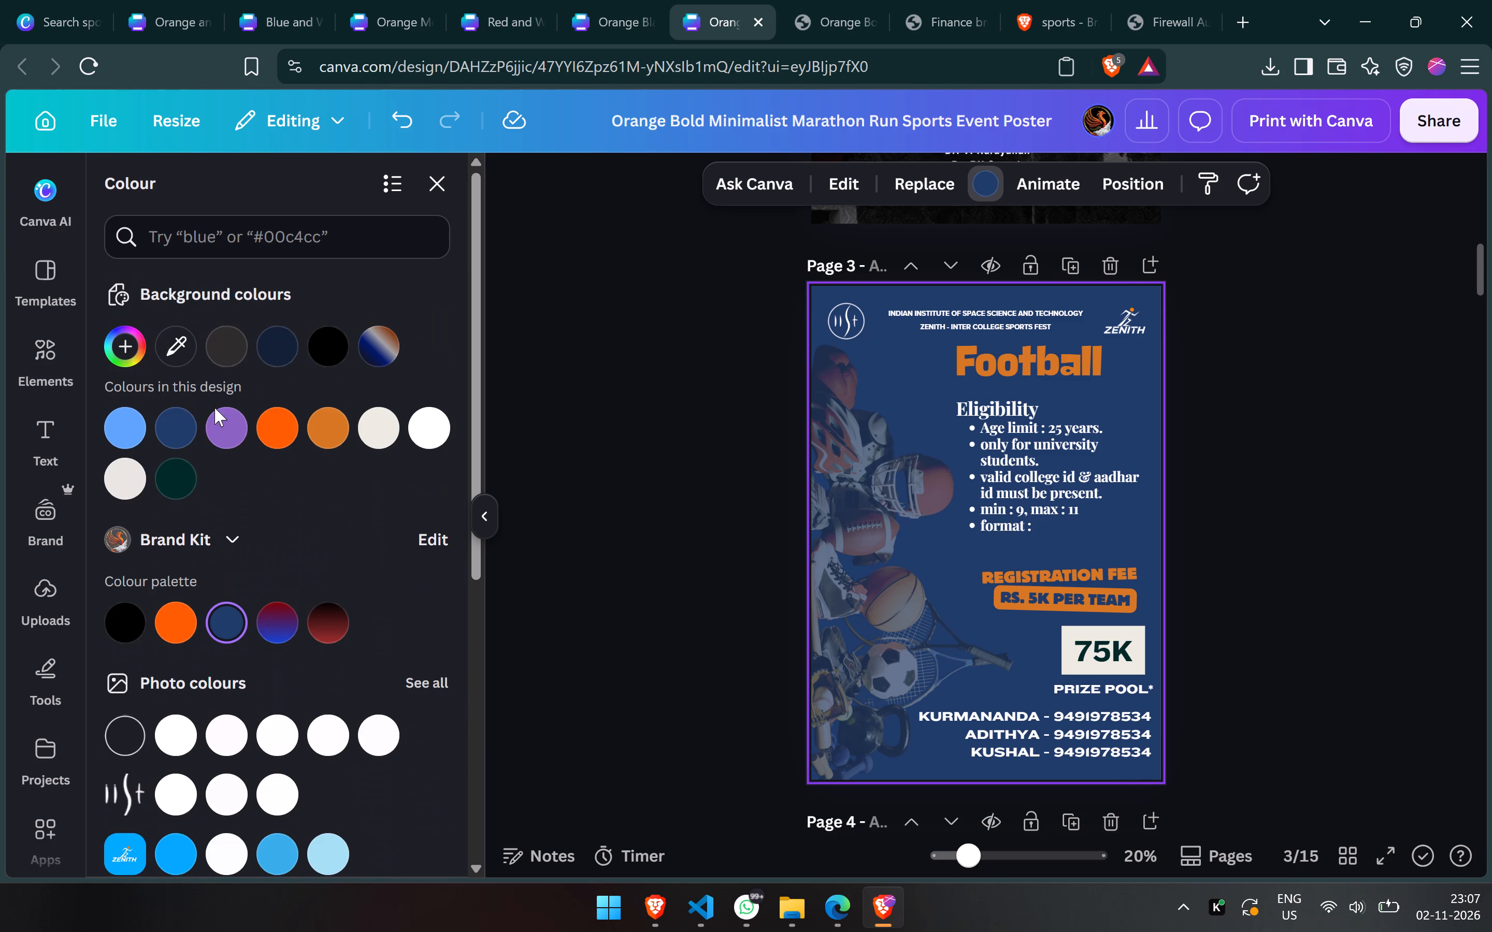
# Apply the document's deep navy to the Football page background and darken it as a custom solid colour to #101B2C.
pyautogui.click(281, 348)
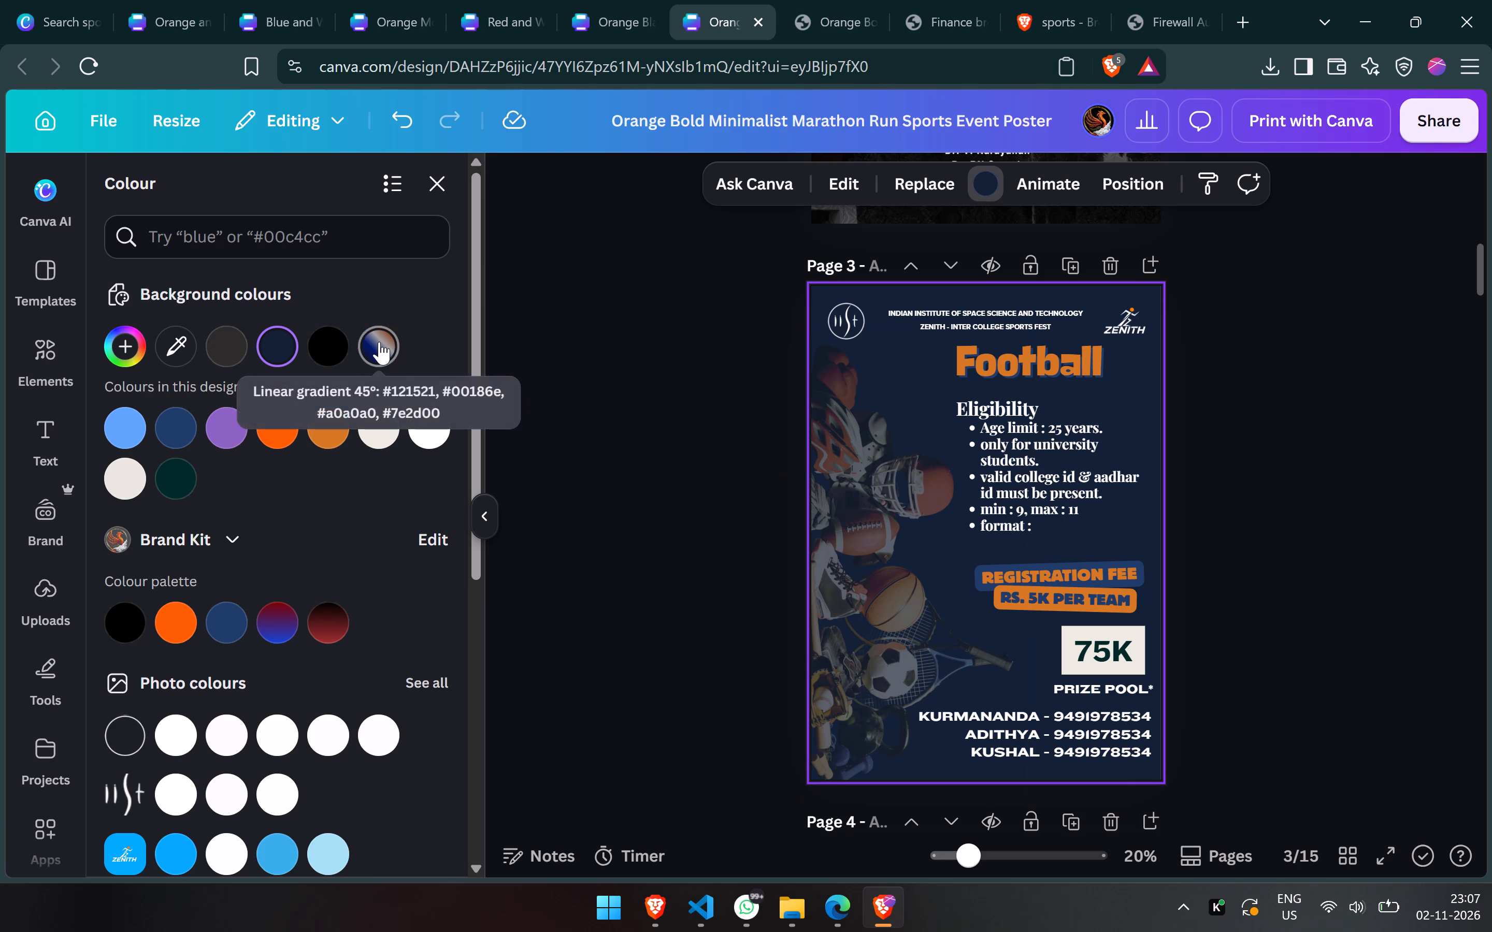
pyautogui.click(274, 339)
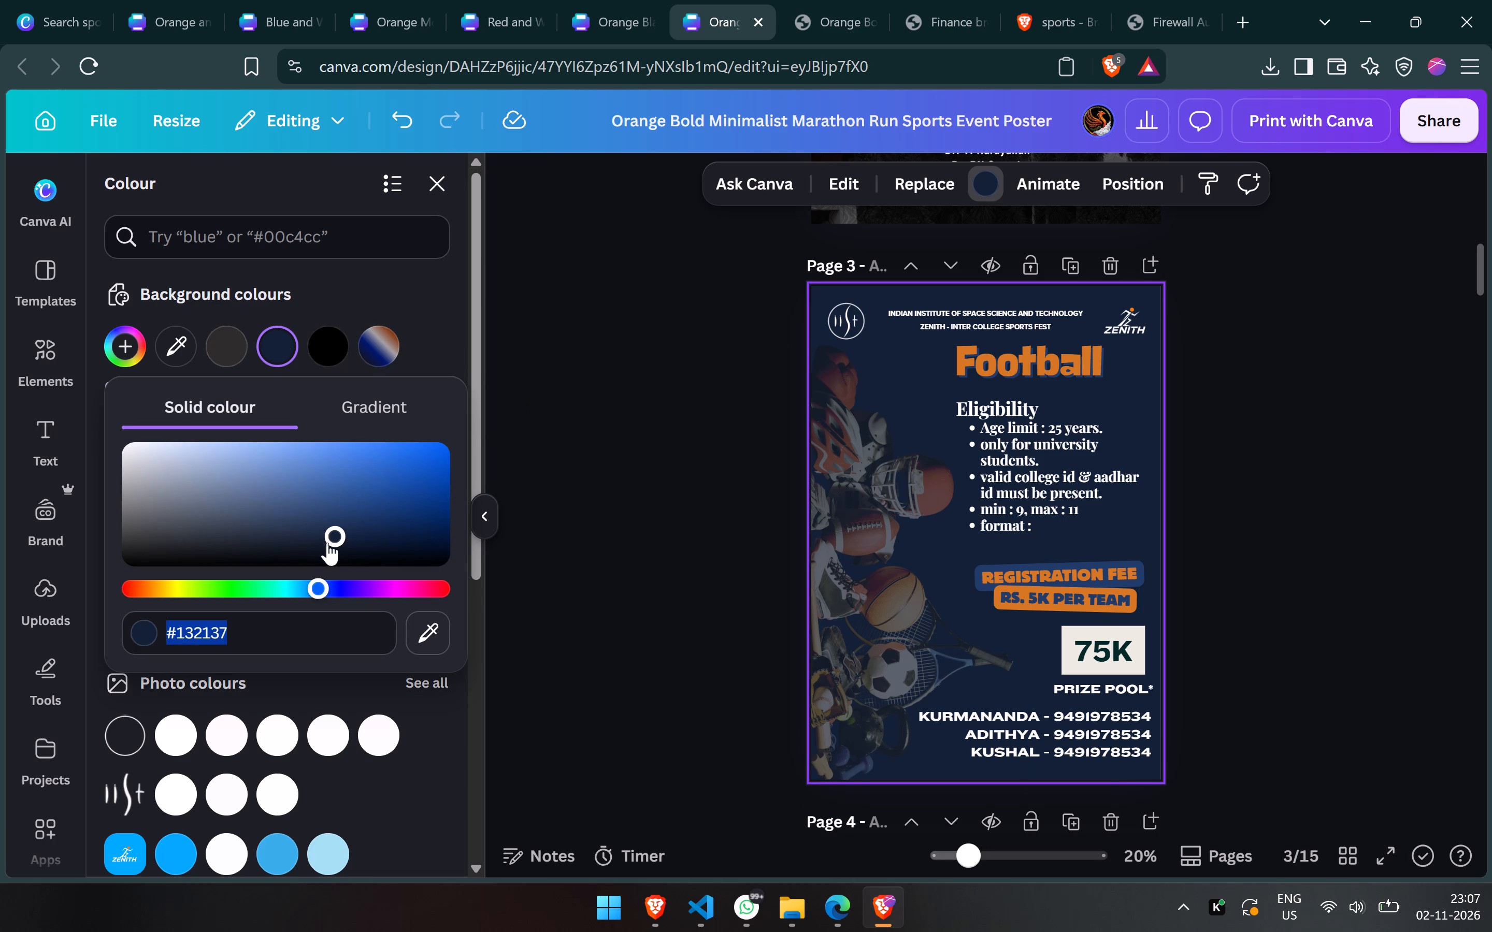
pyautogui.moveTo(336, 540); pyautogui.dragTo(336, 547)
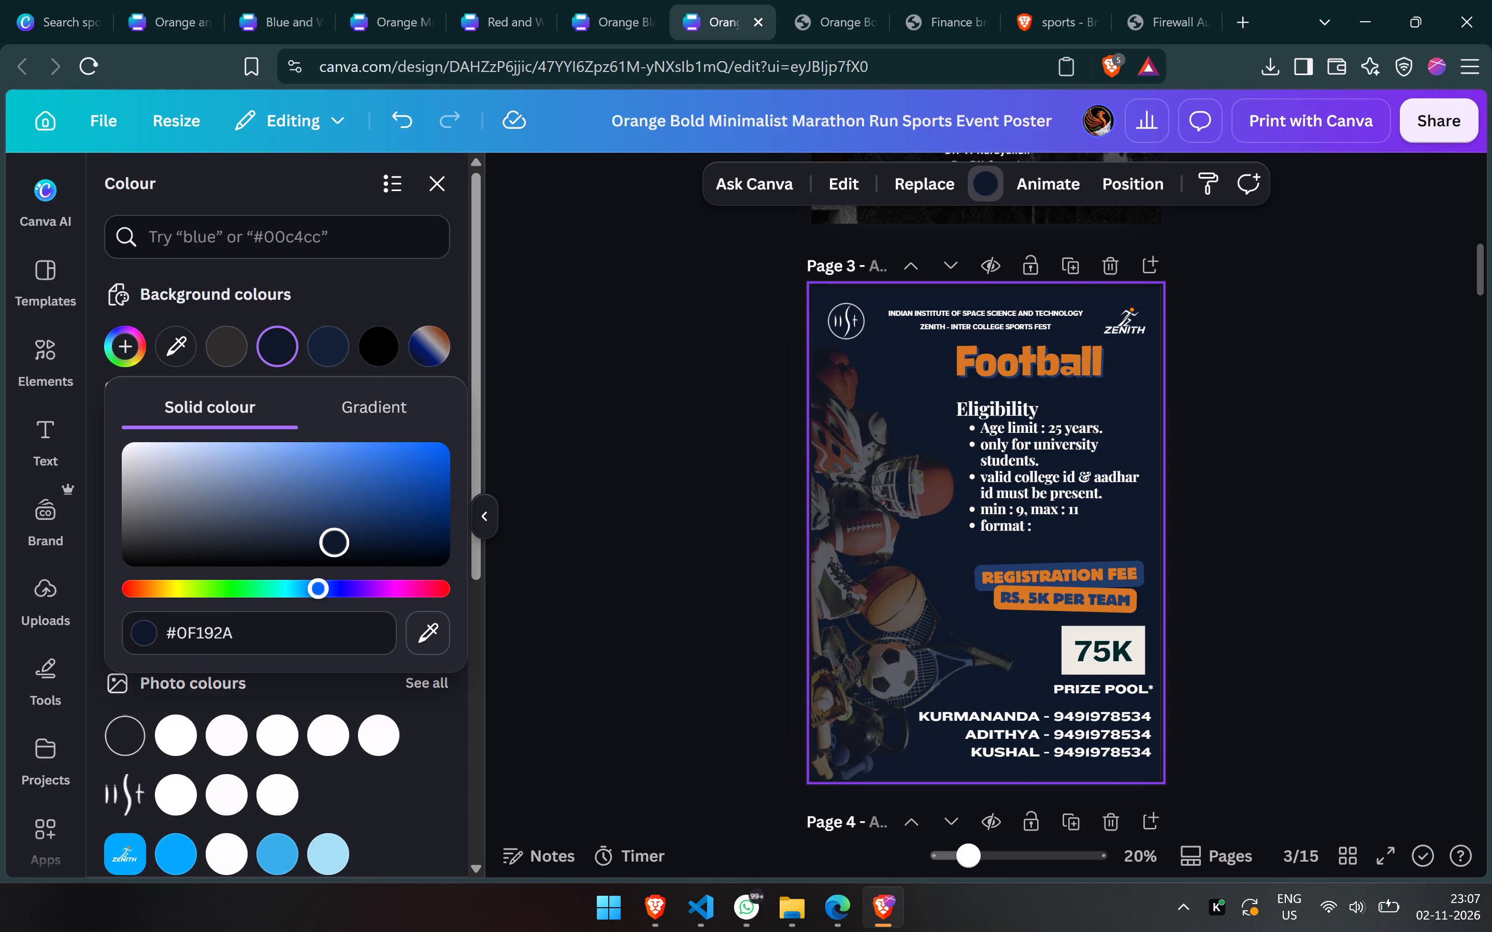
pyautogui.moveTo(336, 547); pyautogui.dragTo(328, 546)
pyautogui.click(576, 598)
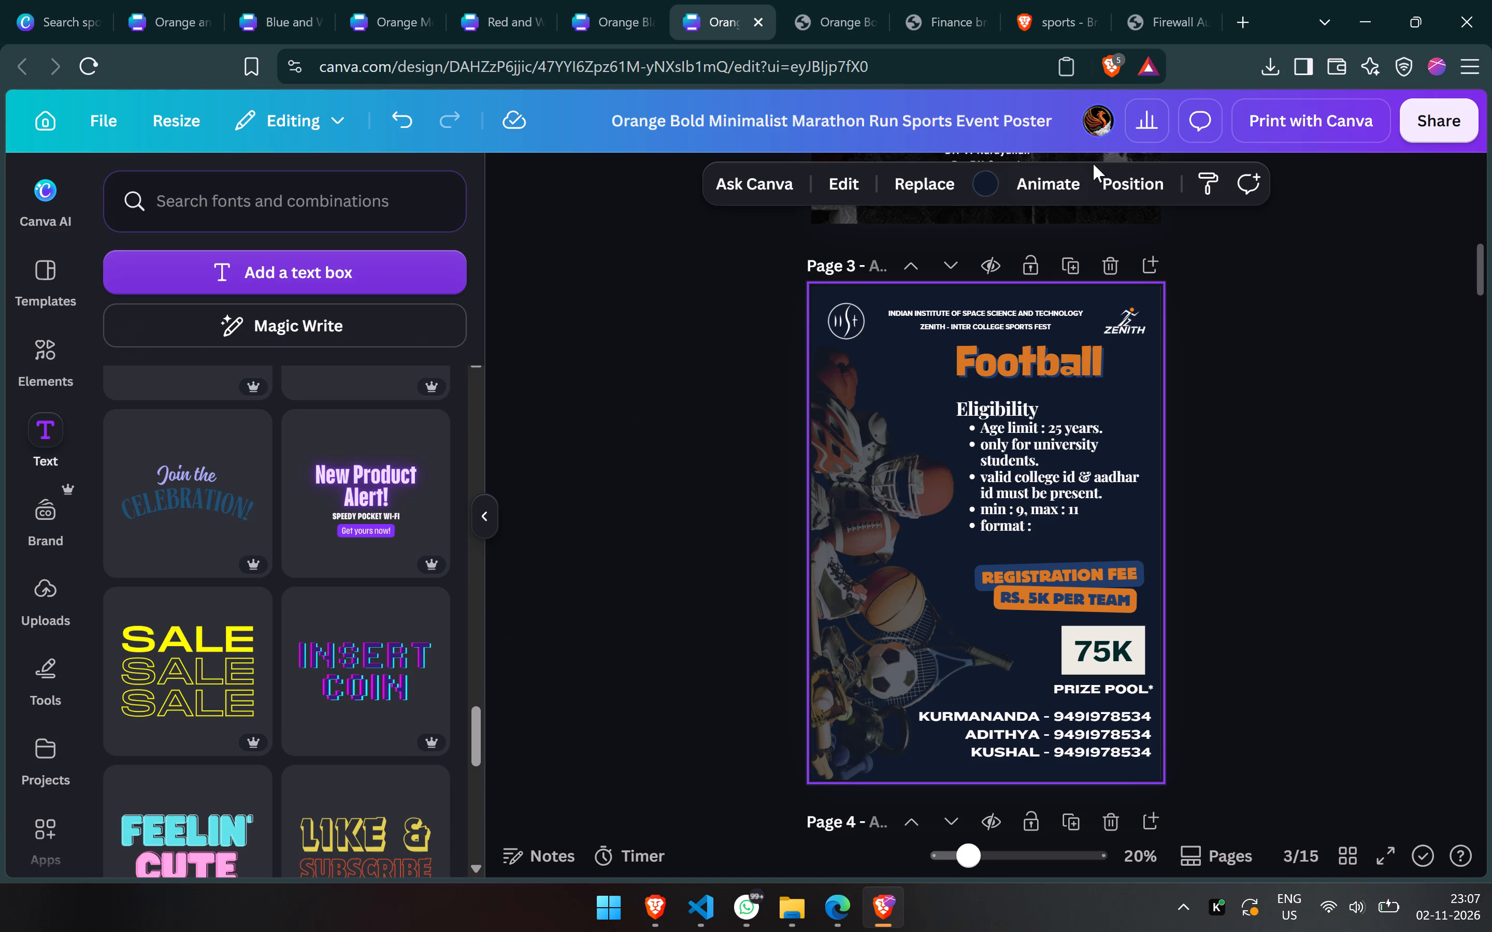
pyautogui.click(1292, 256)
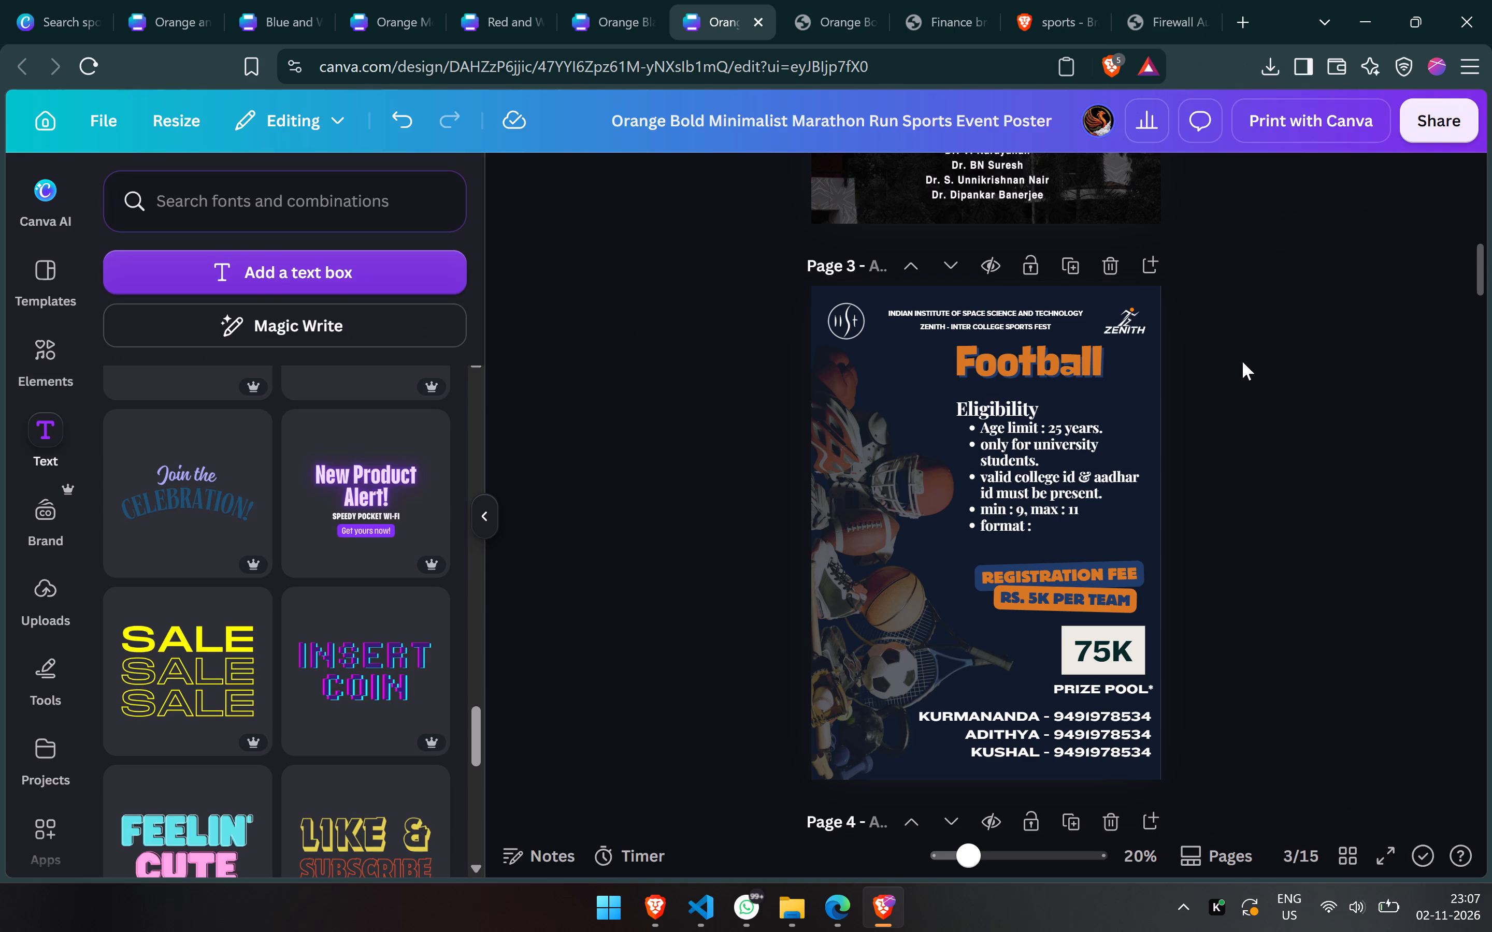
# Compare the darkened Football page with the cover, the institute page and the other sport pages.
pyautogui.scroll(6, 1242, 361)
pyautogui.scroll(-1, 1242, 361)
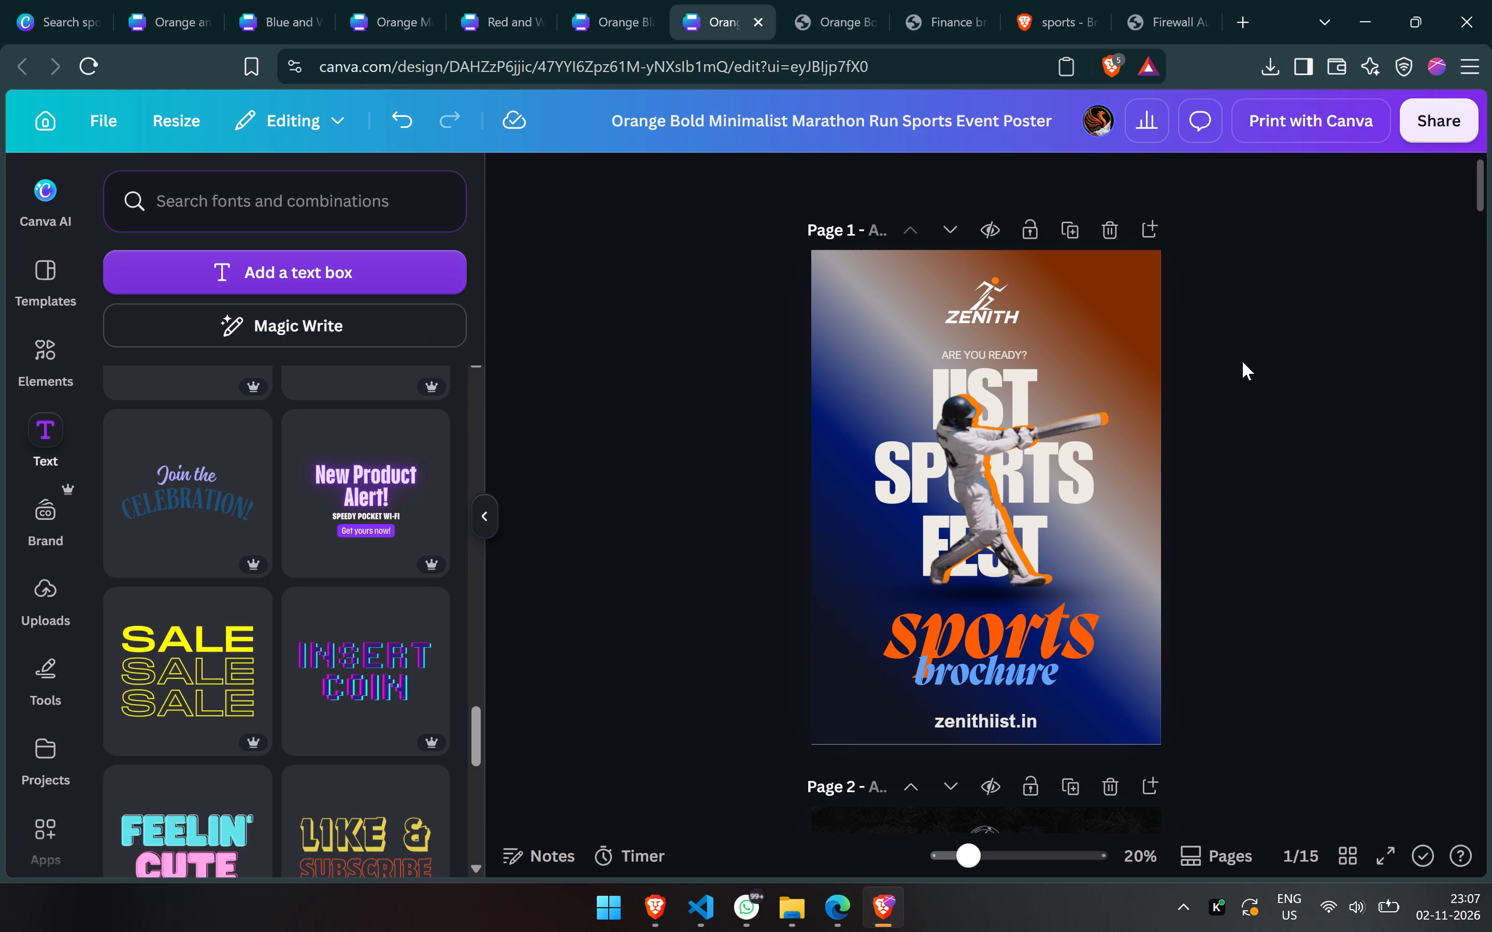
pyautogui.scroll(-4, 1242, 361)
pyautogui.scroll(3, 1242, 361)
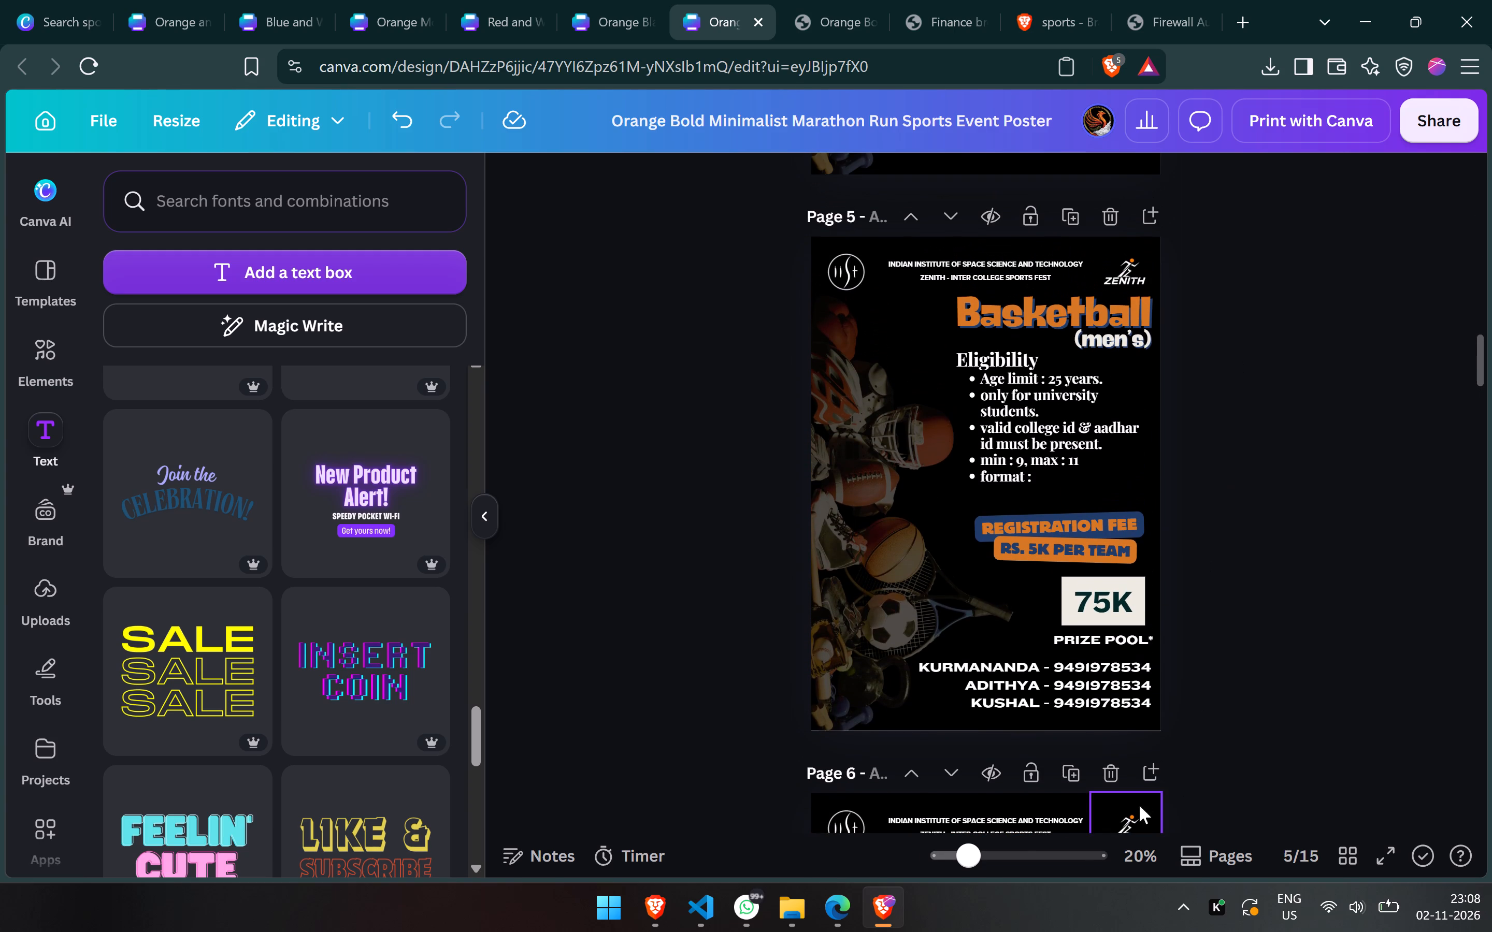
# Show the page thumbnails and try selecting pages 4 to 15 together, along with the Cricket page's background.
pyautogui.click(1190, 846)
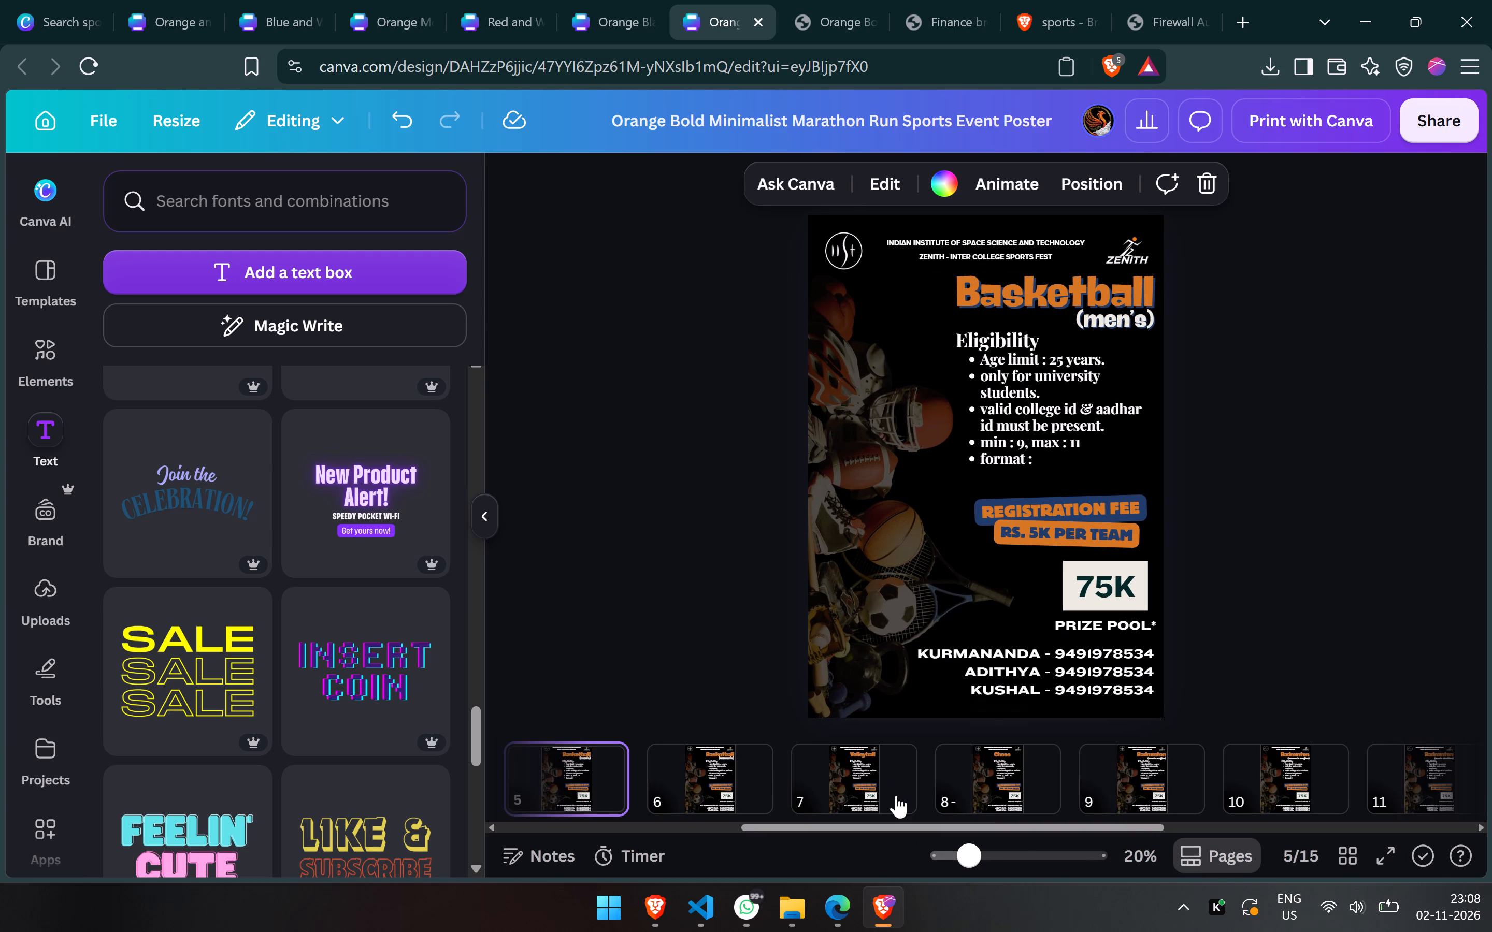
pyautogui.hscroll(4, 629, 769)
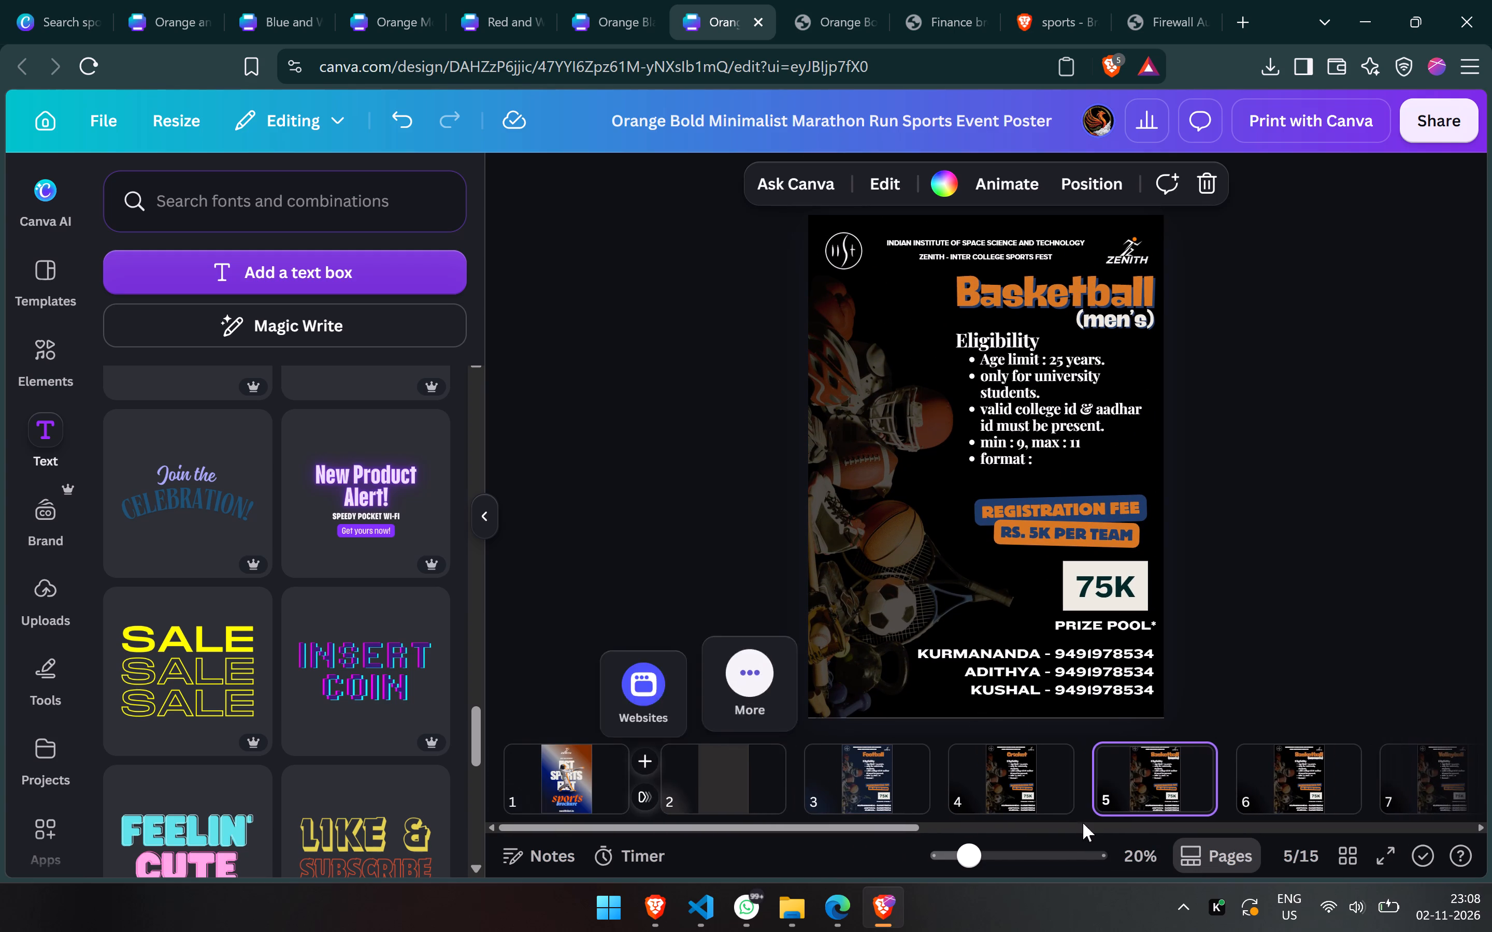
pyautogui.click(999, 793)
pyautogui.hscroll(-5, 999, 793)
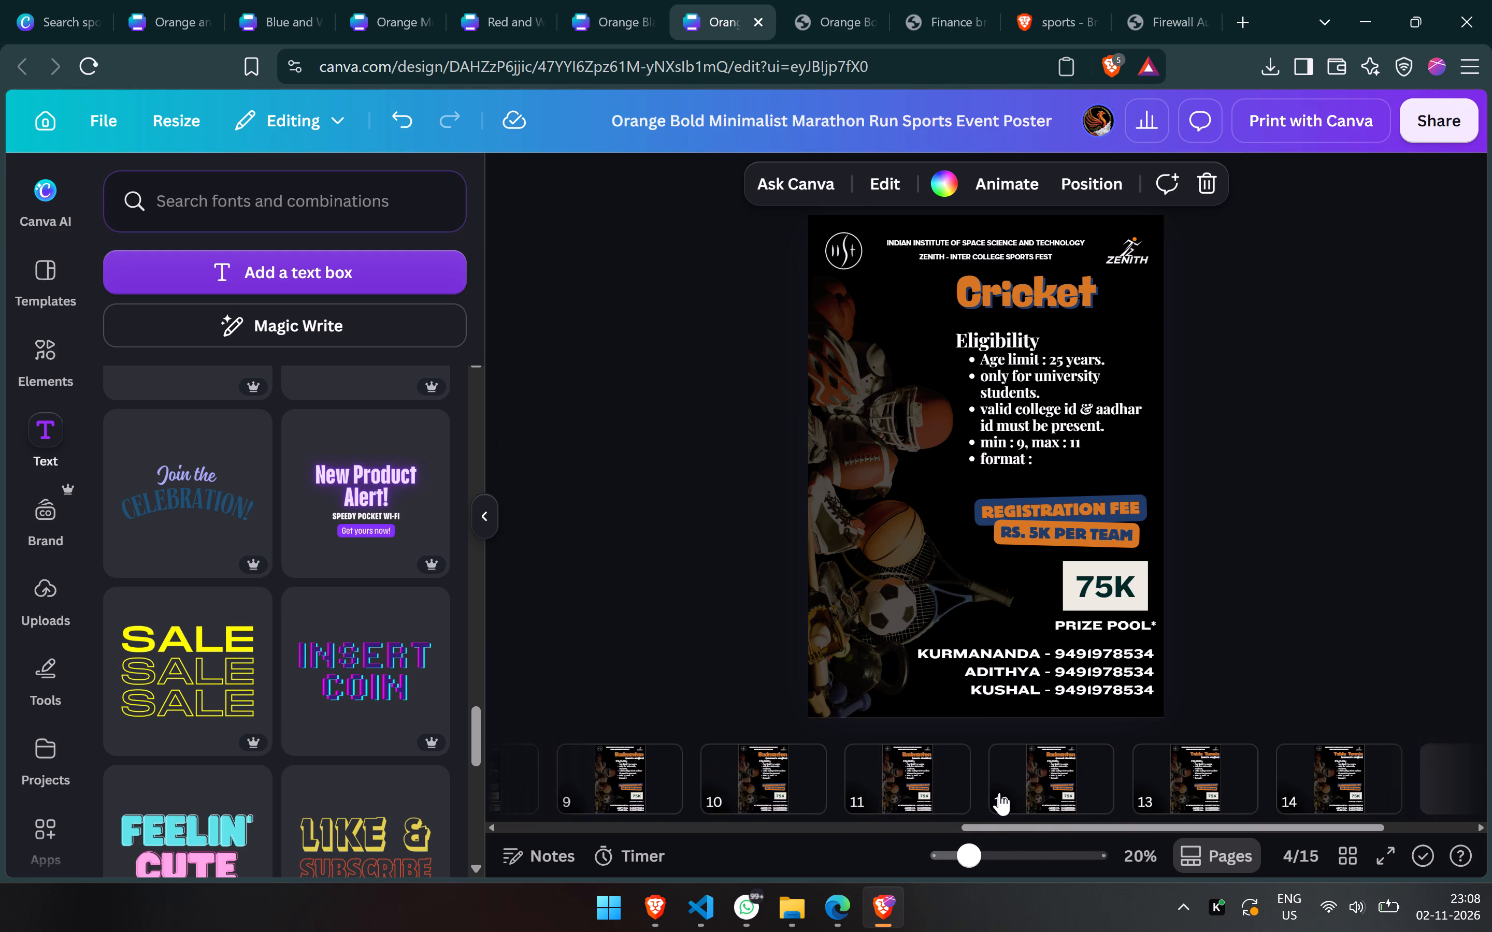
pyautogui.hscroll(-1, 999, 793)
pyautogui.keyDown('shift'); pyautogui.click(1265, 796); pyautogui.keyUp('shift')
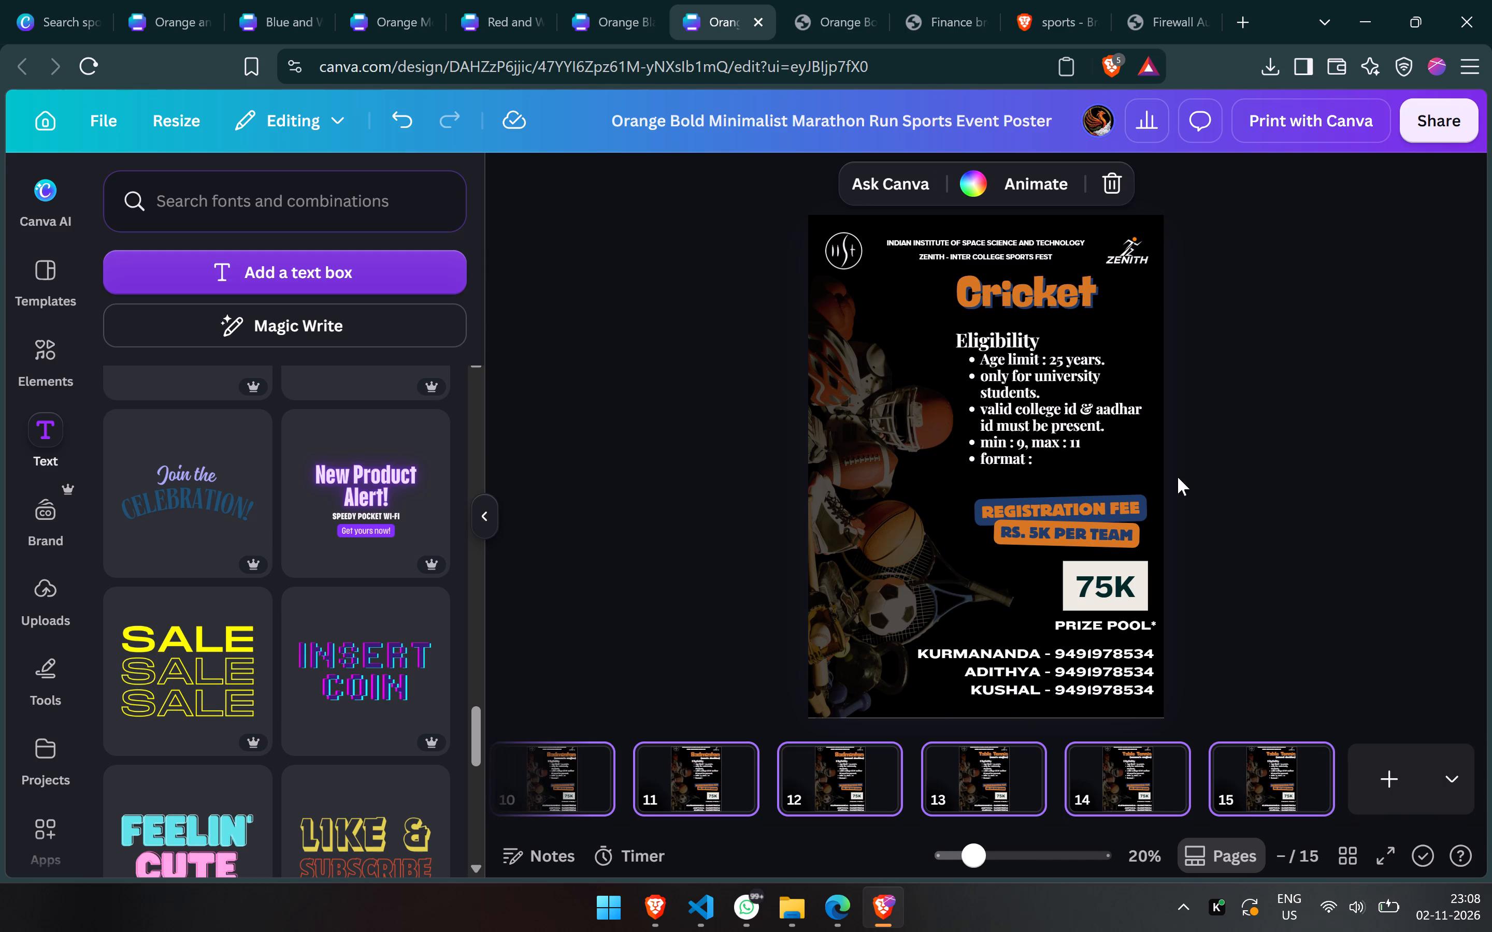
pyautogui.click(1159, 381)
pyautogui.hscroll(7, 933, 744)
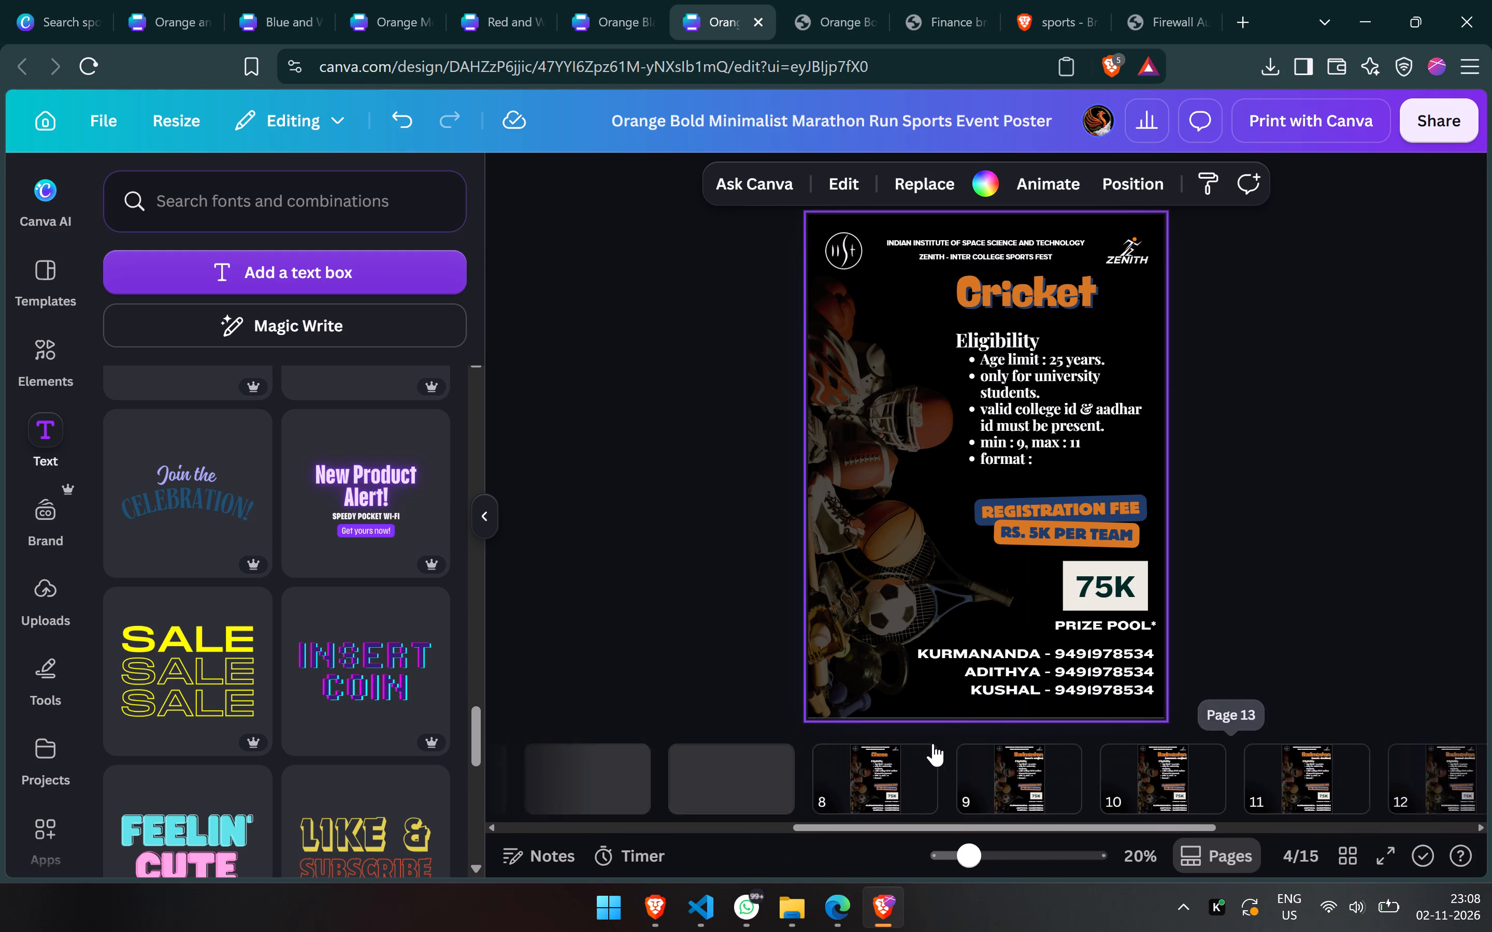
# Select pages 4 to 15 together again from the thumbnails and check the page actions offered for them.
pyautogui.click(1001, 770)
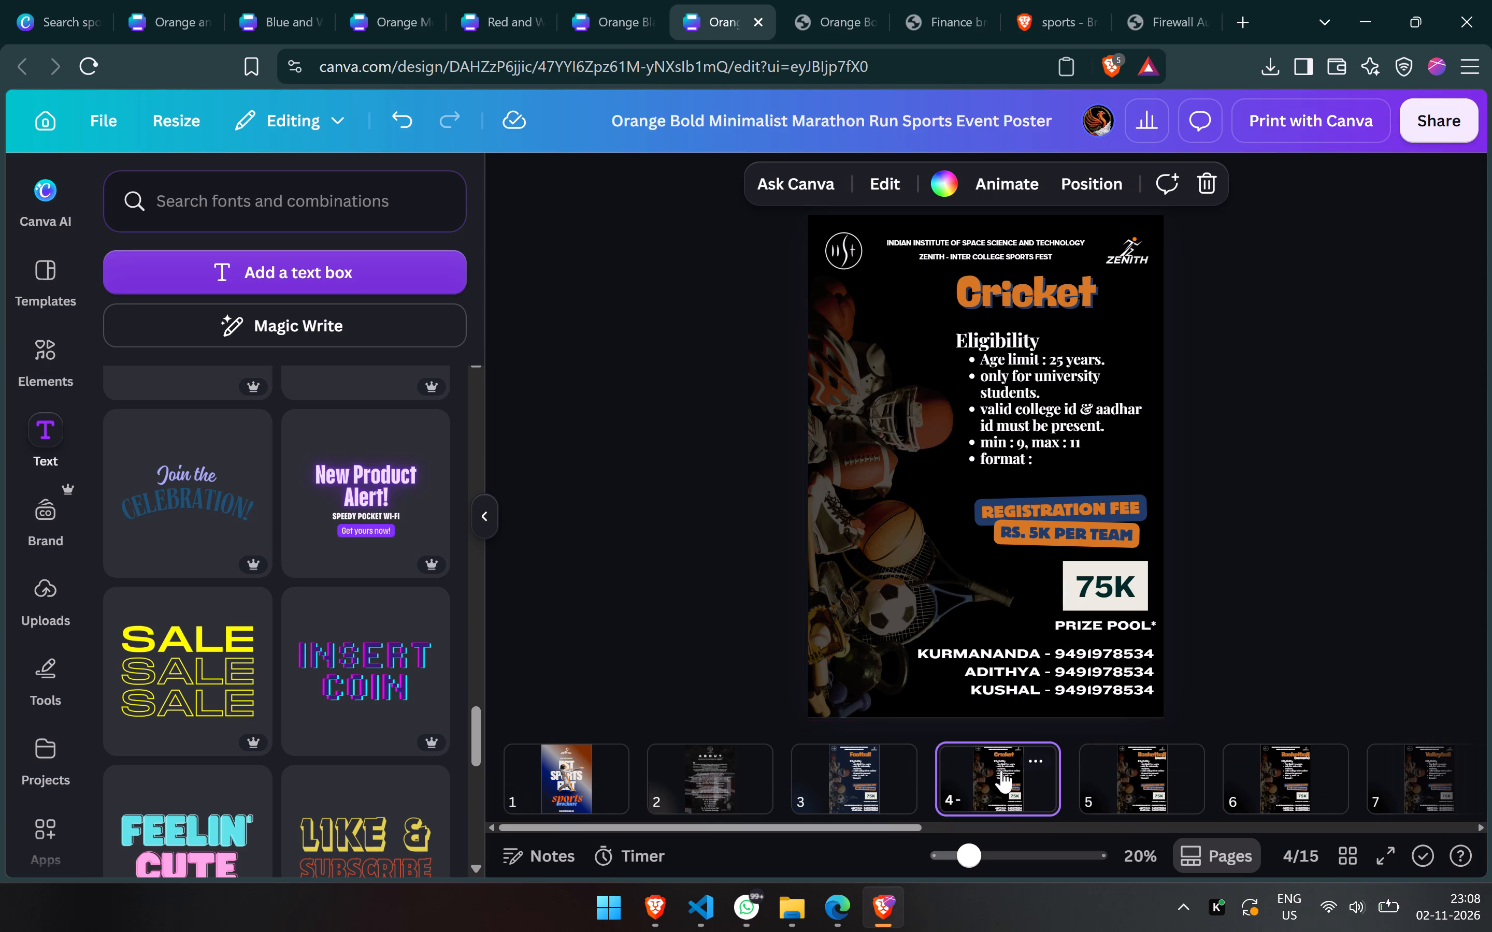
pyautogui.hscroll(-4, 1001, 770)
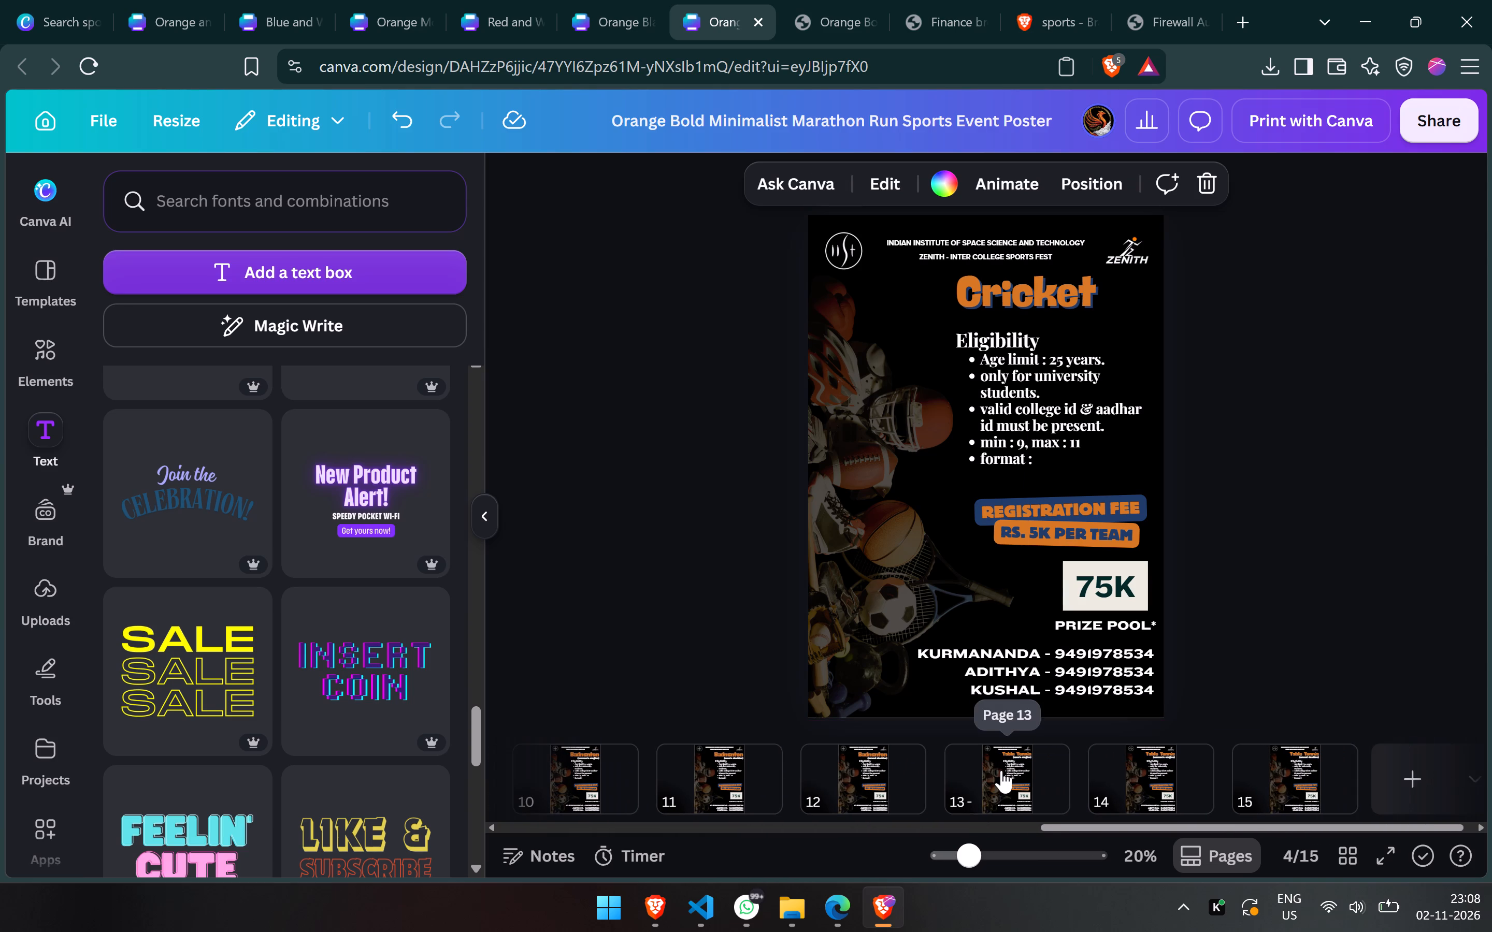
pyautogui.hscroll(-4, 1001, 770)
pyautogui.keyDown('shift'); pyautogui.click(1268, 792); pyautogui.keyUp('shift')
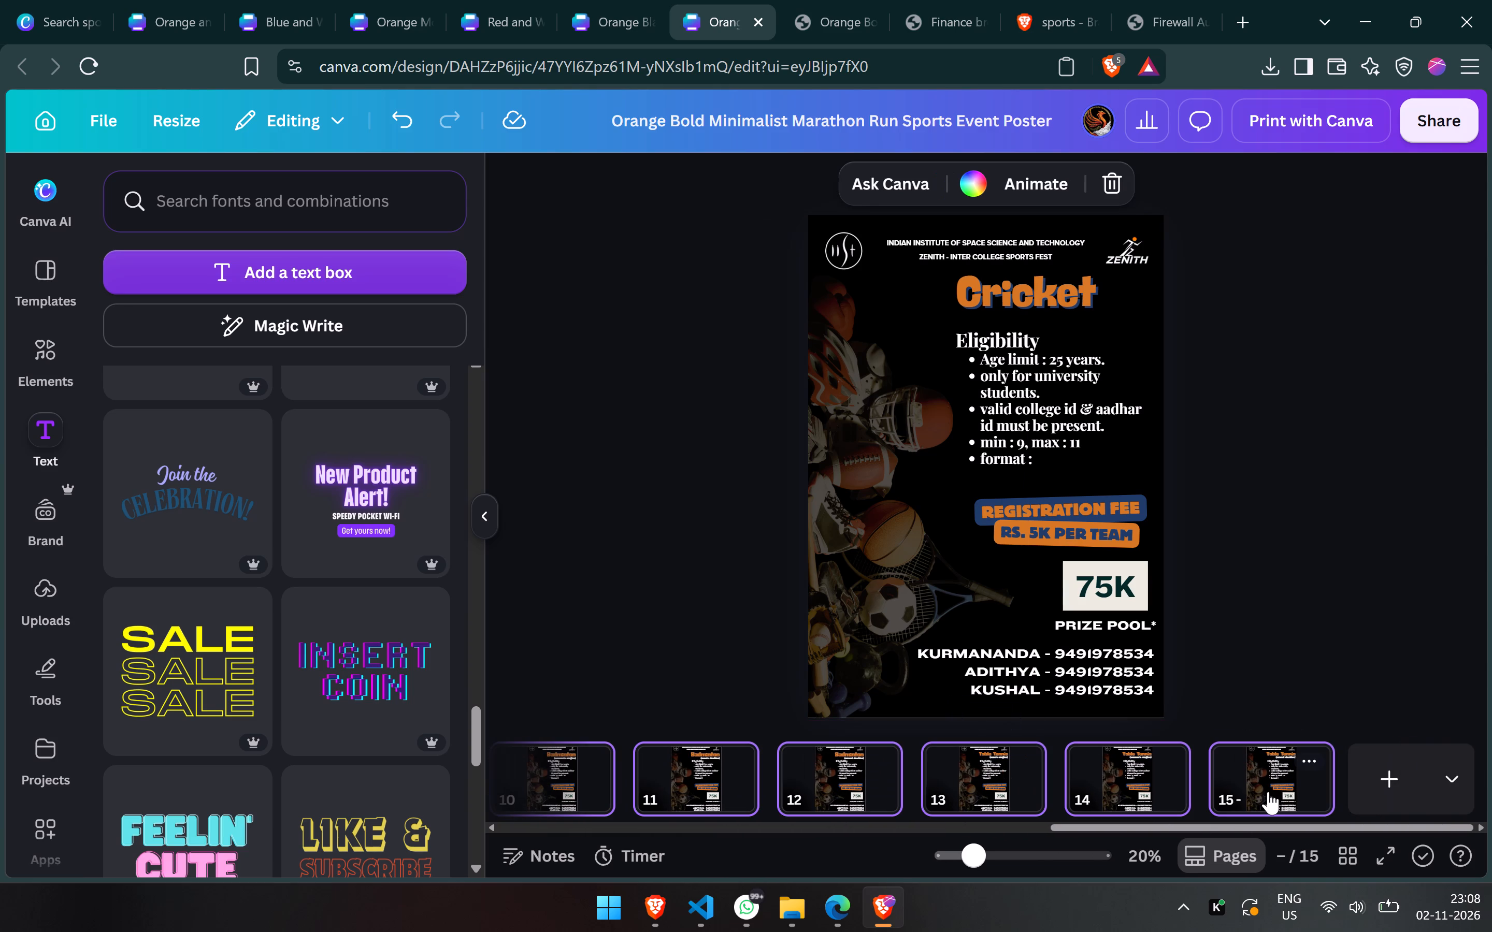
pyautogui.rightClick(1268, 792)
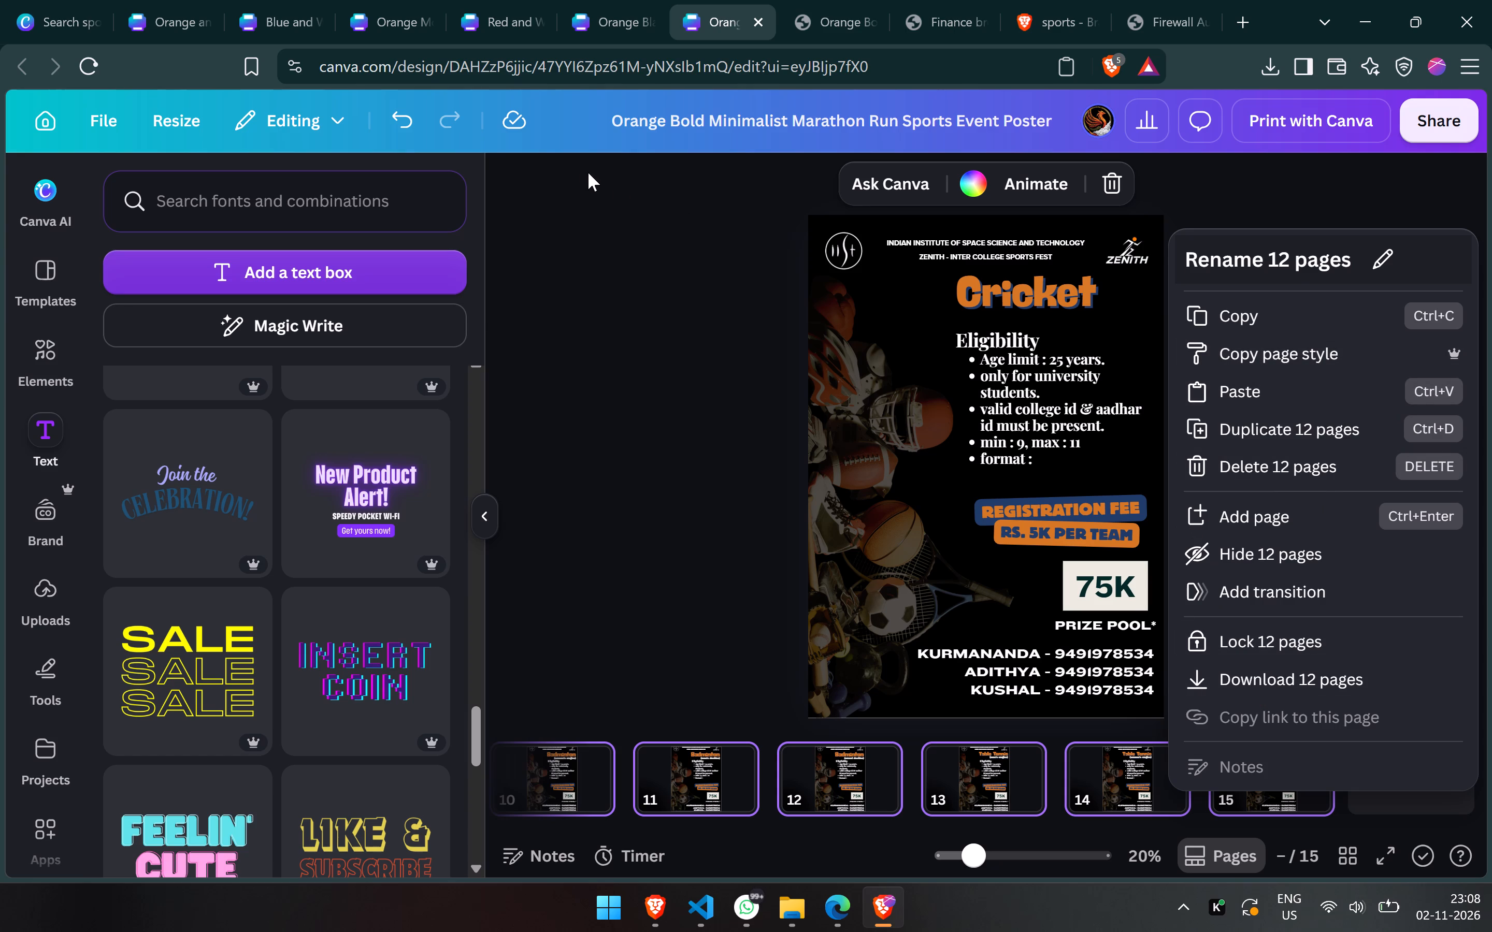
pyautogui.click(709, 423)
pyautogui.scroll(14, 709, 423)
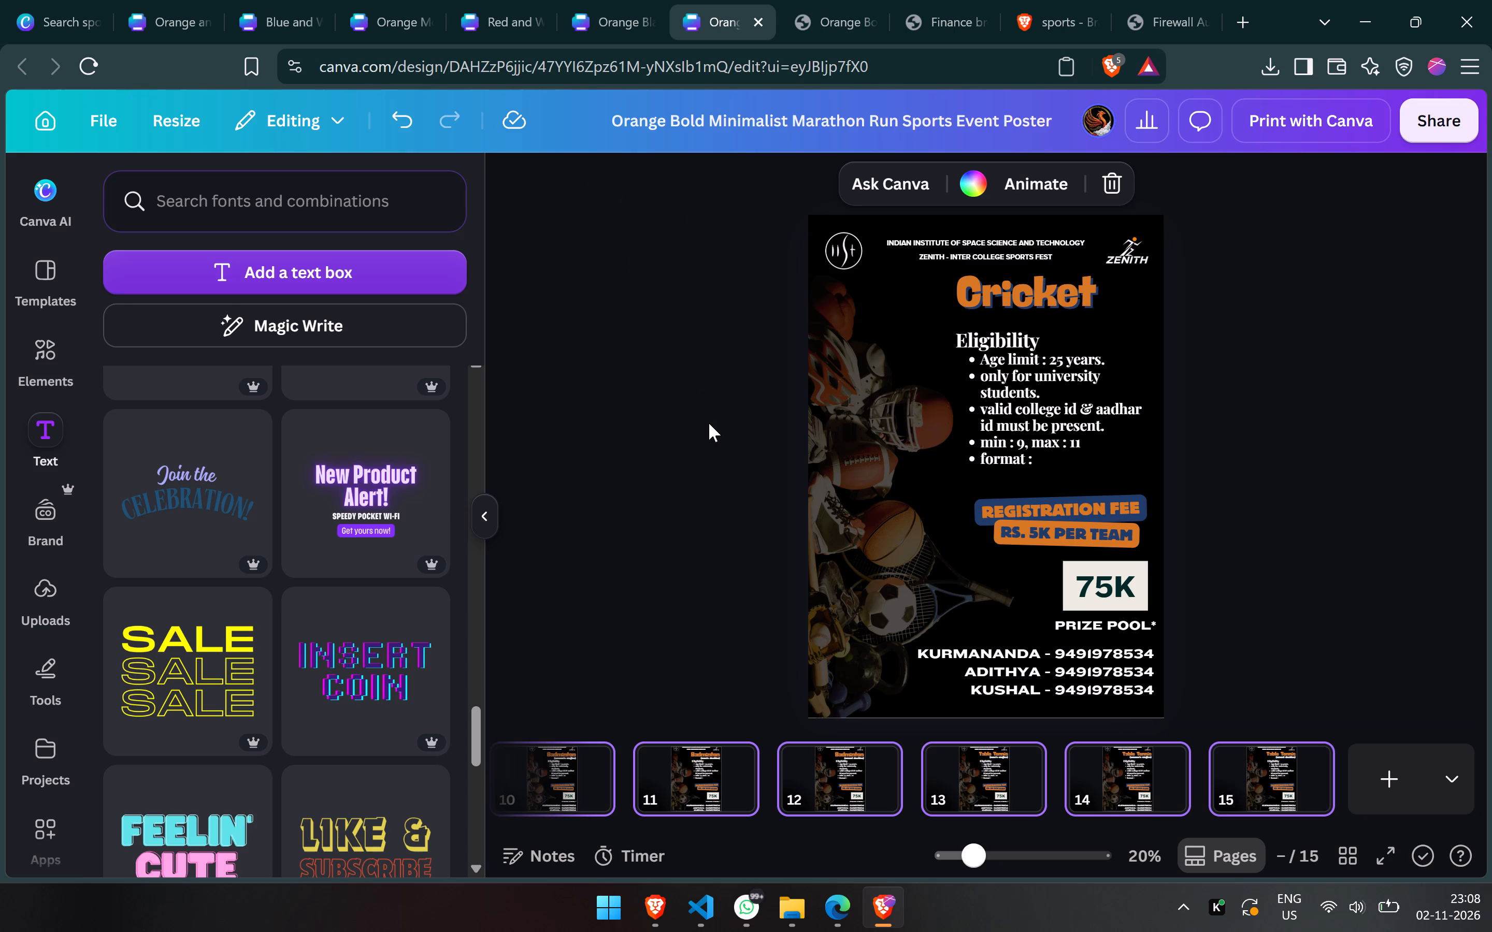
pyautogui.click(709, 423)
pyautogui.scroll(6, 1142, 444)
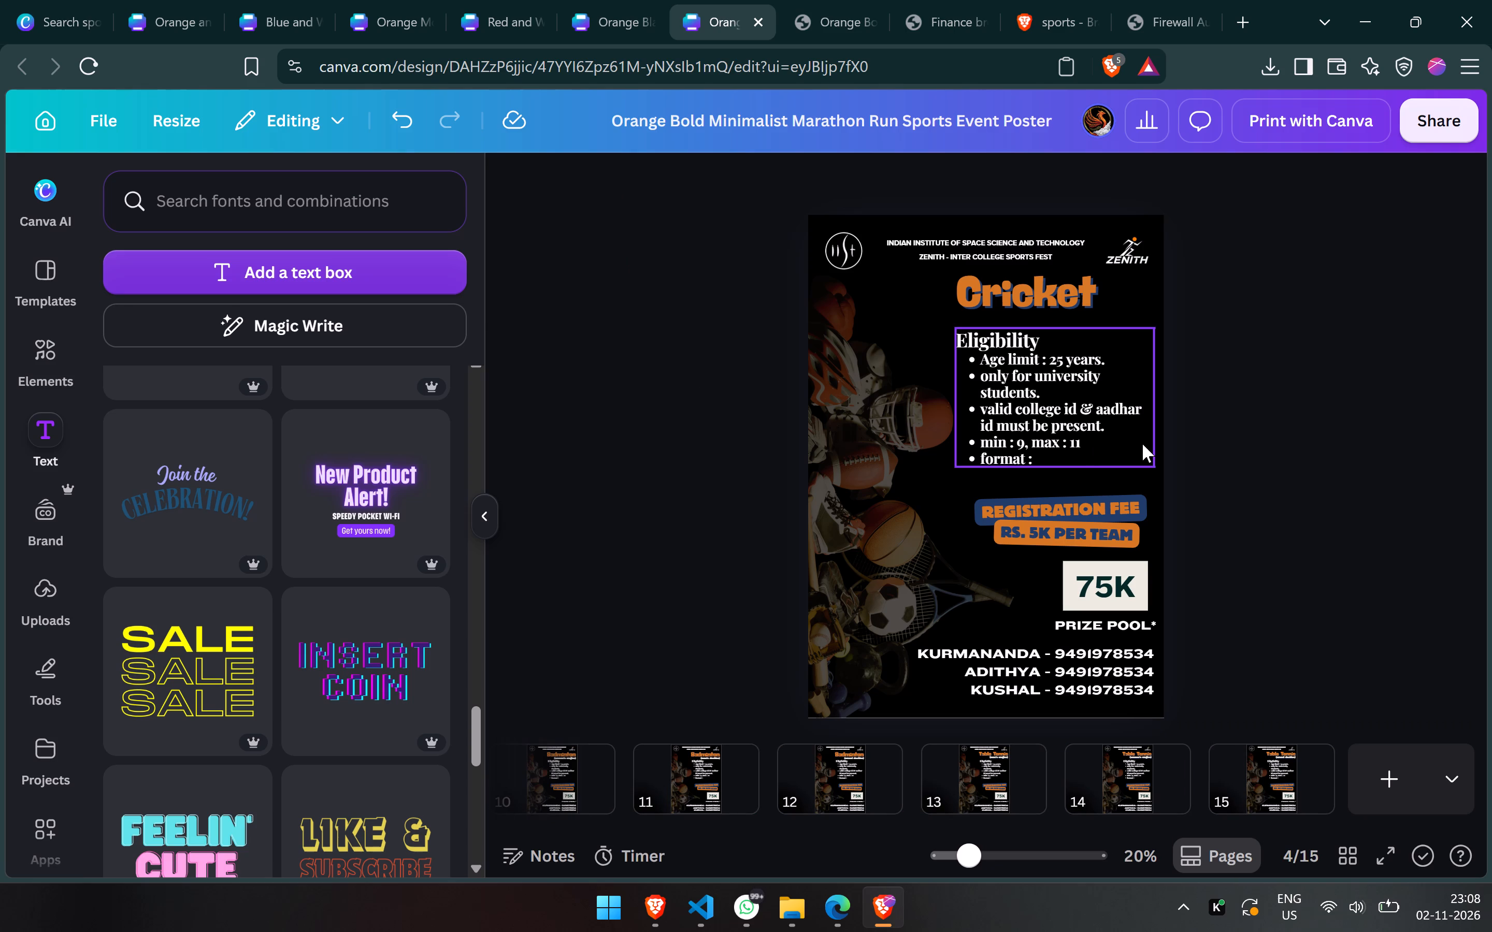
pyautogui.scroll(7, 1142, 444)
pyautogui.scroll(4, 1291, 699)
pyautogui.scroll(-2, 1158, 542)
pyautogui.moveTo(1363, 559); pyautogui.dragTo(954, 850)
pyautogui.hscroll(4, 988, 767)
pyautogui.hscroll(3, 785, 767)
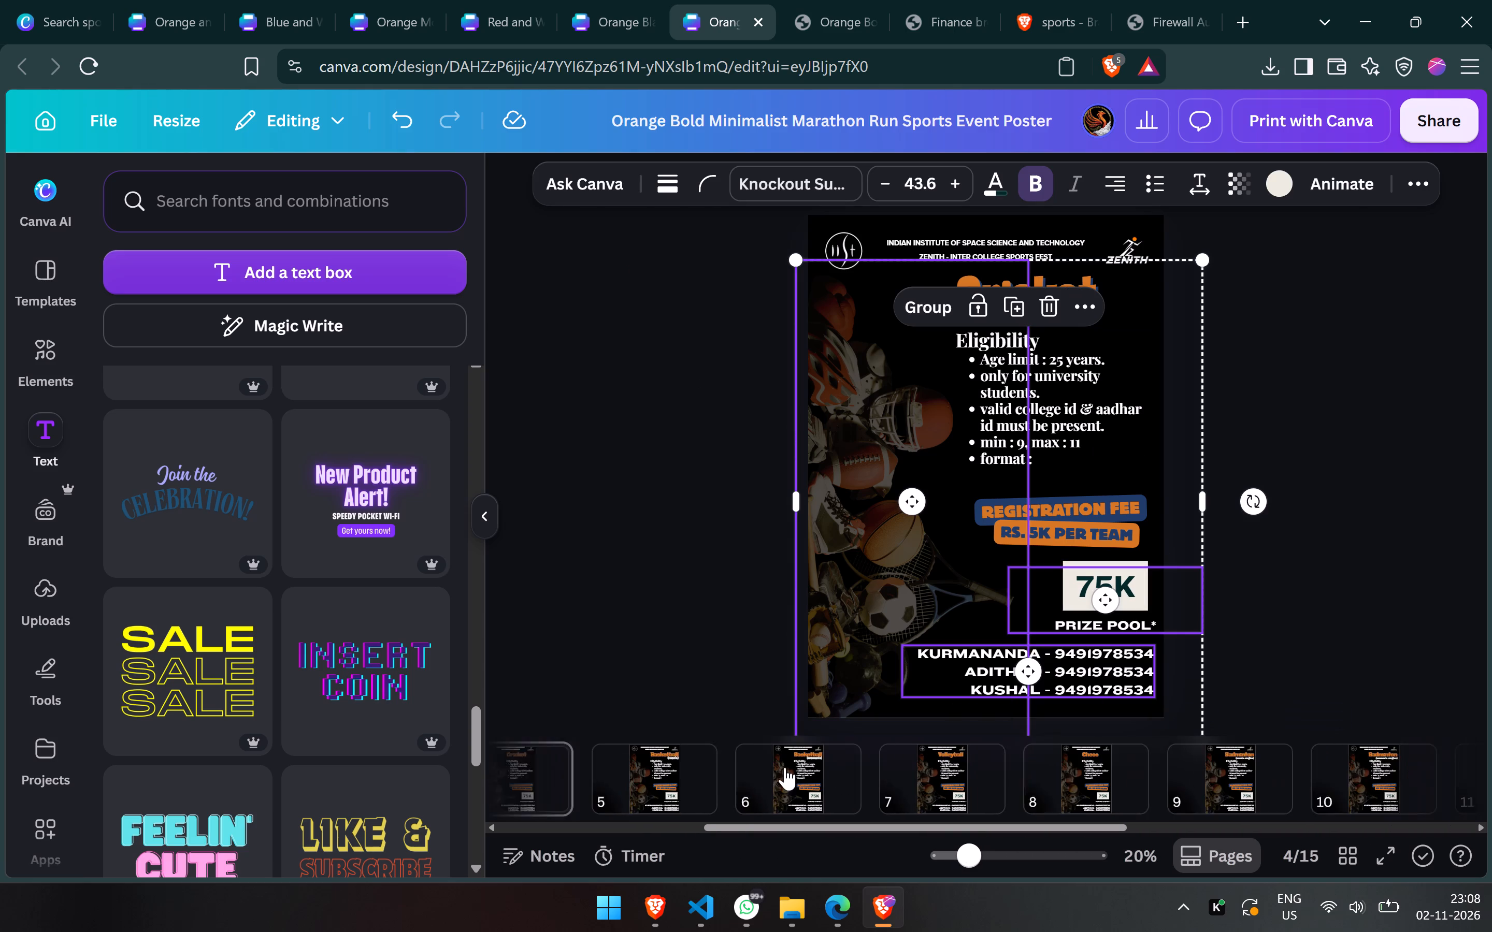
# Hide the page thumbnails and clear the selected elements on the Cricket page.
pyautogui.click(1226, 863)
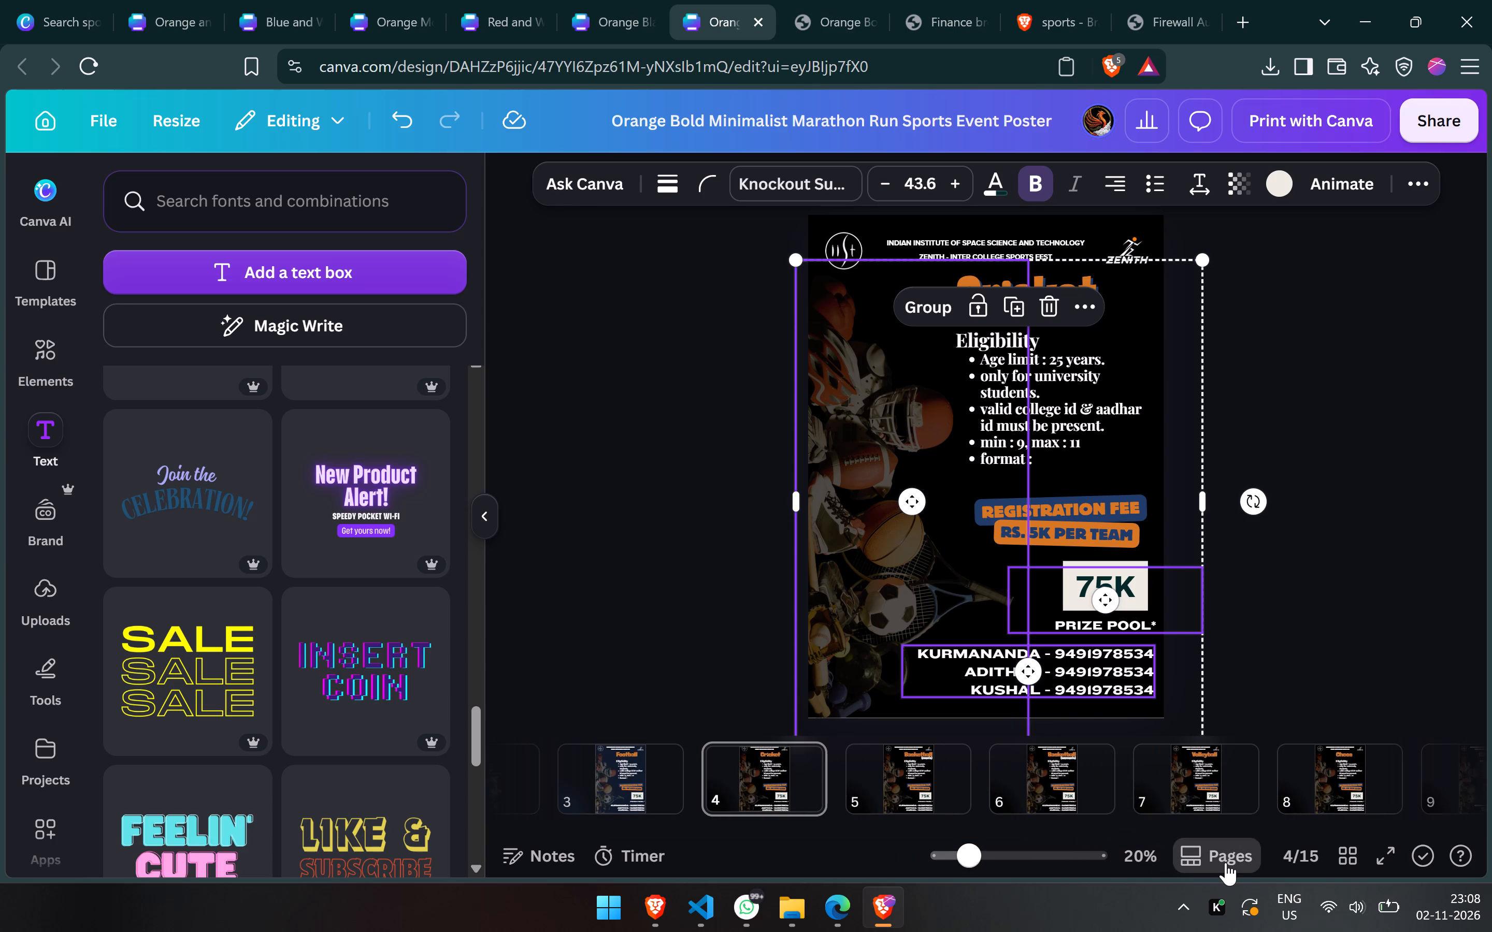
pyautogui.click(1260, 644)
# Darken the Football page's custom solid navy background further to #0C1523.
pyautogui.scroll(-3, 1260, 644)
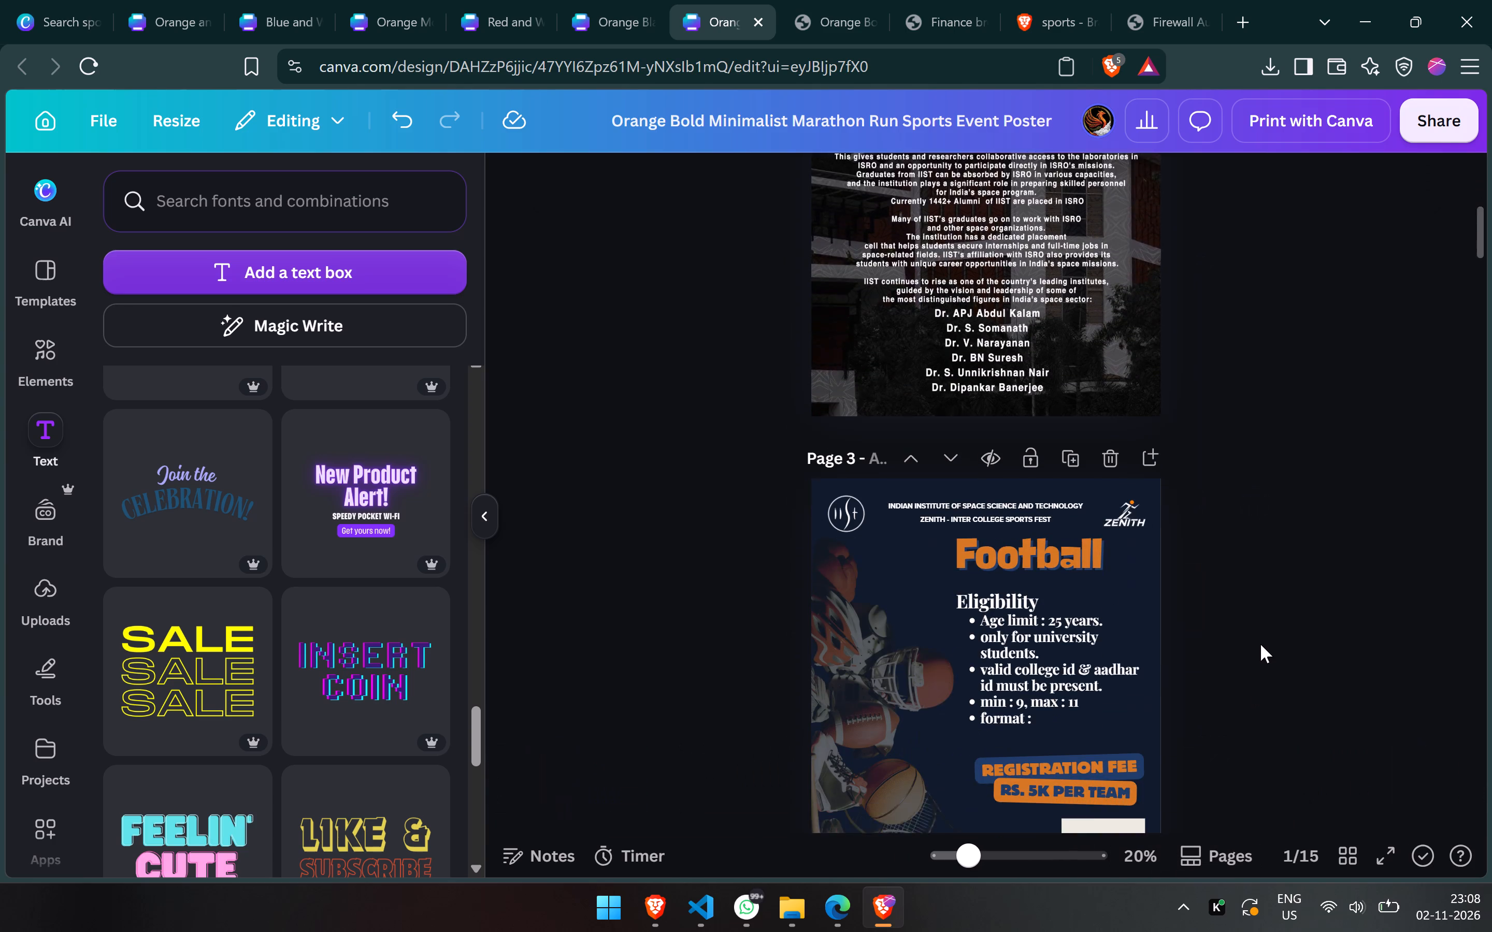
pyautogui.scroll(-3, 1260, 644)
pyautogui.click(1157, 466)
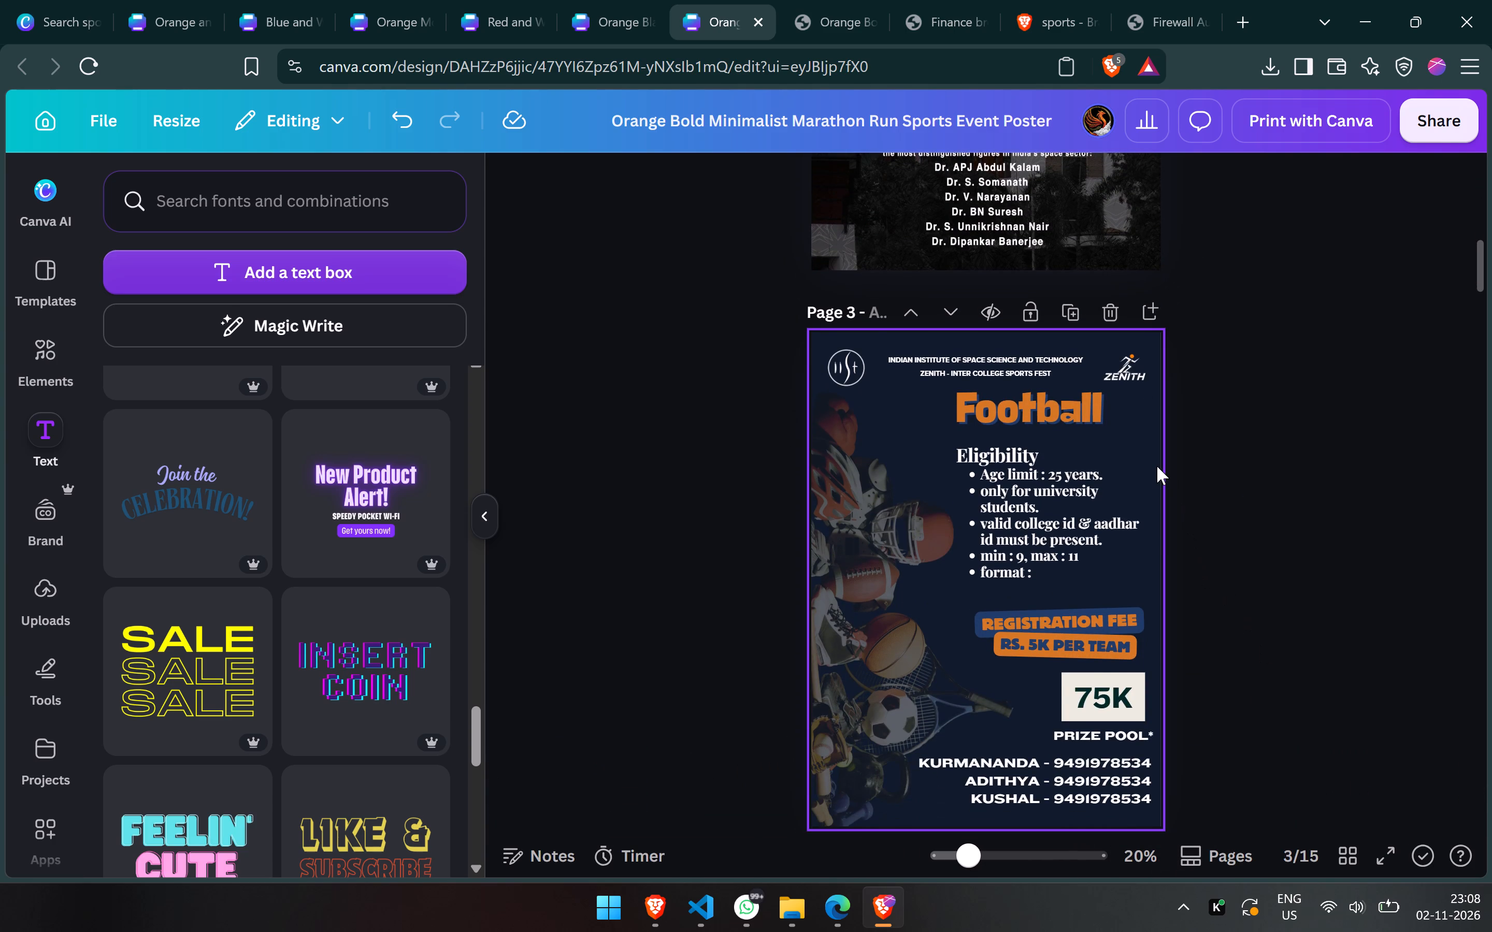
pyautogui.click(994, 179)
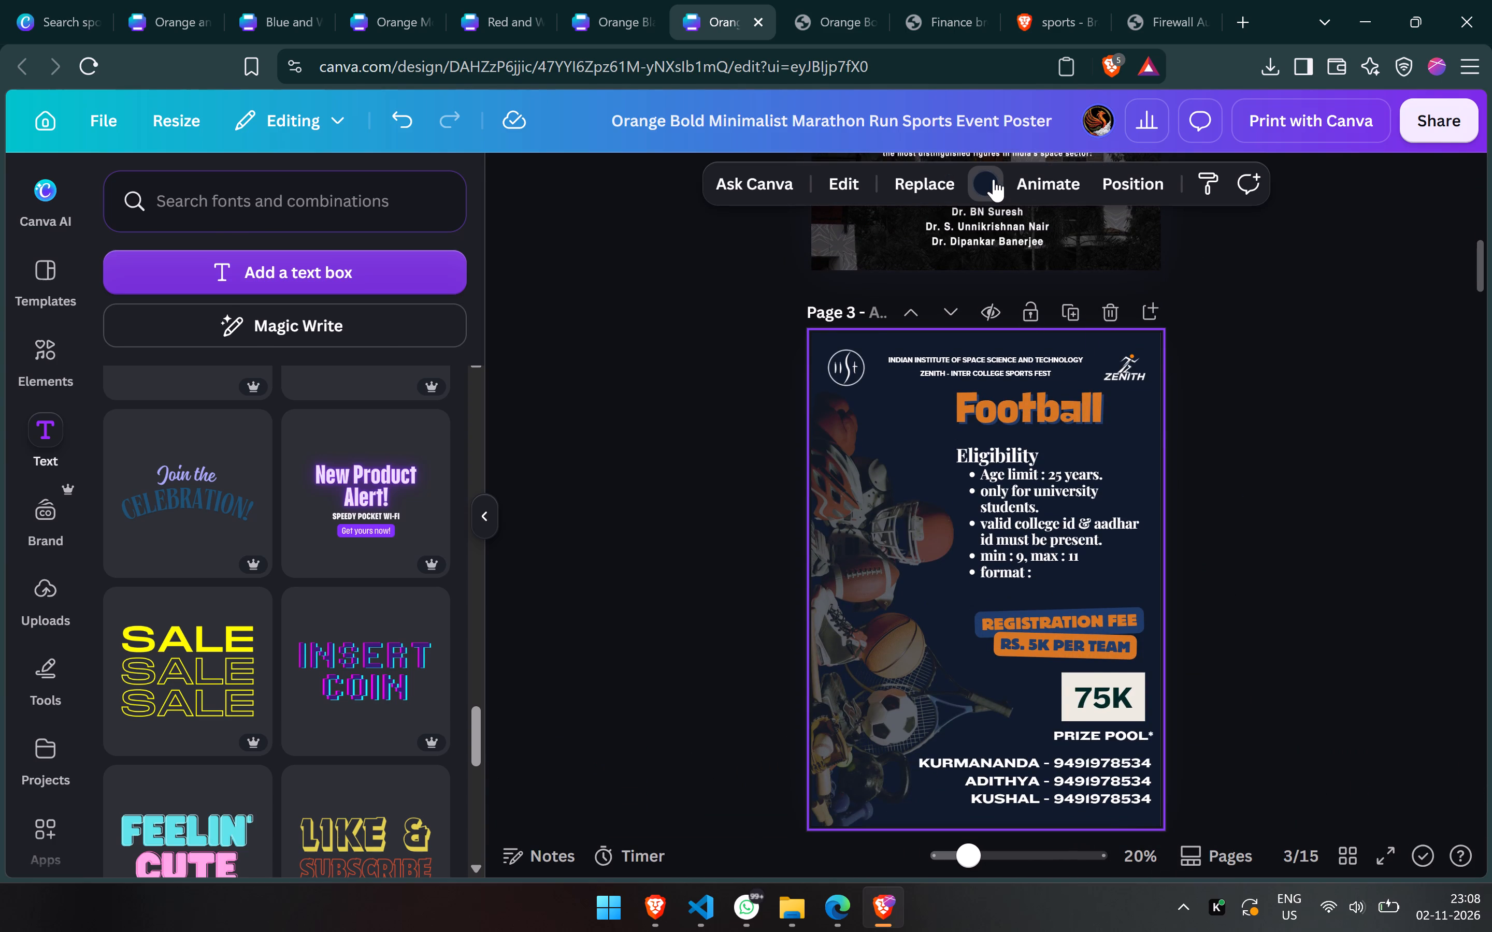
pyautogui.click(278, 341)
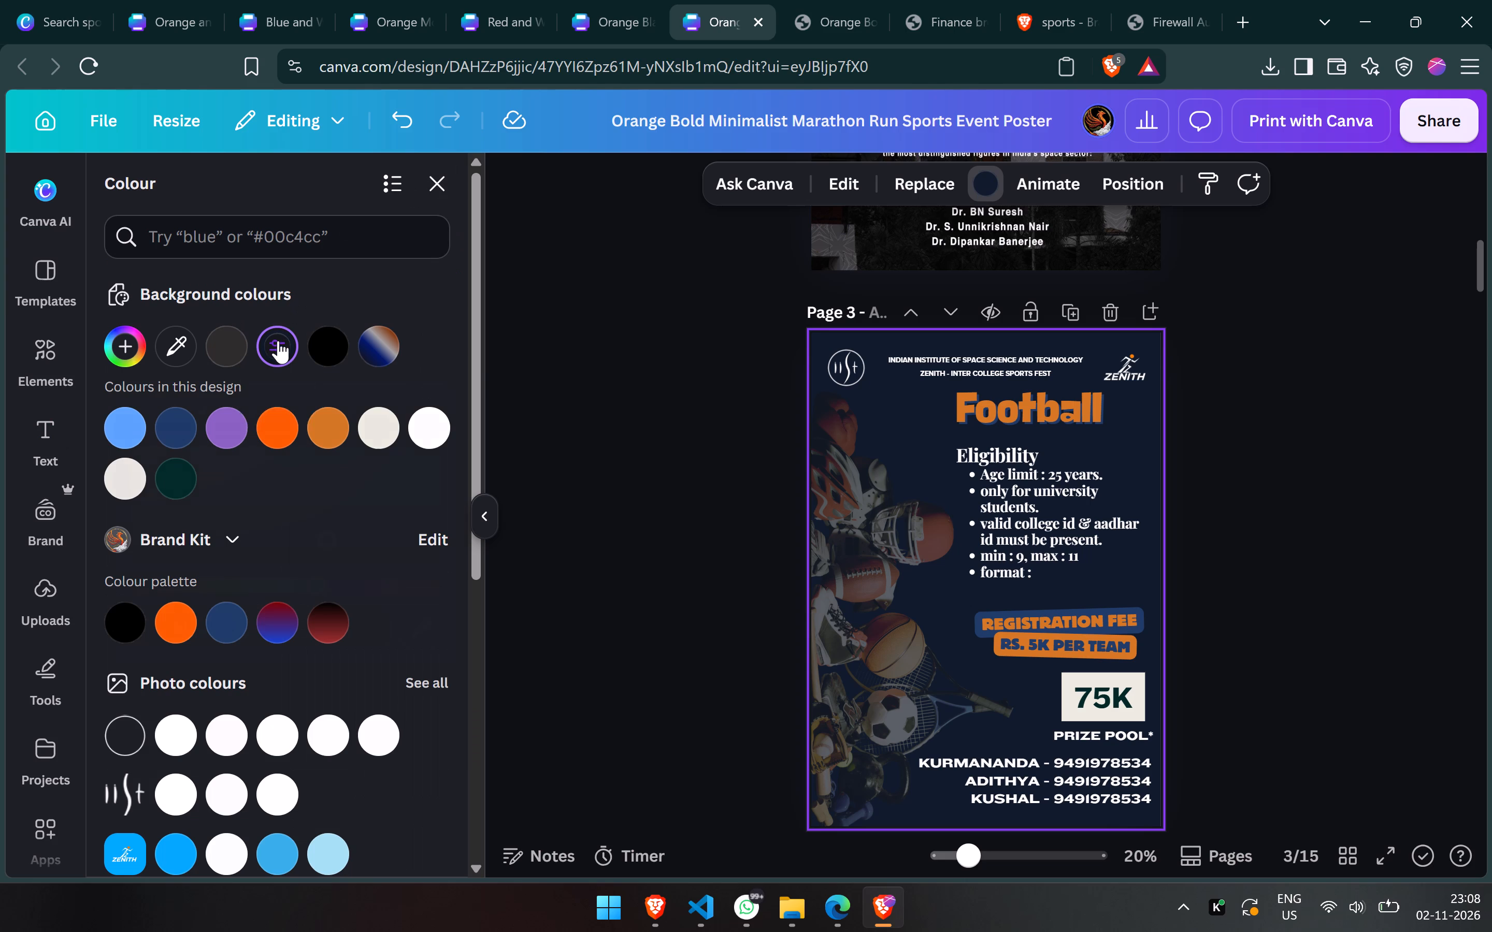
pyautogui.moveTo(332, 542); pyautogui.dragTo(332, 552)
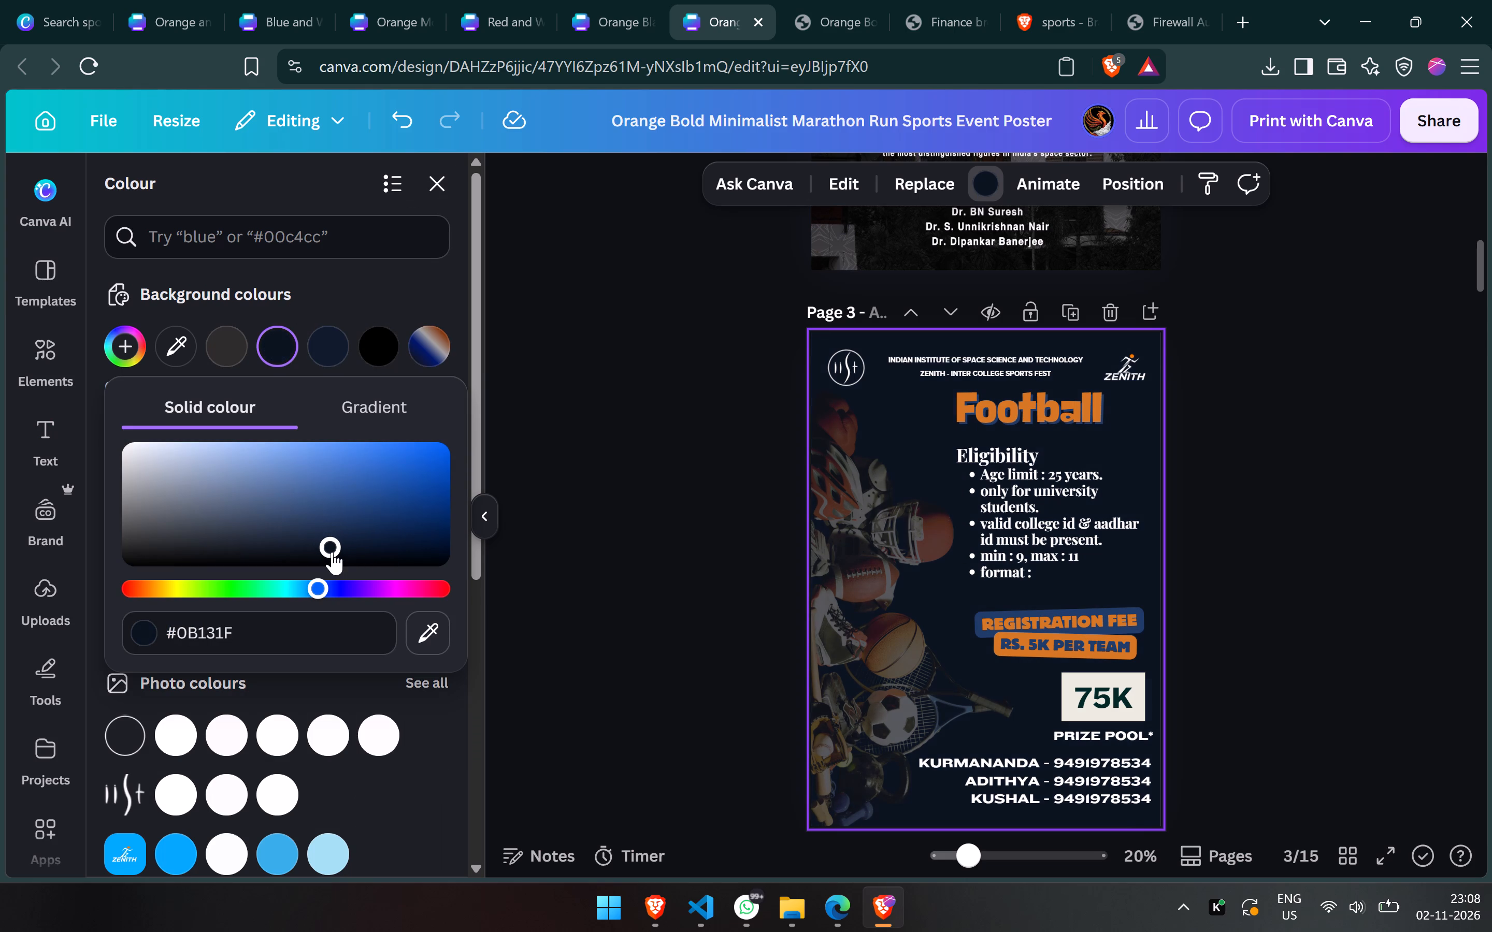
pyautogui.moveTo(334, 543); pyautogui.dragTo(334, 550)
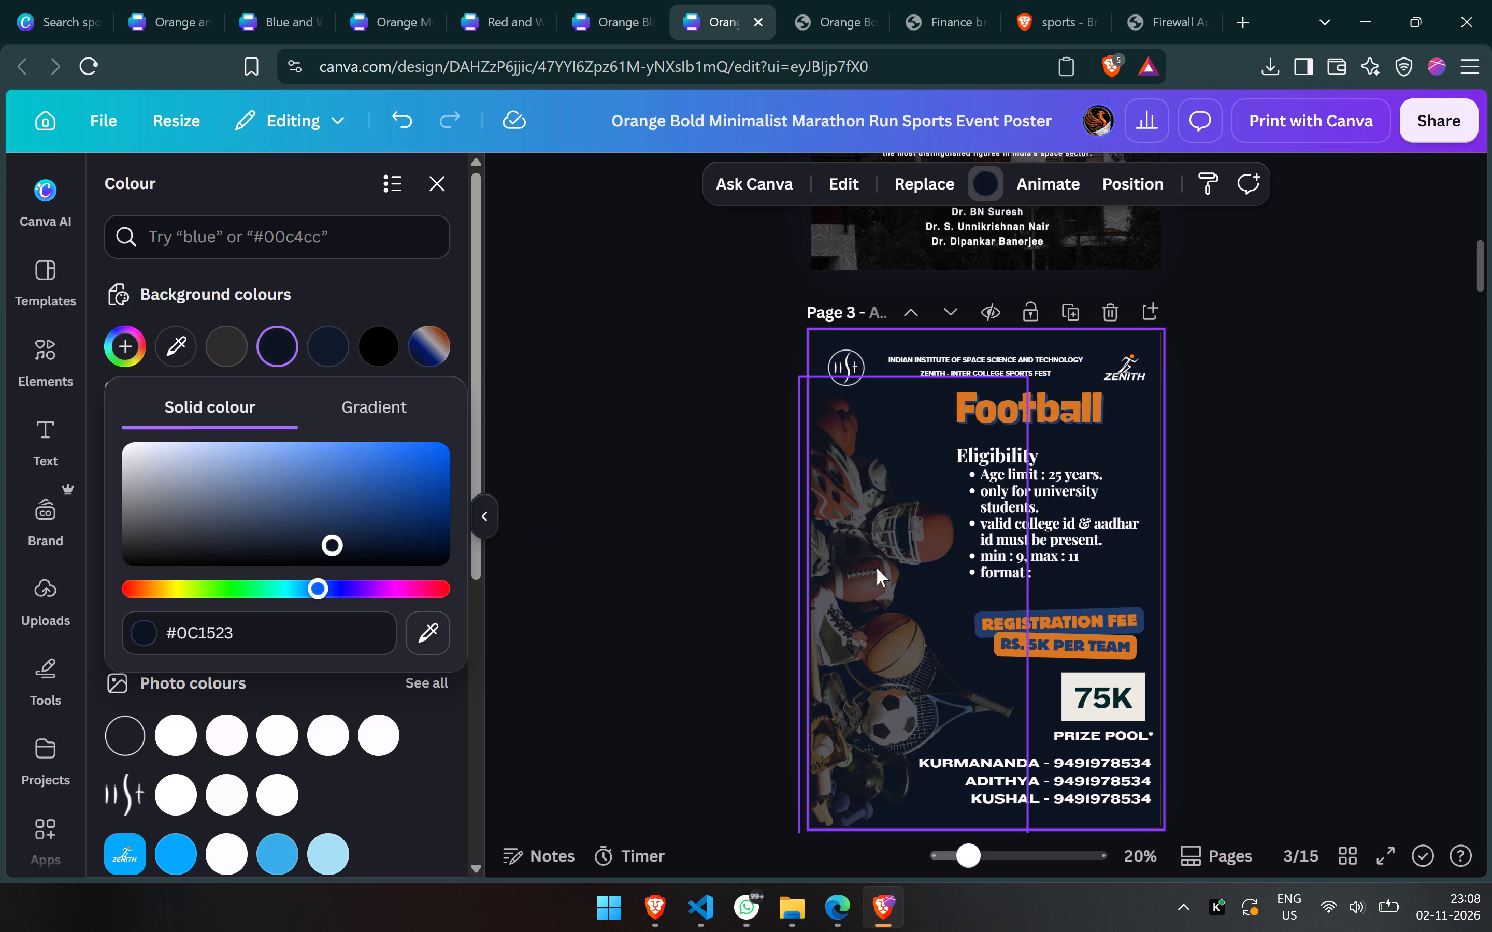
# Copy the Football page's dark navy background style and apply it to the Cricket page's background.
pyautogui.click(1384, 619)
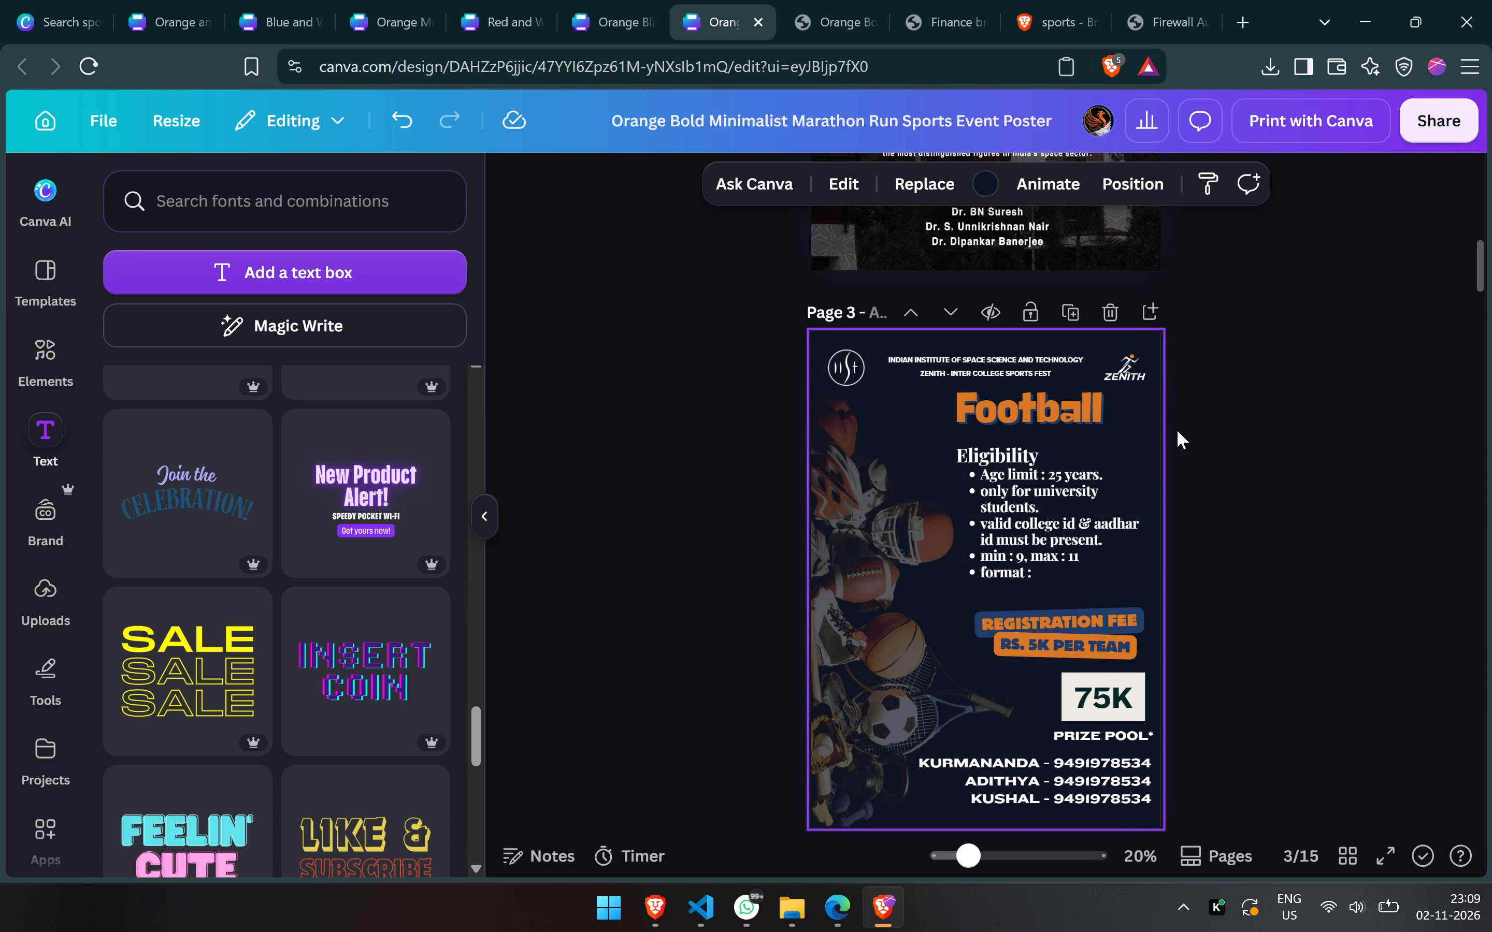
pyautogui.click(1215, 197)
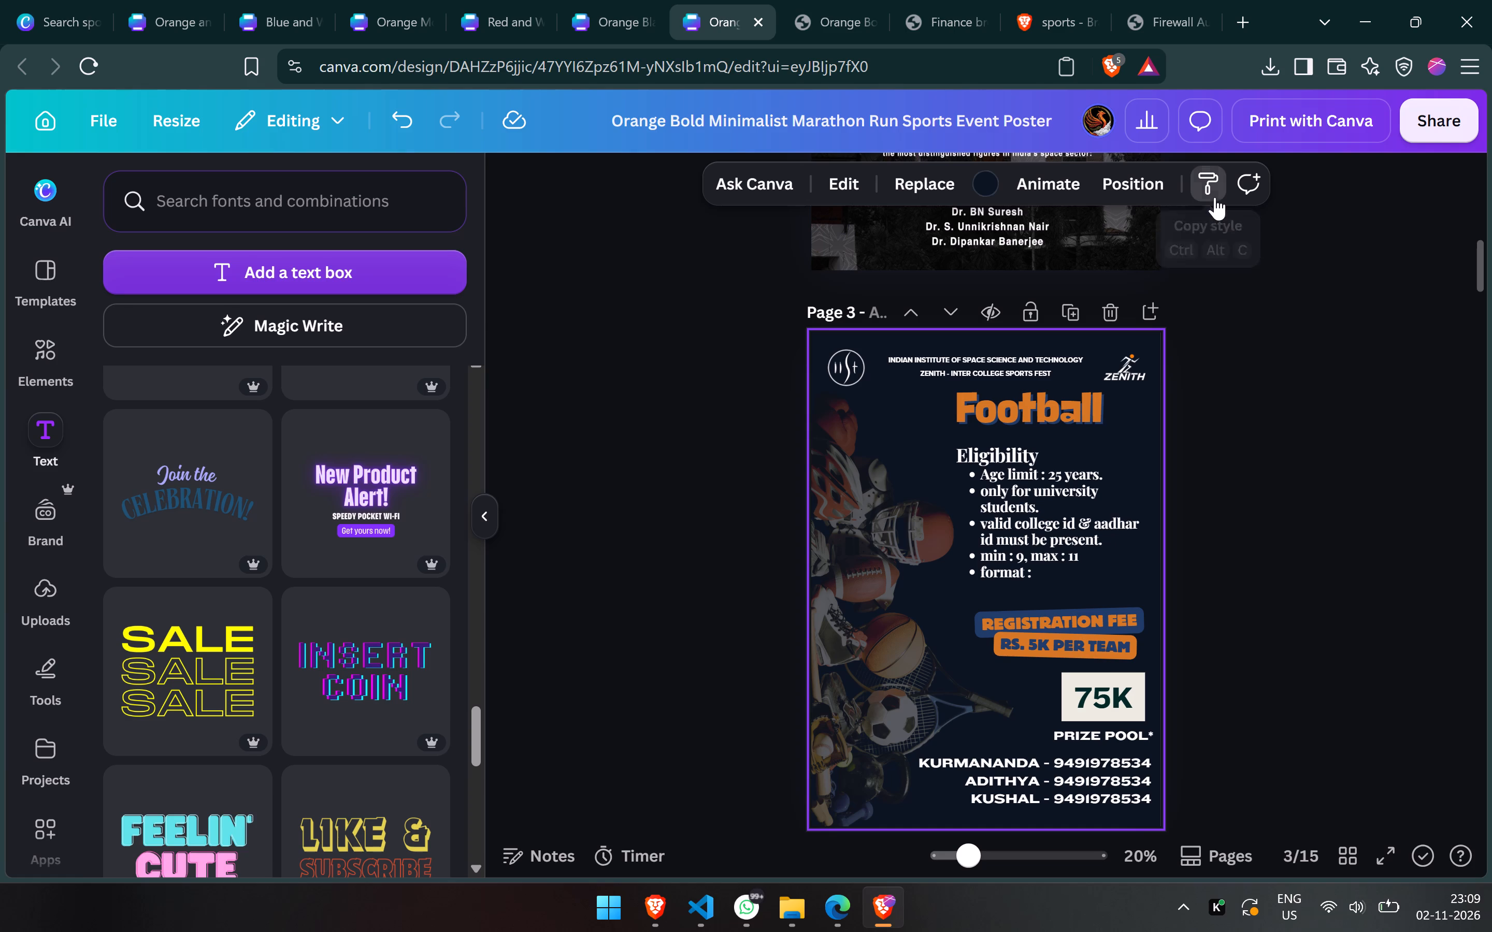
pyautogui.scroll(-3, 1213, 436)
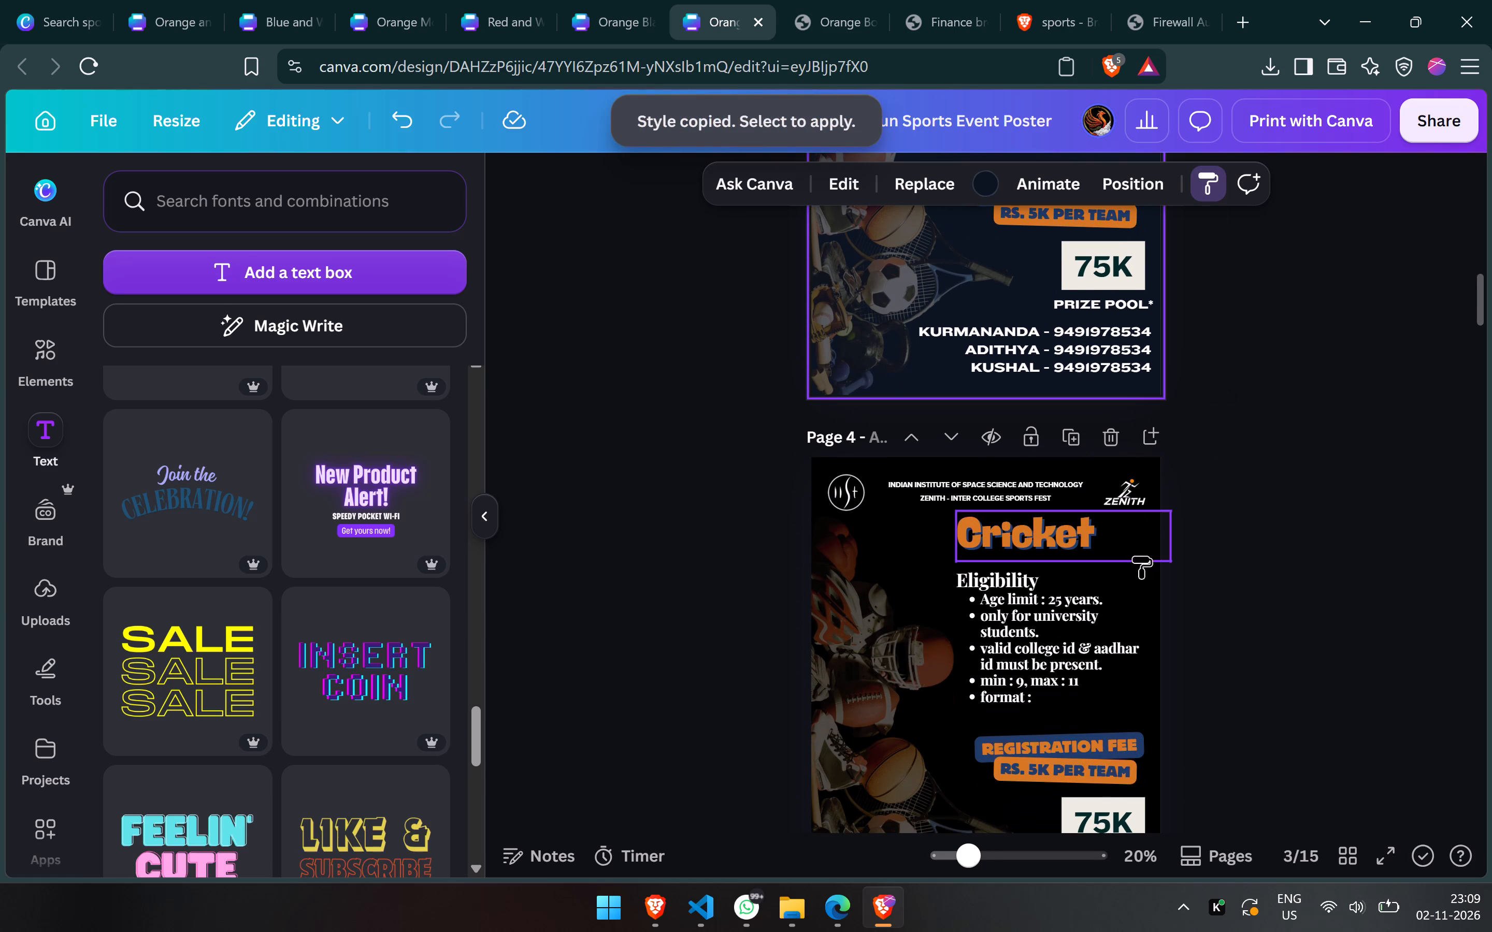
pyautogui.click(1153, 587)
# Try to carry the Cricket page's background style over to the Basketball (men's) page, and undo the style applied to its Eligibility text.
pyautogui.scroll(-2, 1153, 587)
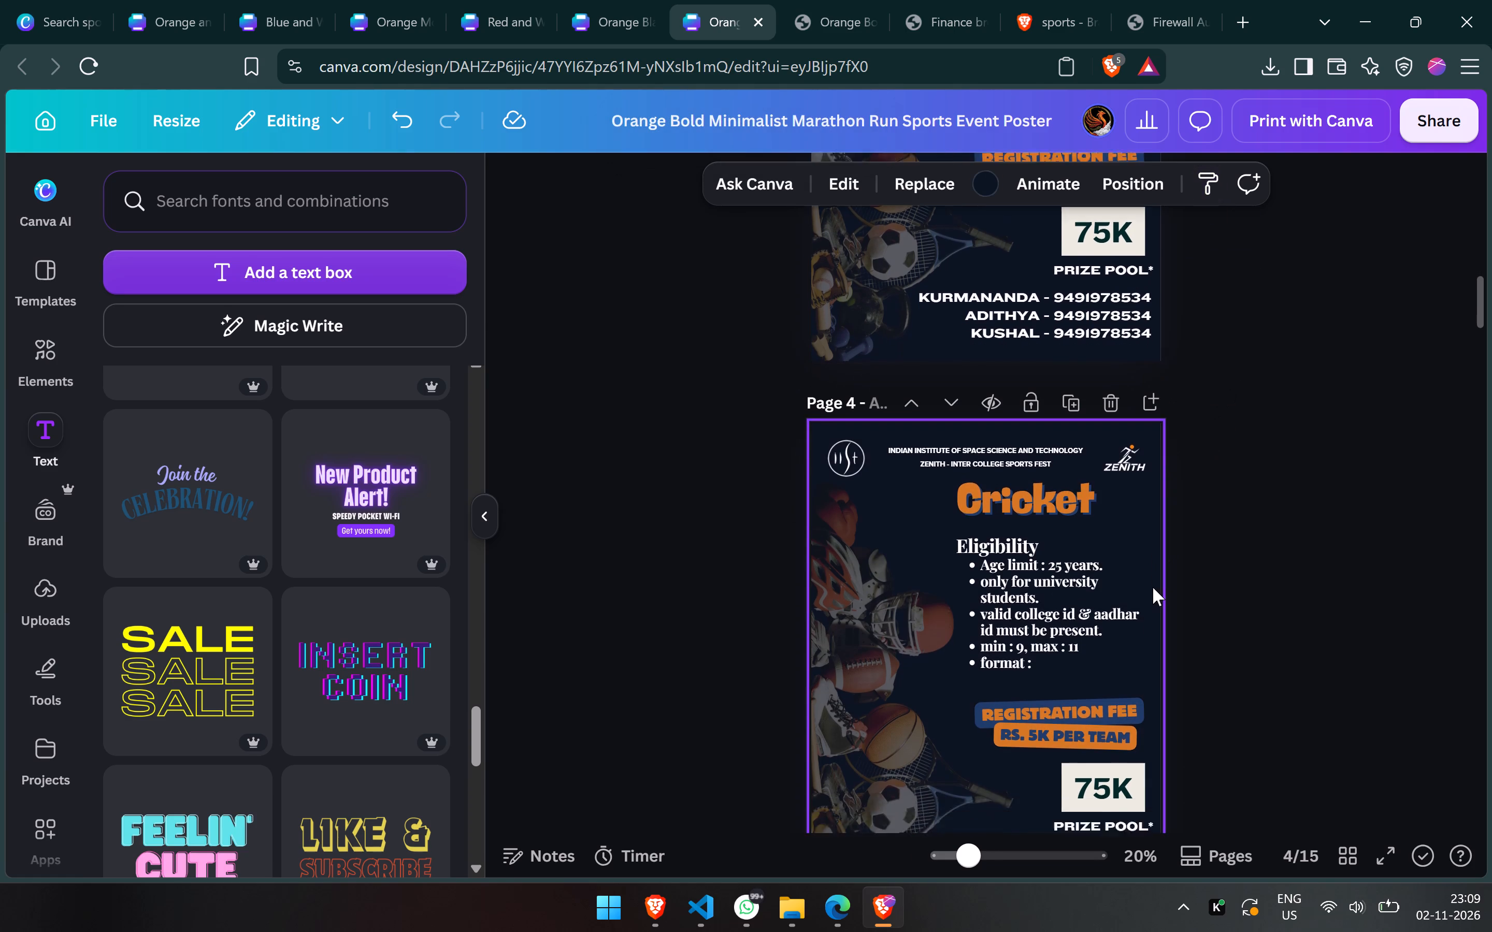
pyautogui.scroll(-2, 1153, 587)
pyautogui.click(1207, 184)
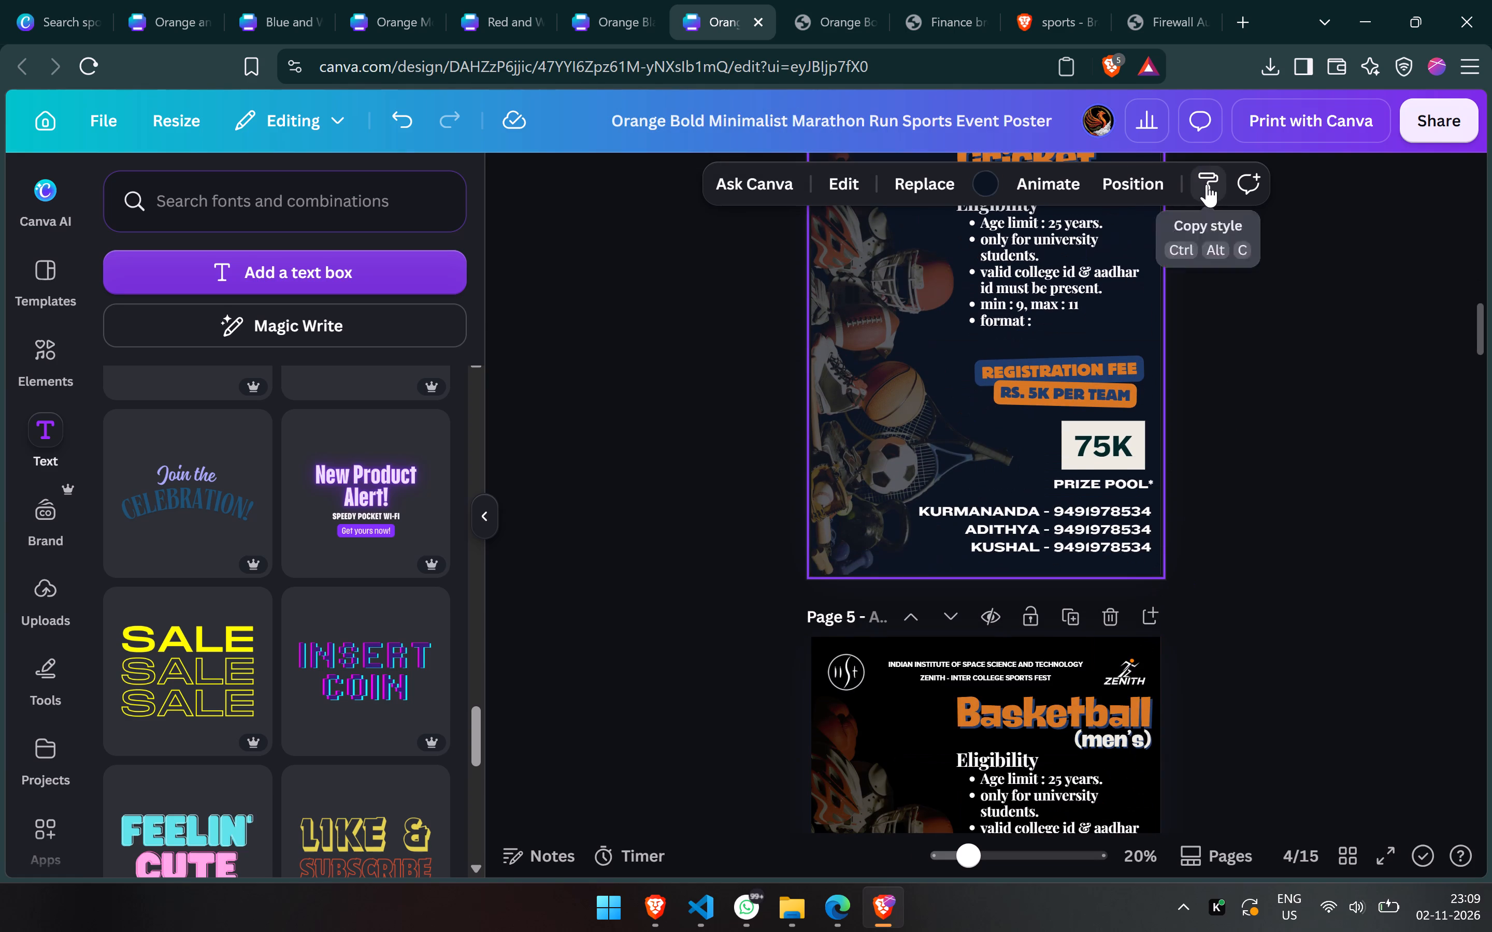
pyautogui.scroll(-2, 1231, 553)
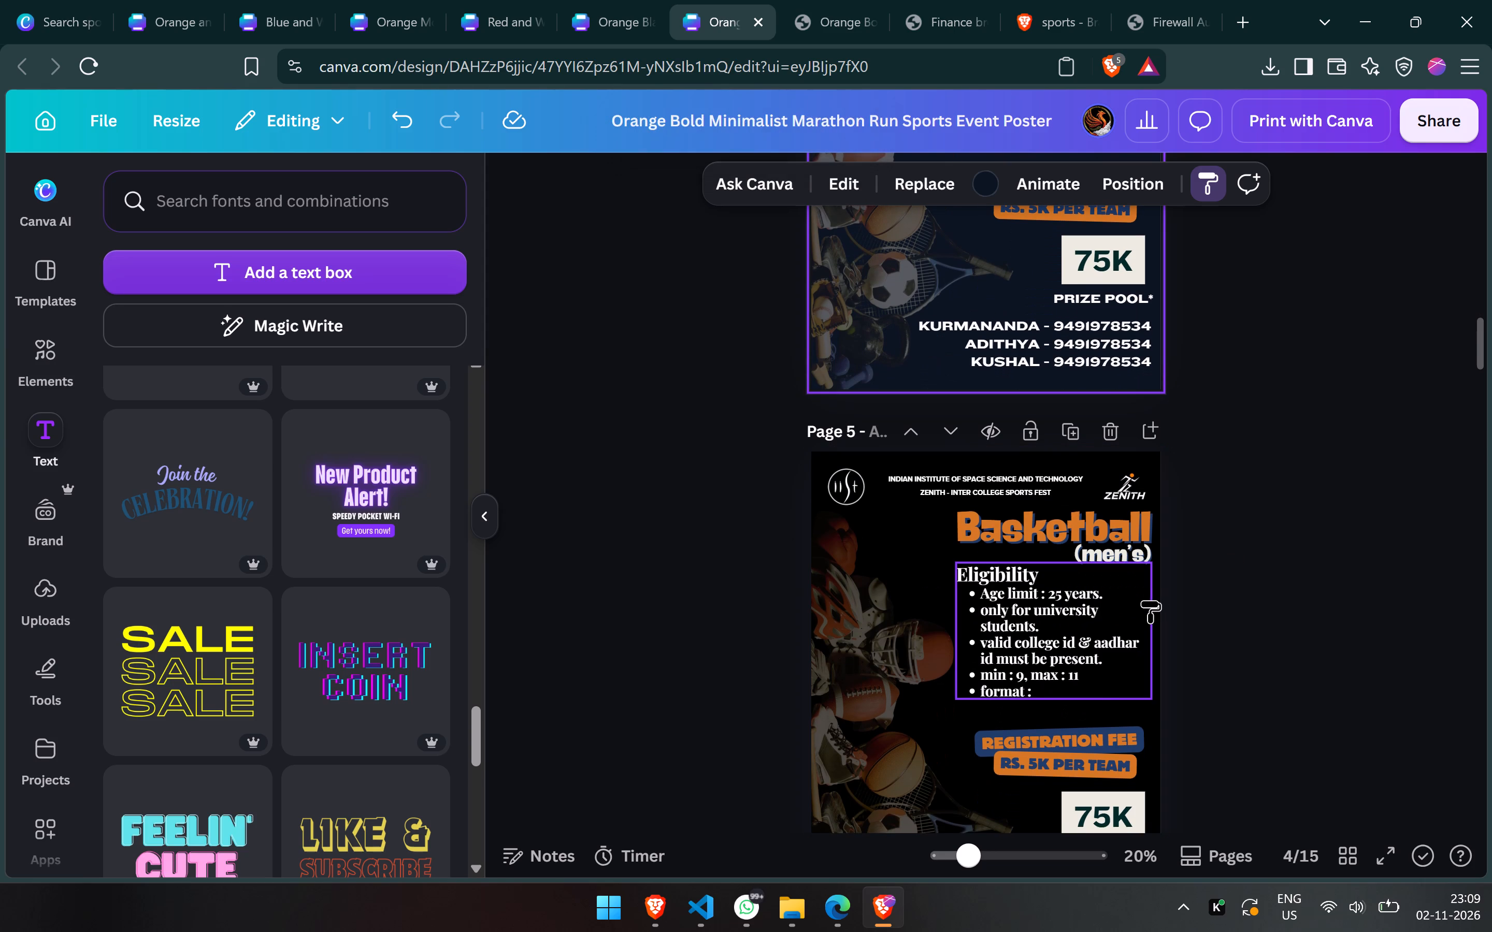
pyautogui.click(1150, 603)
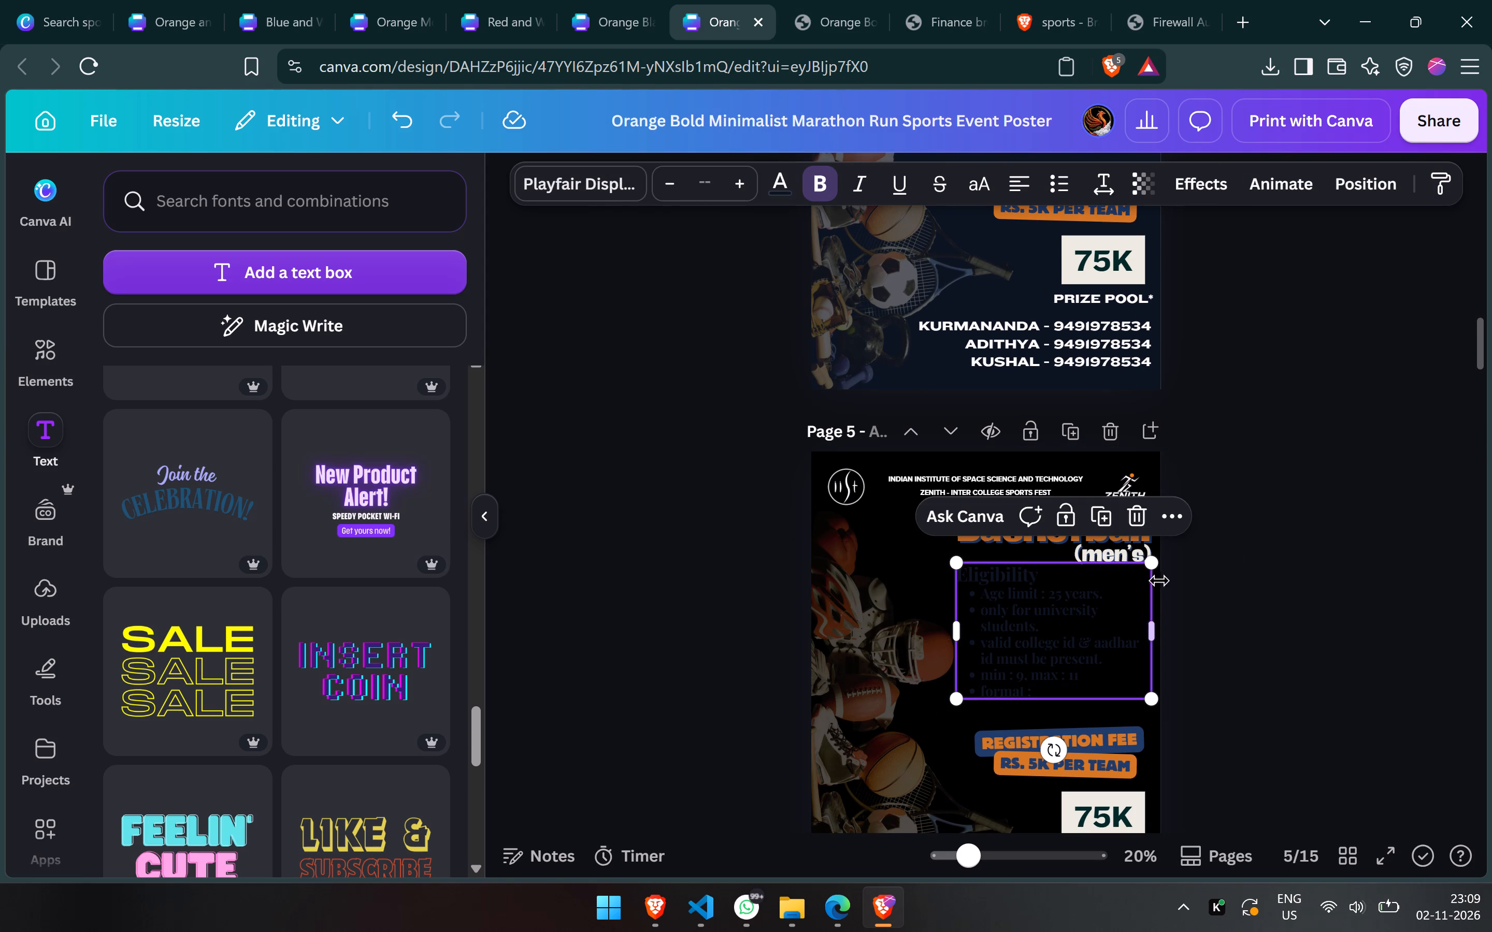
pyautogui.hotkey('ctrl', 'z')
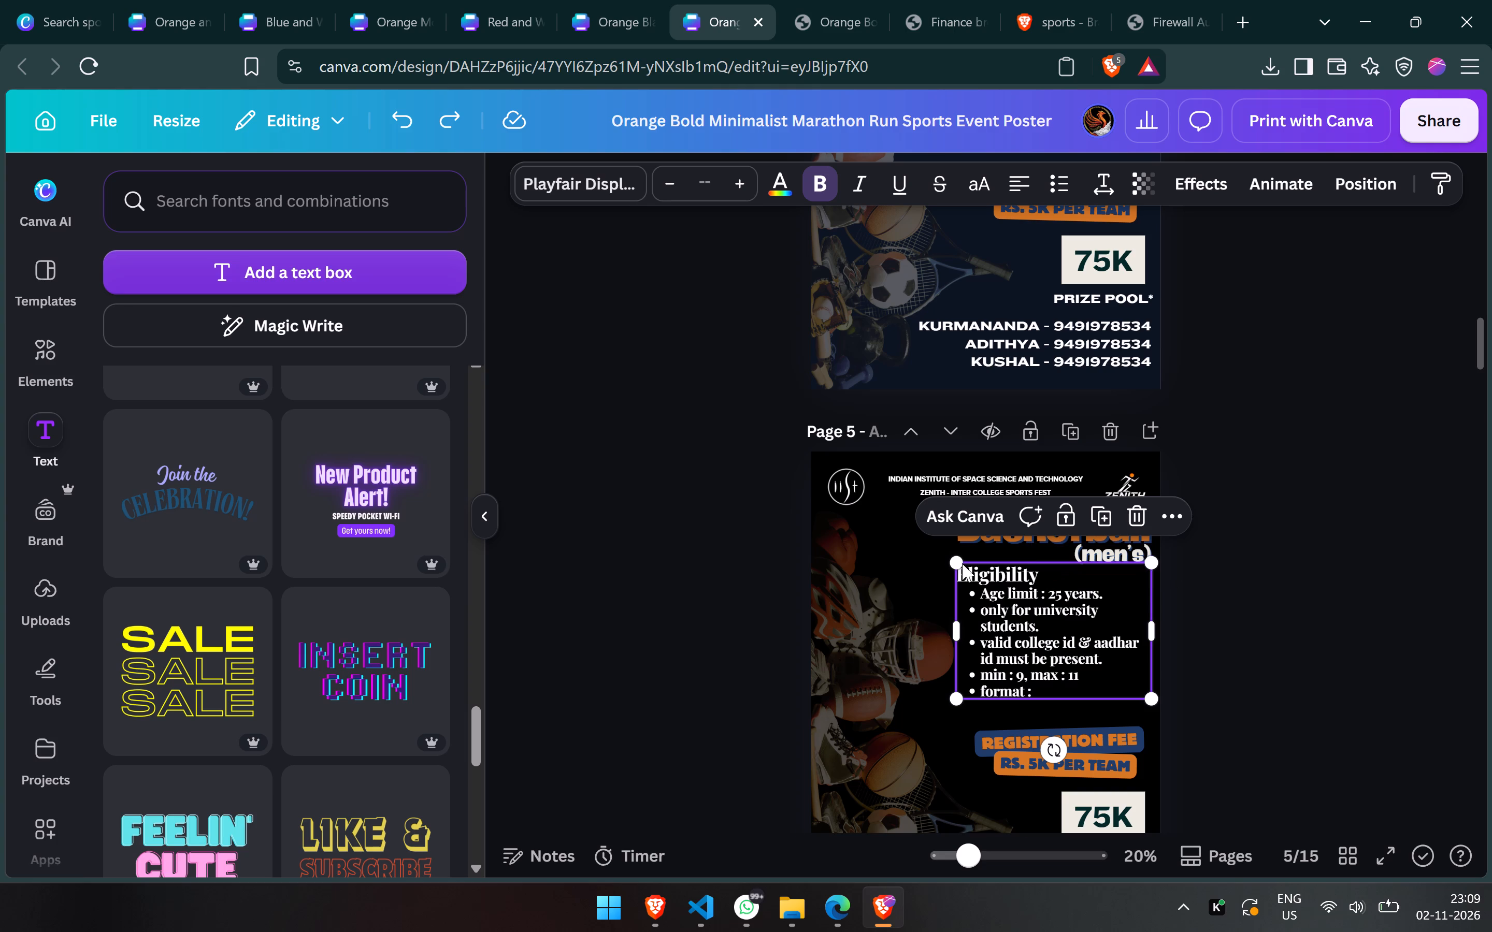
# Copy the Cricket page's navy background style and apply it to the Basketball (men's) page's background.
pyautogui.click(1156, 367)
pyautogui.click(1198, 188)
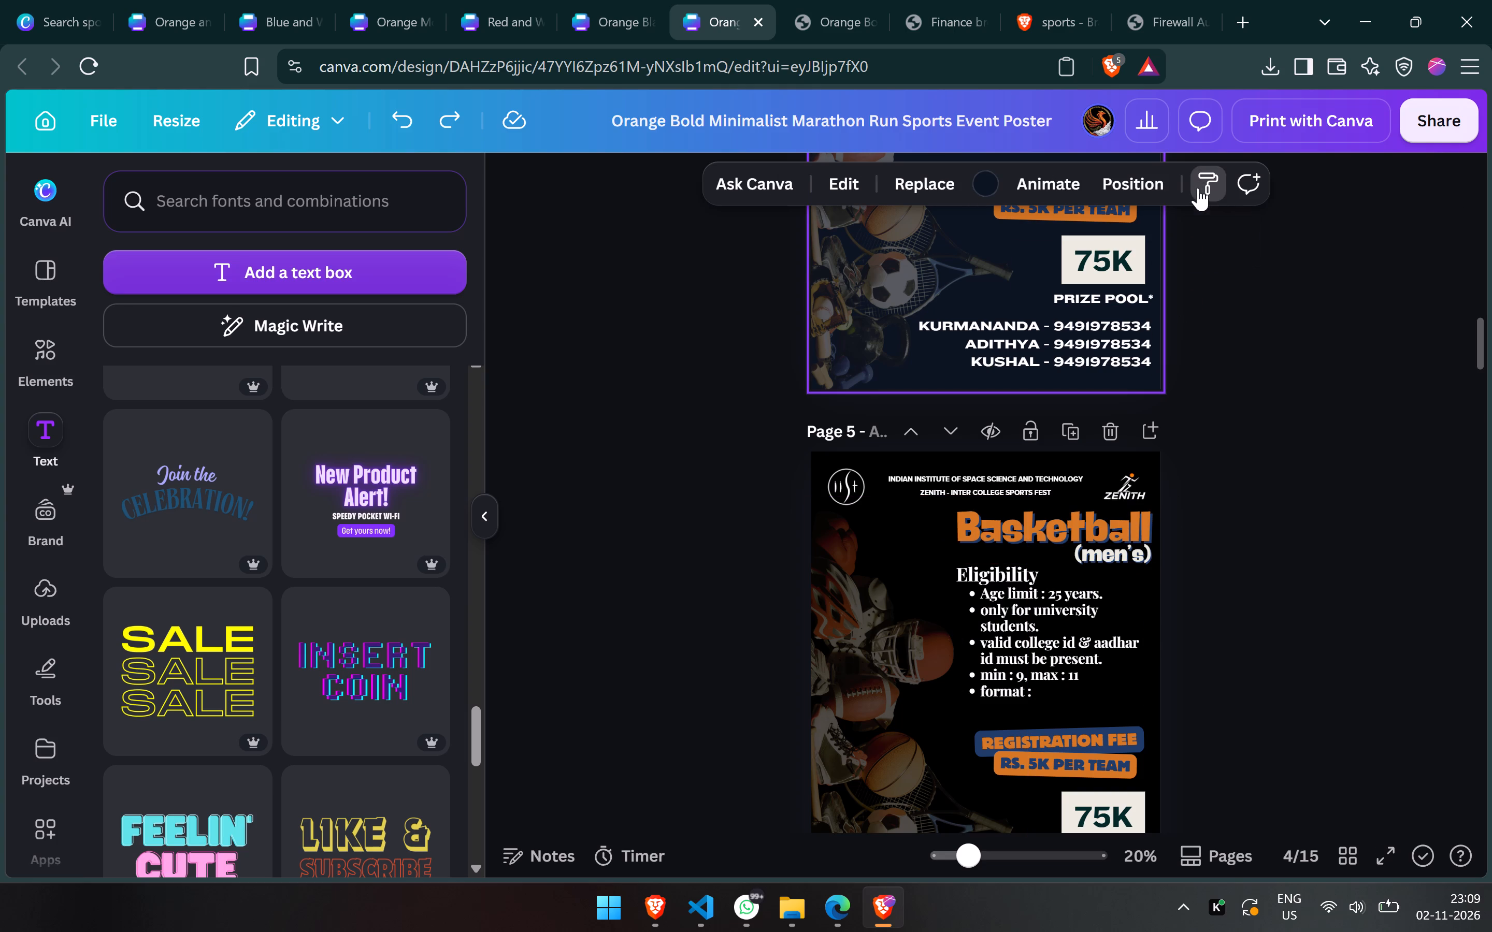
pyautogui.click(874, 472)
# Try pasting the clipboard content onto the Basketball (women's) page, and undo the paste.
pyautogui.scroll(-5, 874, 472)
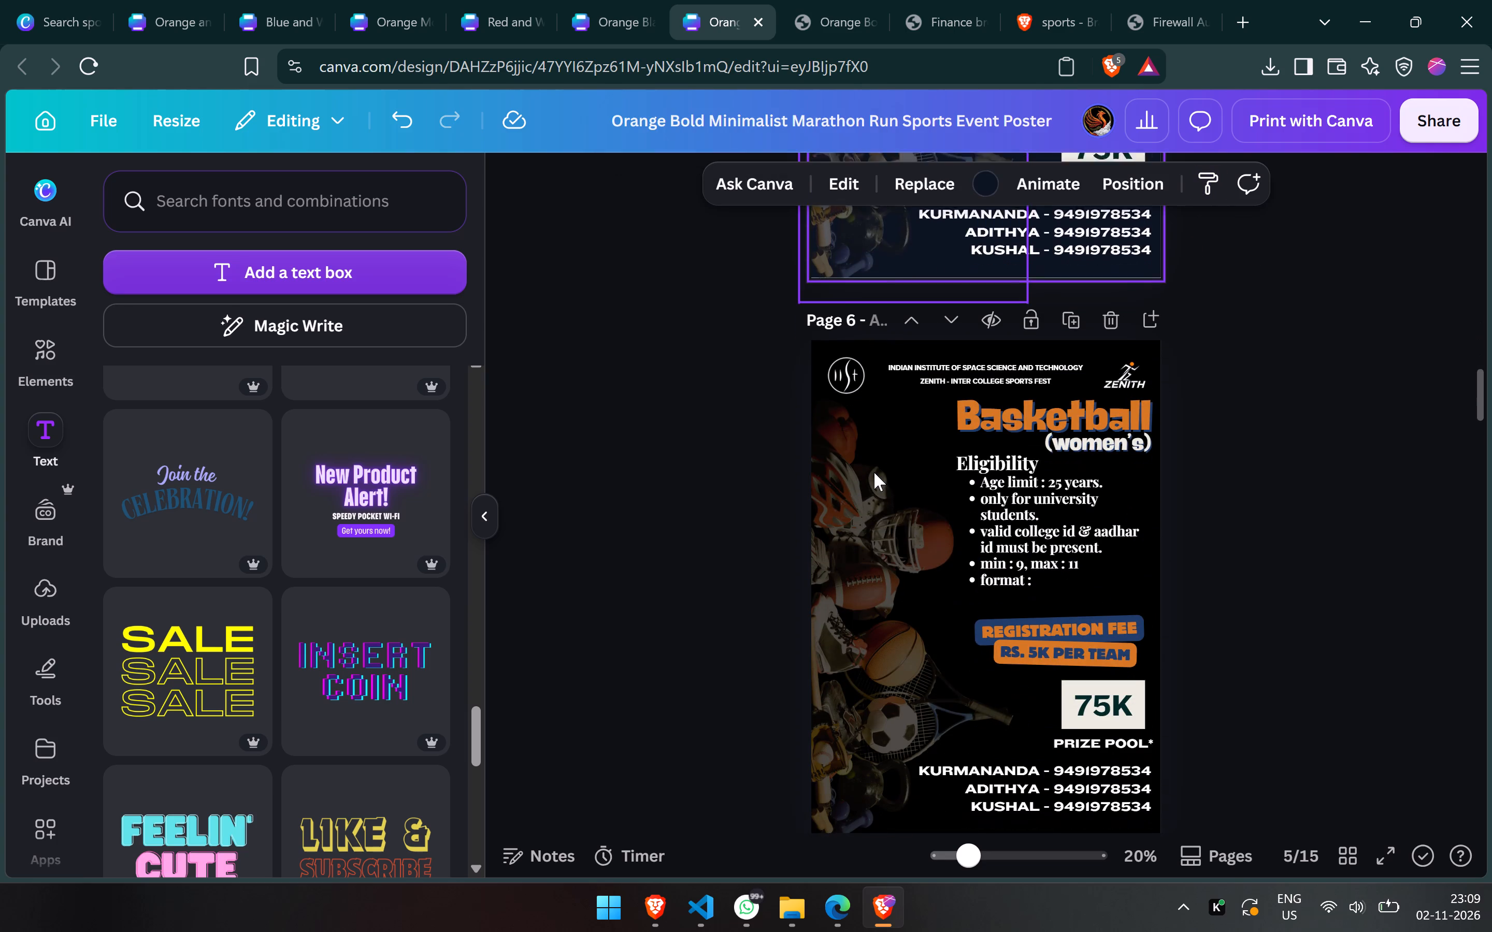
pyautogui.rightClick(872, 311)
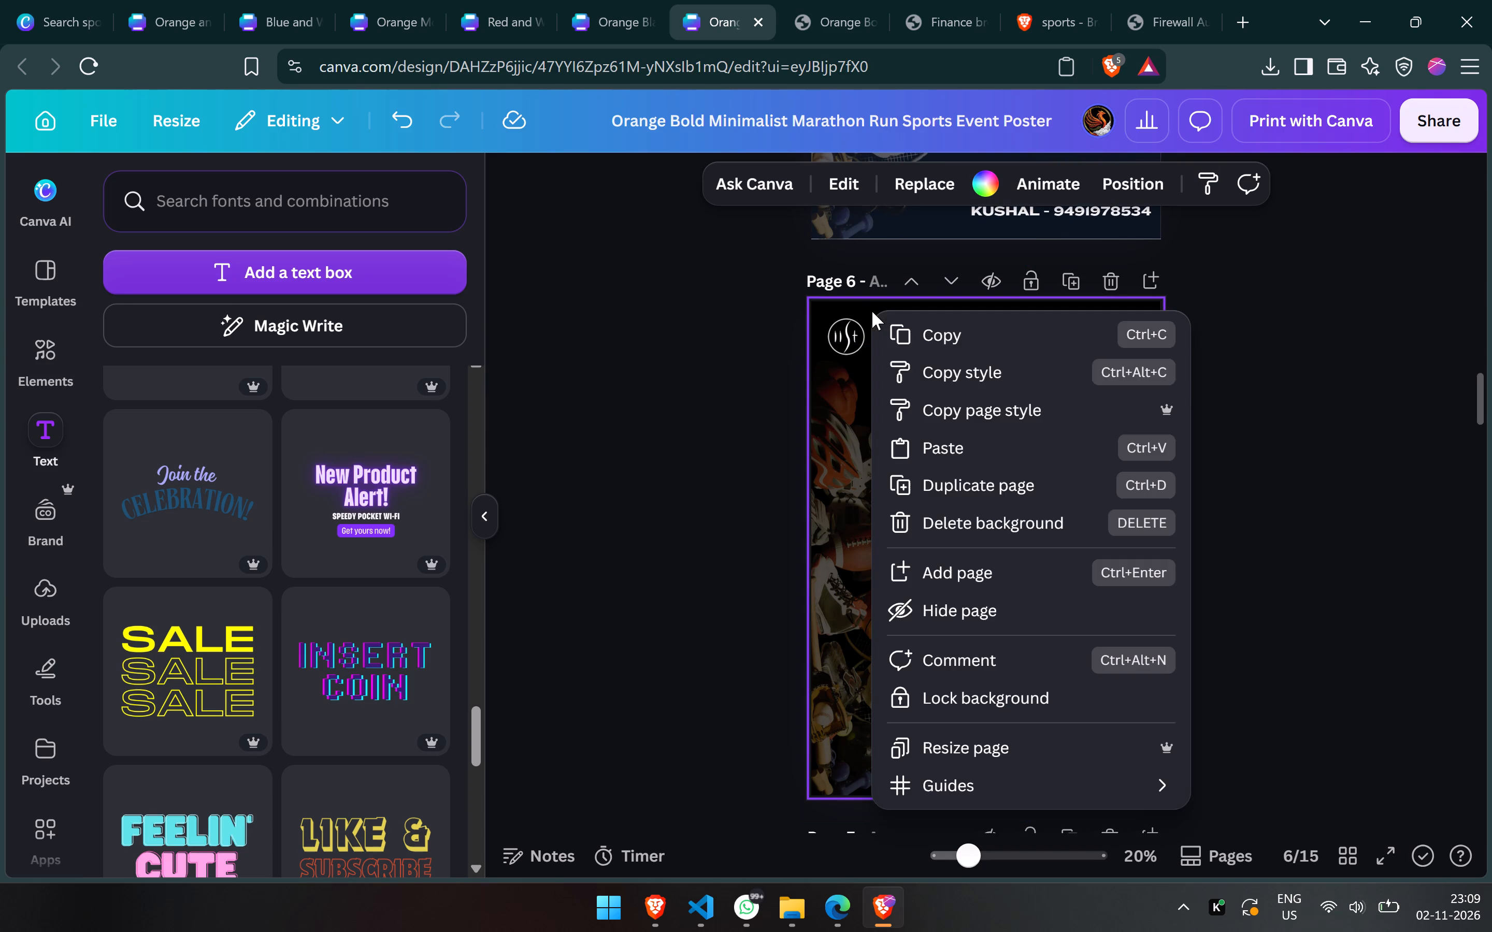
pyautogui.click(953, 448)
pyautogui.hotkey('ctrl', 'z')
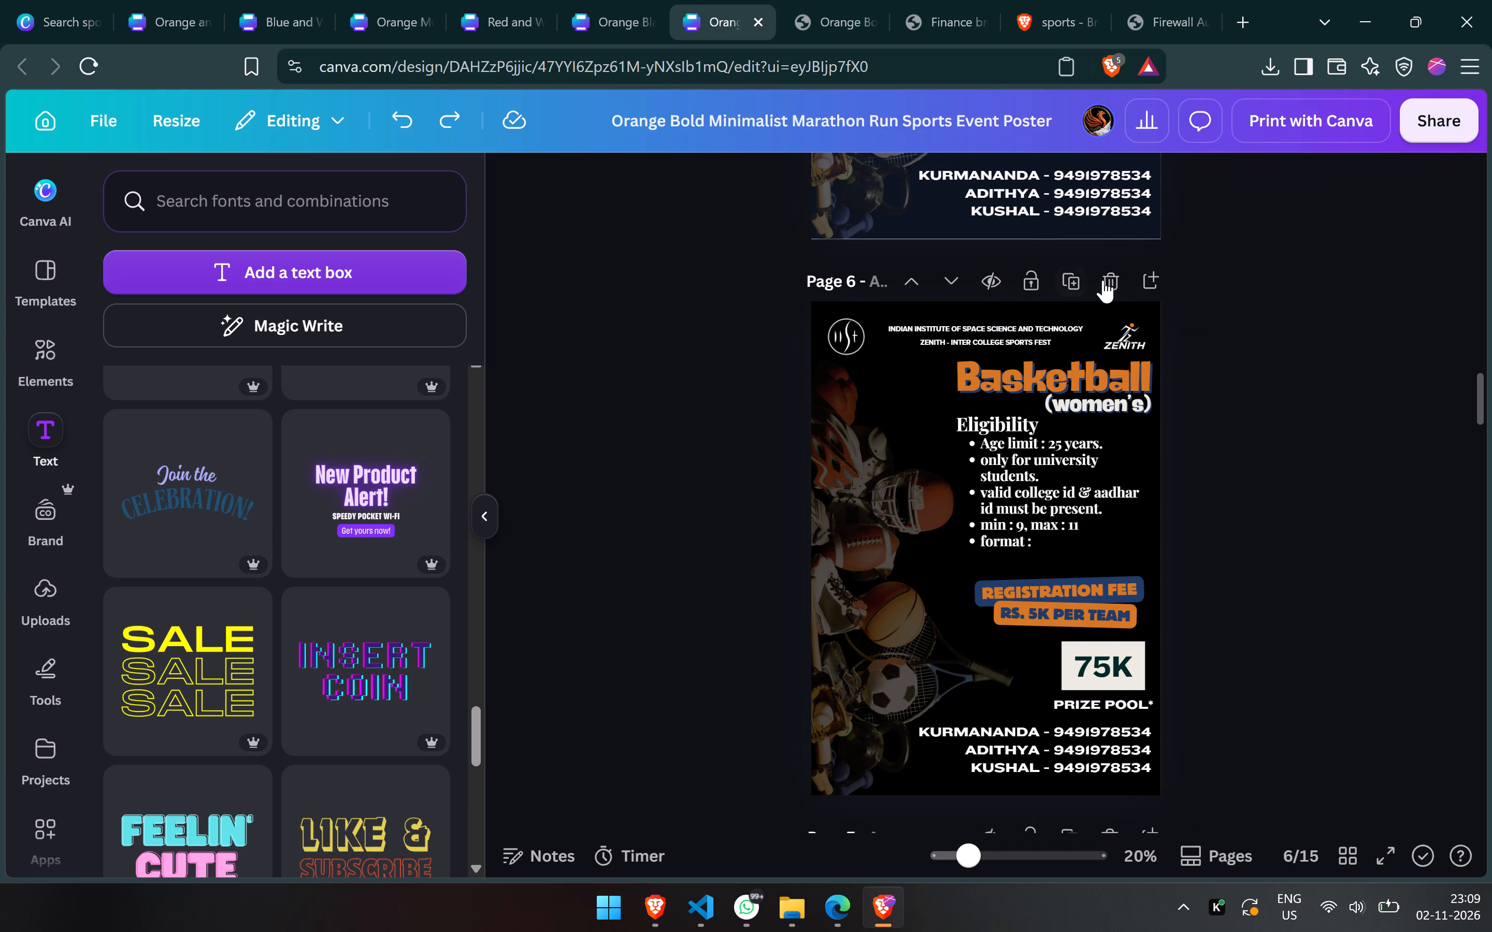
# Copy the Basketball (men's) page's navy background style and apply it to the Basketball (women's) page's background.
pyautogui.click(1134, 237)
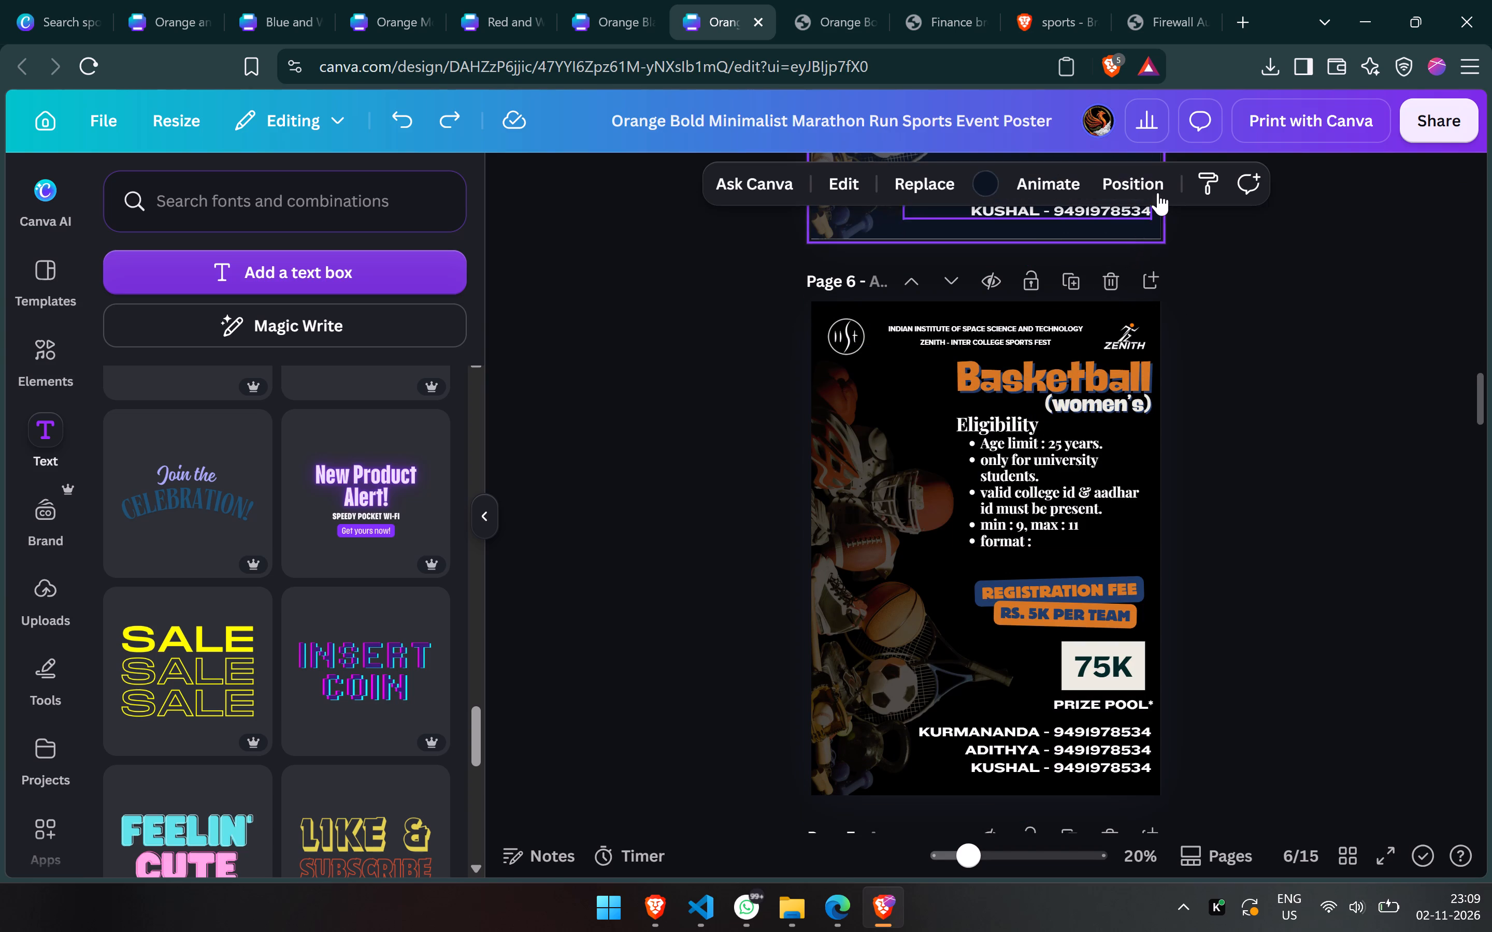
pyautogui.click(1207, 183)
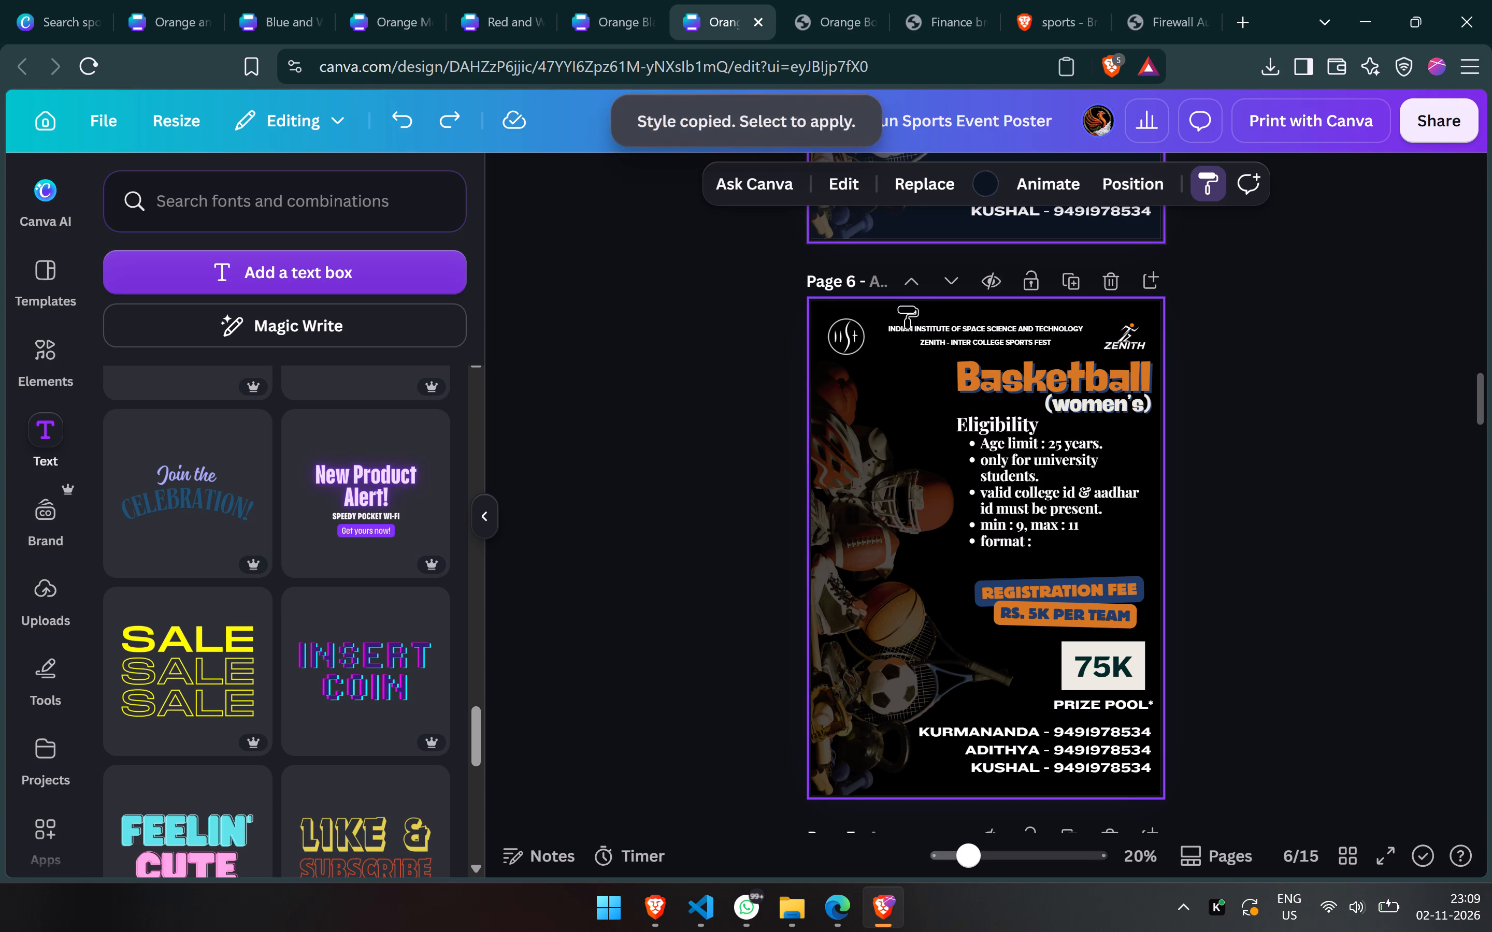
pyautogui.click(907, 307)
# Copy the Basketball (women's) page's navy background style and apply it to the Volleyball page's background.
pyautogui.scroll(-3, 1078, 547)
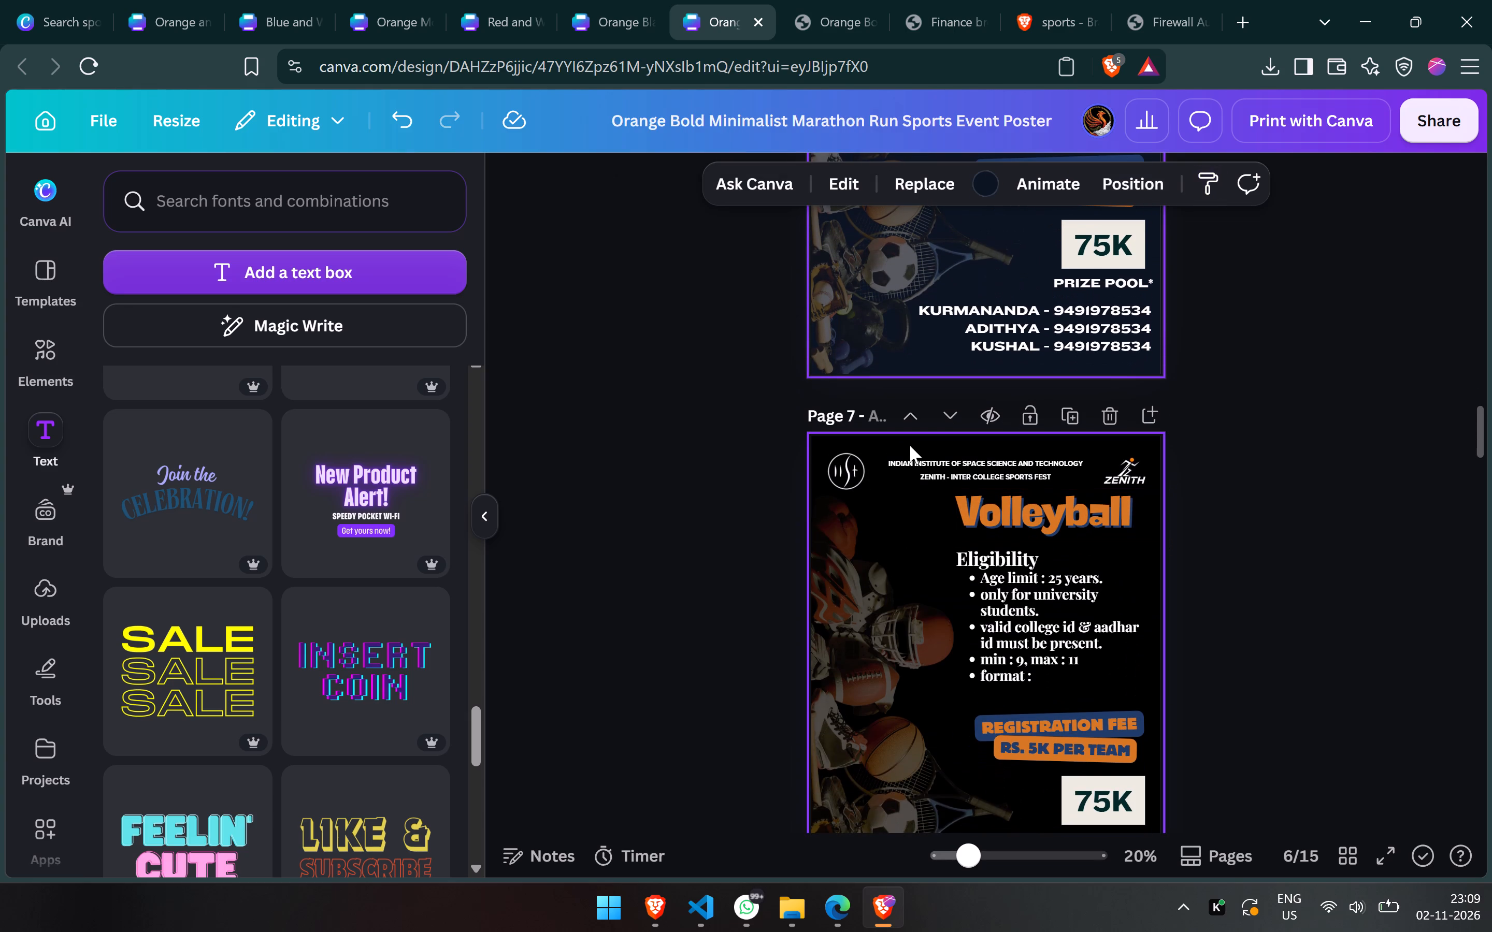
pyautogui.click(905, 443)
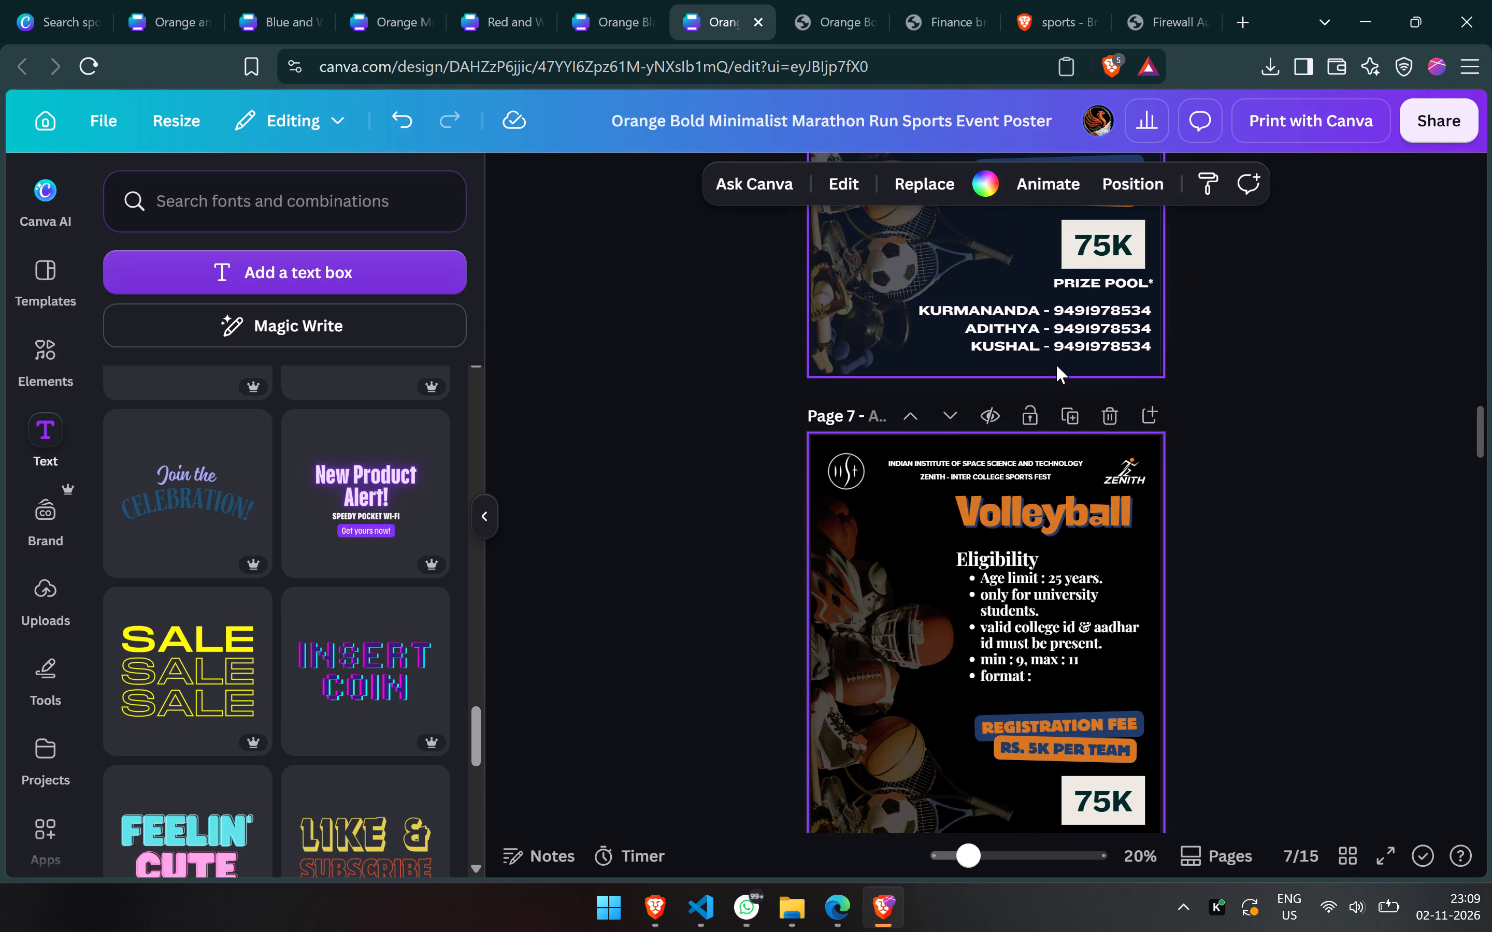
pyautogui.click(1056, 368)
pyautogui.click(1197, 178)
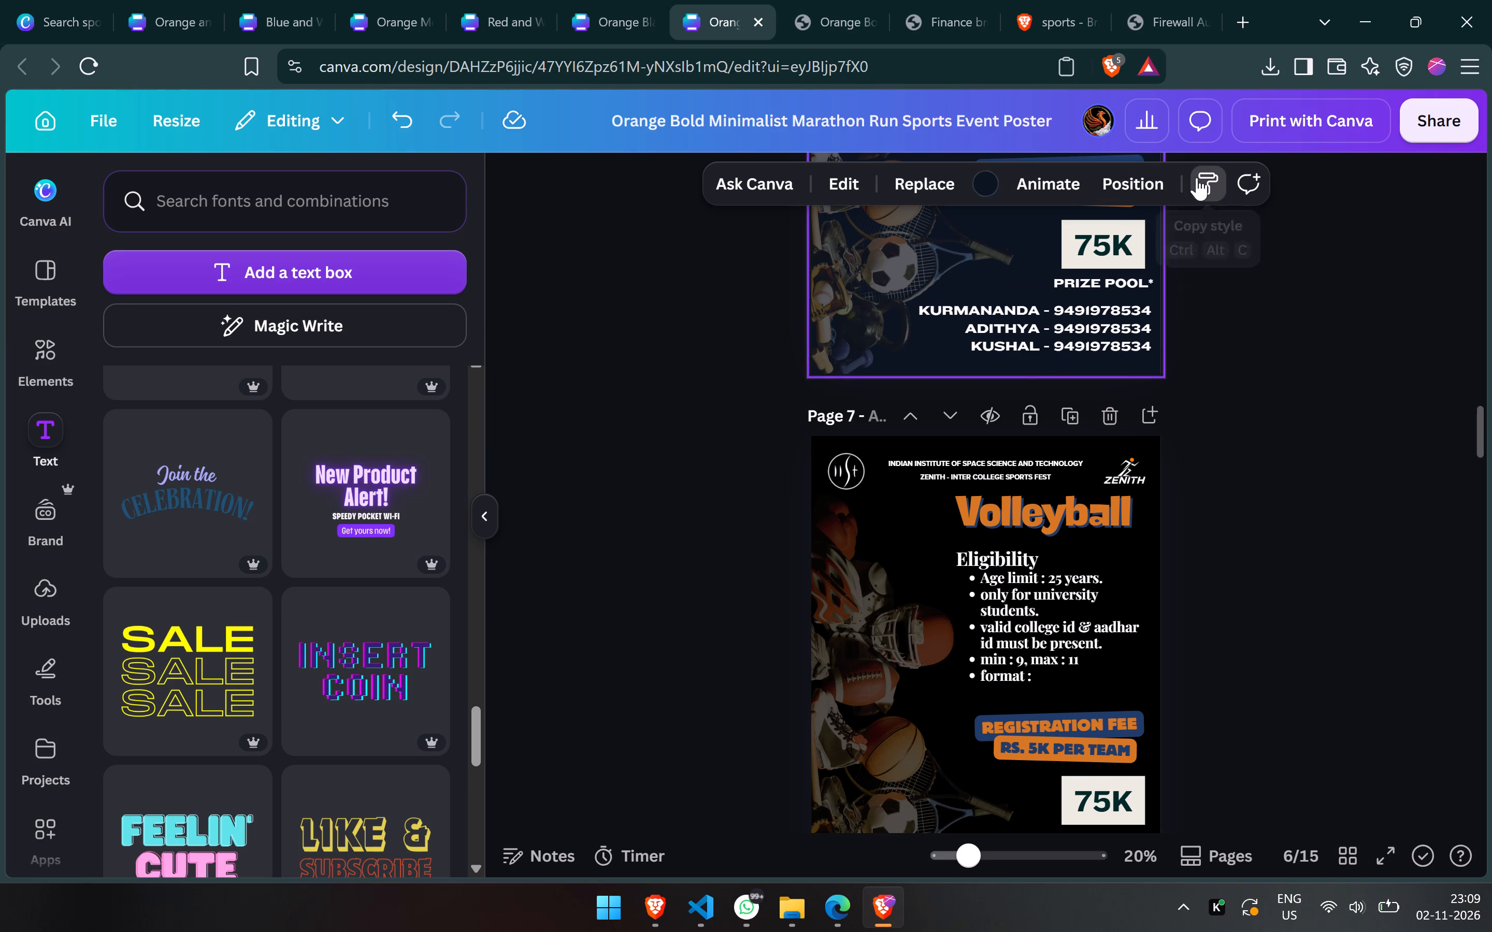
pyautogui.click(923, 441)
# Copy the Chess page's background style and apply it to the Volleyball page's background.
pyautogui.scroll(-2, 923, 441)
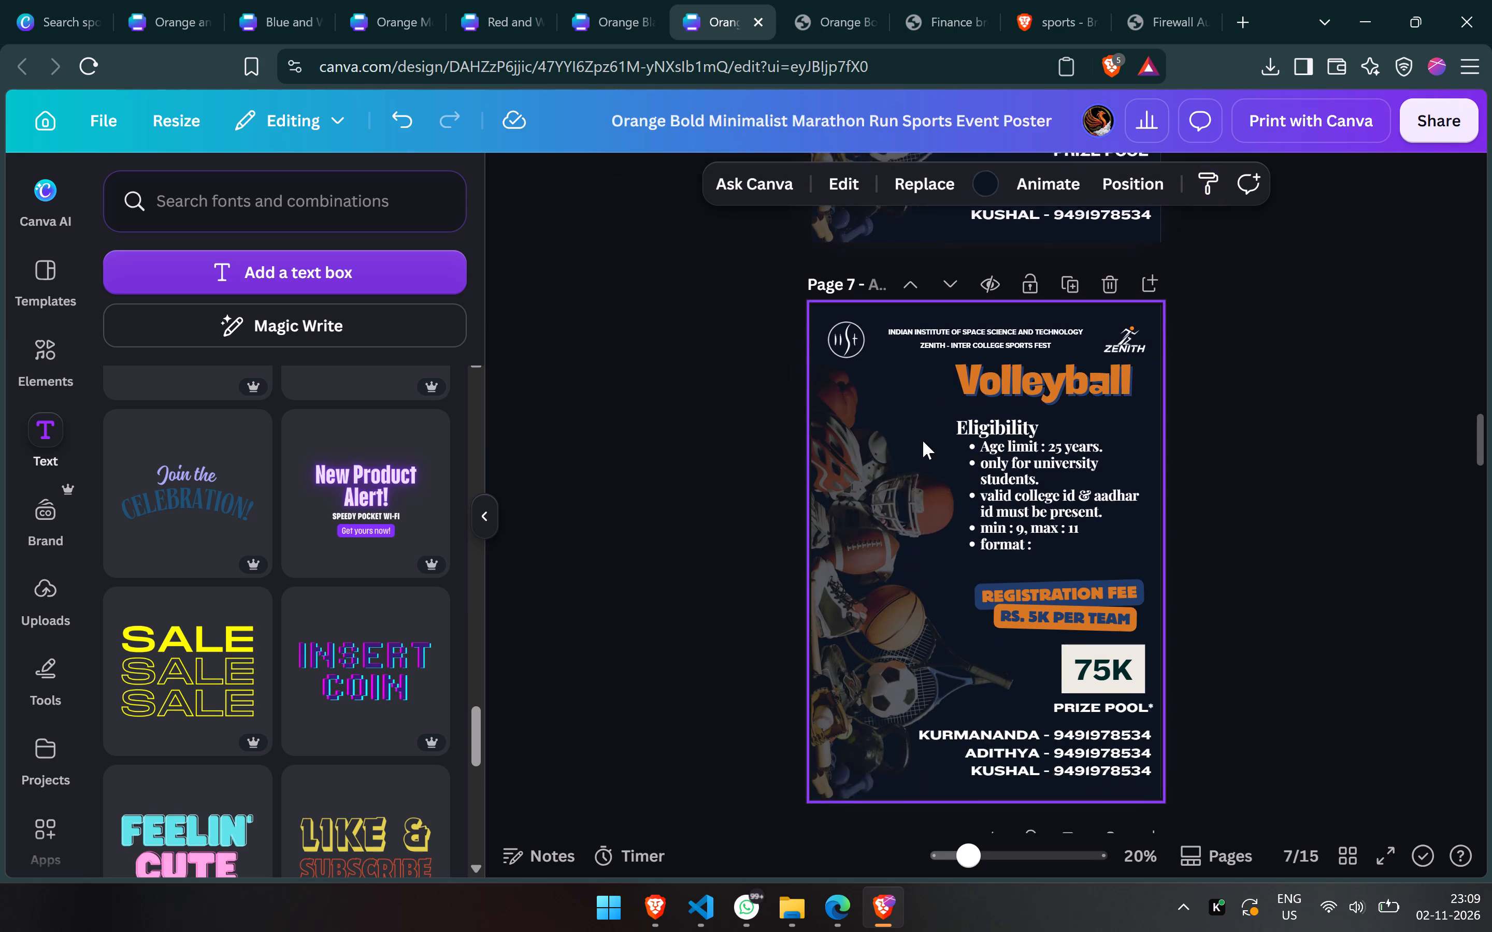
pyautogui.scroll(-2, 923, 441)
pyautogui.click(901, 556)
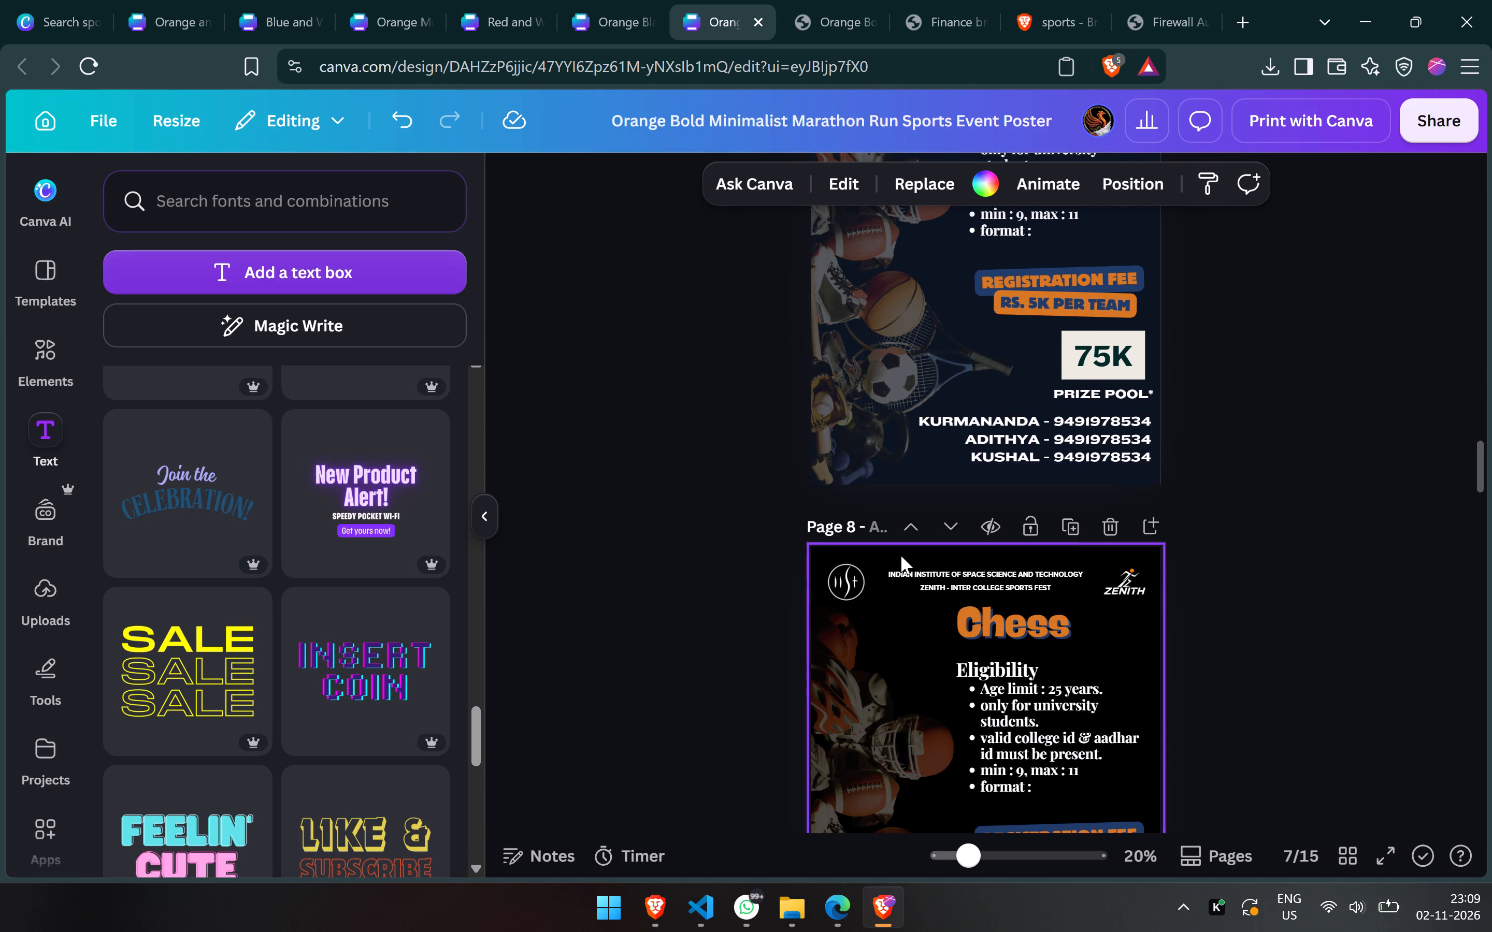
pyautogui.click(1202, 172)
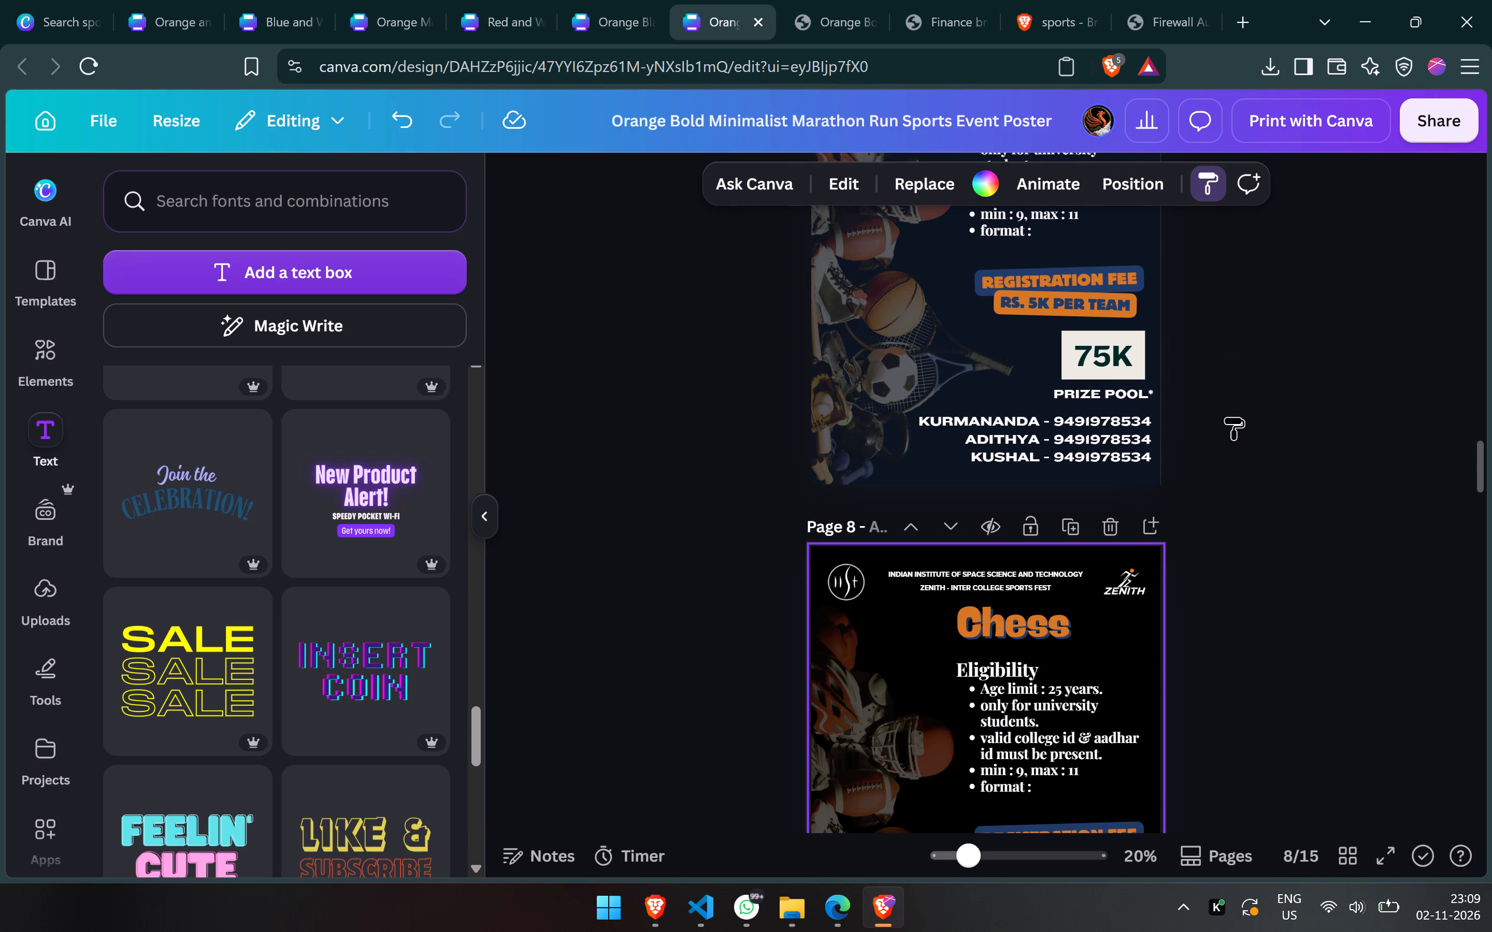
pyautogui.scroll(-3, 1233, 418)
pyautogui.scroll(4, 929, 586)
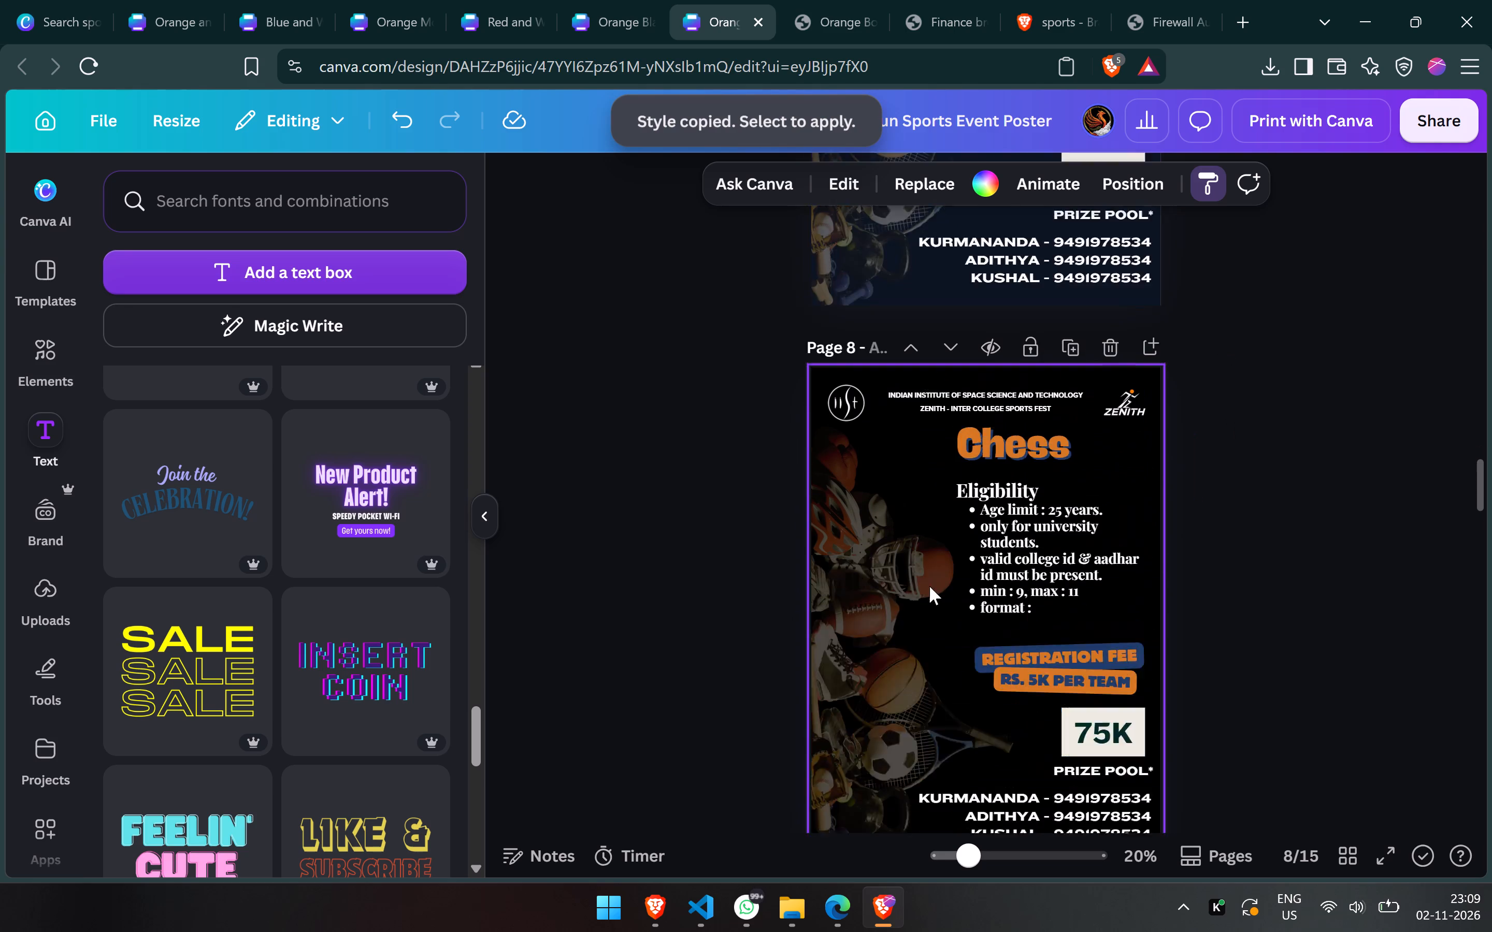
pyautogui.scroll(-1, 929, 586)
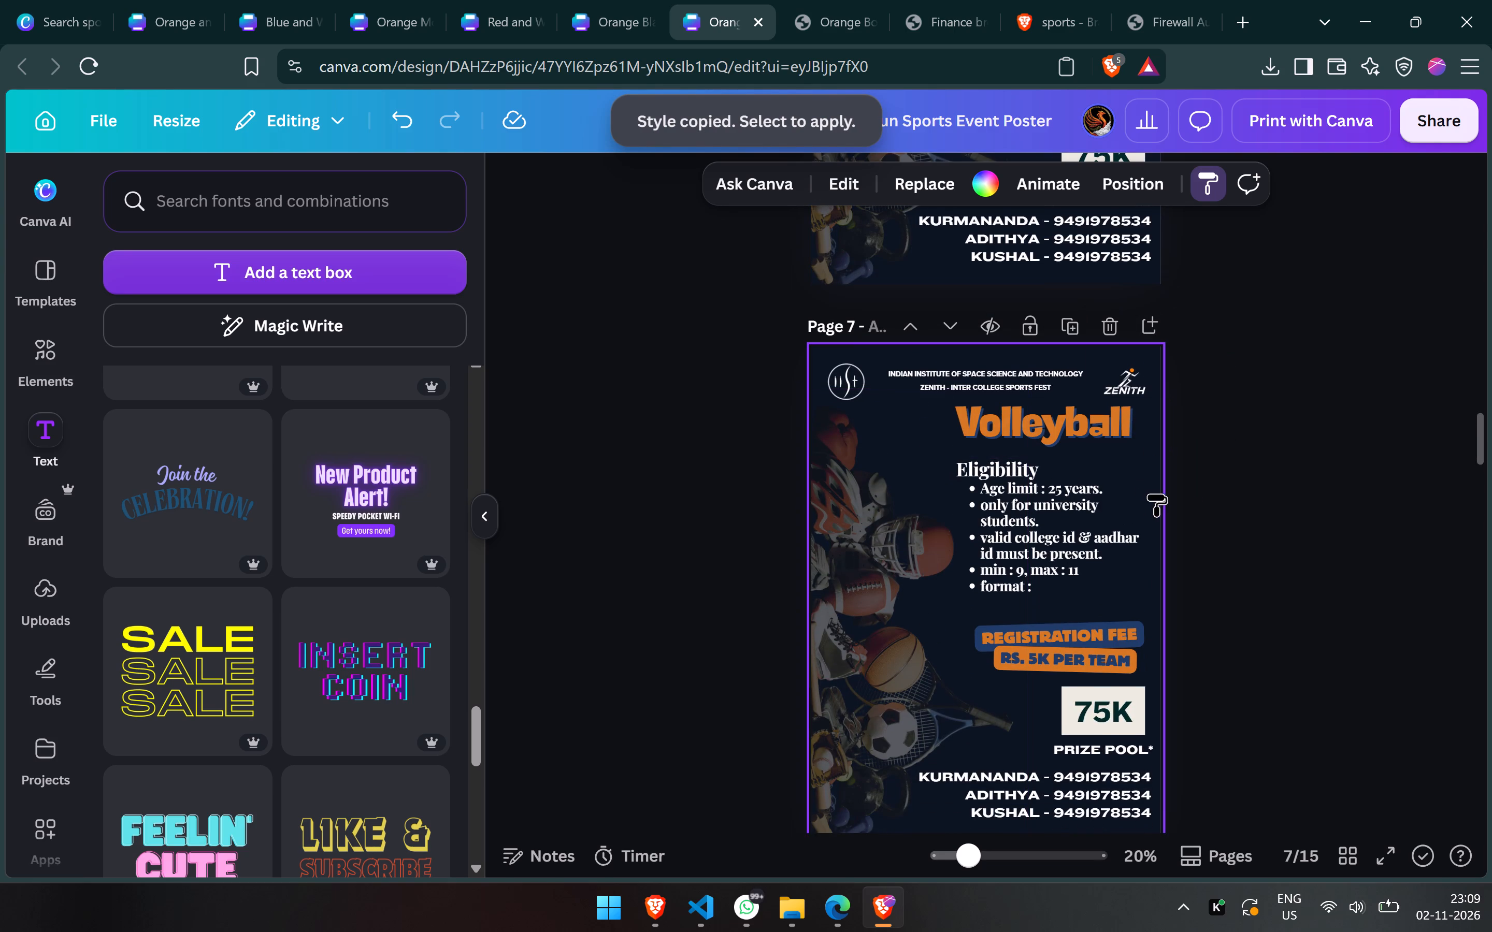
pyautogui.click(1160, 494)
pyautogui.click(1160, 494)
# Reapply the navy background to the Volleyball page by copying the Basketball (women's) page's background style.
pyautogui.scroll(1, 1160, 494)
pyautogui.click(1153, 434)
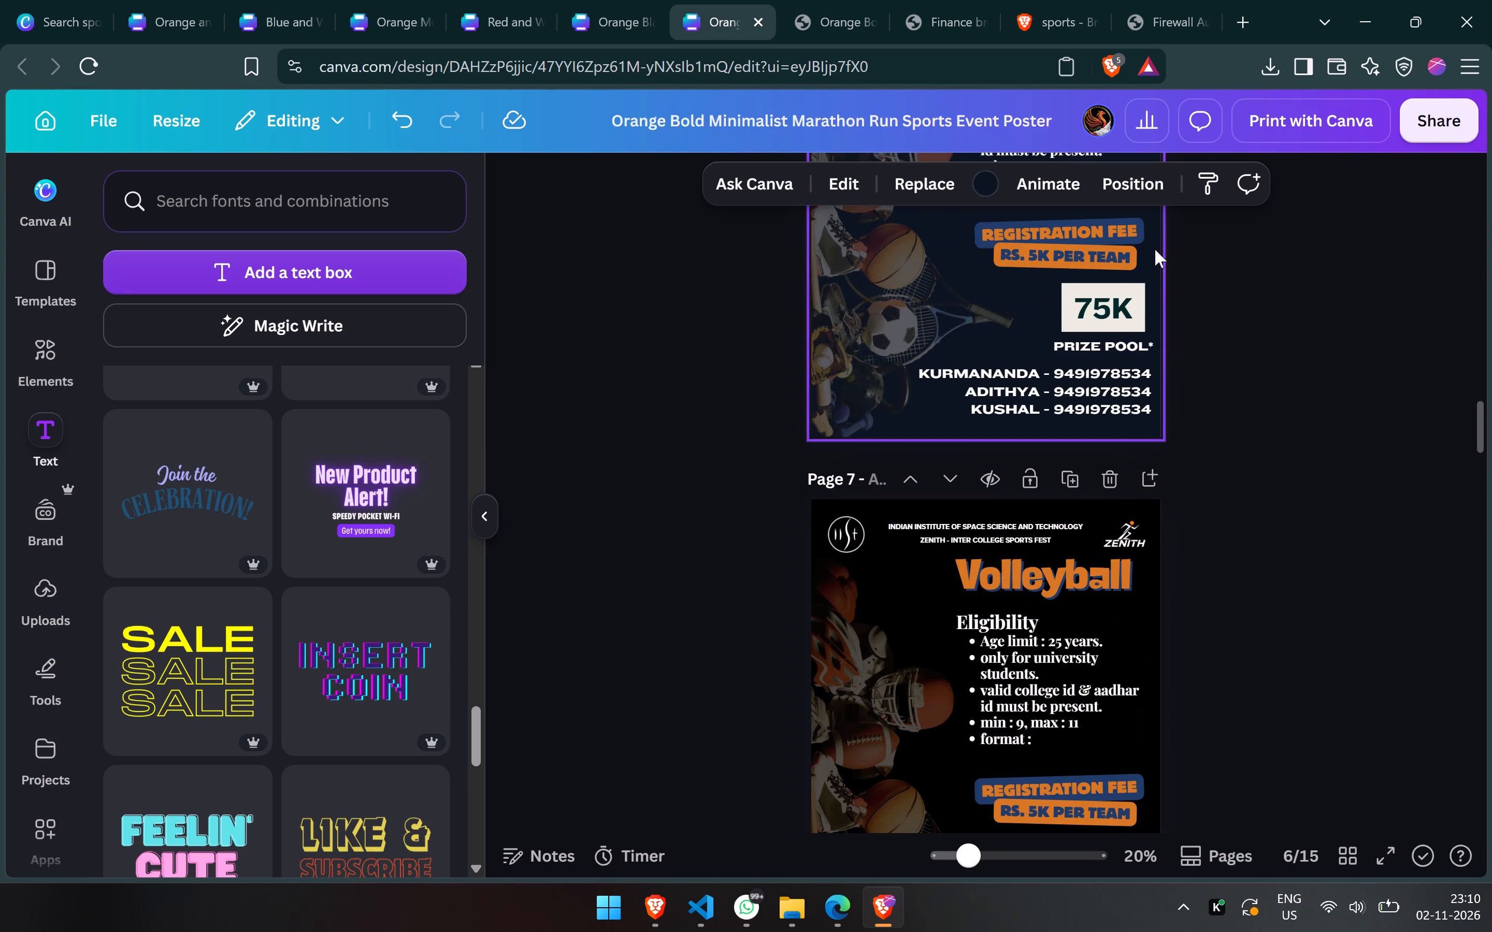
pyautogui.click(1205, 193)
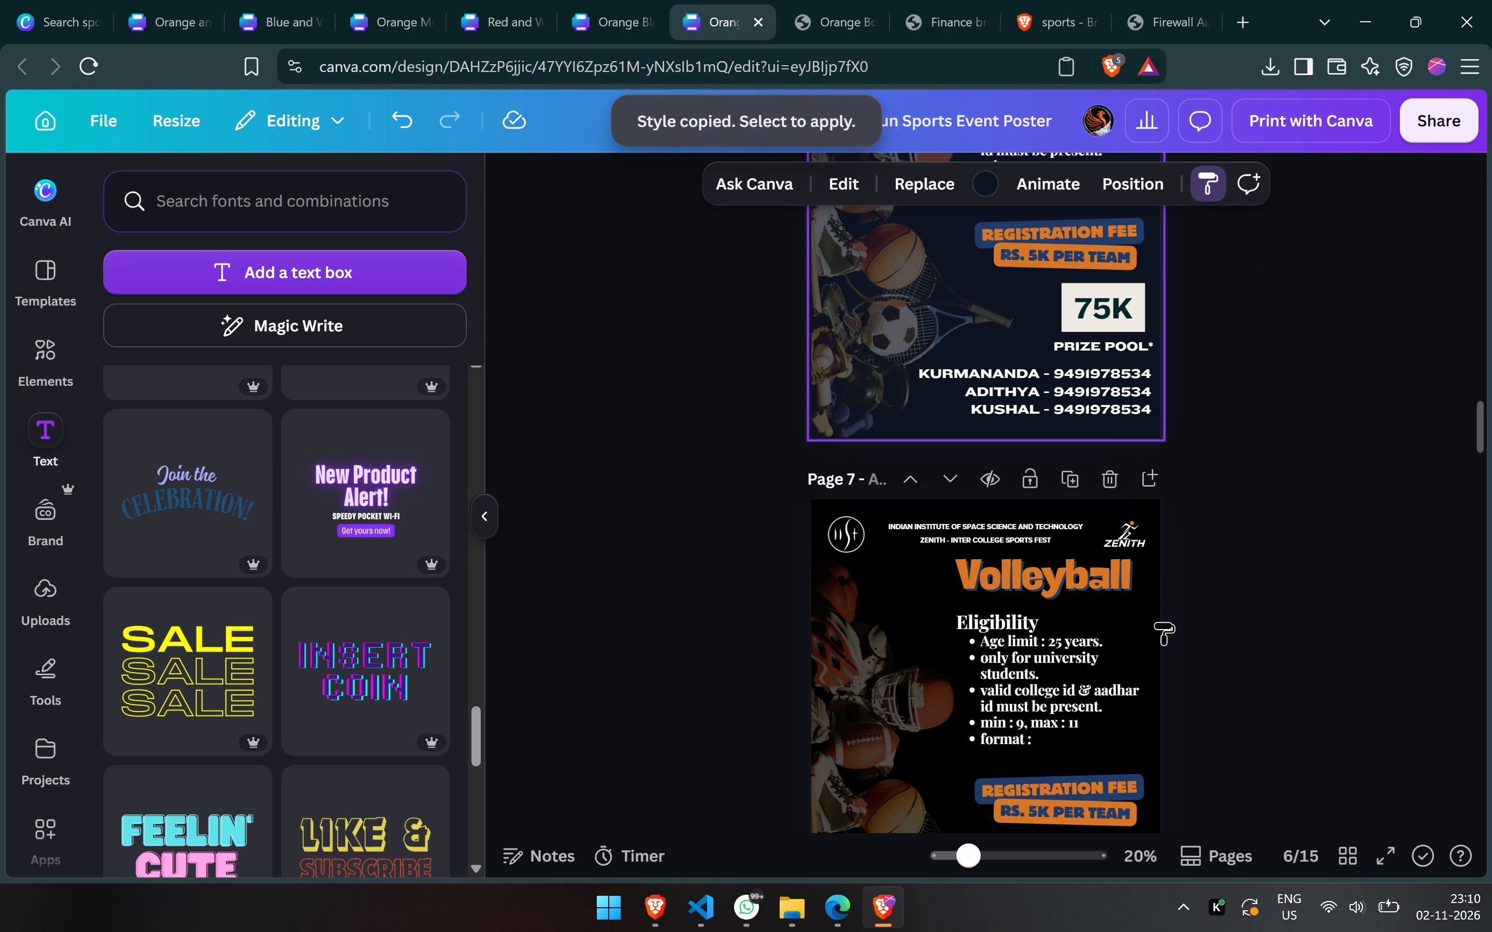
pyautogui.click(1159, 625)
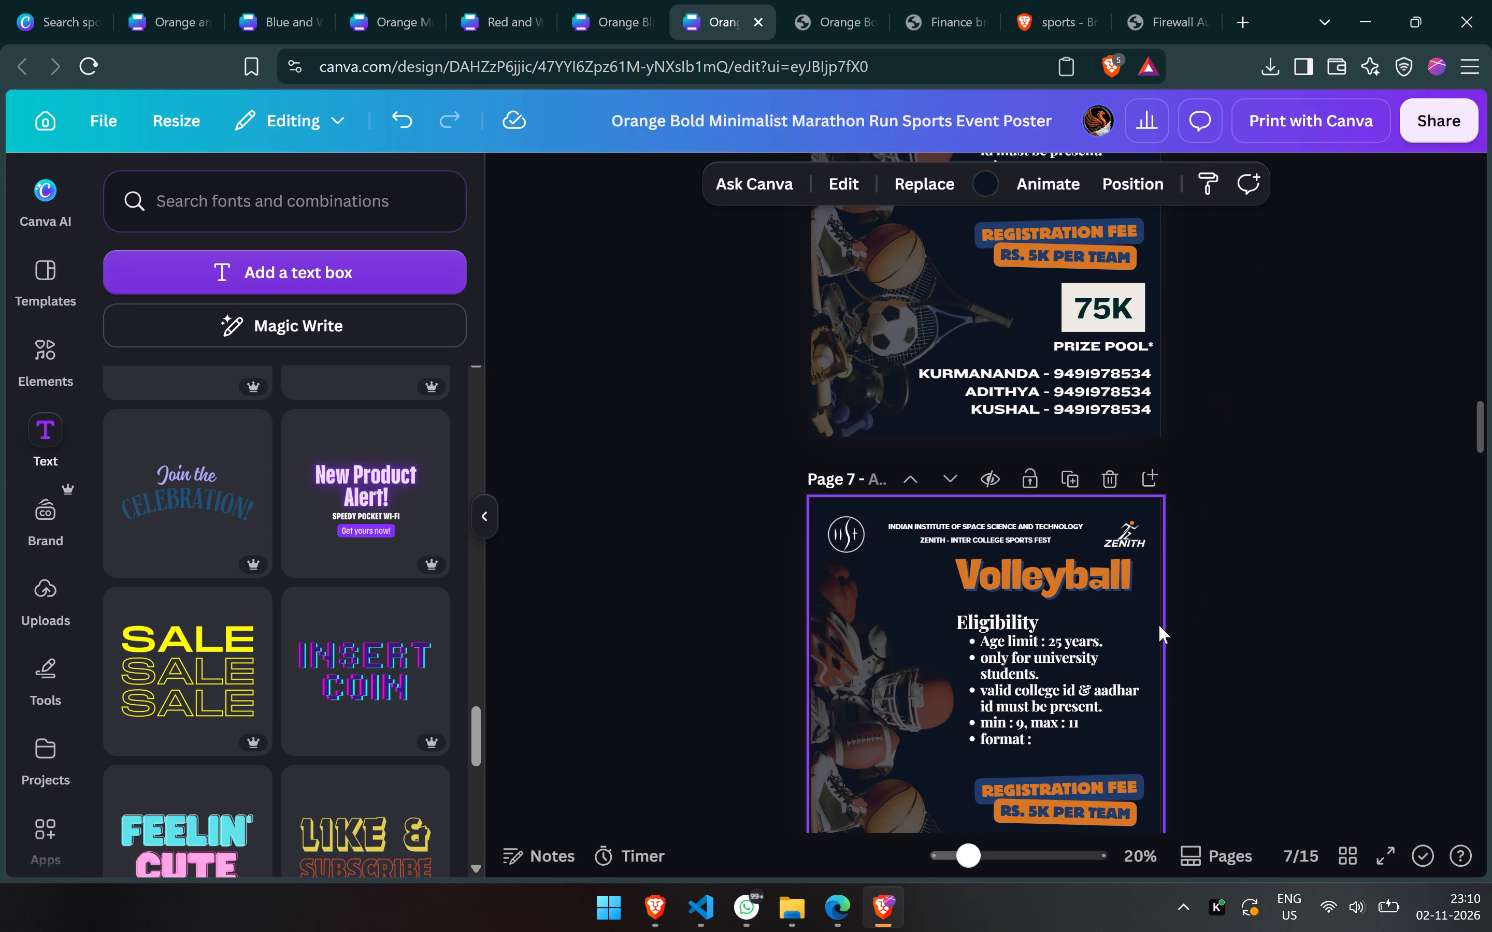
# Copy the Volleyball page's navy background style and apply it to the Chess page's background.
pyautogui.click(1200, 181)
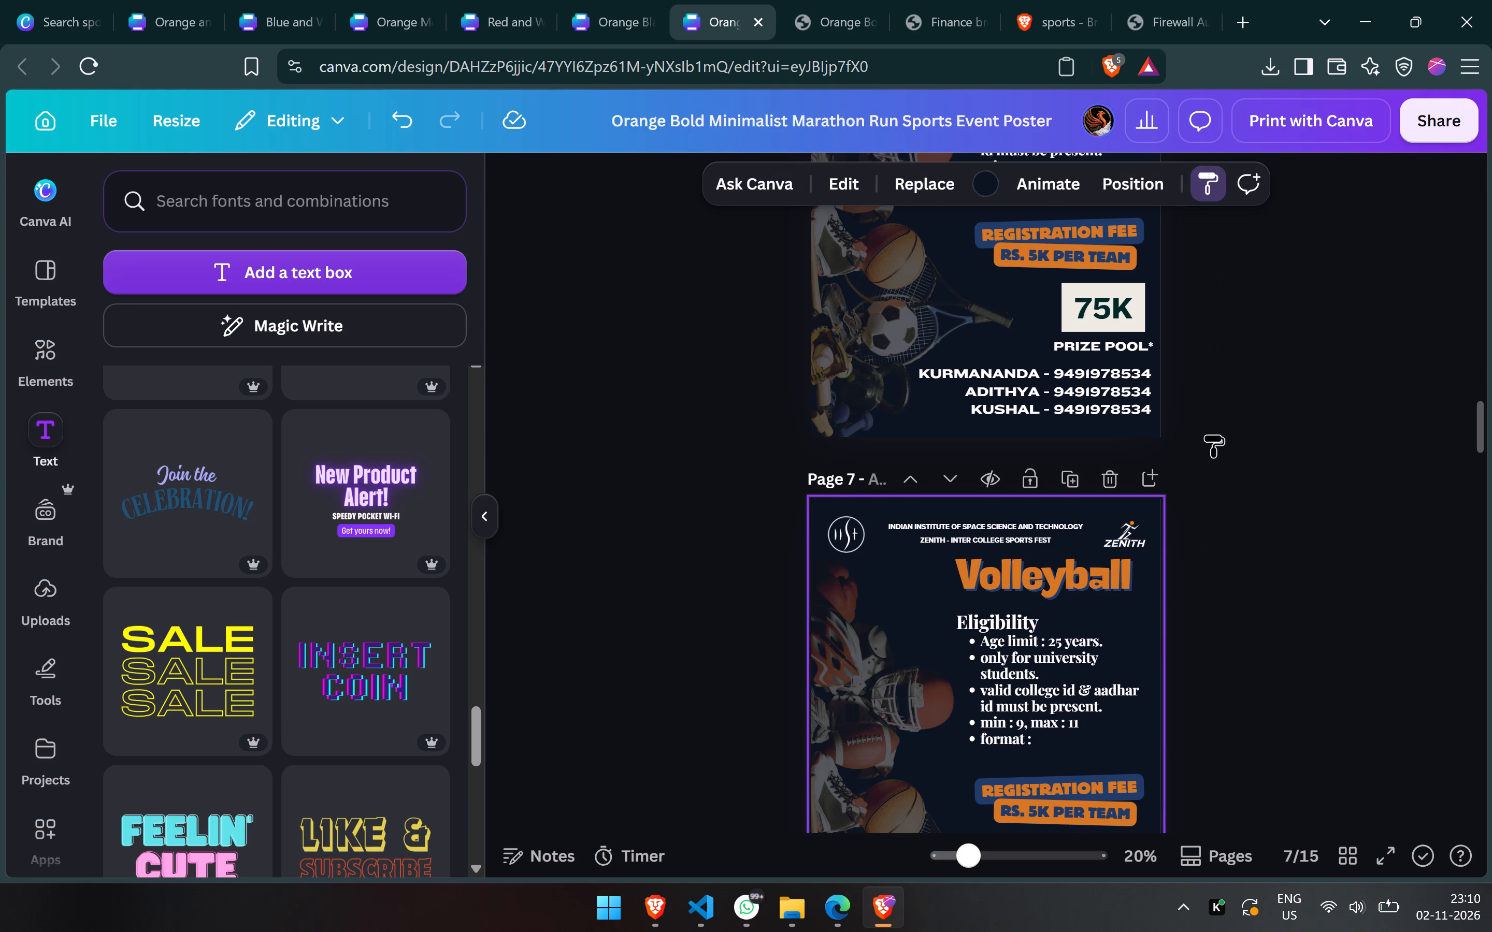
pyautogui.scroll(-4, 1196, 479)
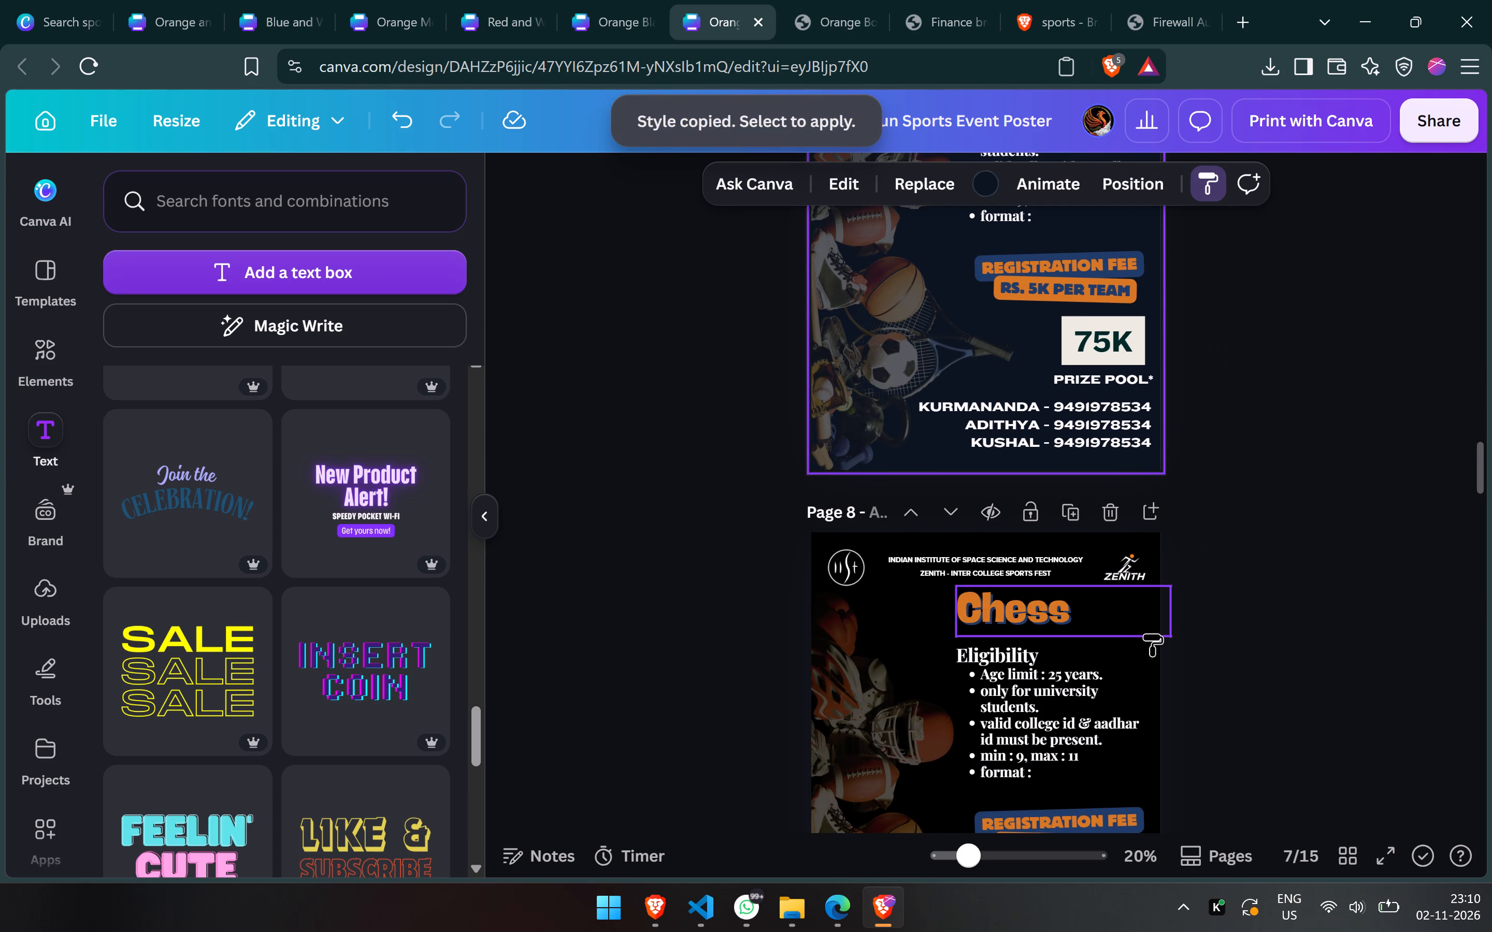
pyautogui.click(1153, 651)
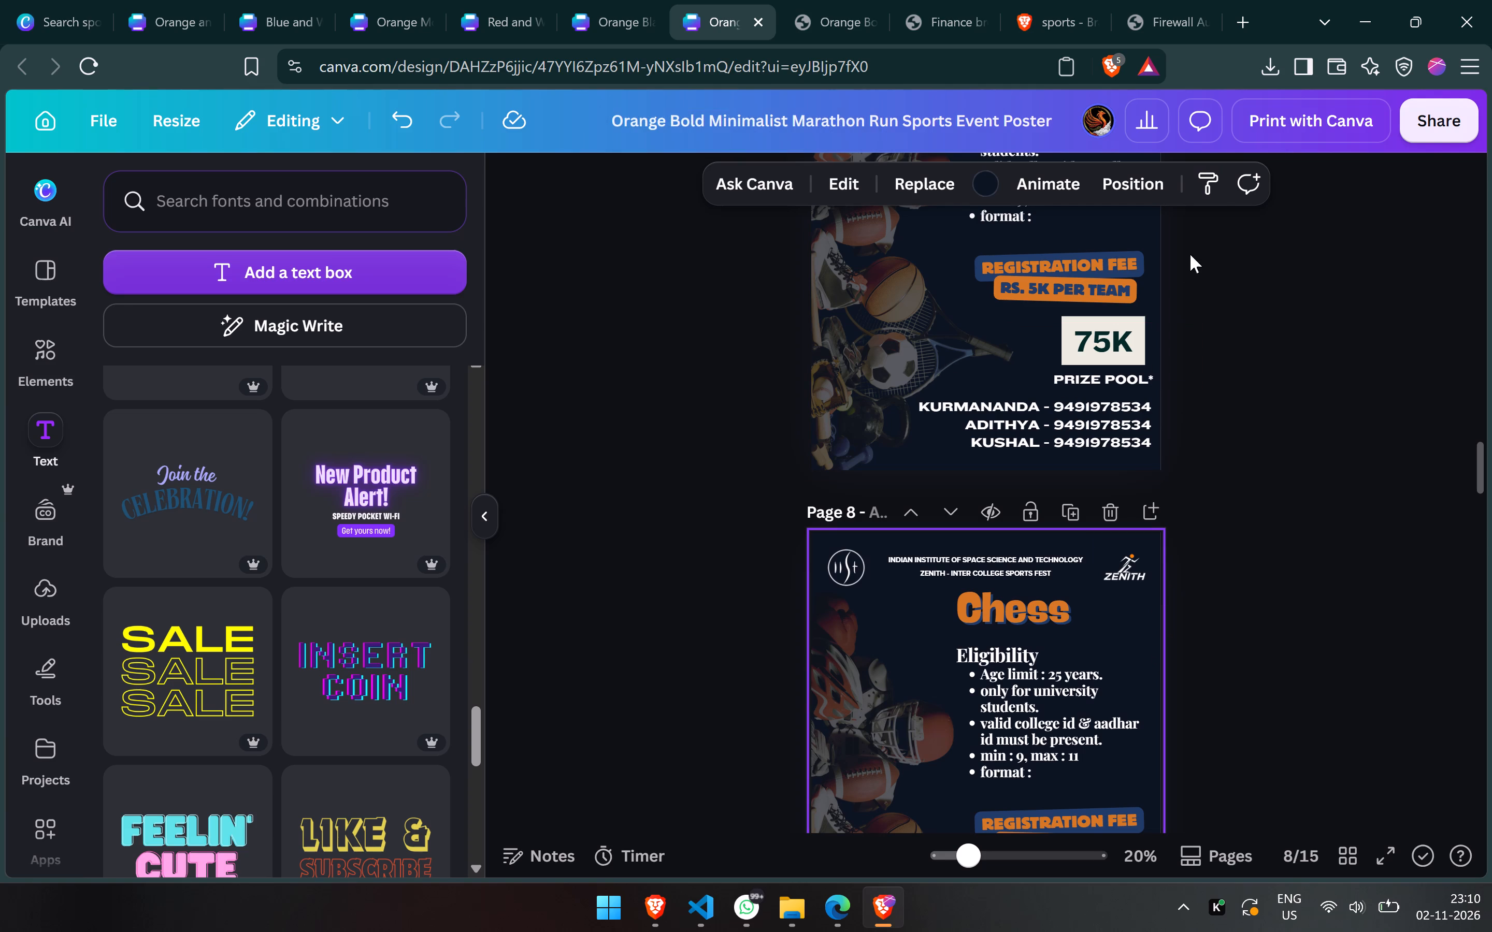
# Copy the Chess page's navy background style and apply it to the Badminton (men's singles) page's background.
pyautogui.click(1202, 198)
pyautogui.scroll(-2, 1200, 595)
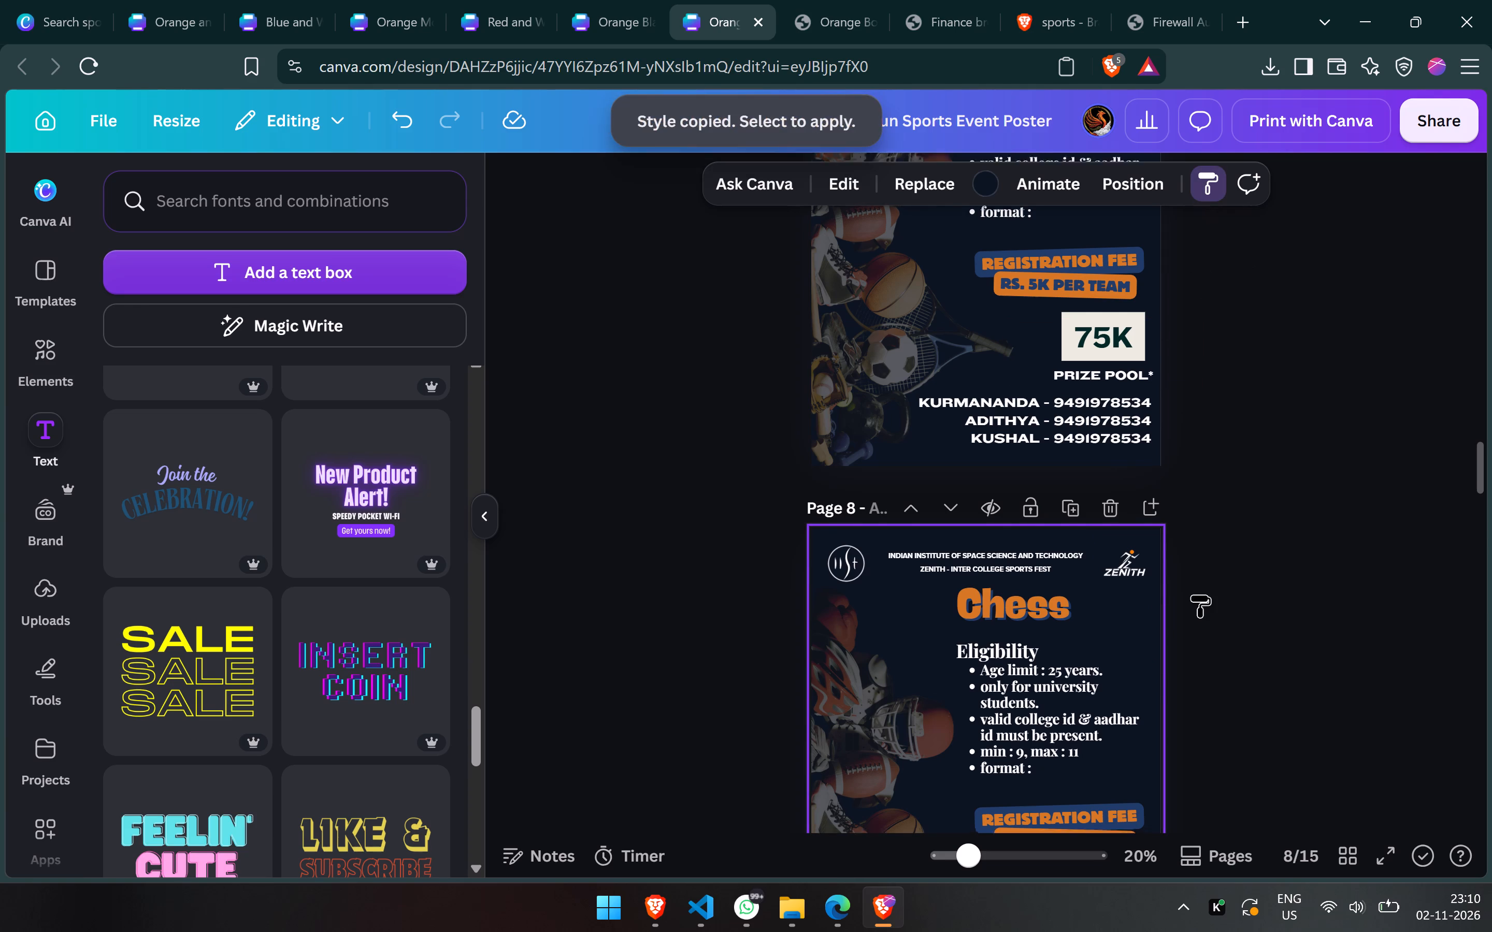
pyautogui.scroll(-3, 1200, 595)
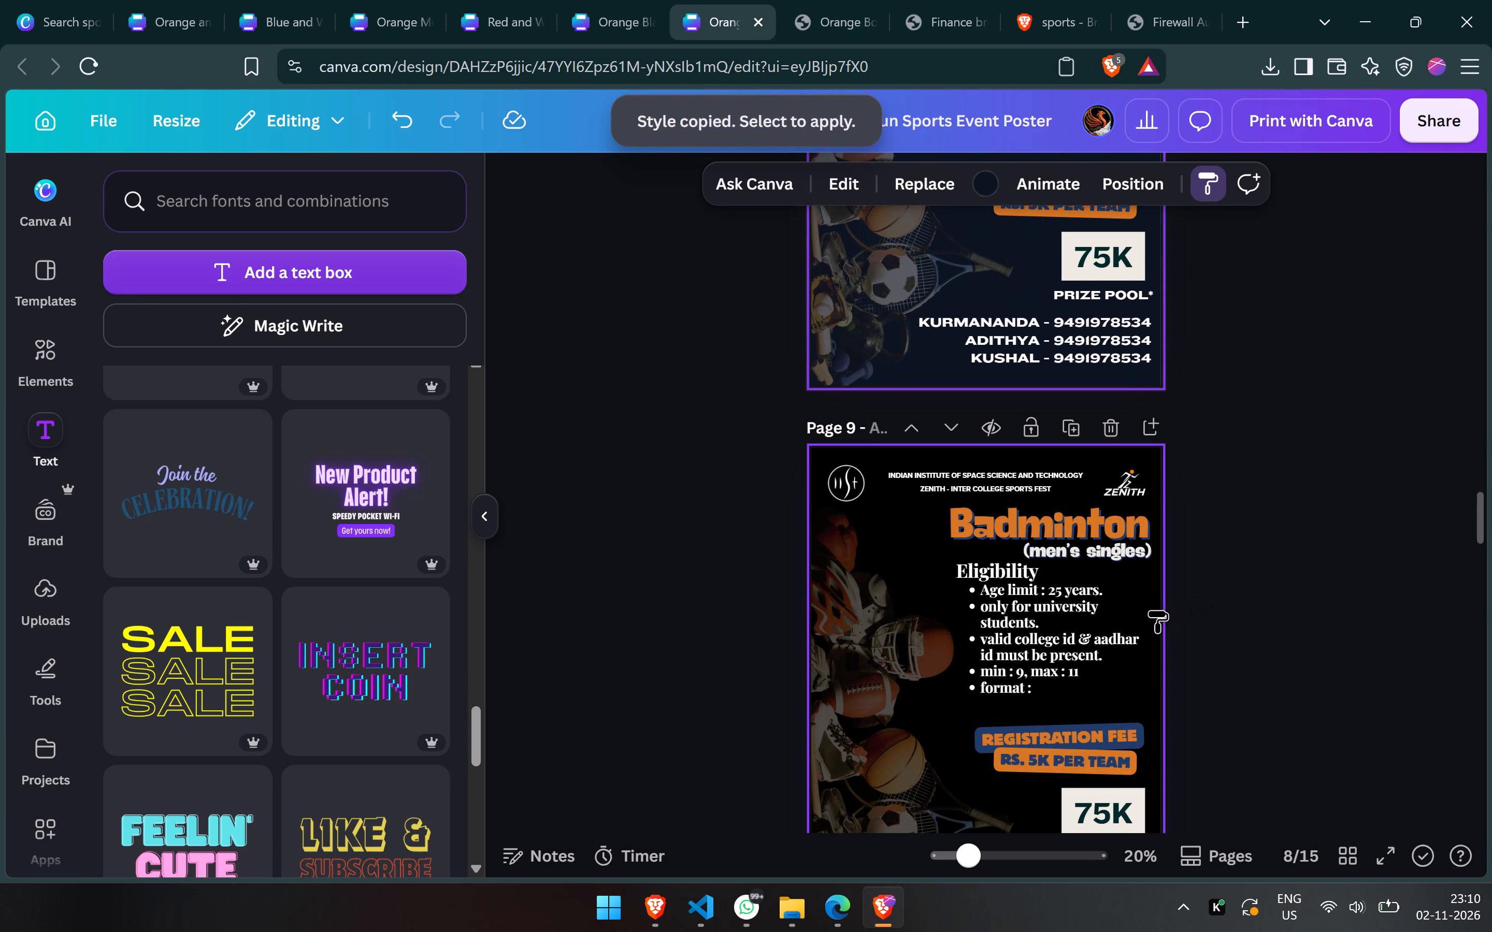
pyautogui.click(1157, 611)
# Copy the Badminton (men's singles) page's navy background style and apply it to the Badminton (women's singles) page's background.
pyautogui.click(1209, 177)
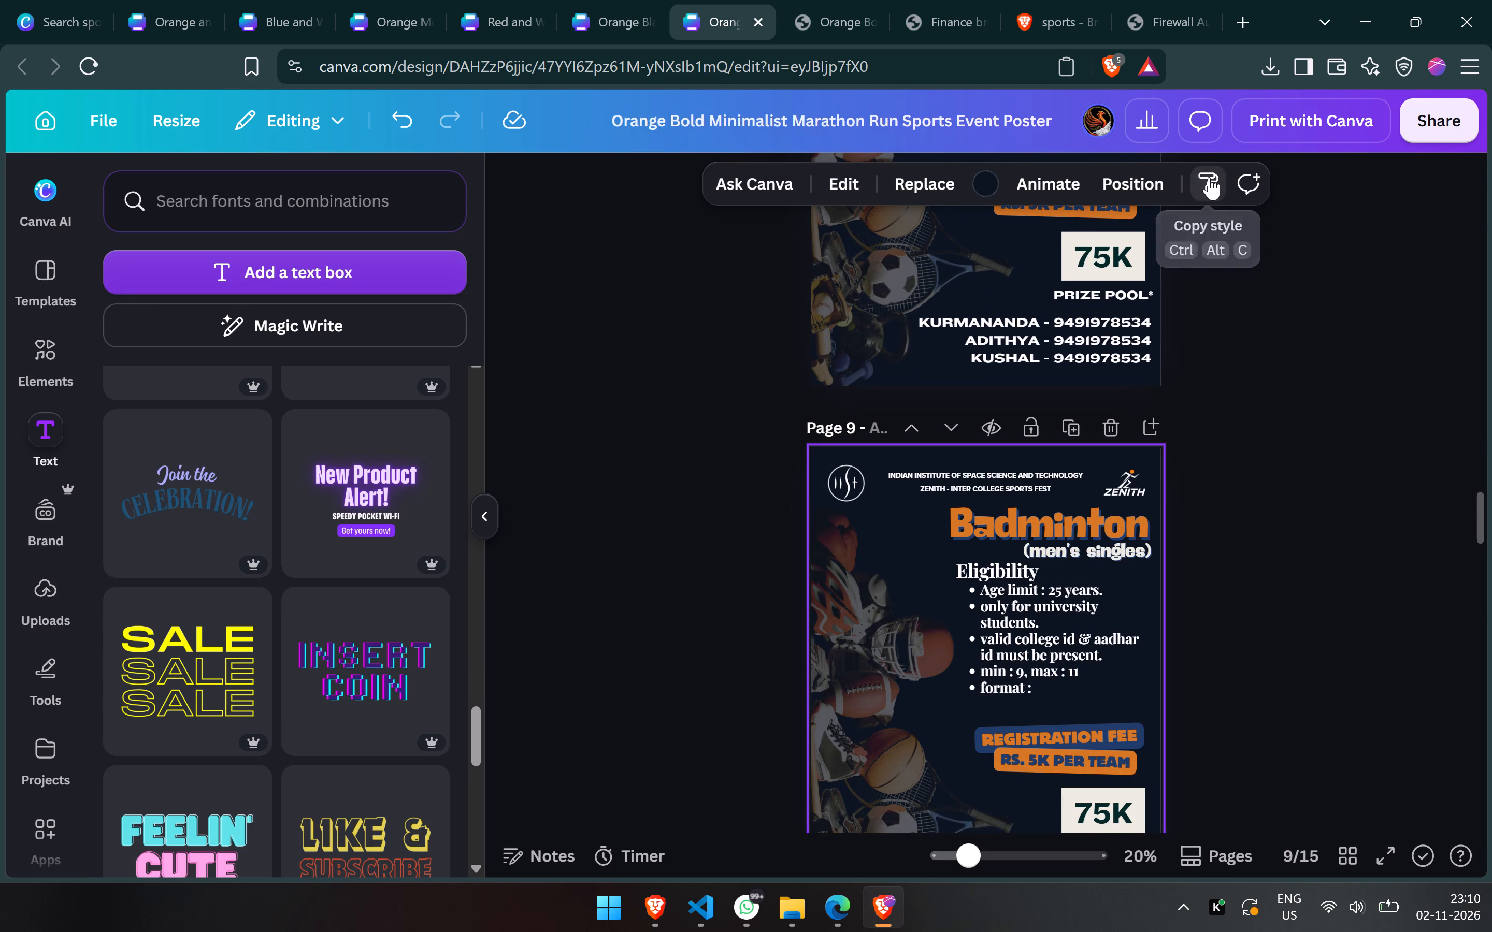
pyautogui.scroll(-4, 1219, 455)
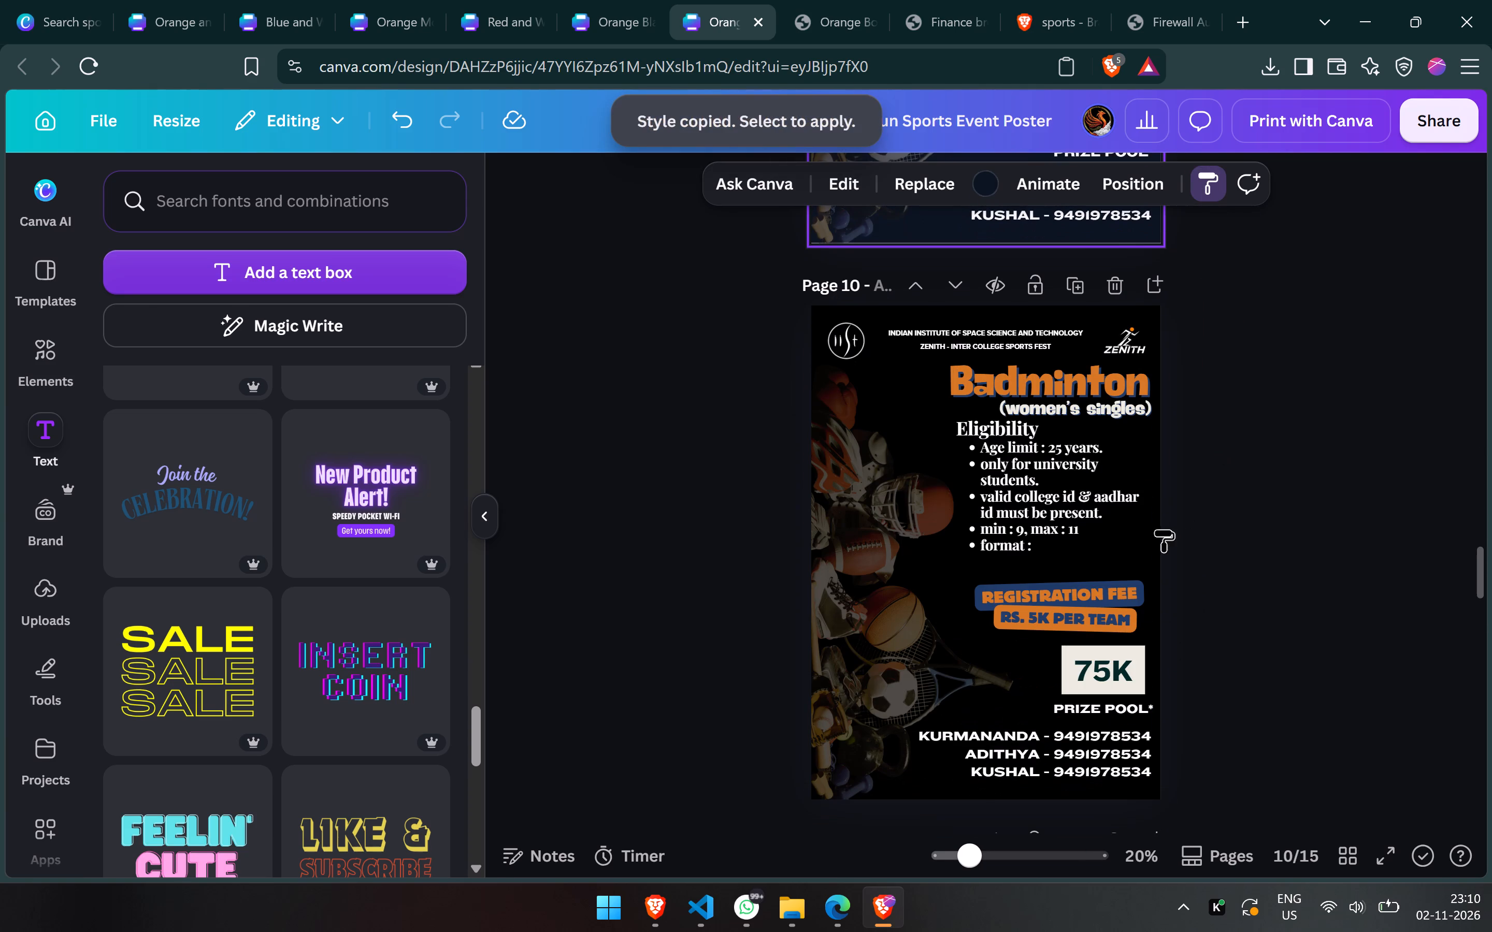
pyautogui.click(1159, 531)
# Copy the Badminton (women's singles) page's navy background style and apply it to page 11's background.
pyautogui.scroll(-4, 1159, 531)
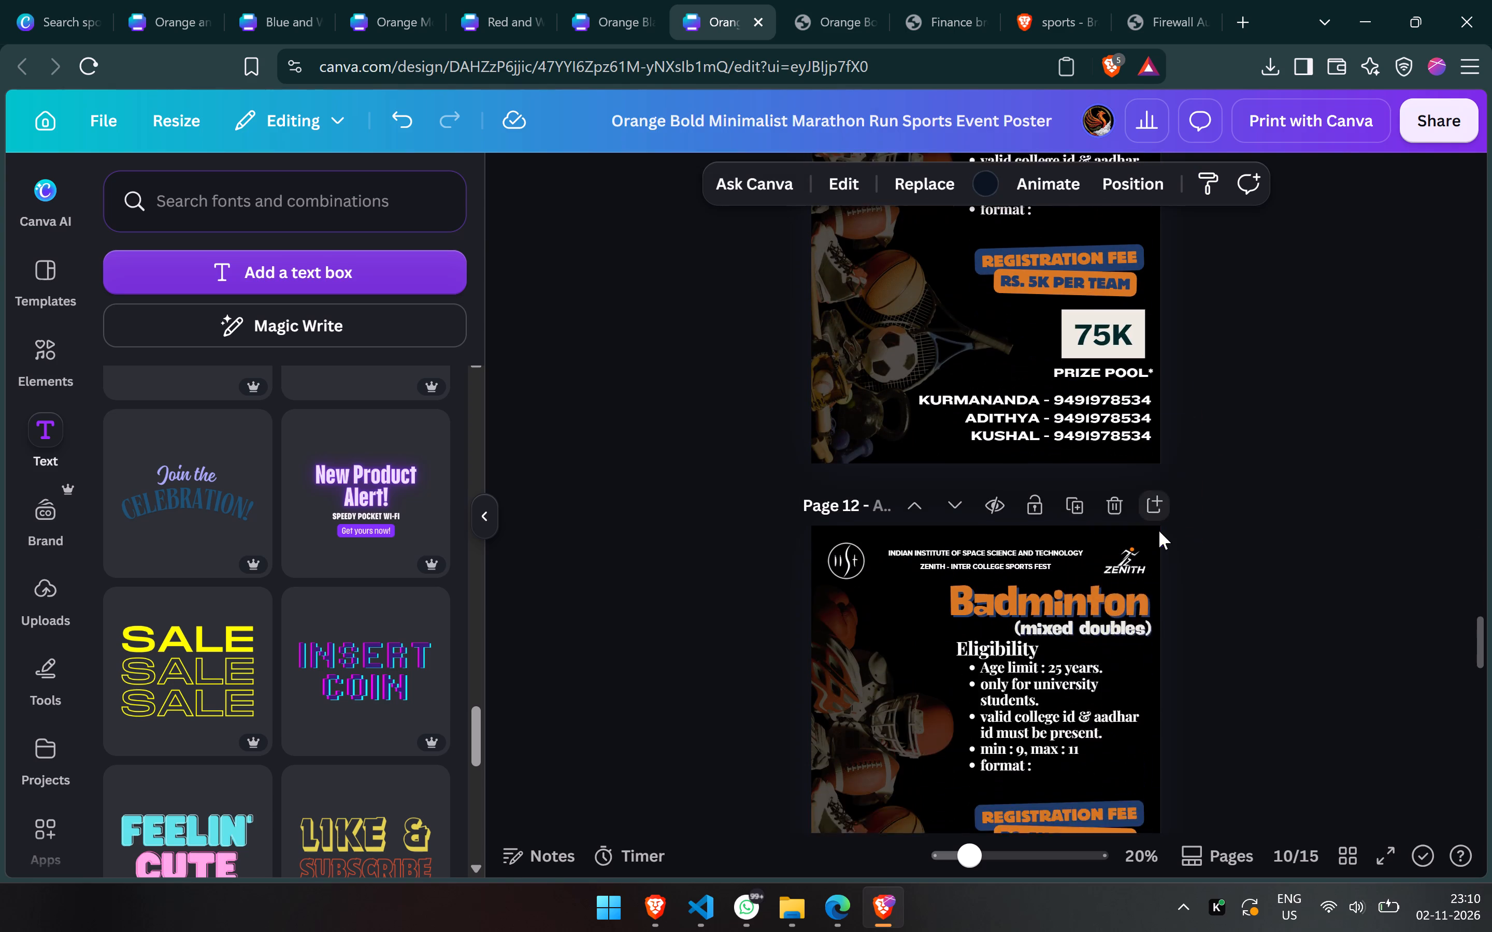
pyautogui.click(1204, 176)
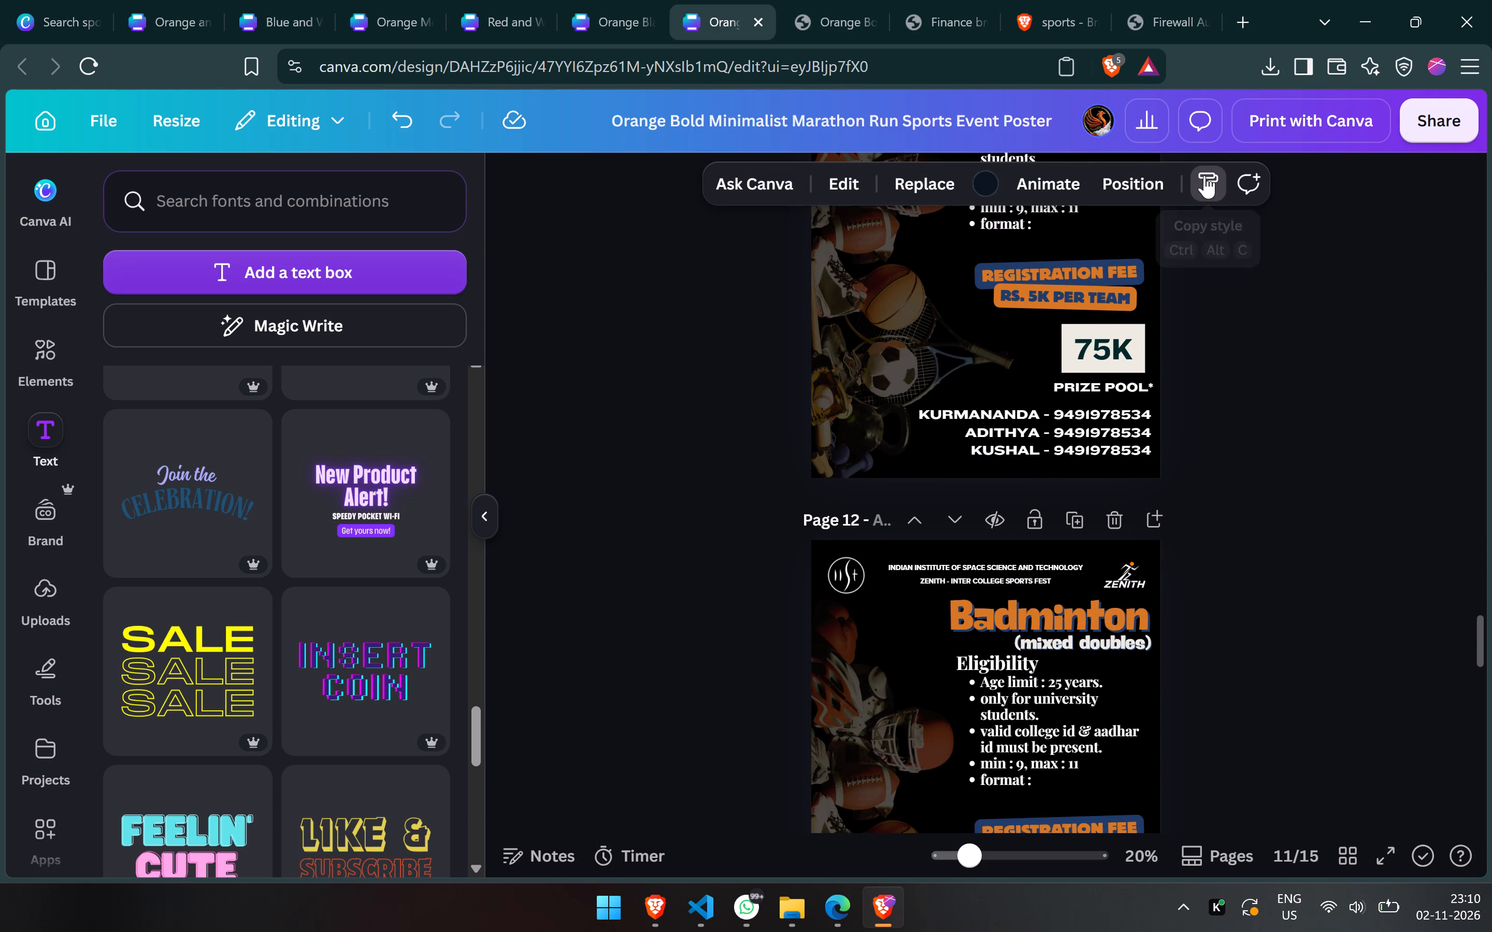
pyautogui.click(1156, 240)
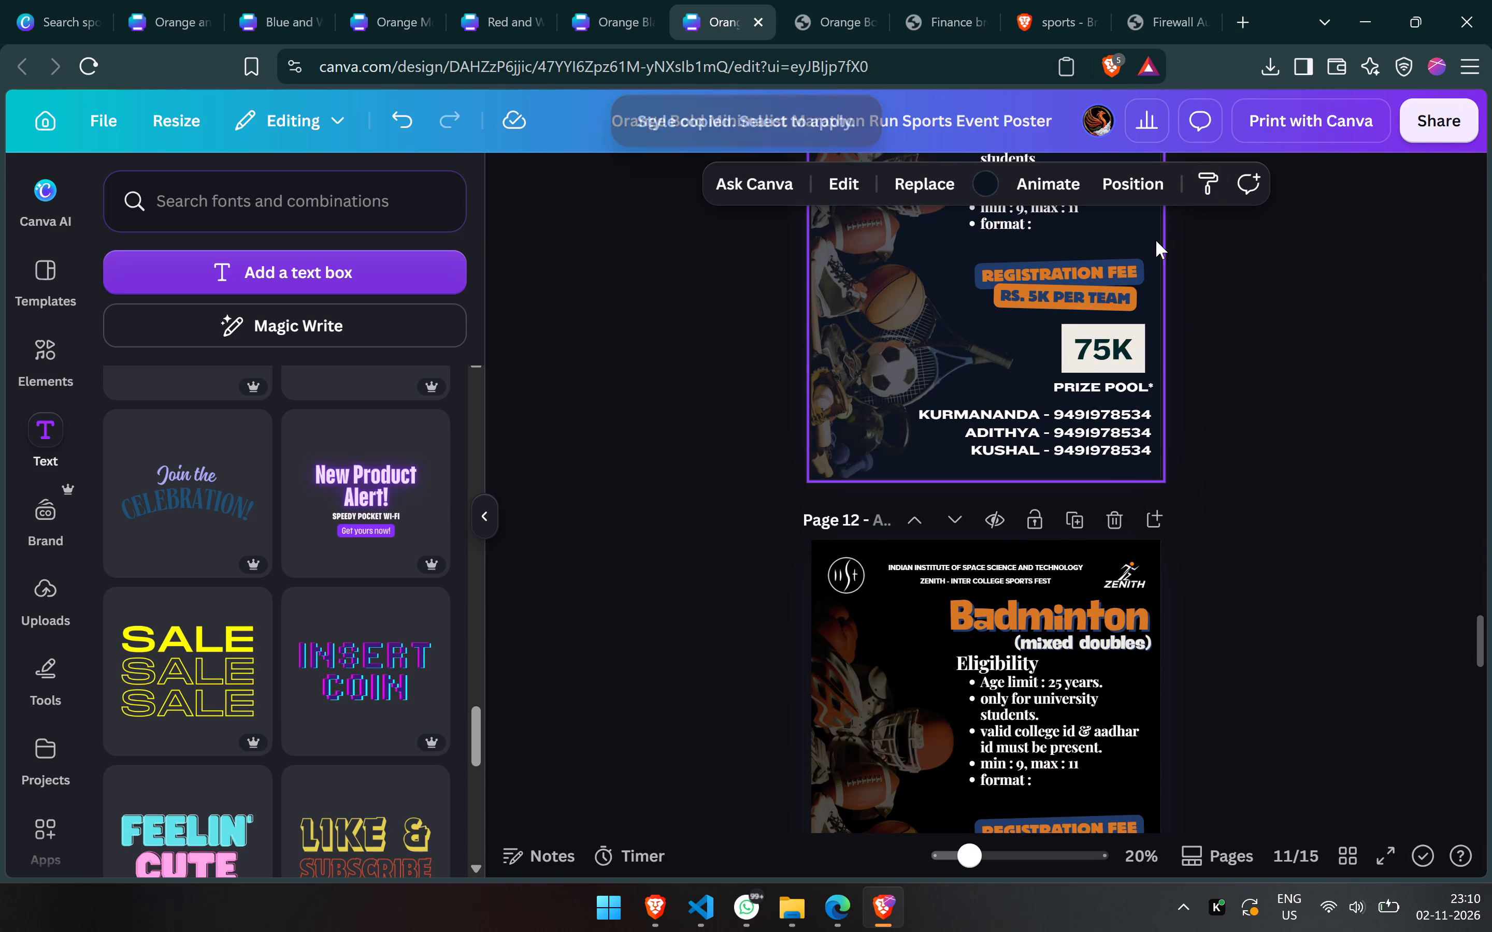
# Copy page 11's navy background style and apply it to the Badminton (mixed doubles) page's background.
pyautogui.click(1200, 189)
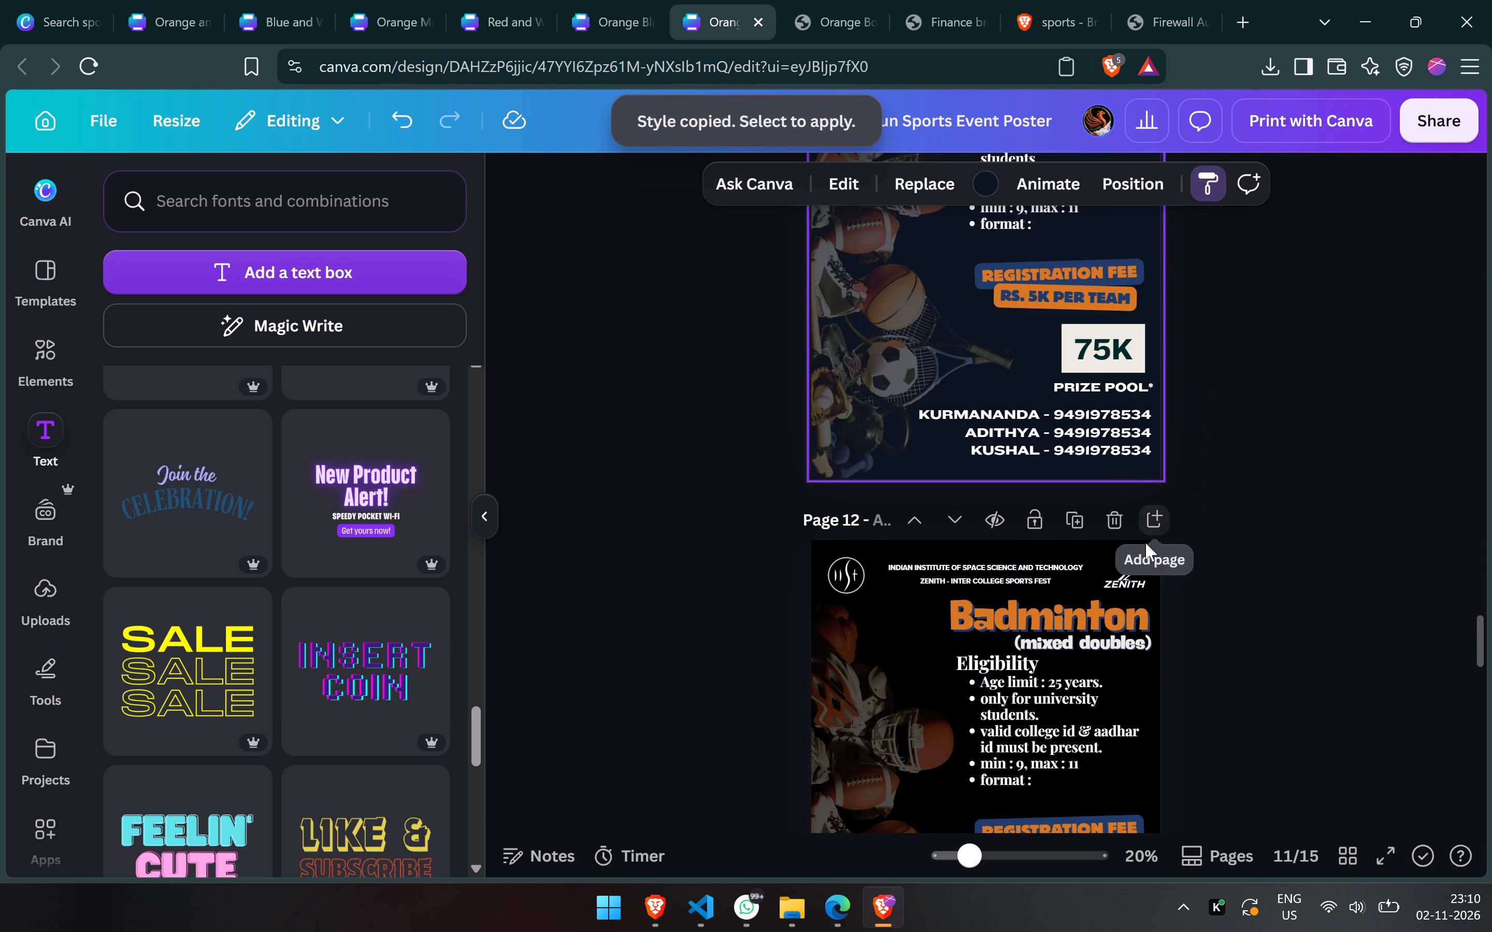
pyautogui.click(1055, 548)
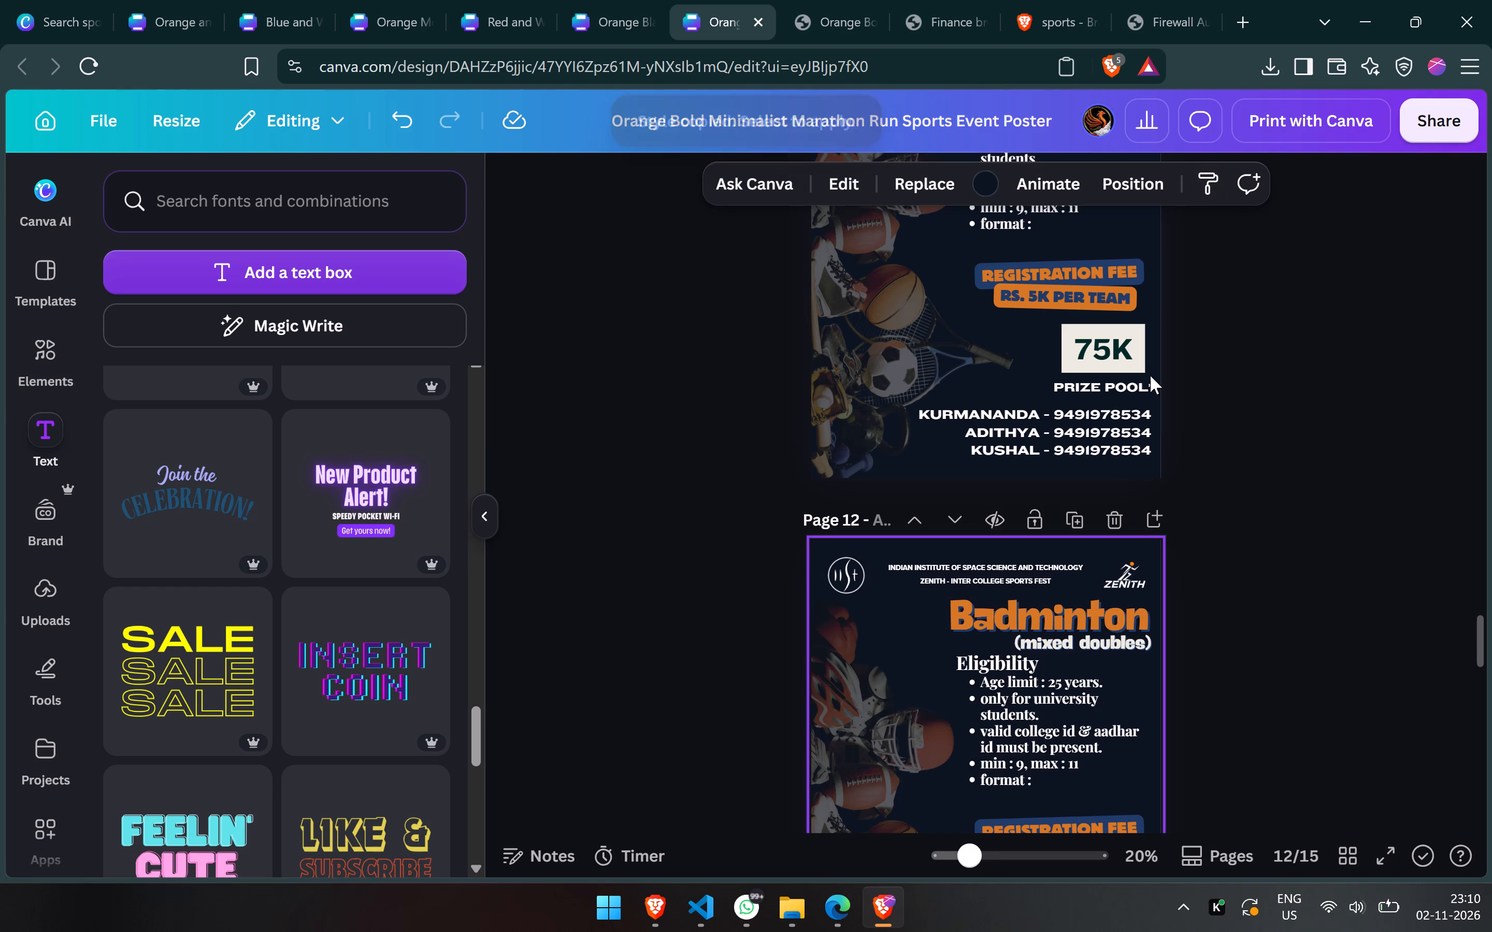
# Copy the Badminton (mixed doubles) page's navy background style and apply it to the Table Tennis (men's singles) page's background.
pyautogui.click(1197, 187)
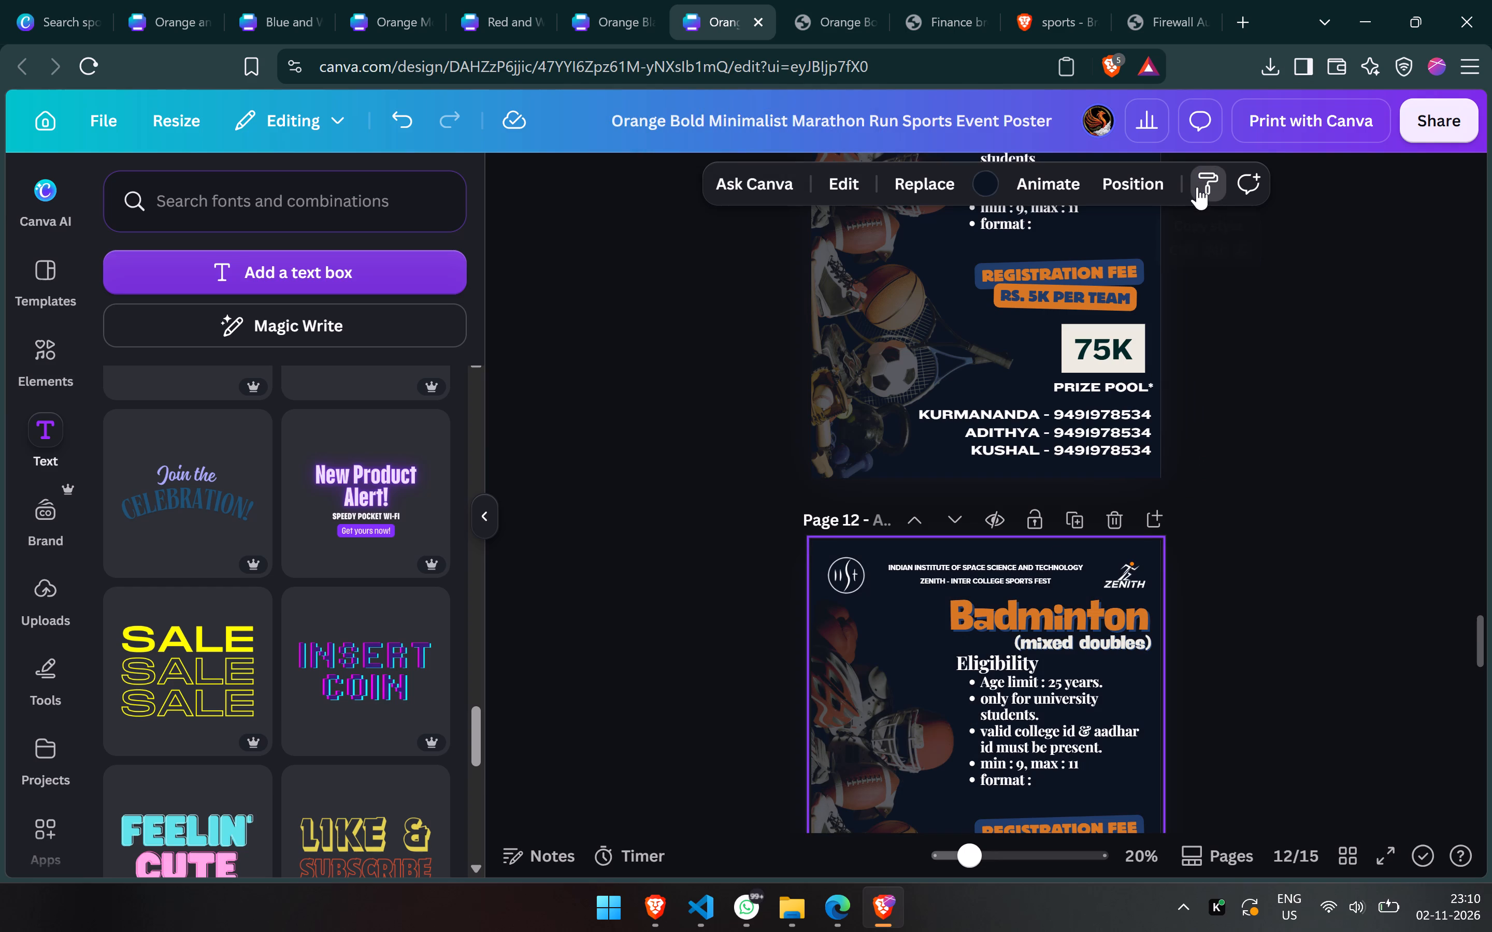
pyautogui.scroll(-4, 1178, 411)
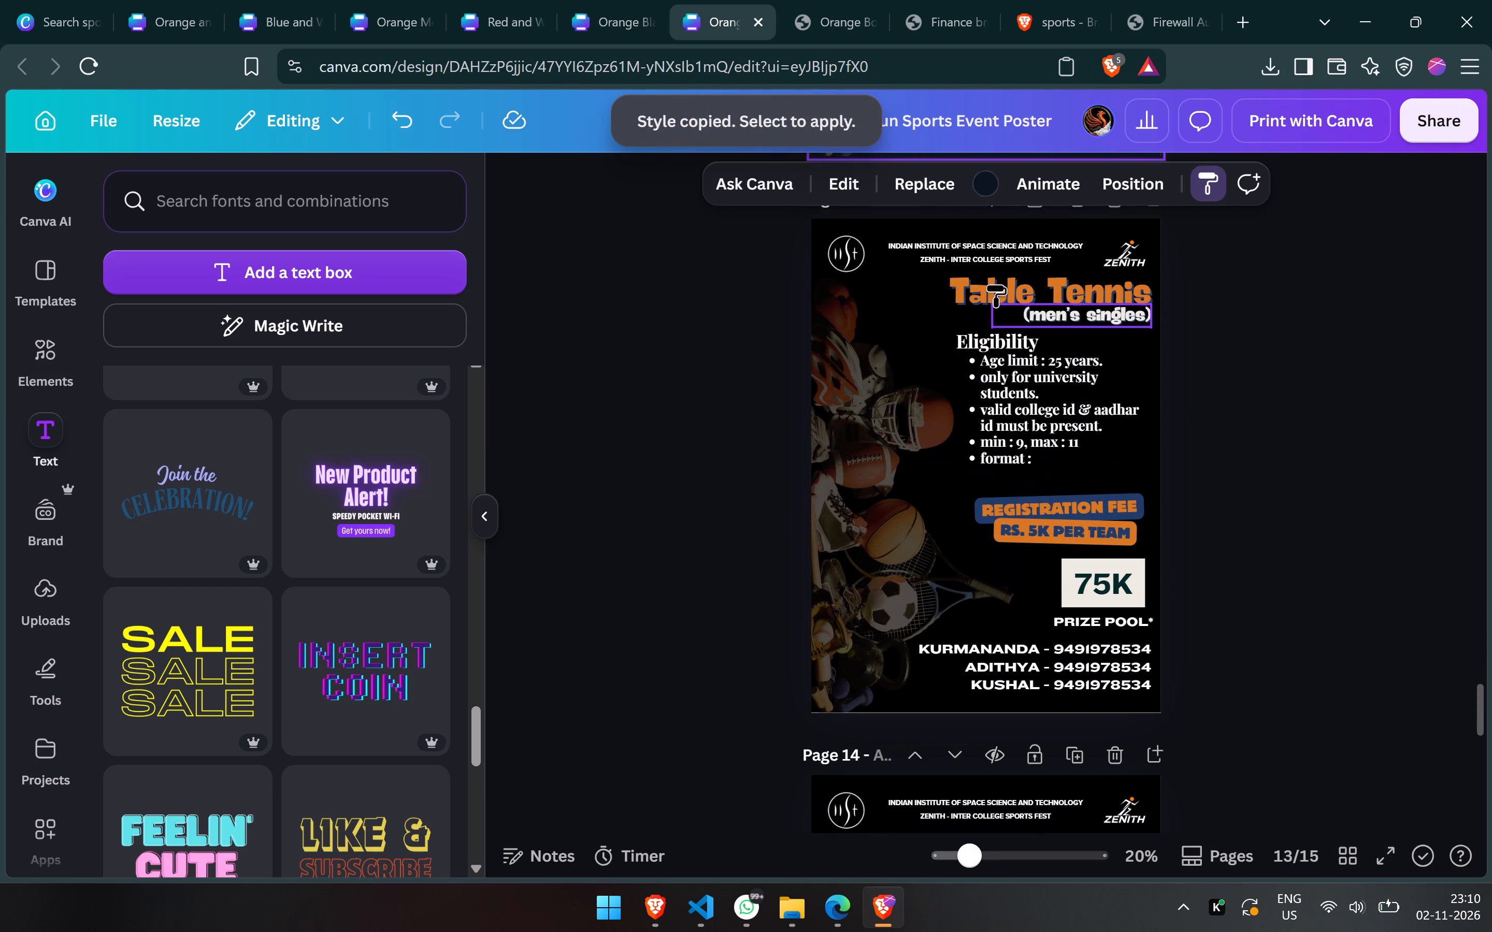
pyautogui.click(942, 227)
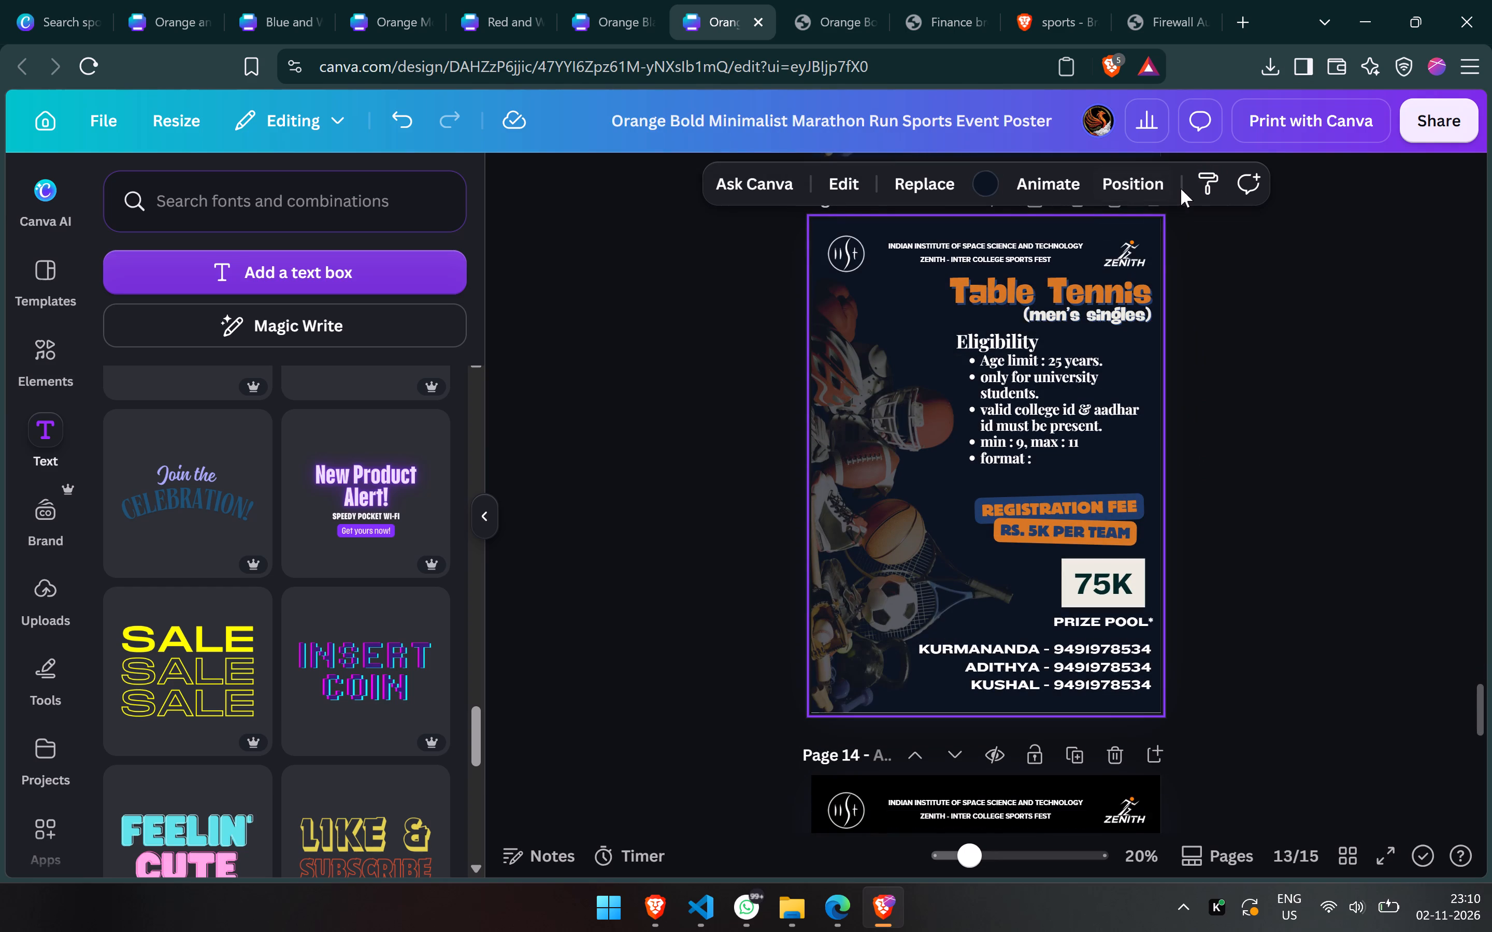
# Copy the Table Tennis (men's singles) page's navy background style and apply it to the Table Tennis (women's singles) page's background.
pyautogui.click(1202, 185)
pyautogui.scroll(-2, 1241, 592)
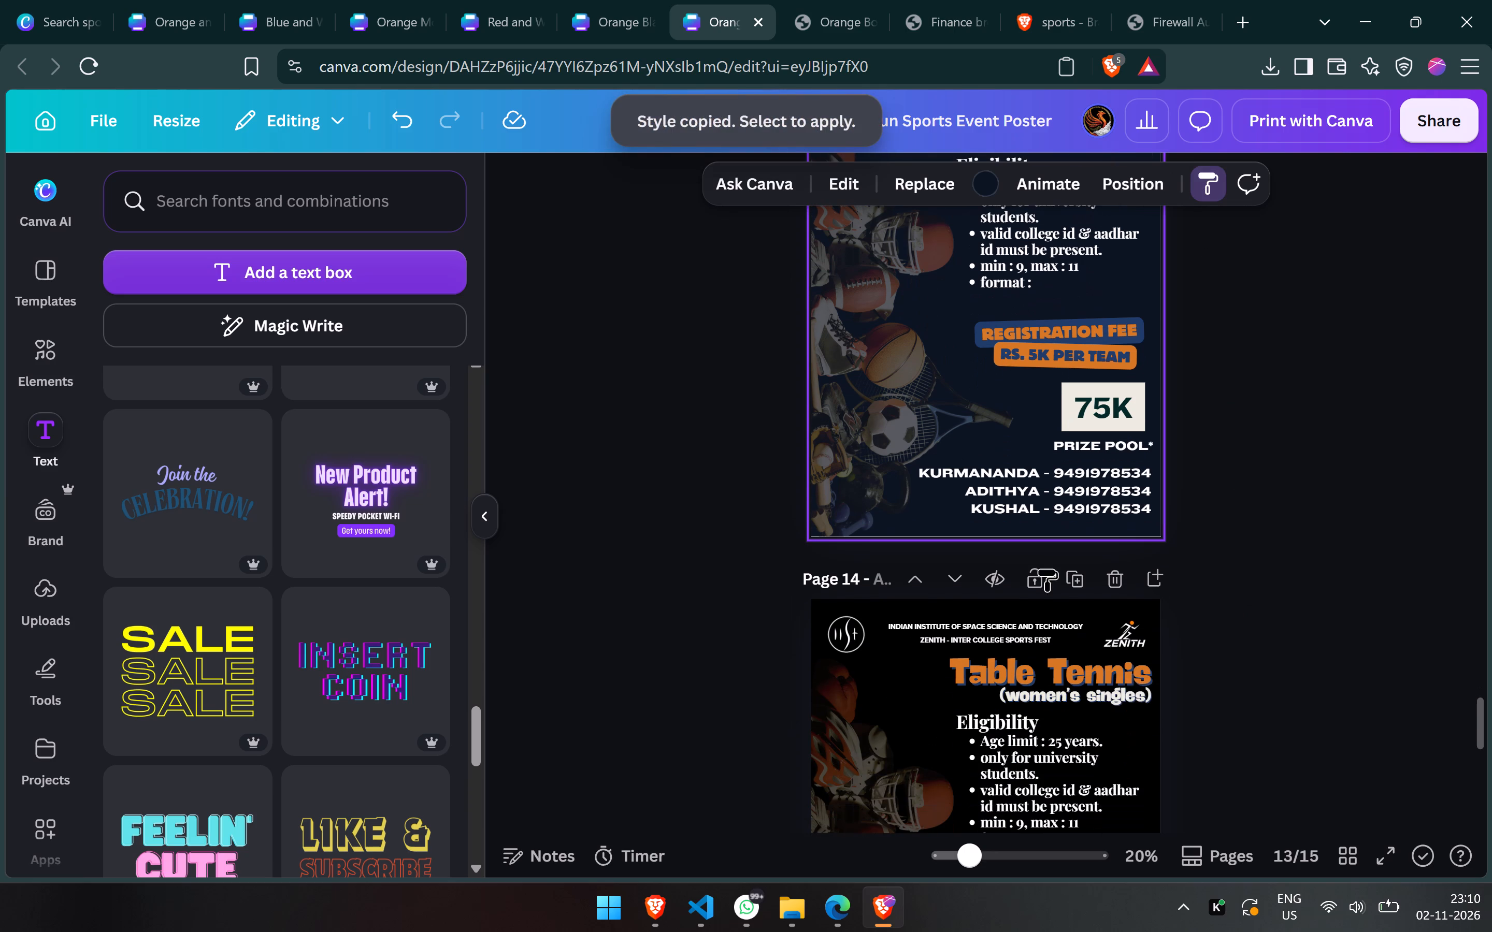
pyautogui.click(959, 600)
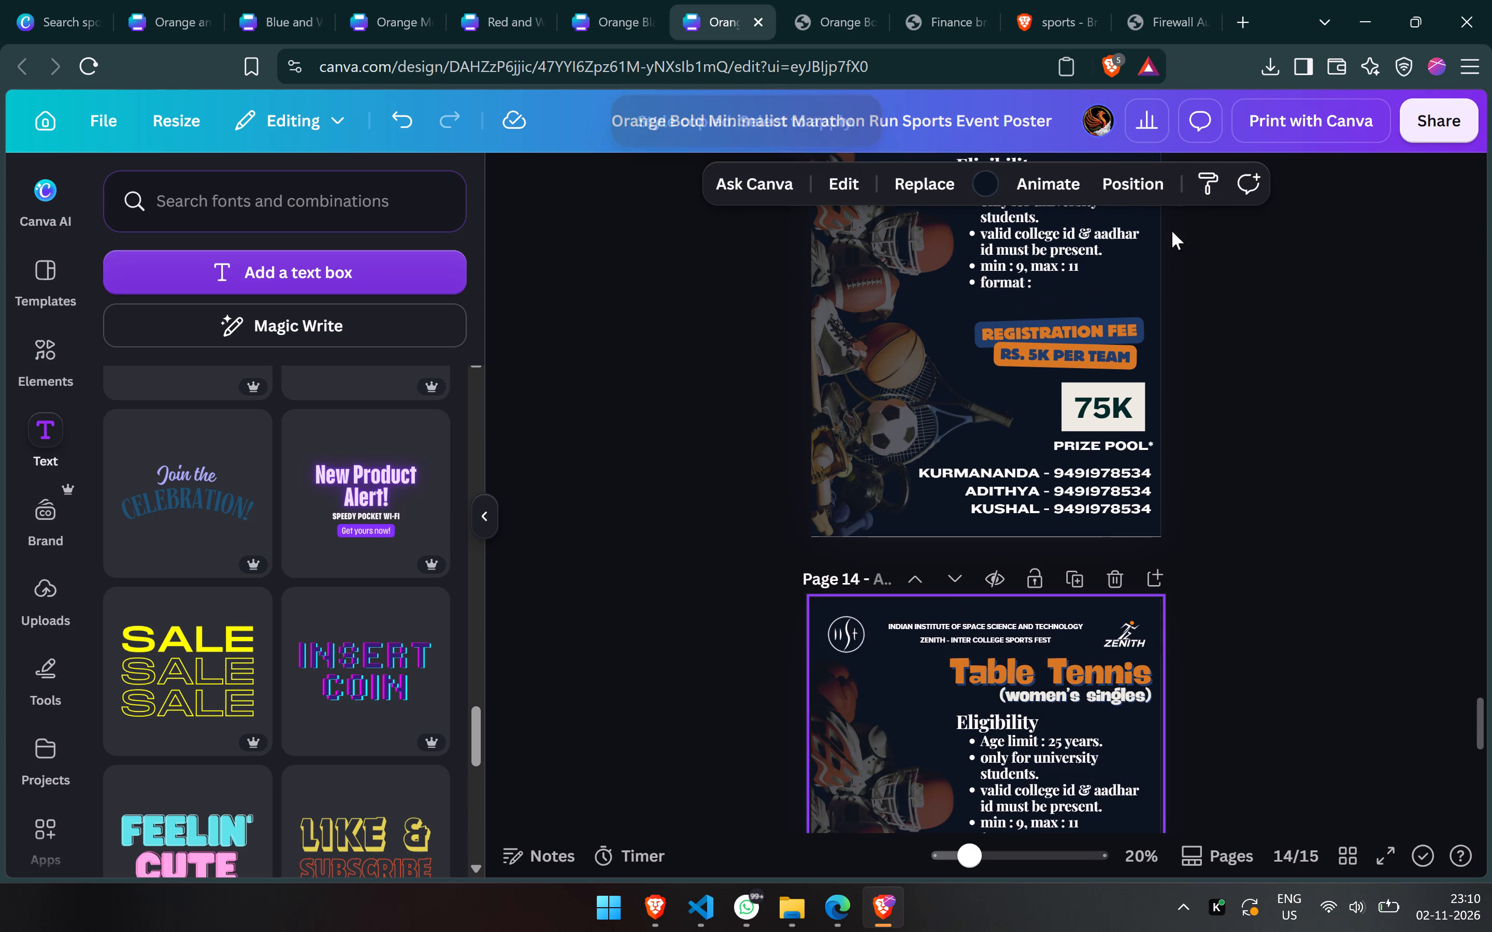
# Copy the Table Tennis (women's singles) page's navy background style and apply it to the Table Tennis (mixed doubles) page's background.
pyautogui.click(1202, 168)
pyautogui.scroll(-4, 1202, 601)
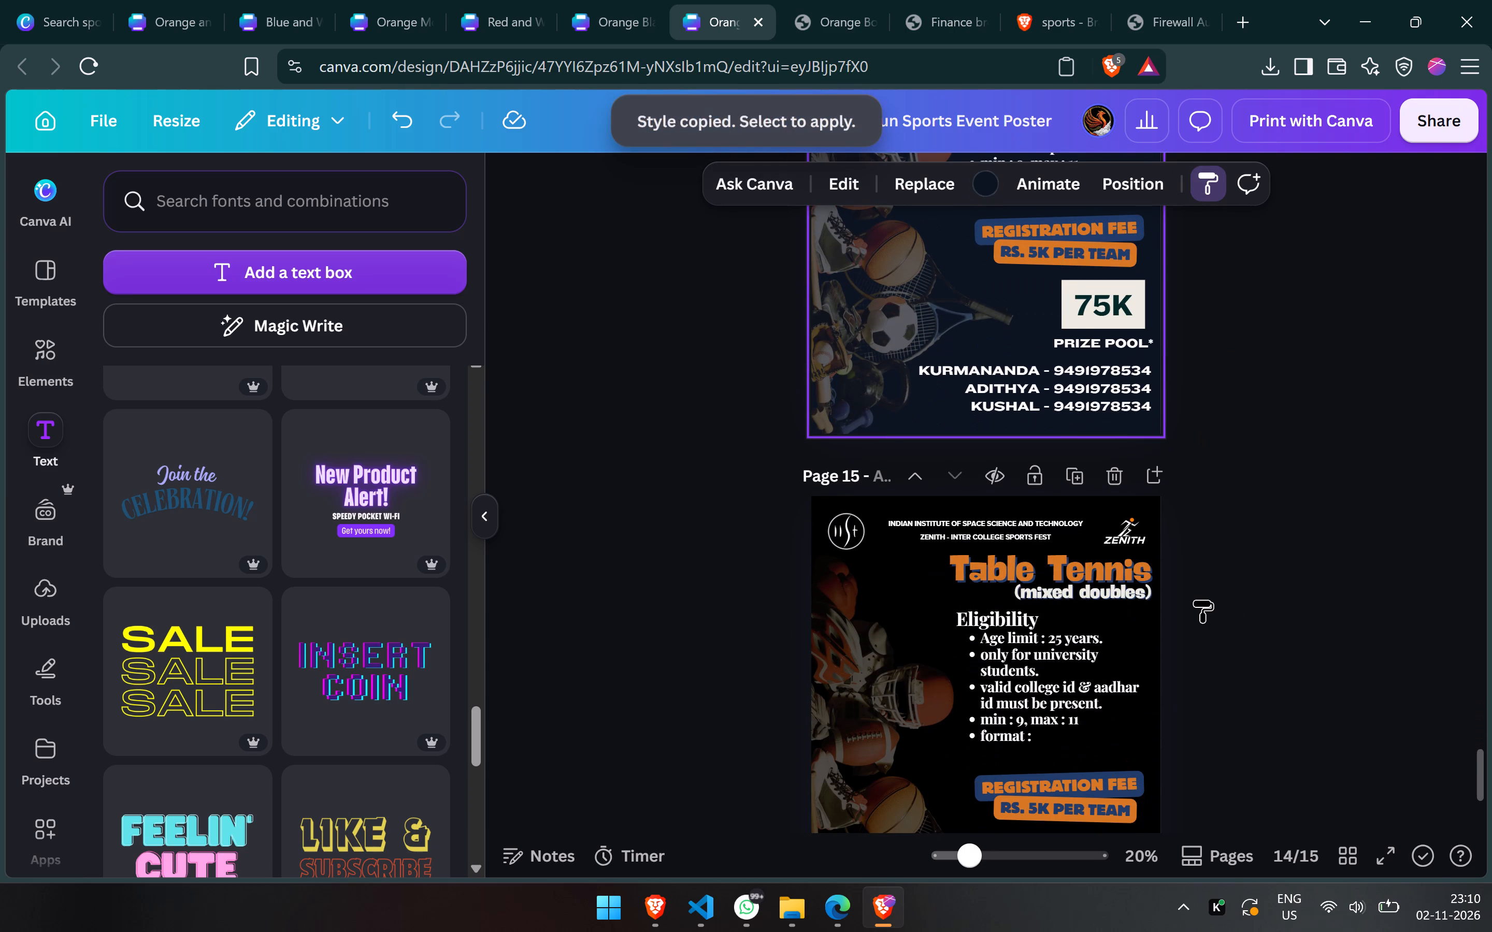
pyautogui.click(999, 506)
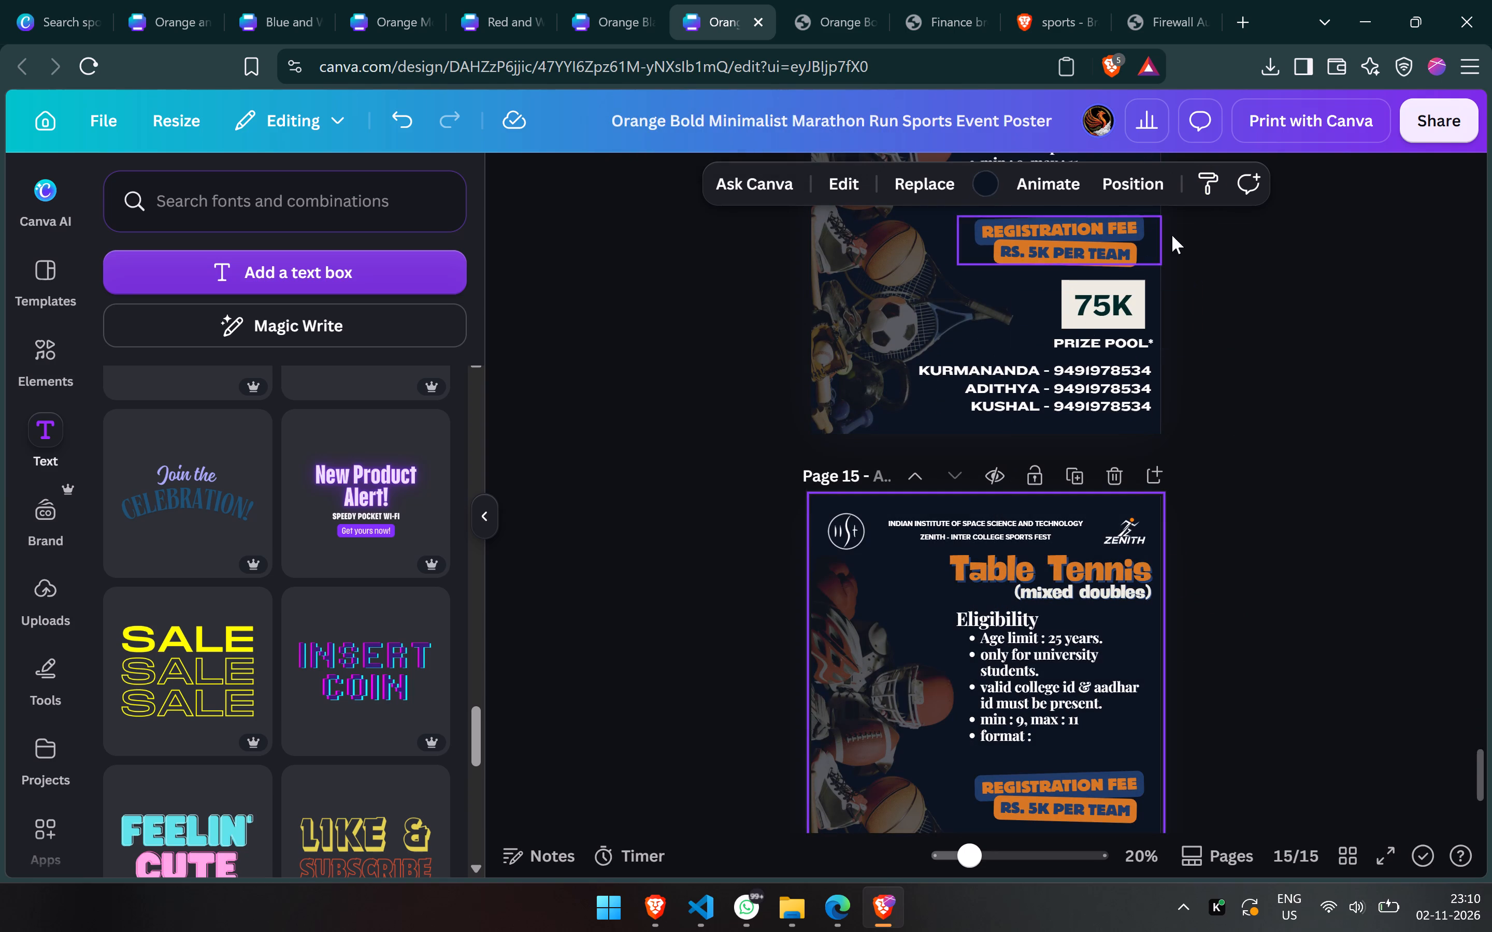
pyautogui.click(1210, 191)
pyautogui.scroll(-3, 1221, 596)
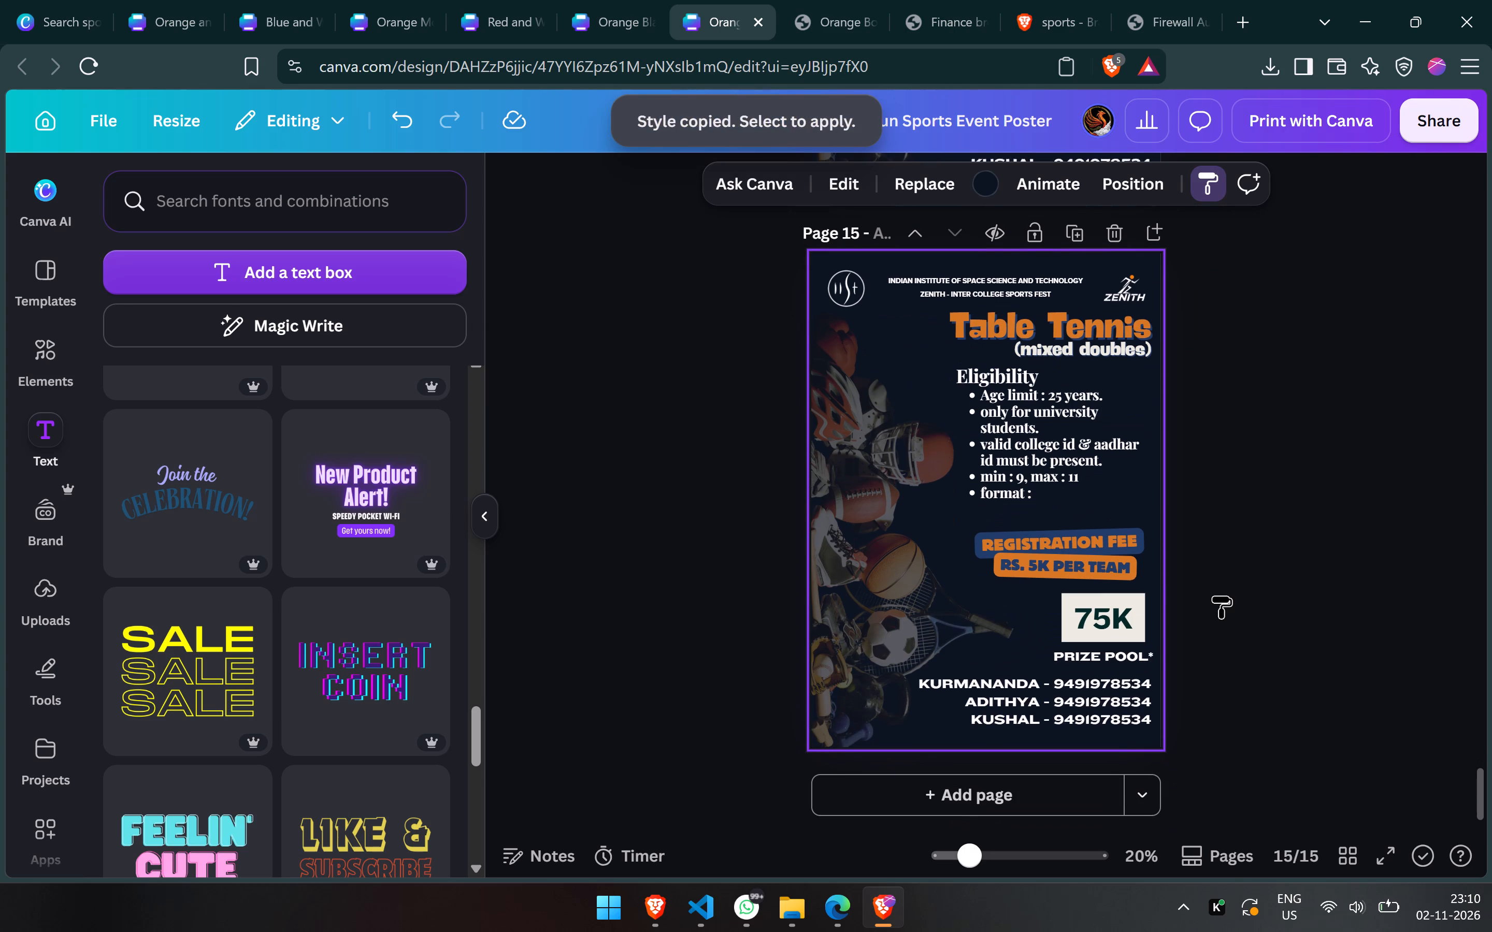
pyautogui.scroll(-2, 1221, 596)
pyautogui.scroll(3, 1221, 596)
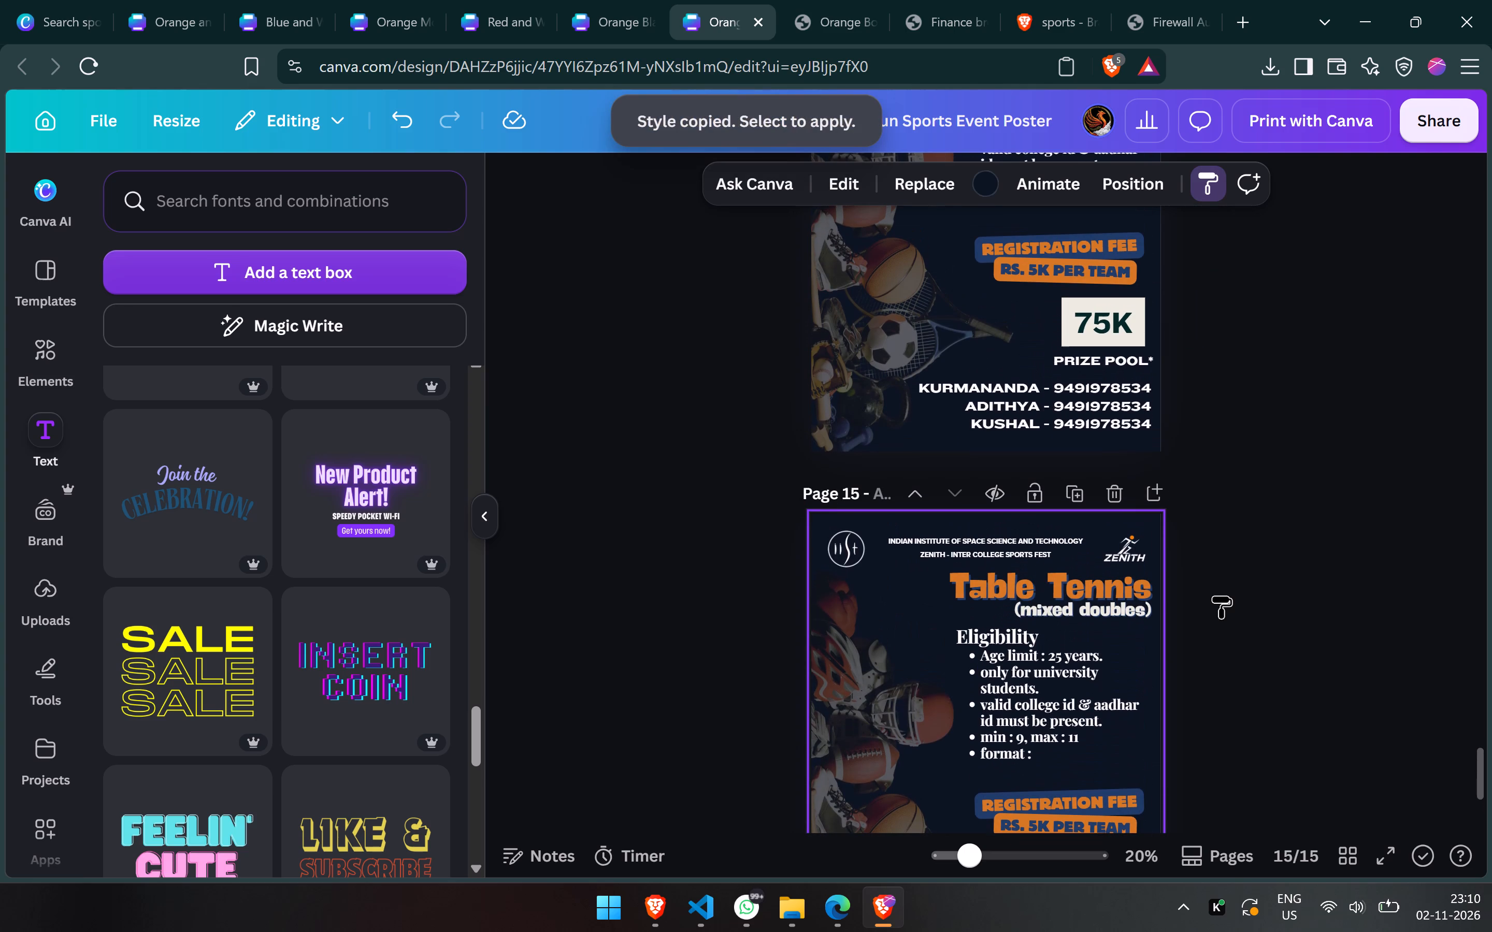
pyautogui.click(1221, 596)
# Review all brochure pages from the cover to page 15, checking the background colour of each sport page.
pyautogui.scroll(18, 1221, 596)
pyautogui.scroll(9, 1221, 596)
pyautogui.scroll(-6, 1221, 596)
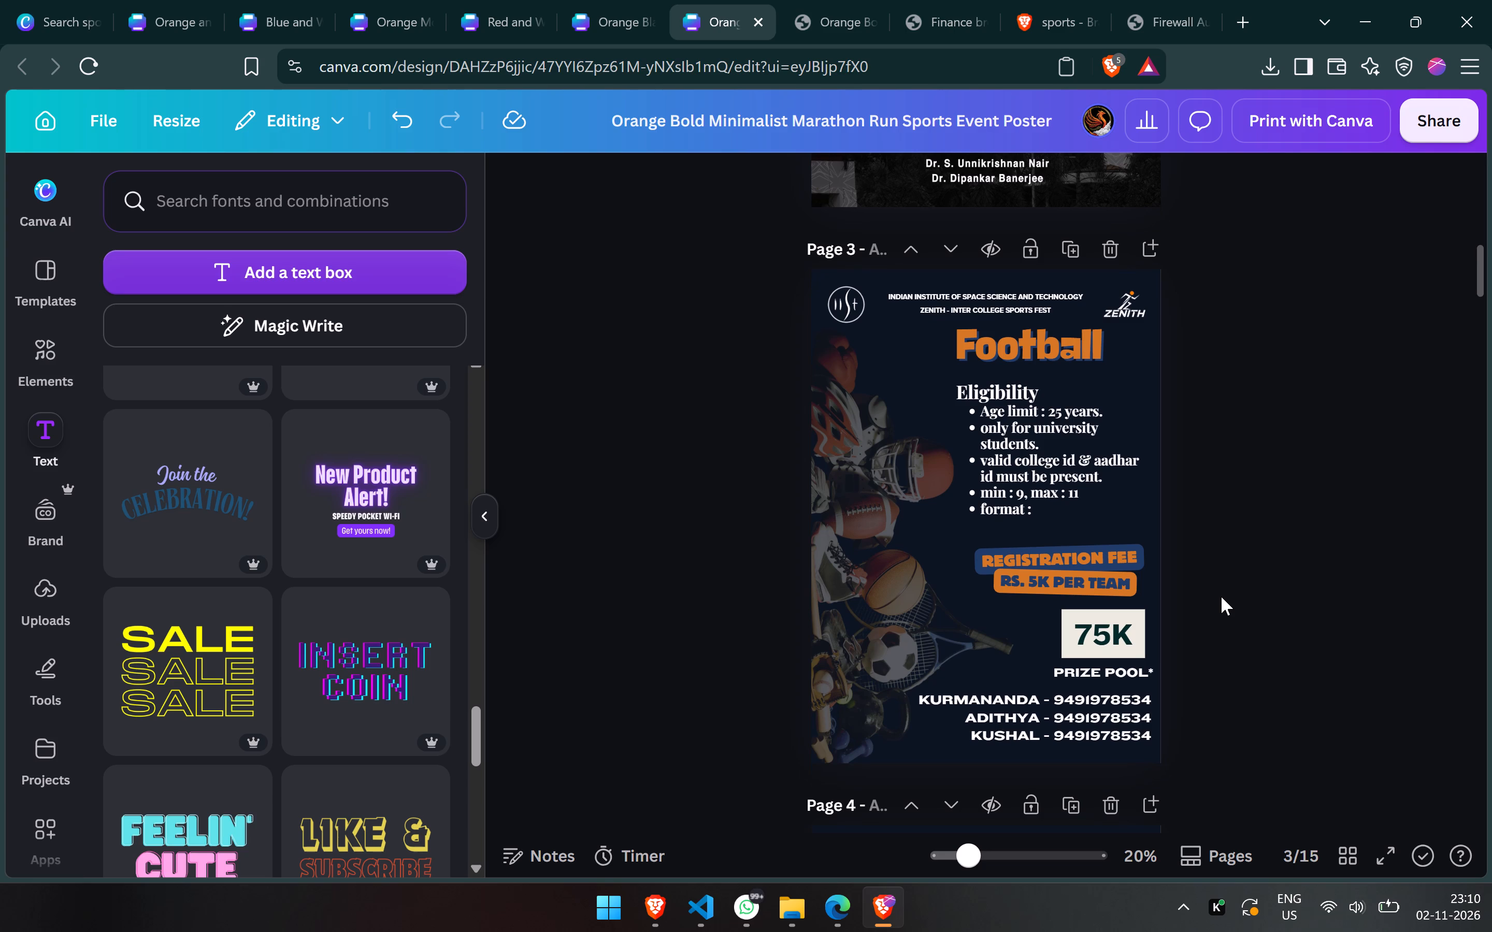
pyautogui.scroll(-2, 1221, 596)
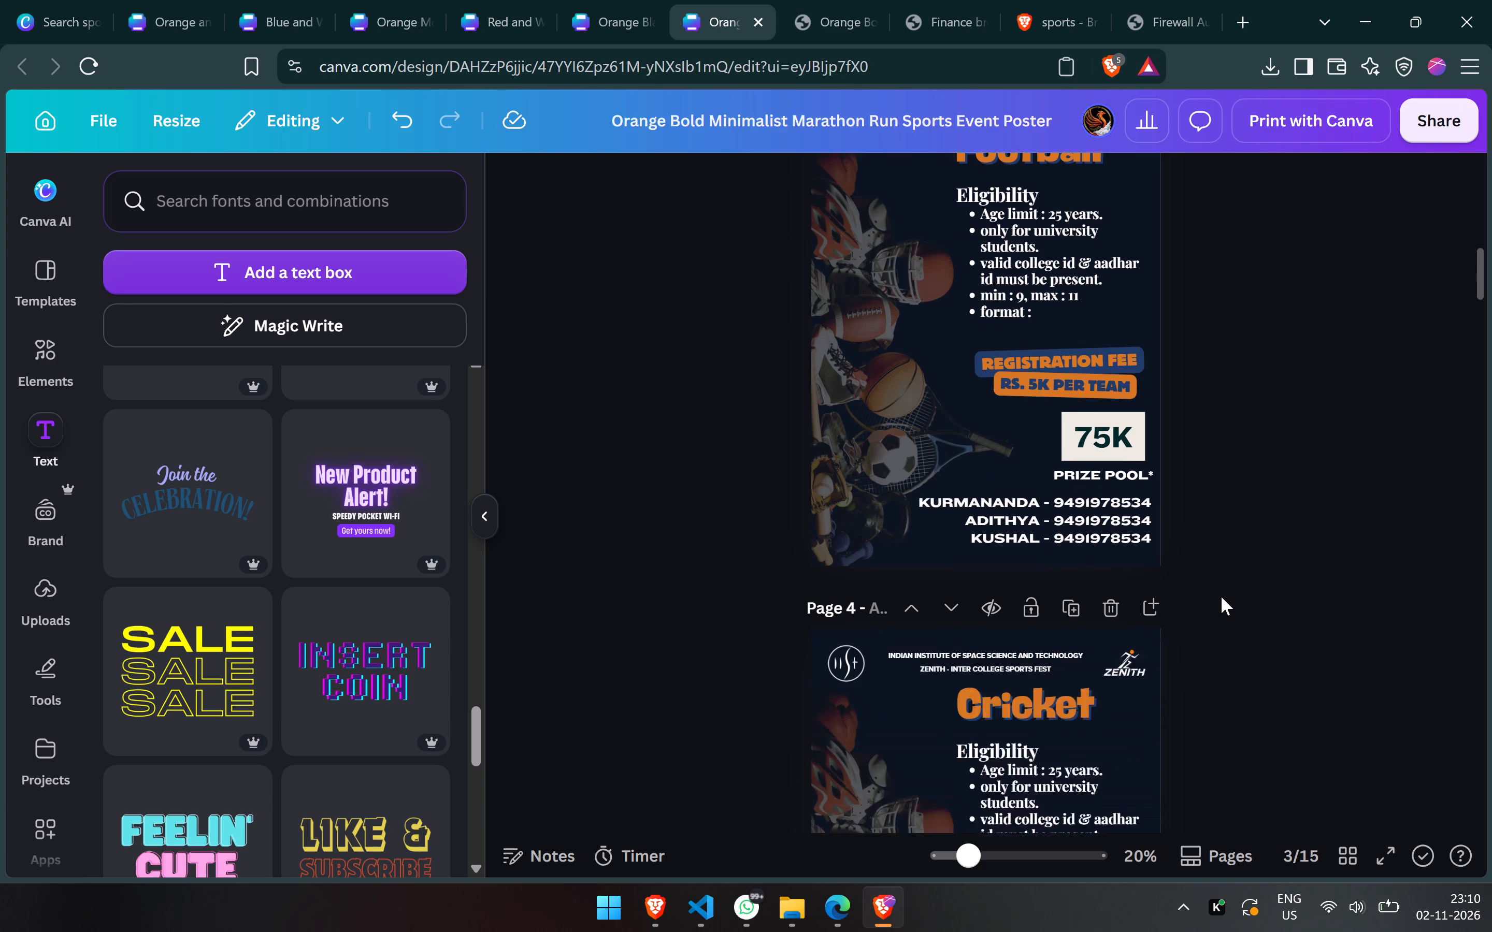
pyautogui.scroll(-3, 1221, 596)
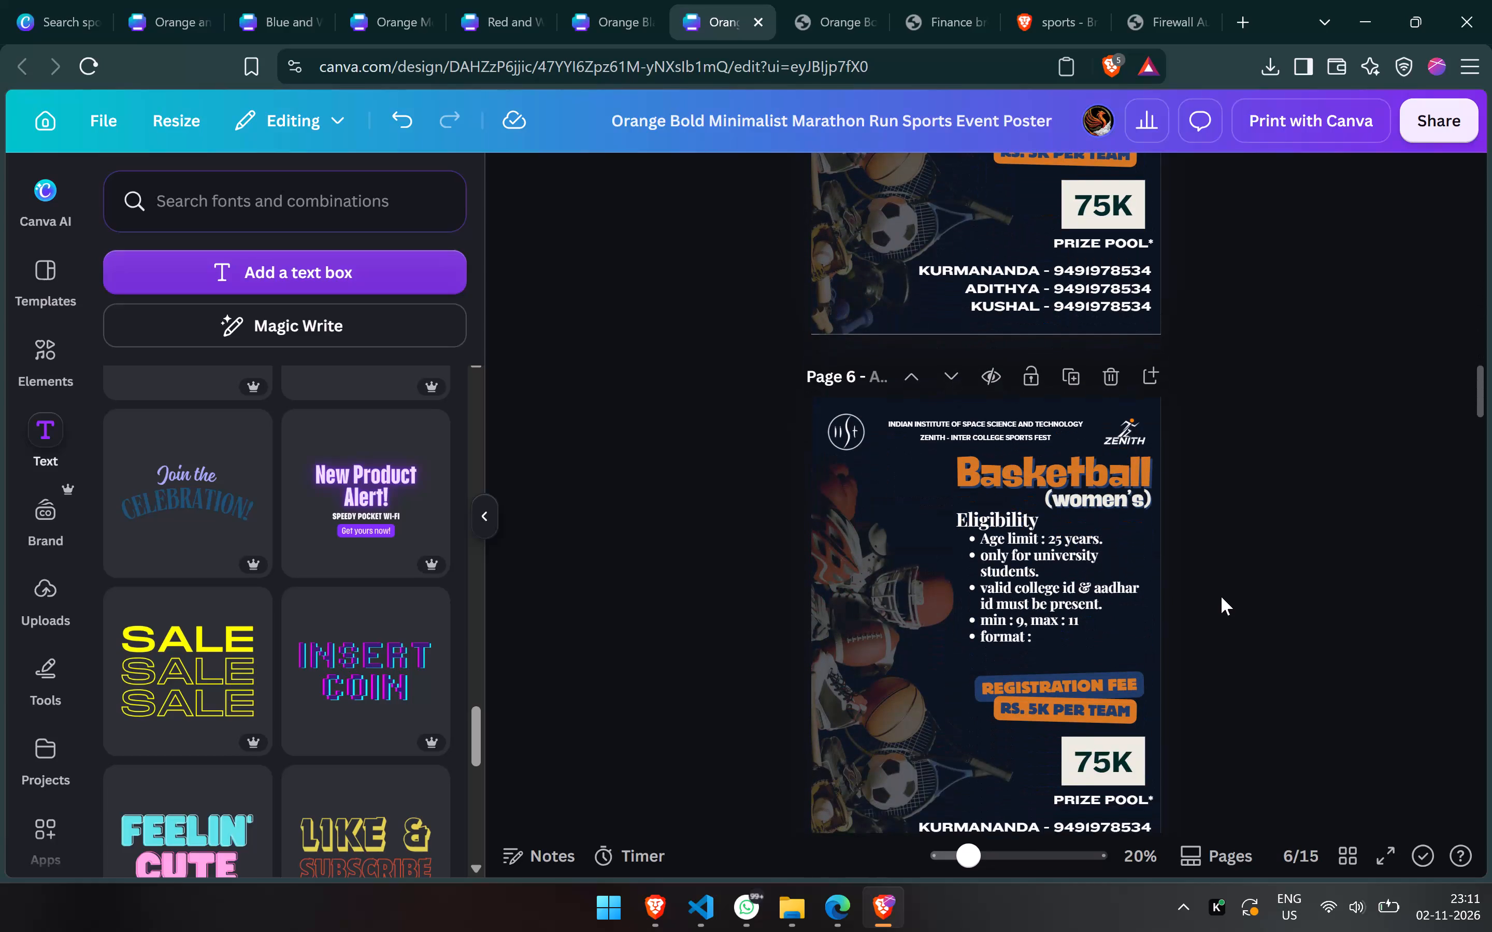
pyautogui.scroll(-1, 1221, 596)
pyautogui.scroll(12, 1221, 596)
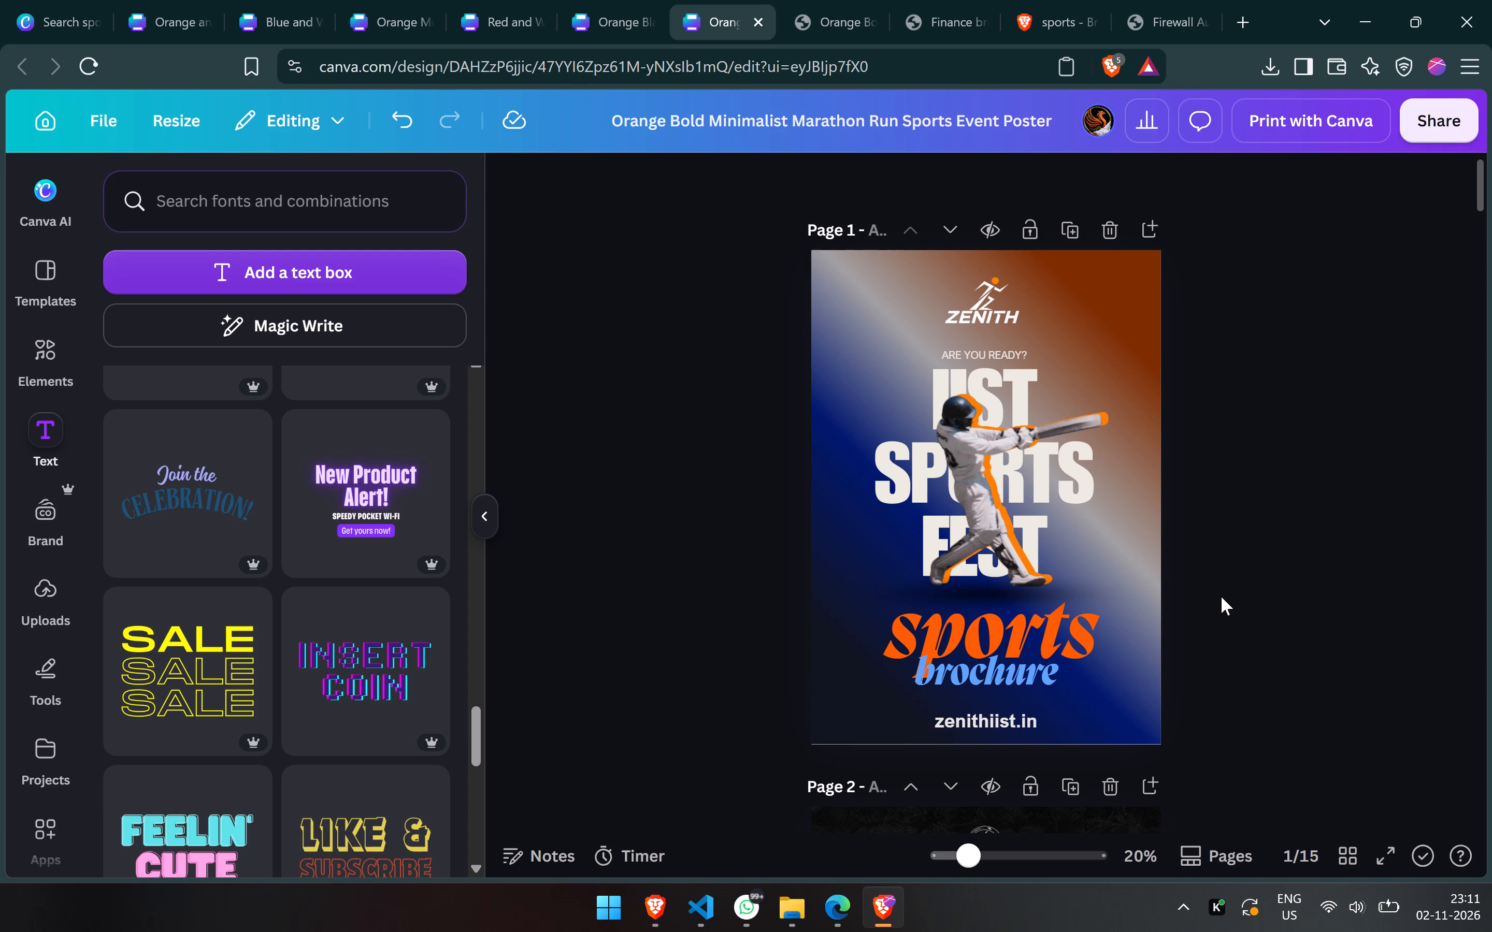
pyautogui.scroll(-10, 1221, 596)
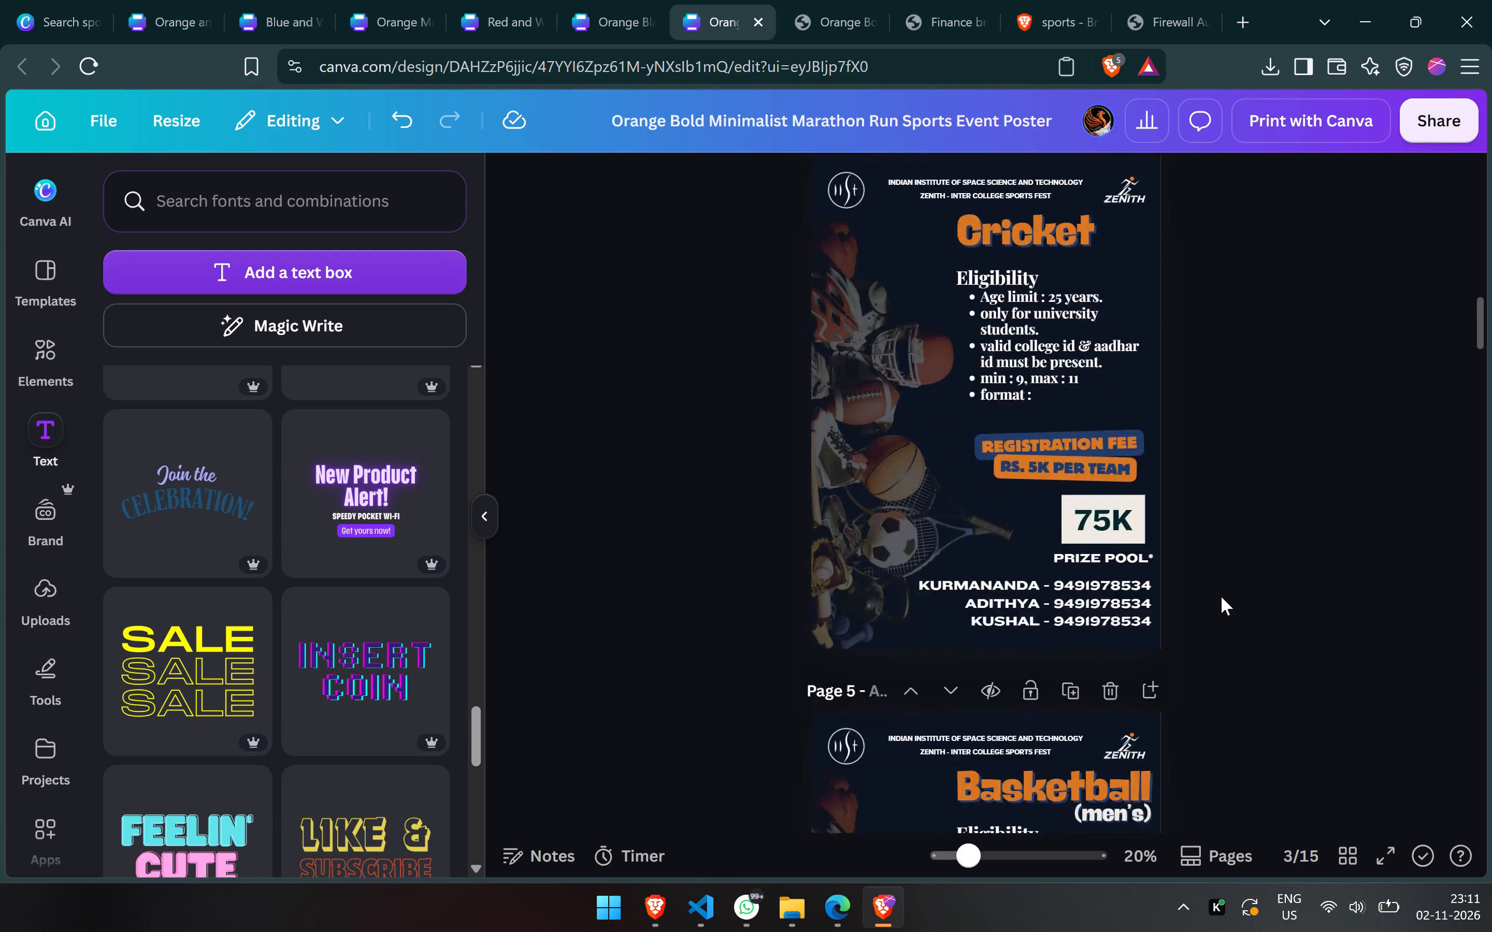
pyautogui.scroll(-6, 1221, 596)
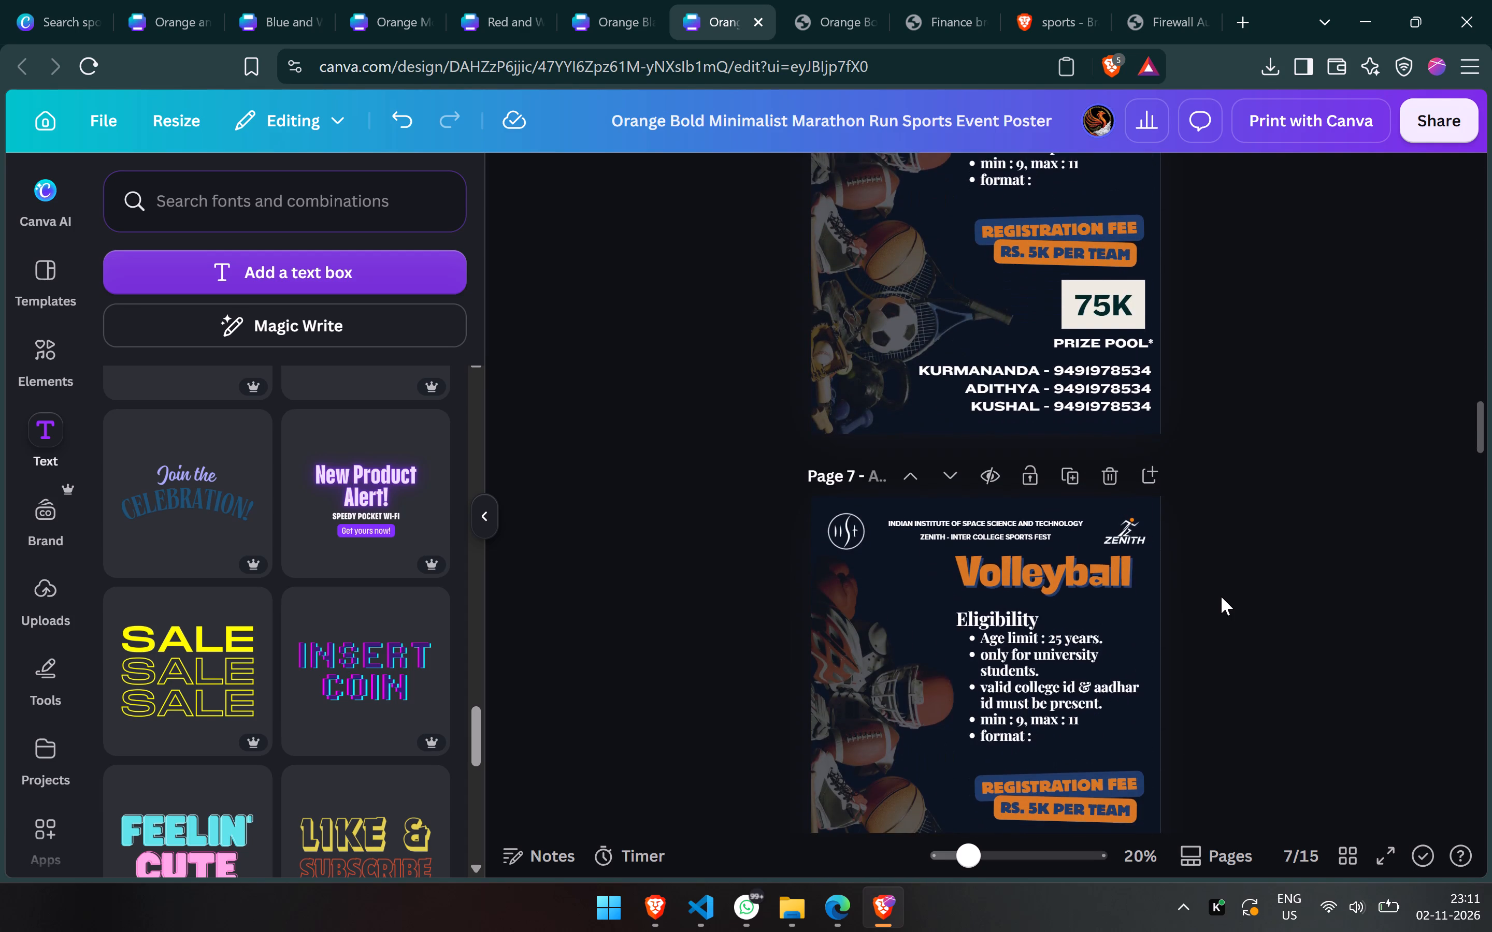
pyautogui.scroll(-11, 1221, 596)
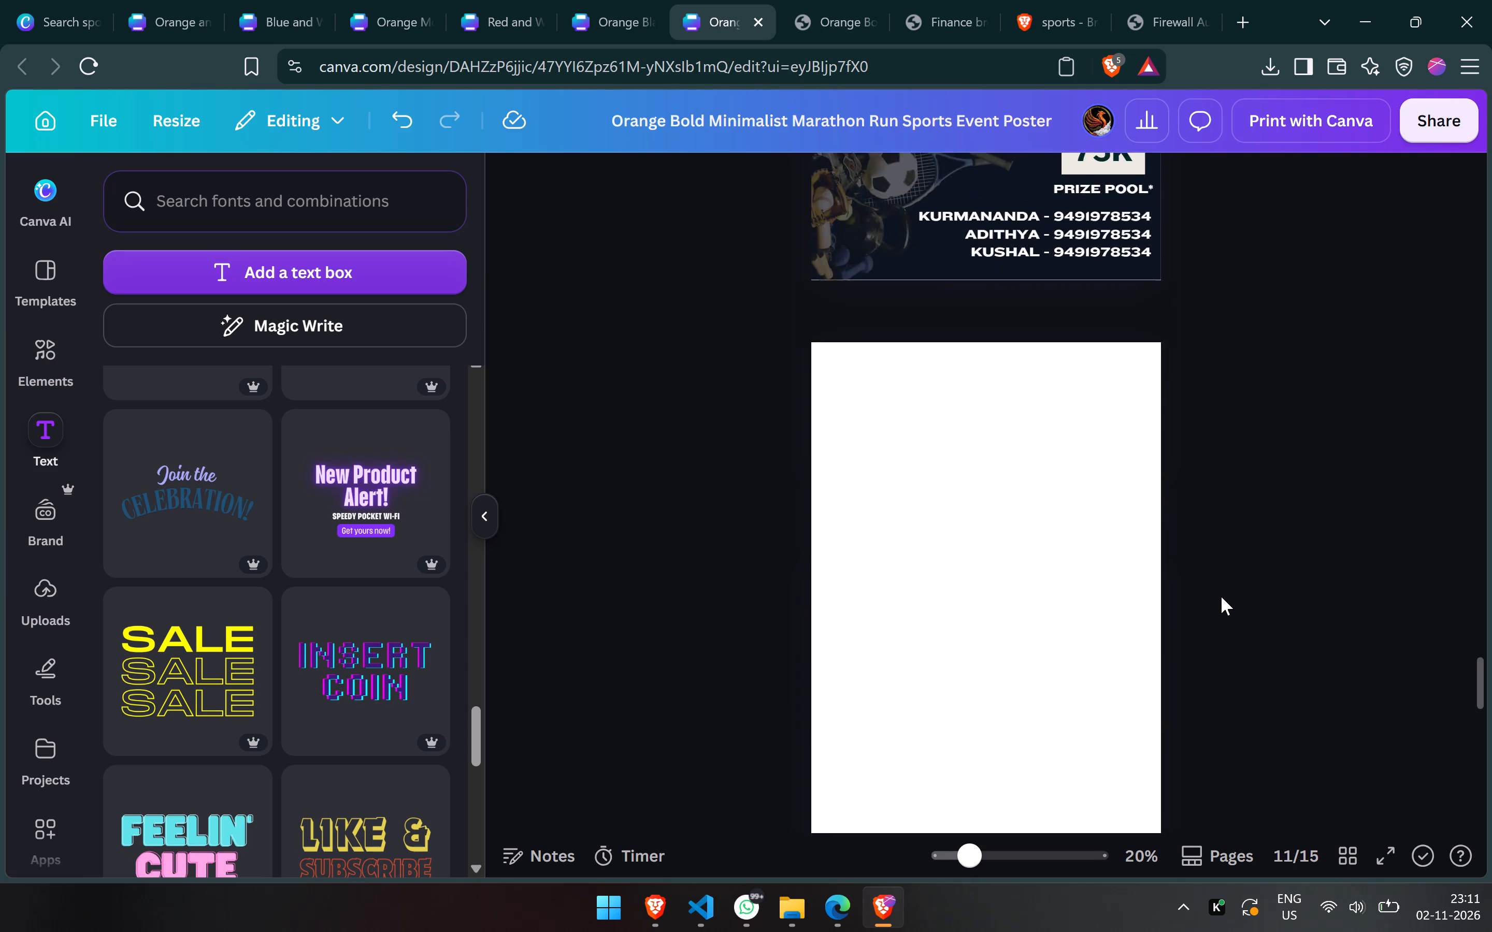
pyautogui.scroll(-7, 1221, 596)
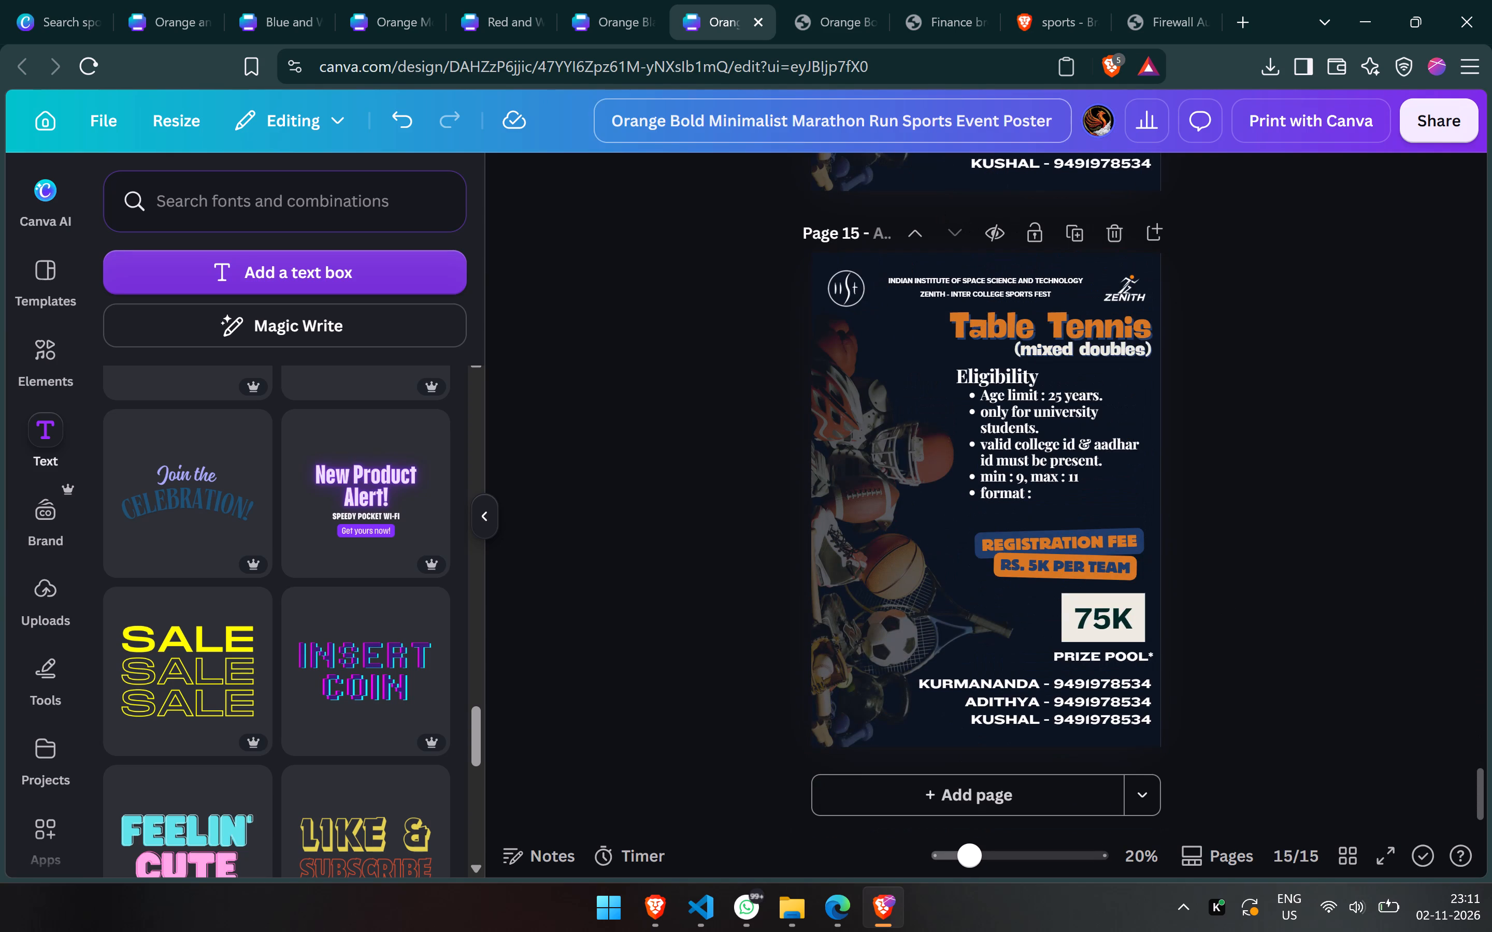
# Rename the design as "dummy zenith - 739".
pyautogui.doubleClick(897, 132)
pyautogui.doubleClick(897, 132)
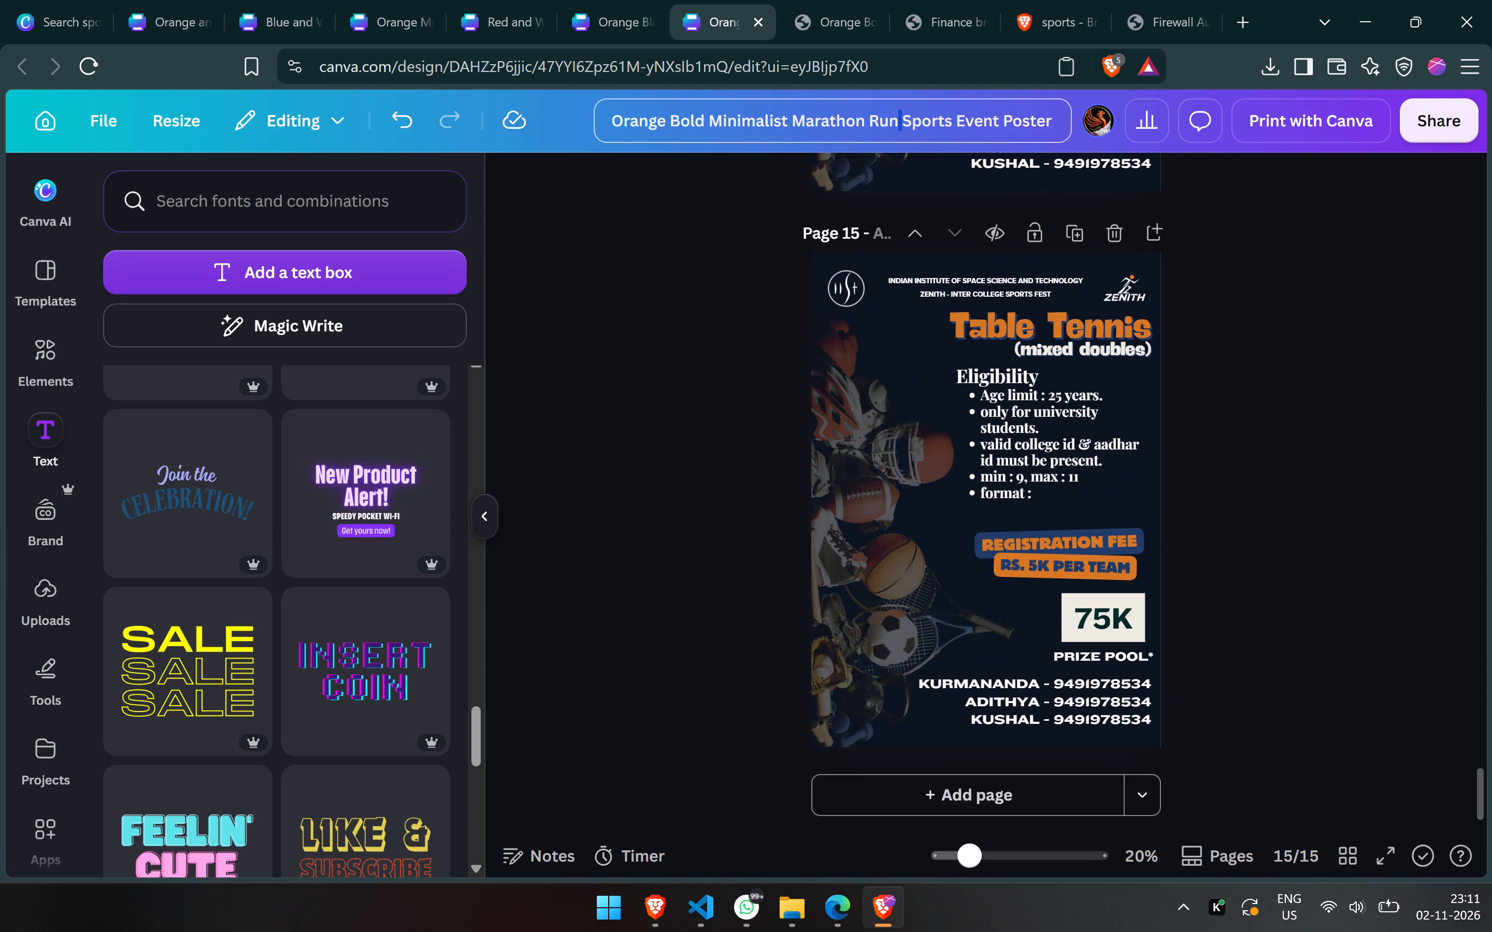
pyautogui.doubleClick(897, 132)
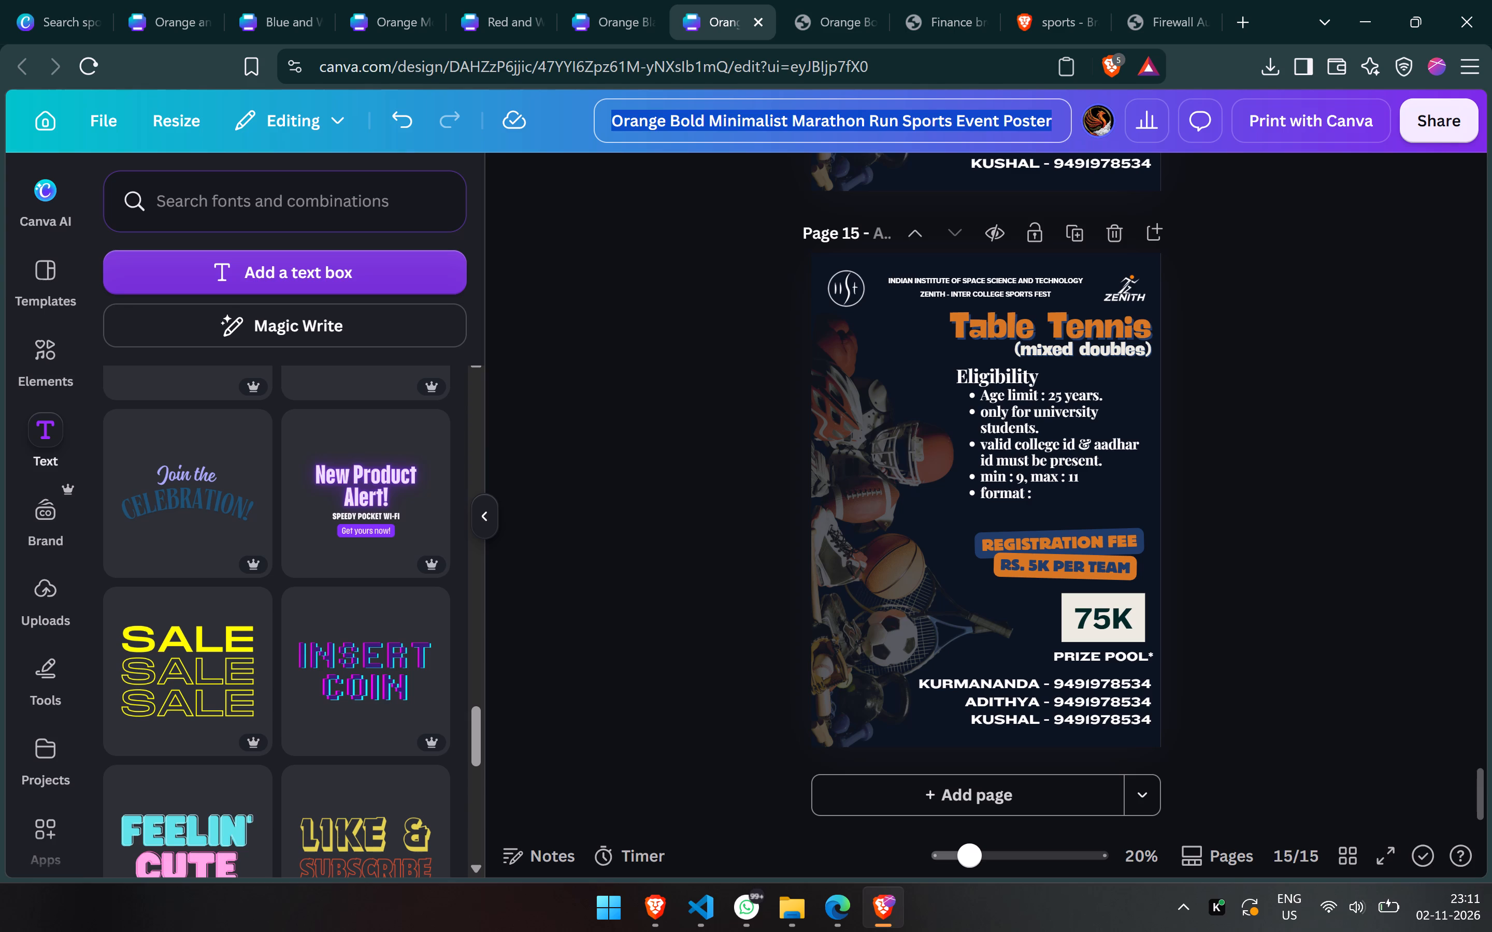
pyautogui.press('z')
pyautogui.press('BackSpace')
pyautogui.press('BackSpace')
pyautogui.write('zenith')
pyautogui.press('space')
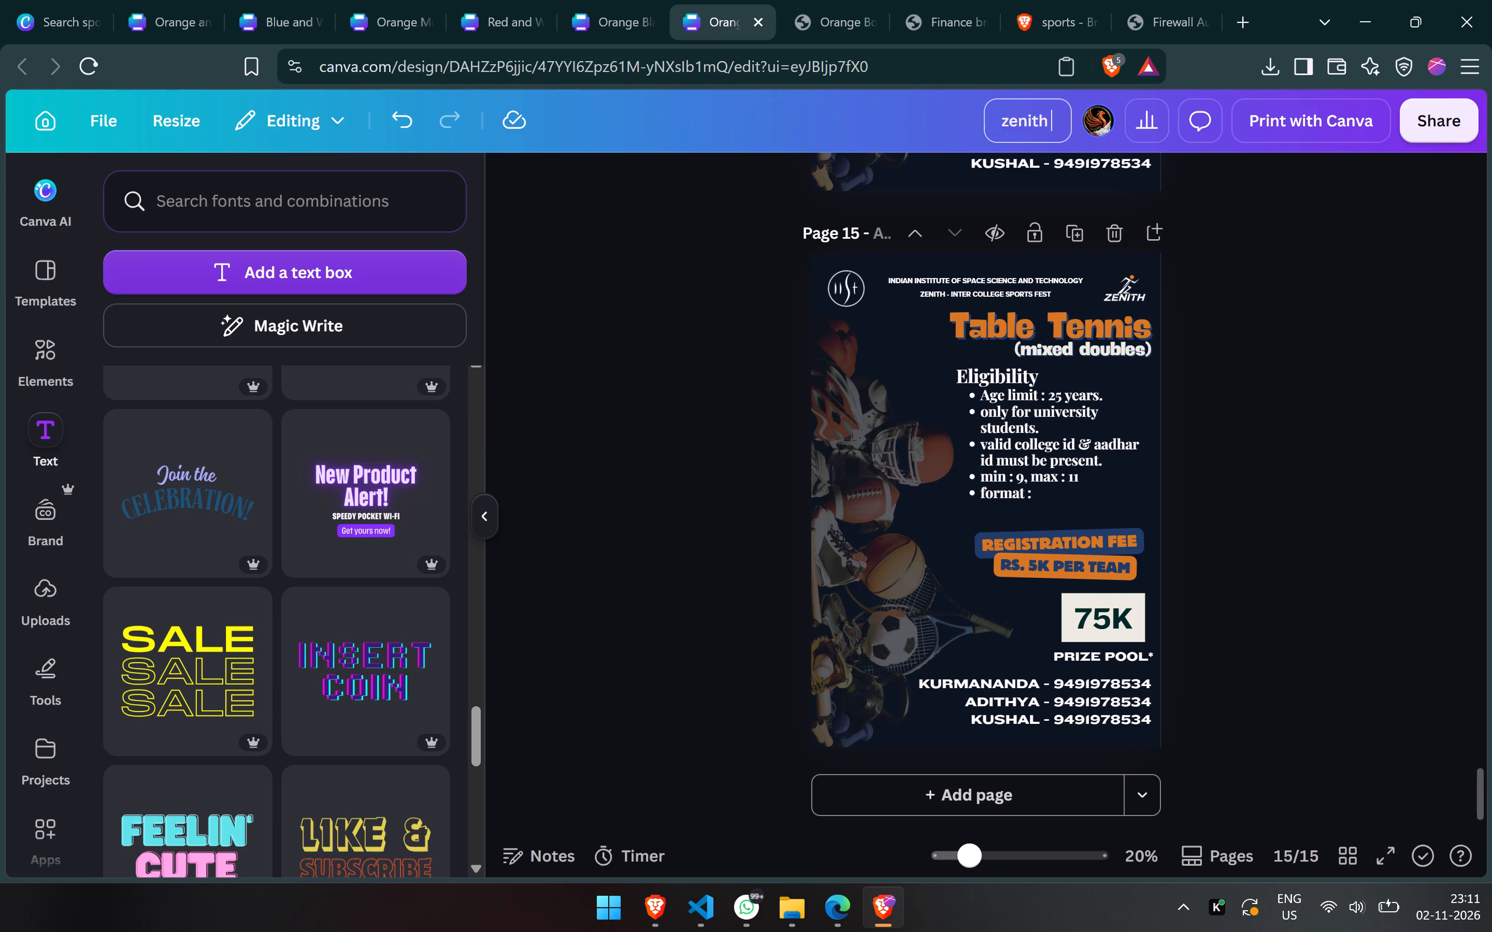
pyautogui.press('BackSpace')
pyautogui.hotkey('ctrl', 'Left')
pyautogui.write('dummy')
pyautogui.press('space')
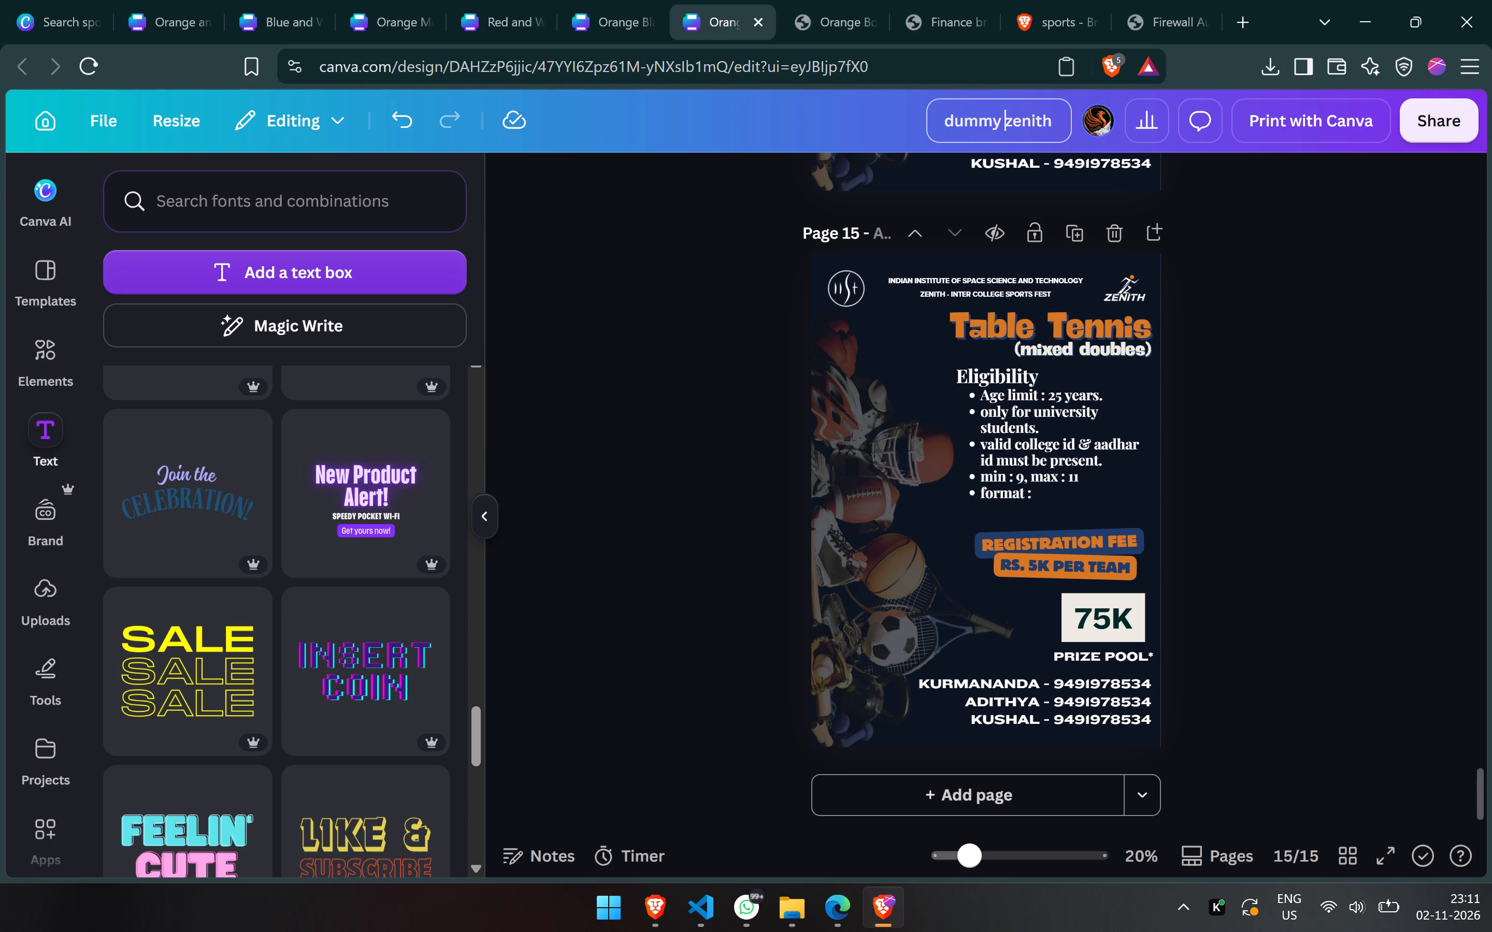
pyautogui.hotkey('ctrl', 'Right')
pyautogui.press('space')
pyautogui.write('-')
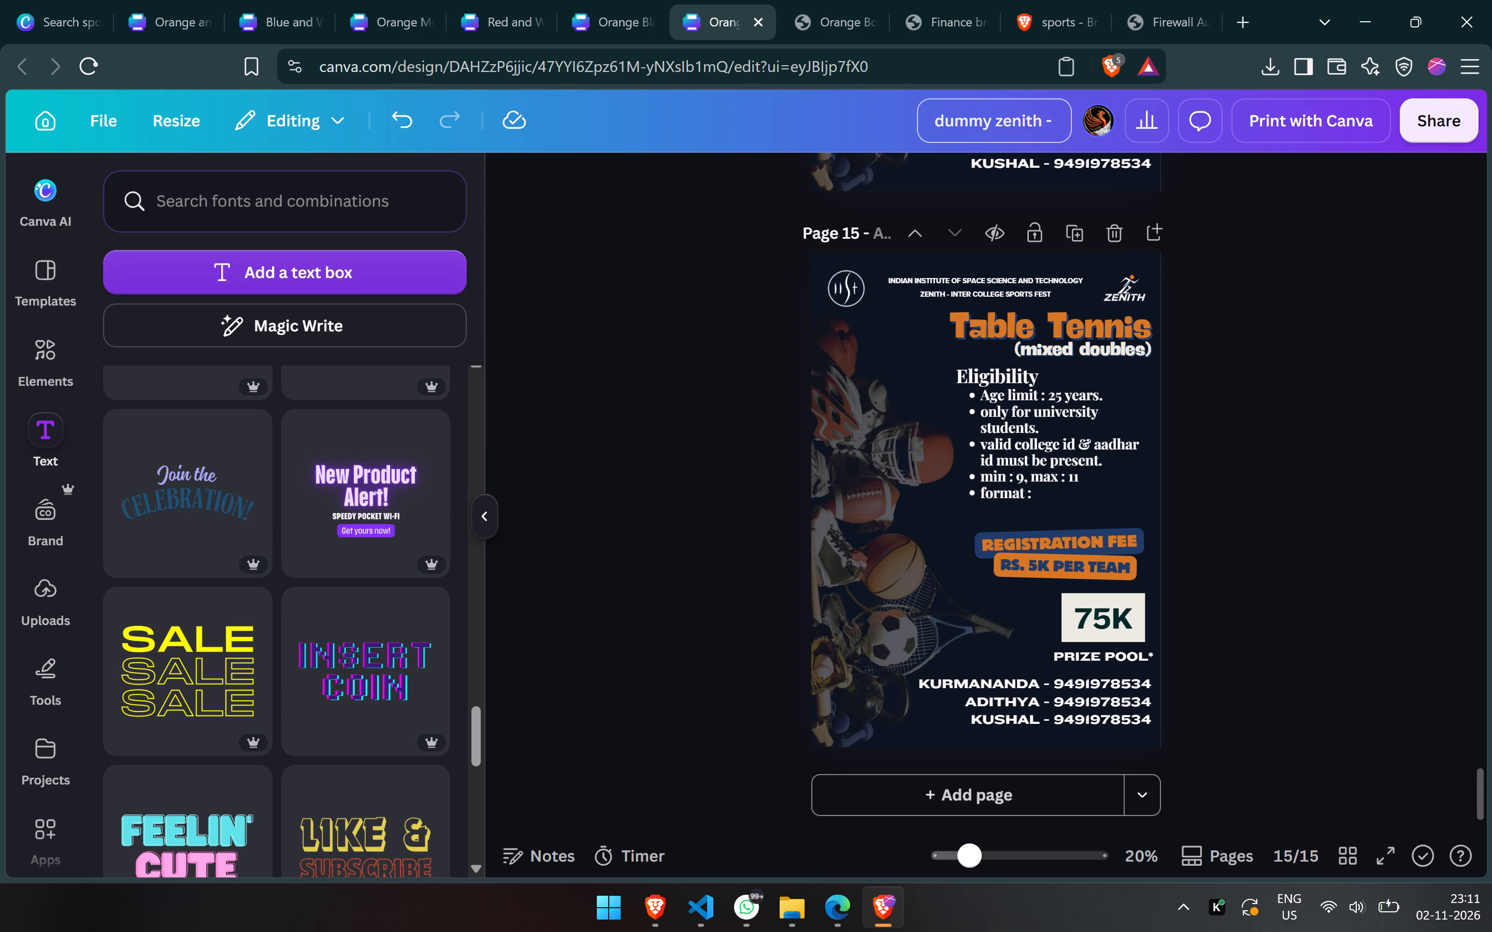
pyautogui.write('739')
pyautogui.press('Left')
pyautogui.press('Left')
pyautogui.press('Left')
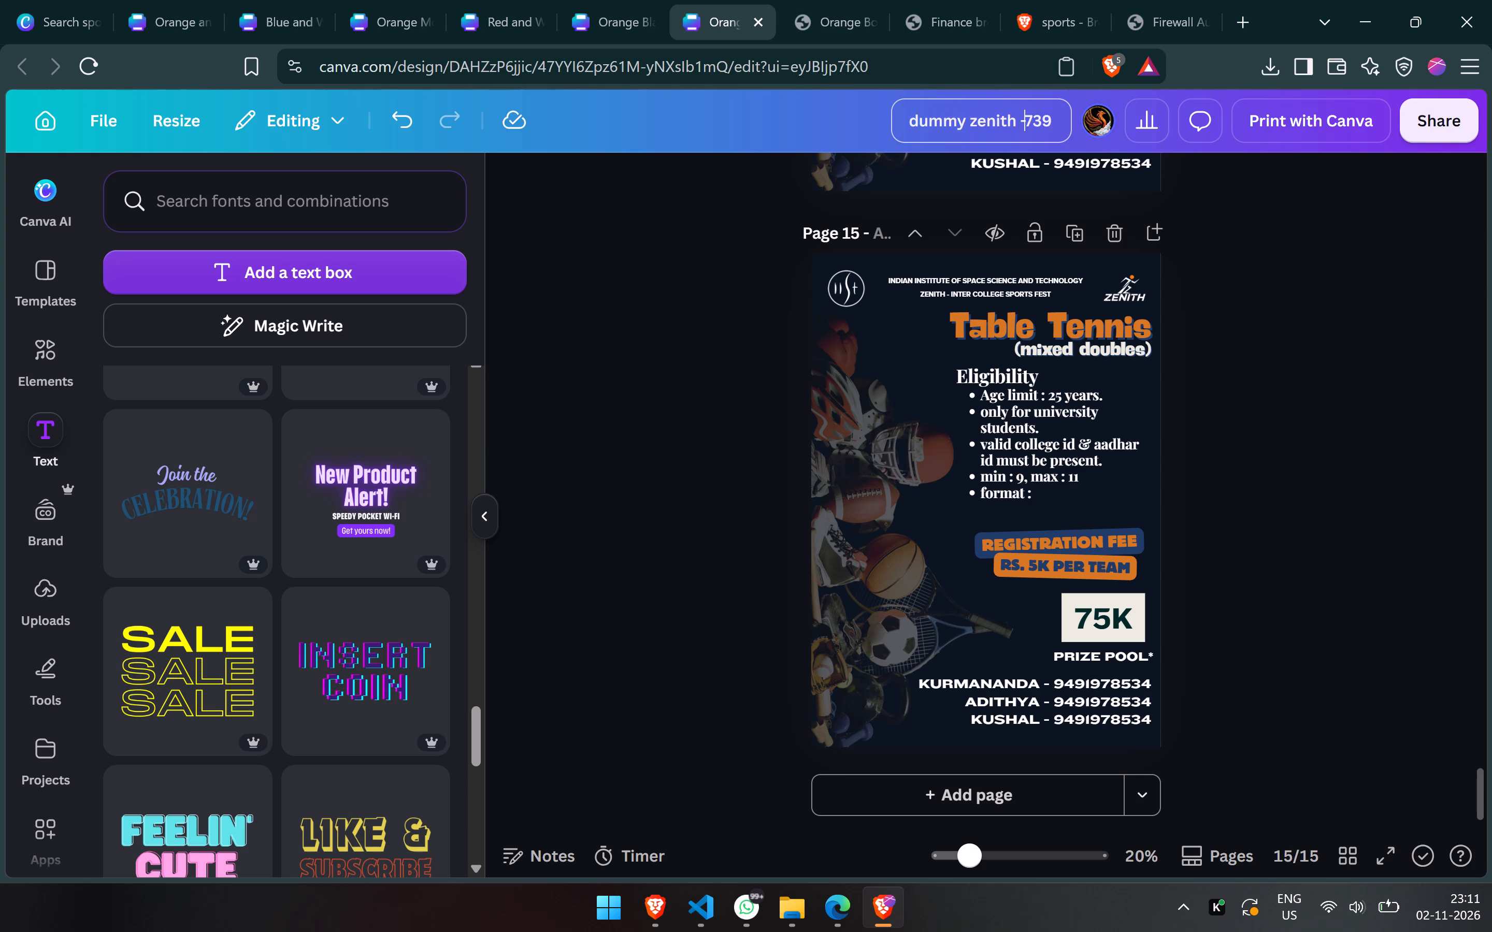
pyautogui.press('space')
pyautogui.click(1491, 384)
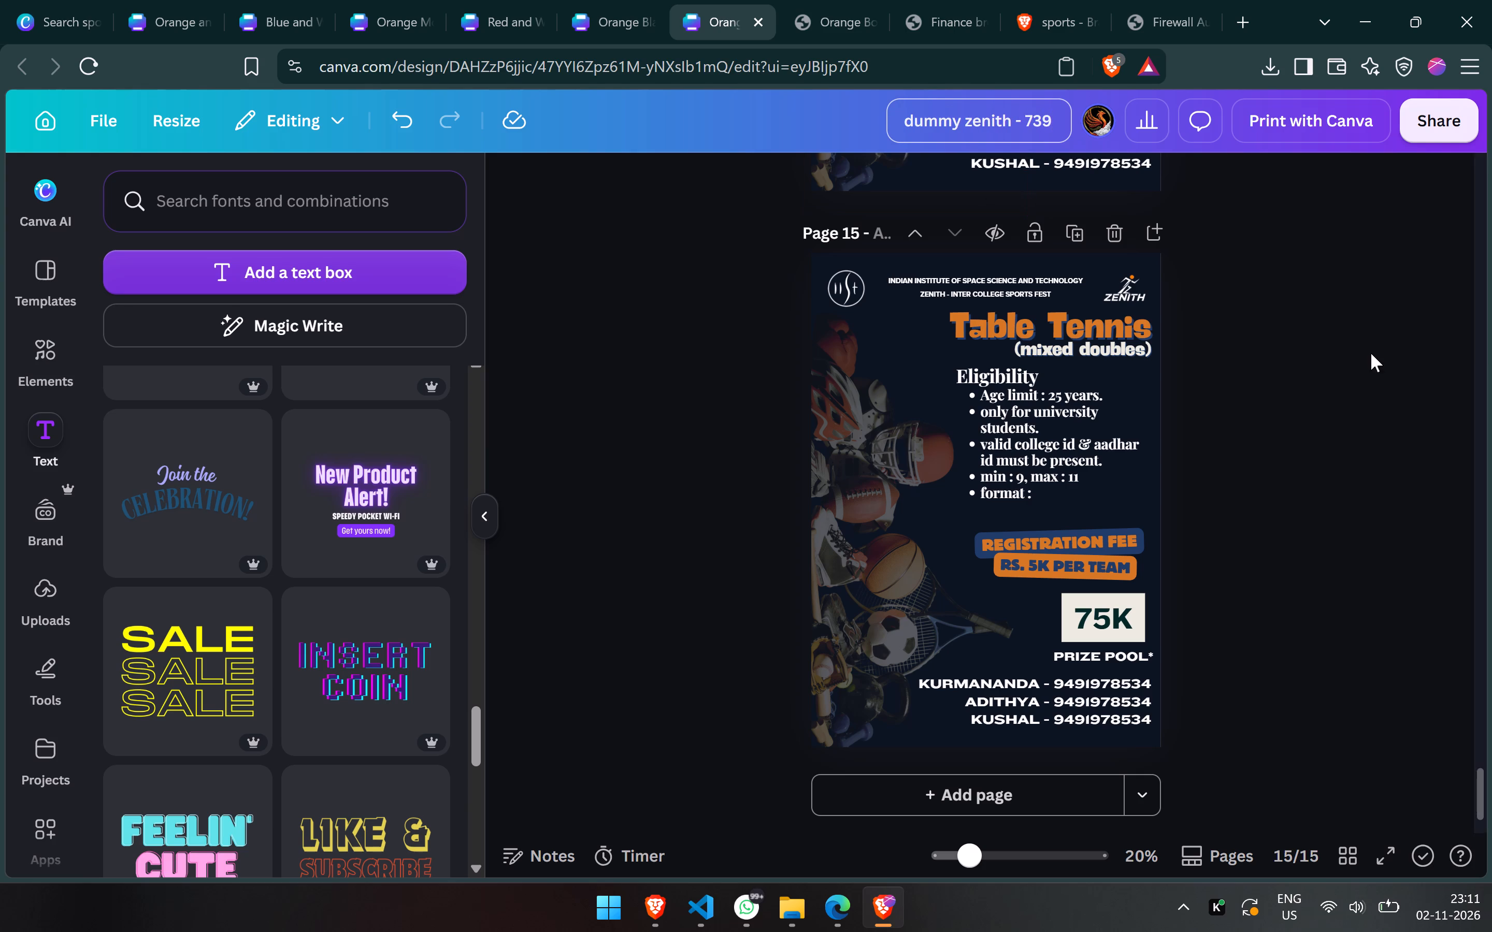
pyautogui.click(1355, 341)
# Change the design's sharing access so that anyone with the link can edit.
pyautogui.click(1425, 122)
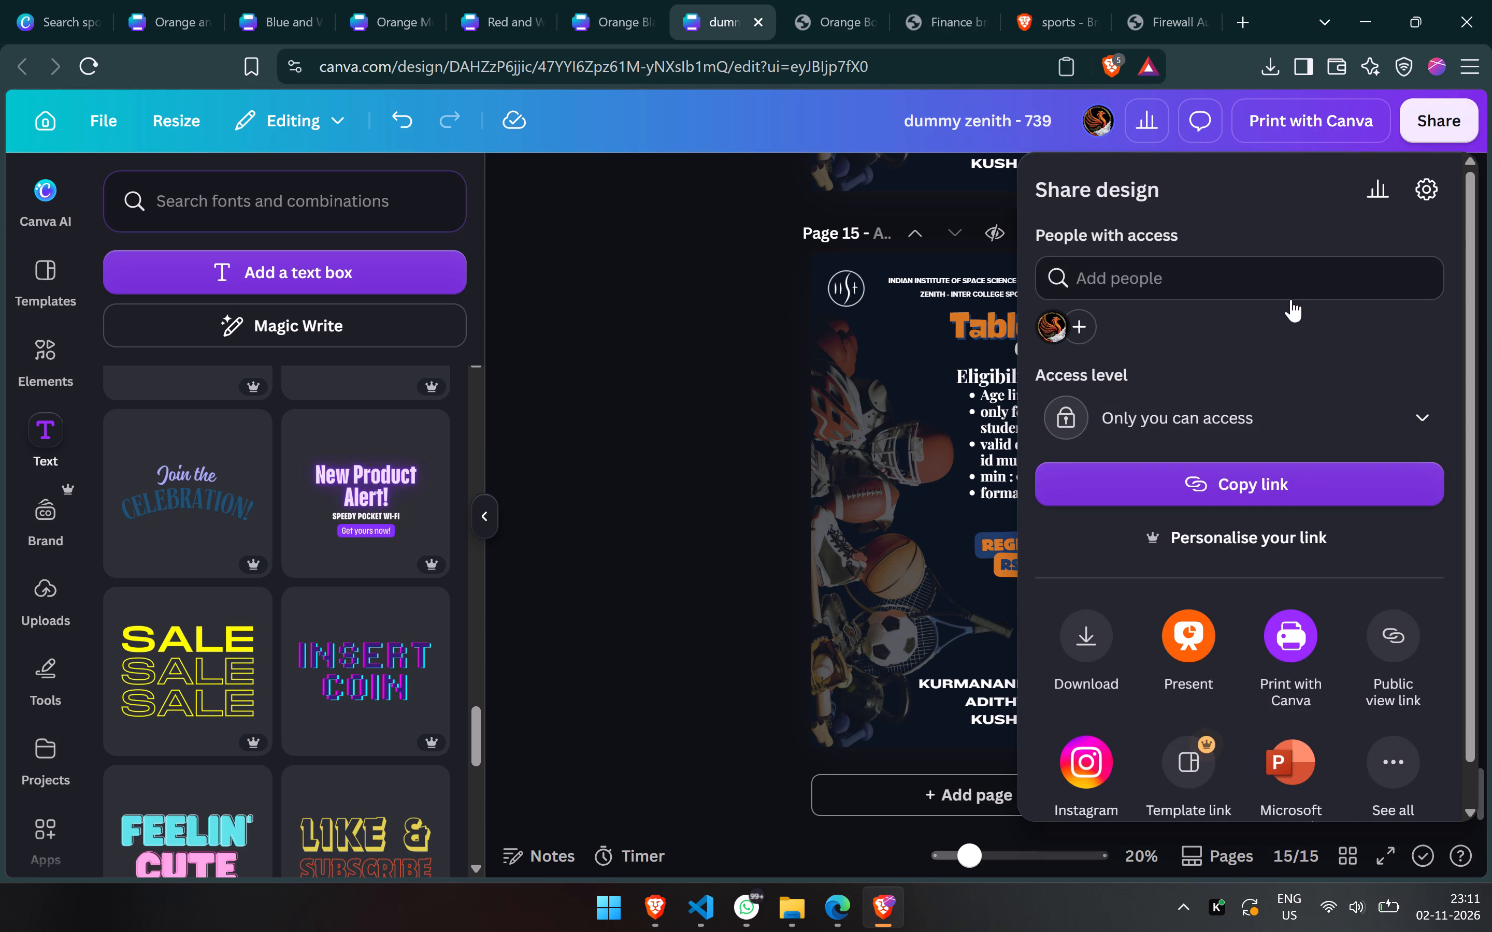
pyautogui.click(1313, 411)
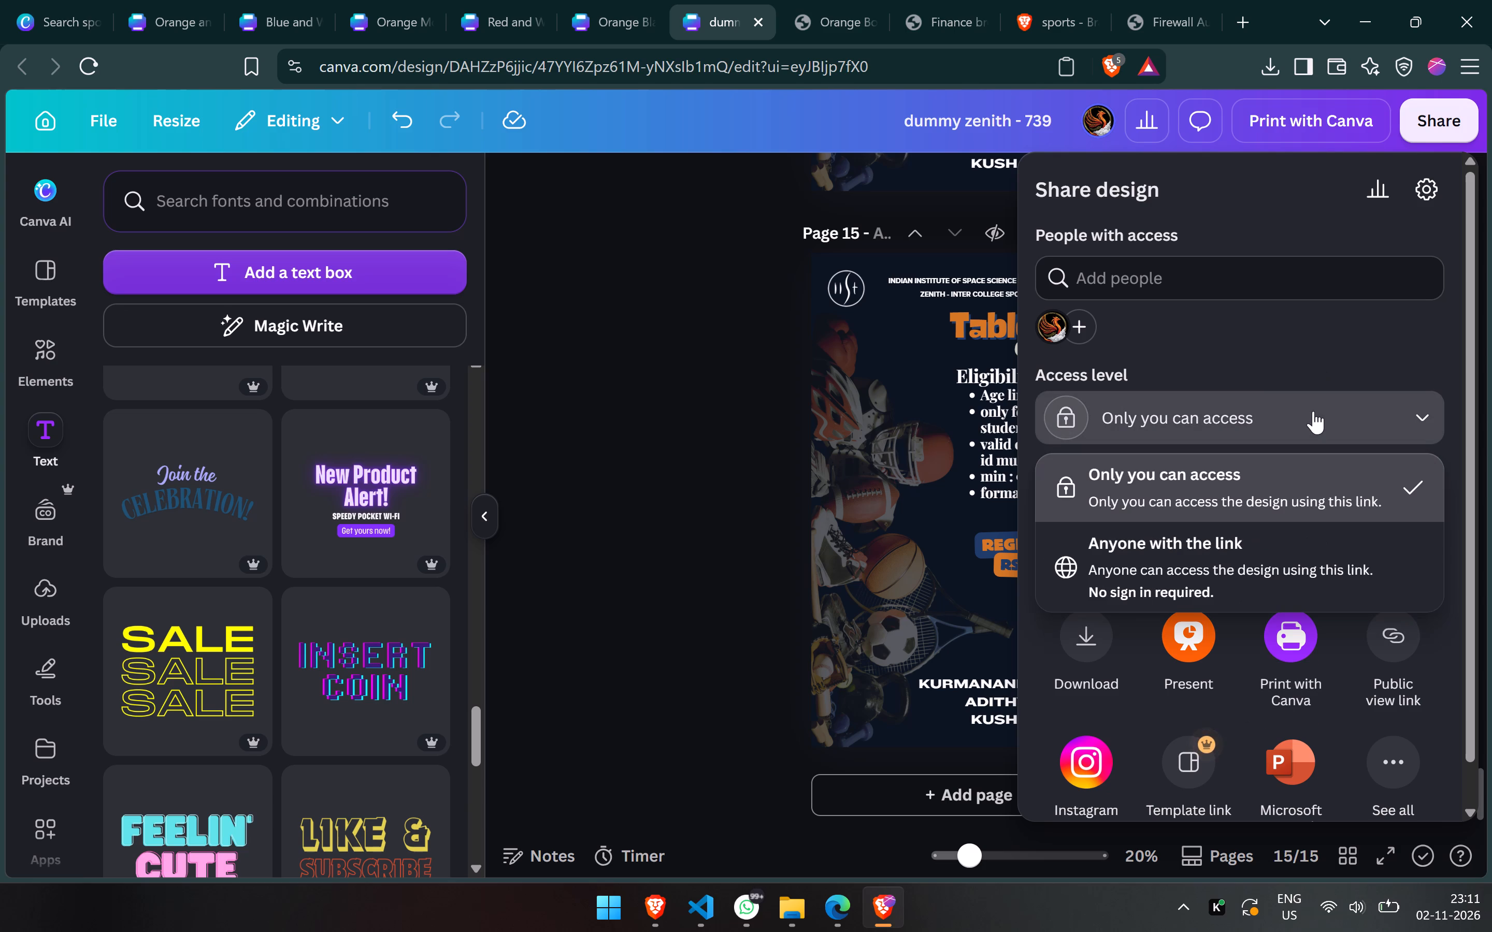
pyautogui.click(1313, 411)
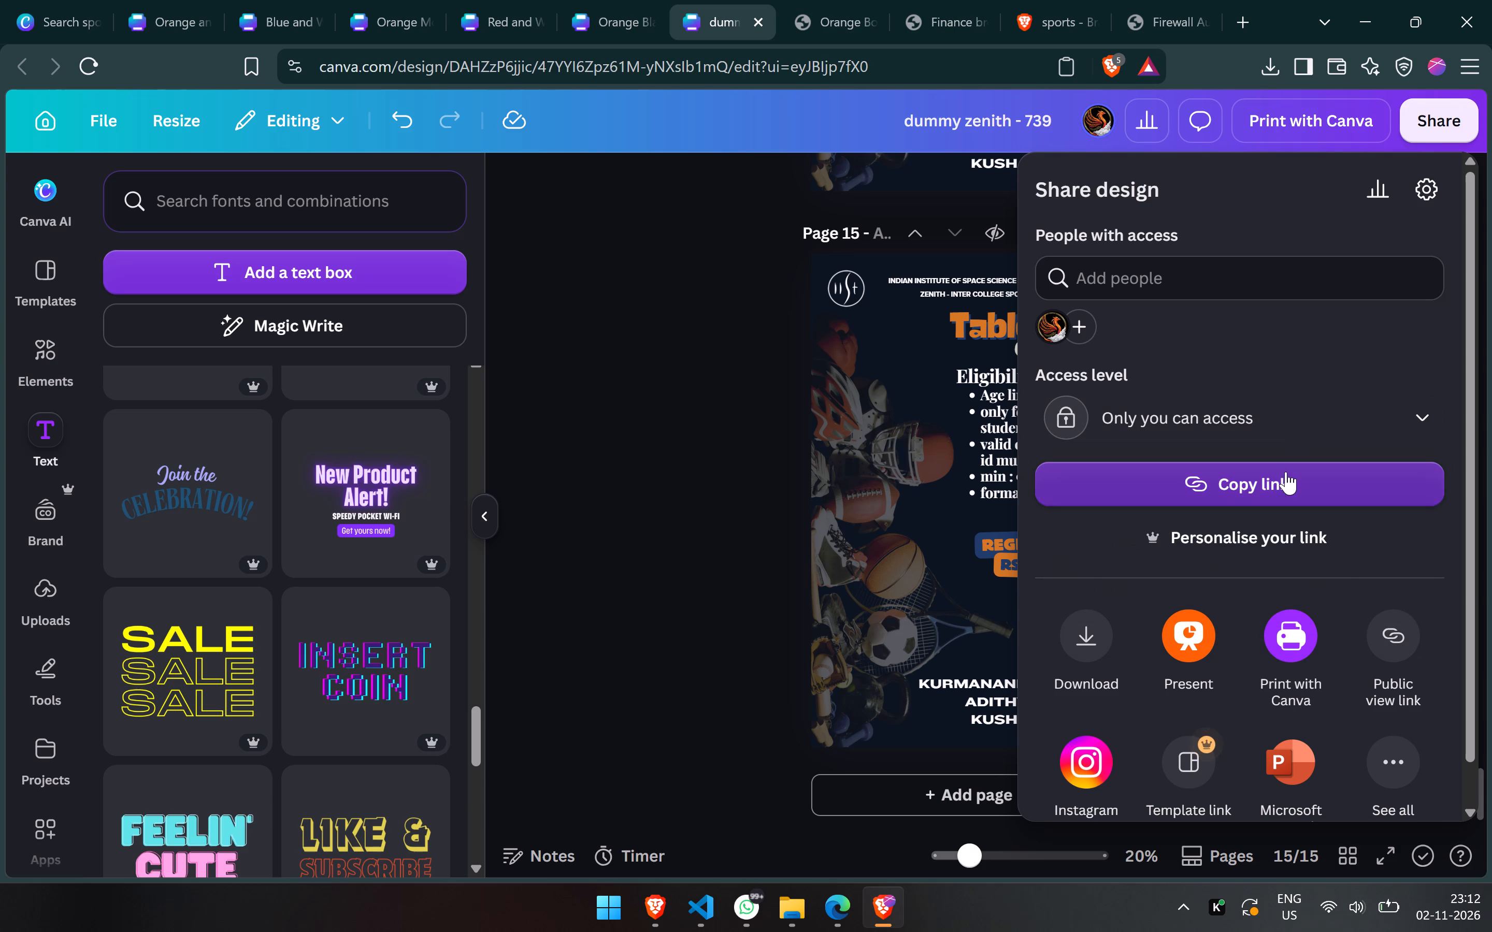
pyautogui.click(1286, 472)
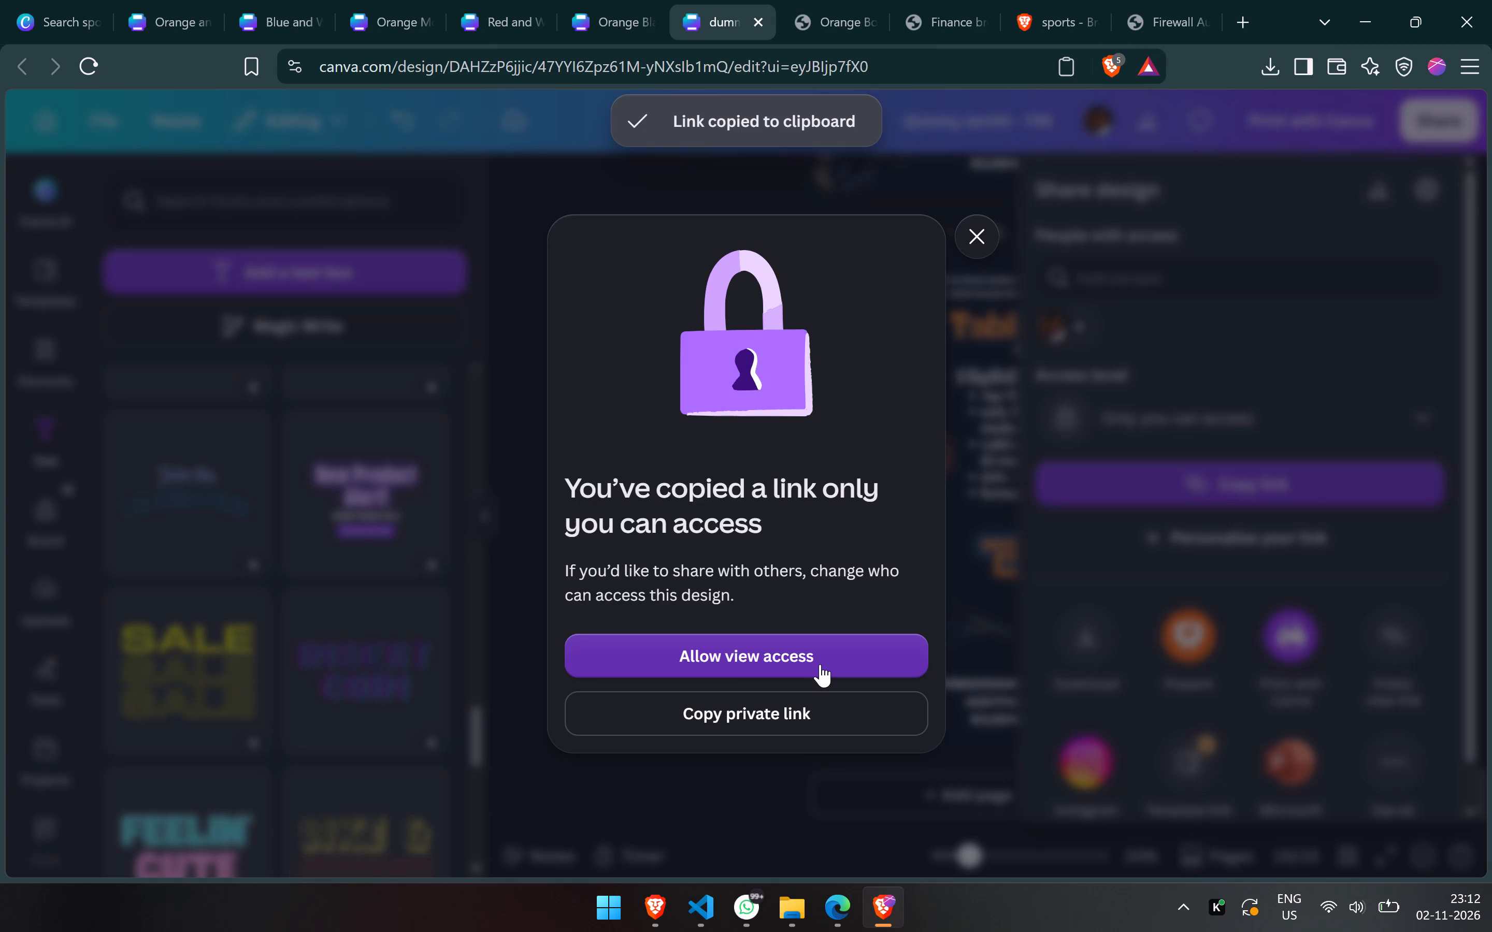
pyautogui.click(820, 664)
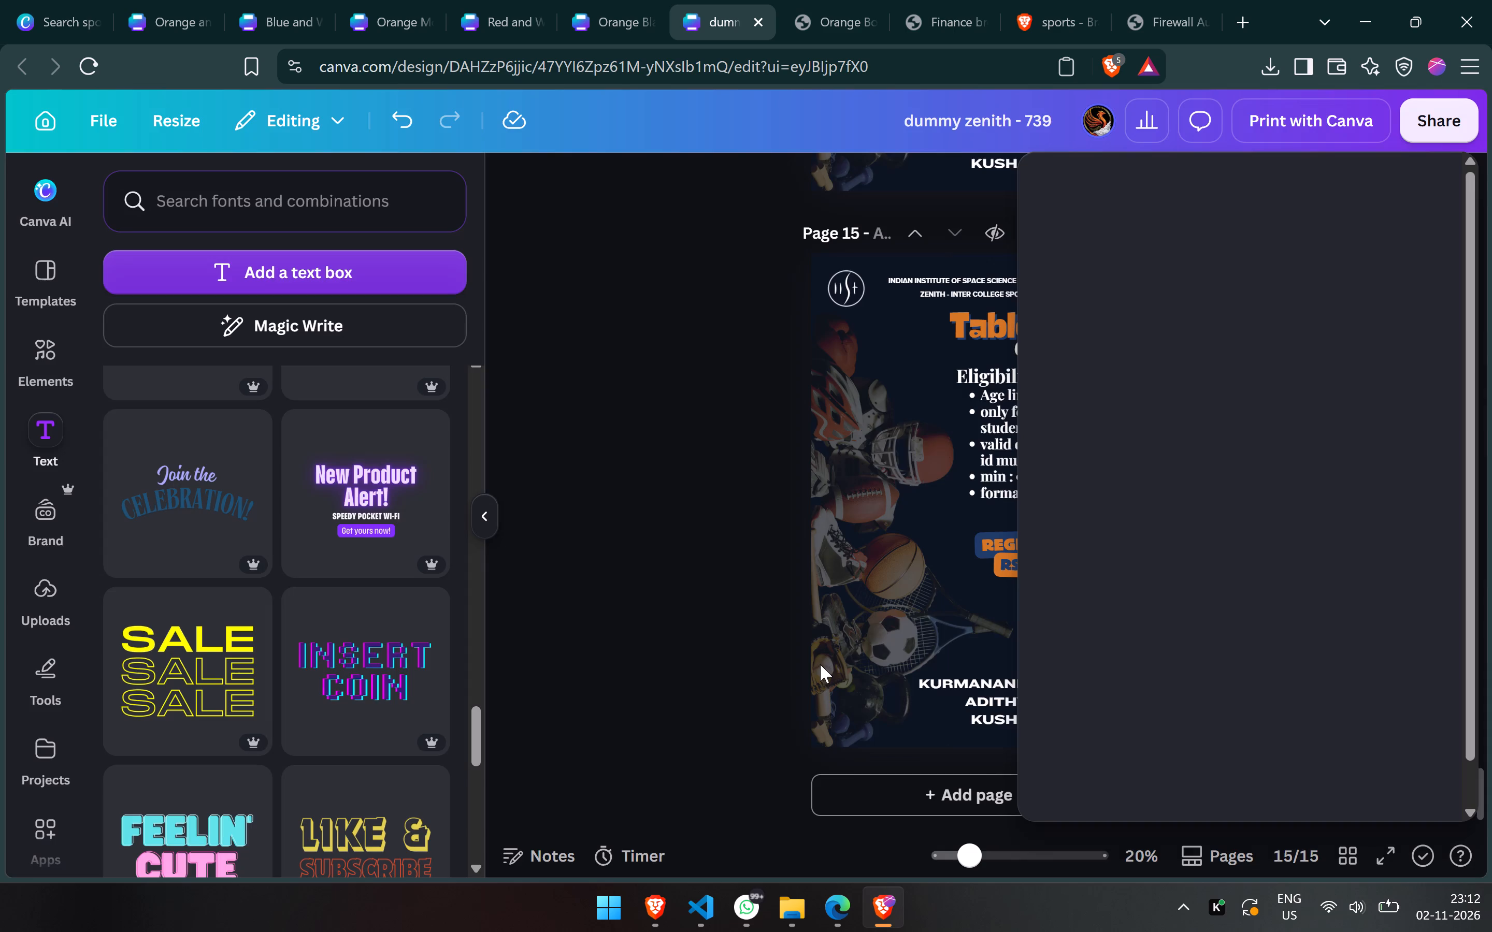
pyautogui.click(1358, 420)
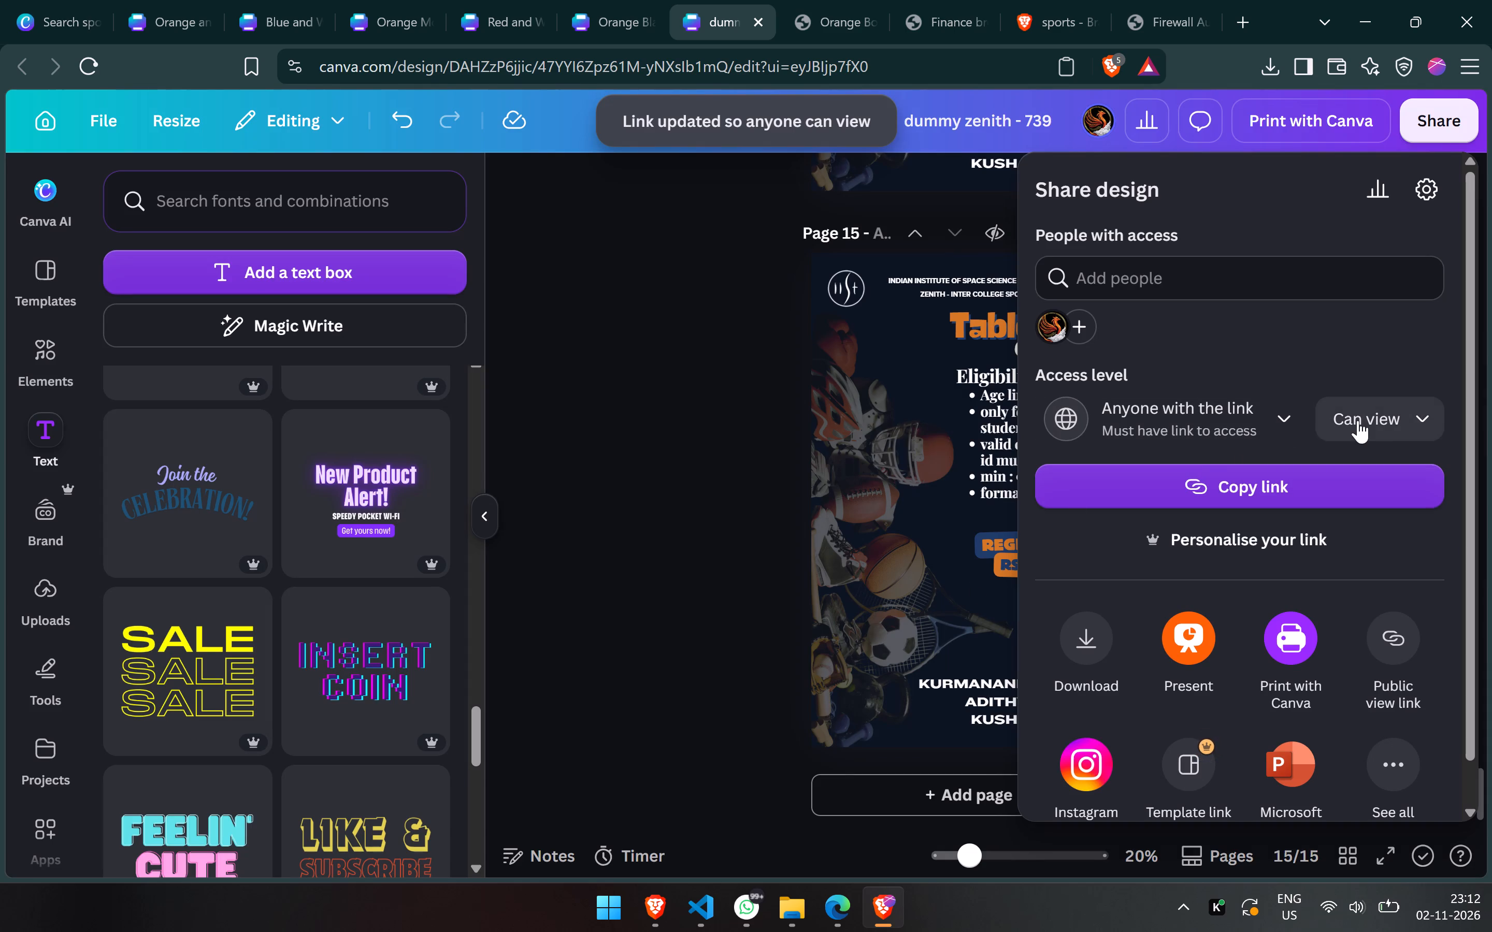
pyautogui.click(1387, 473)
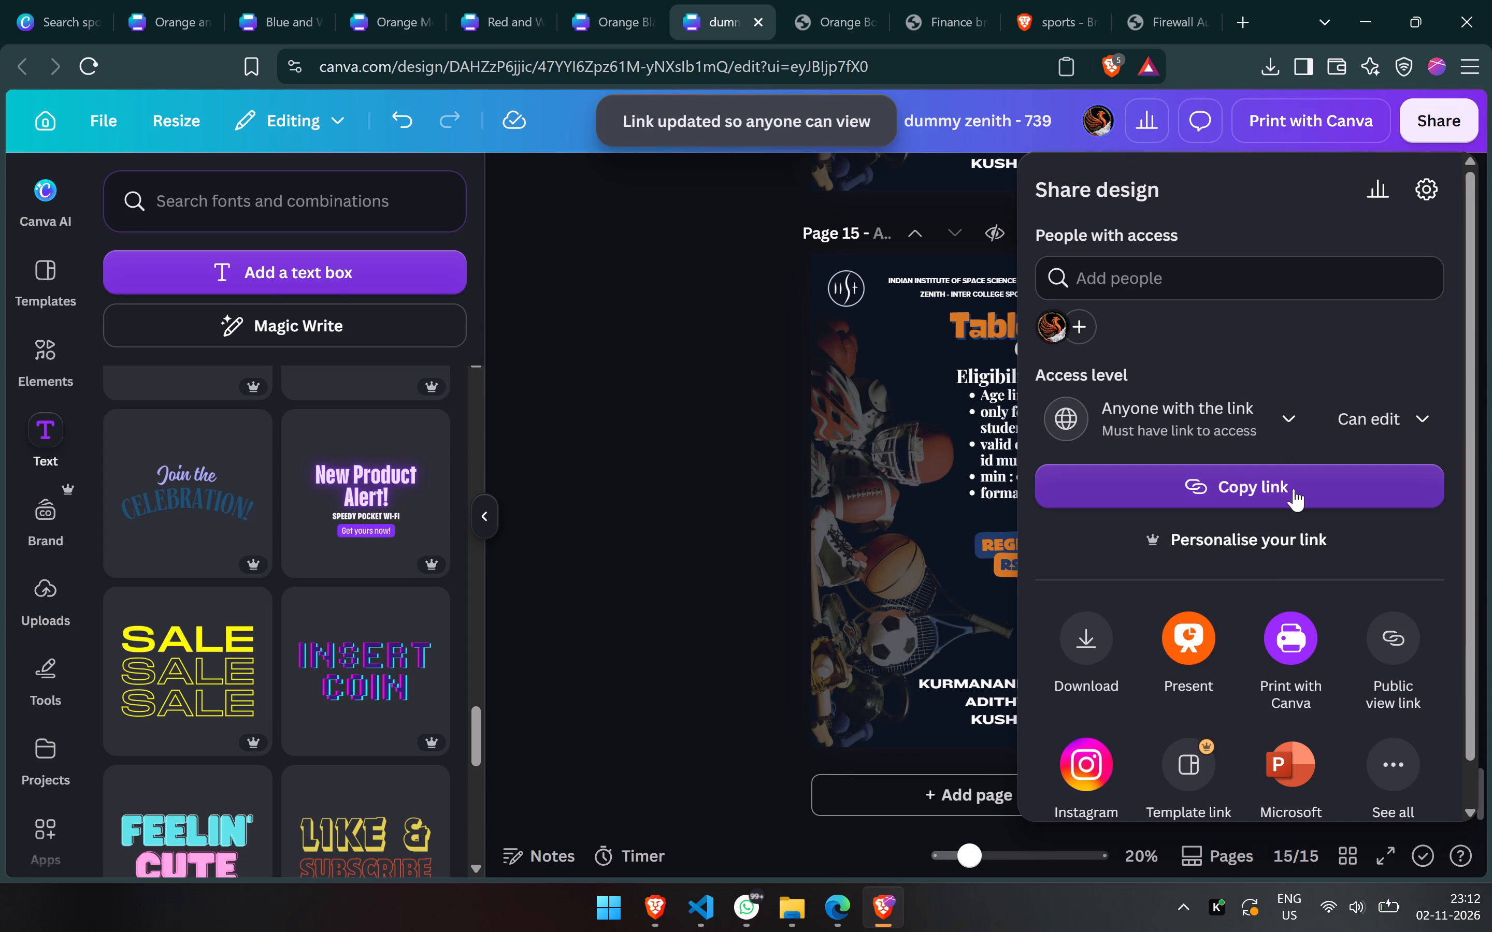
# Copy the design's share link and close the sharing options.
pyautogui.click(1292, 487)
pyautogui.click(750, 491)
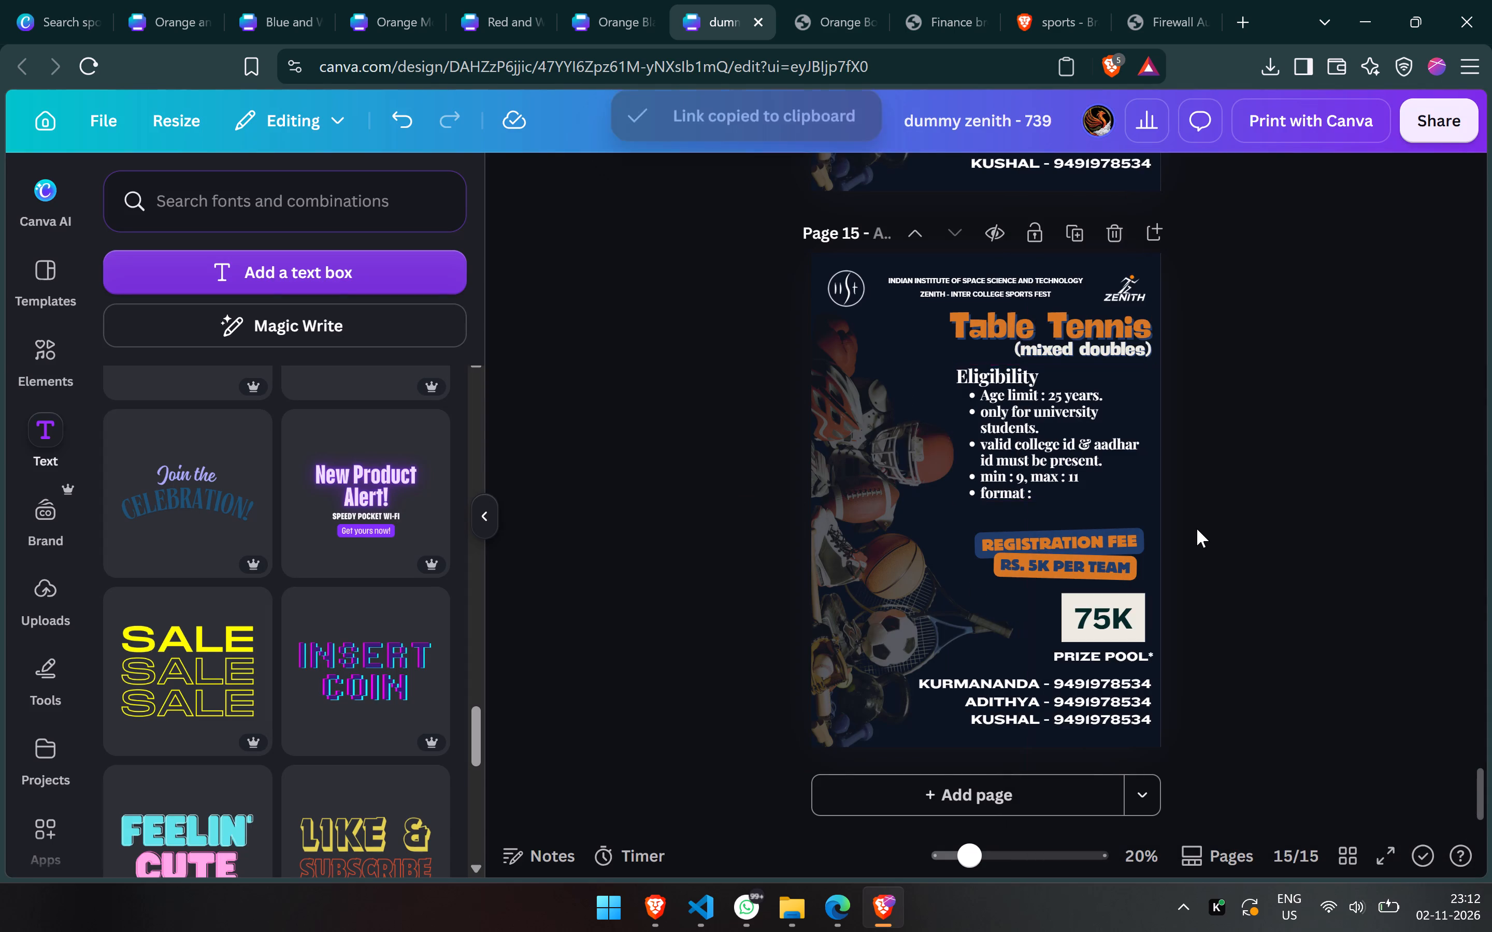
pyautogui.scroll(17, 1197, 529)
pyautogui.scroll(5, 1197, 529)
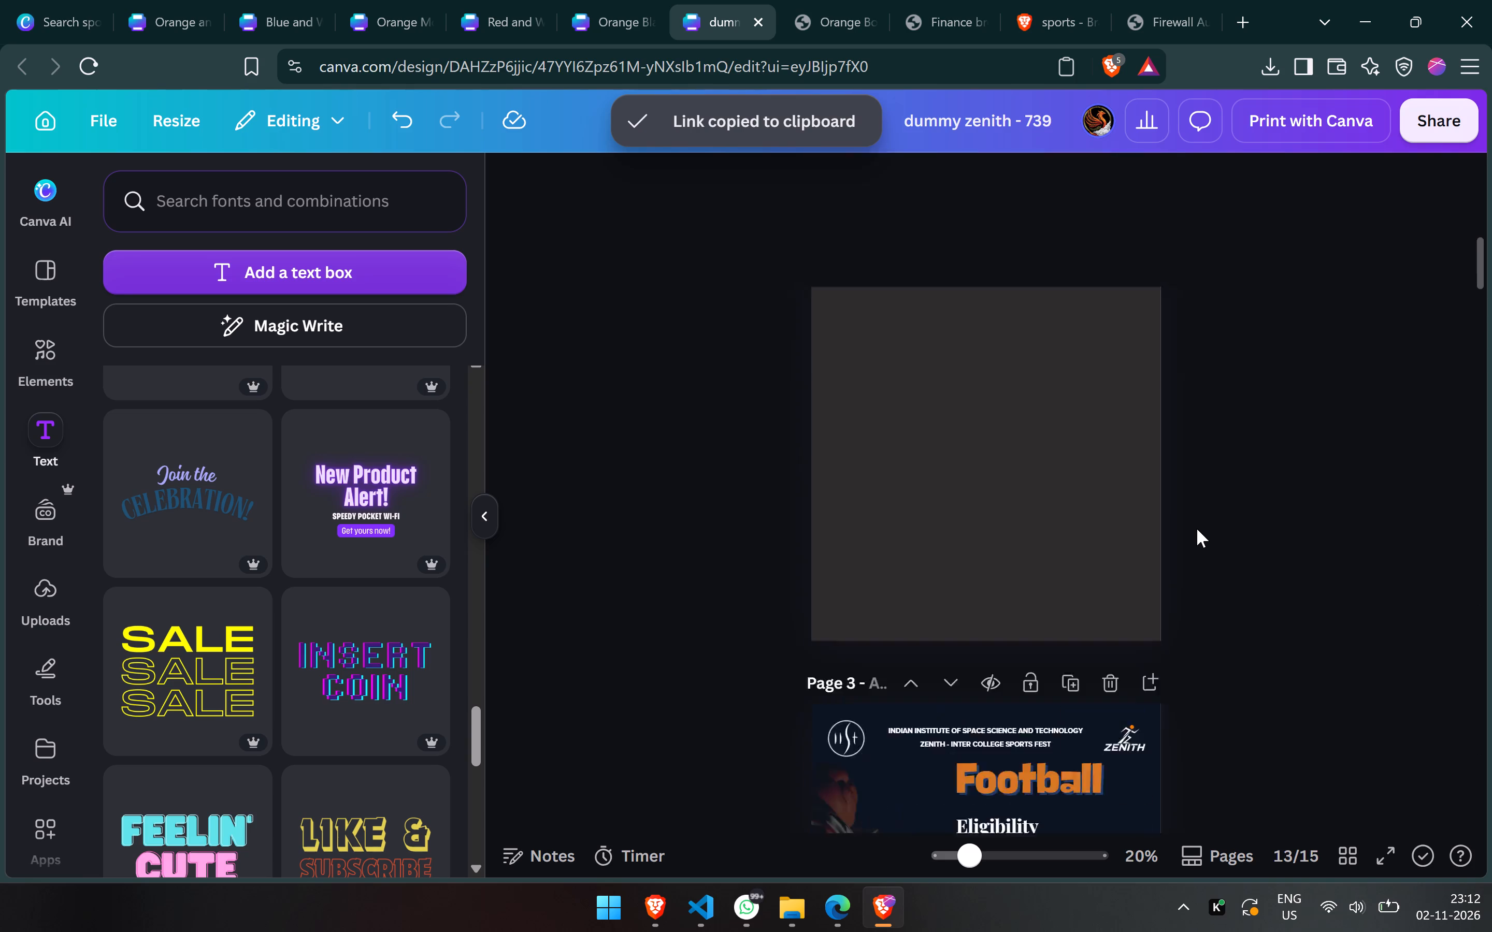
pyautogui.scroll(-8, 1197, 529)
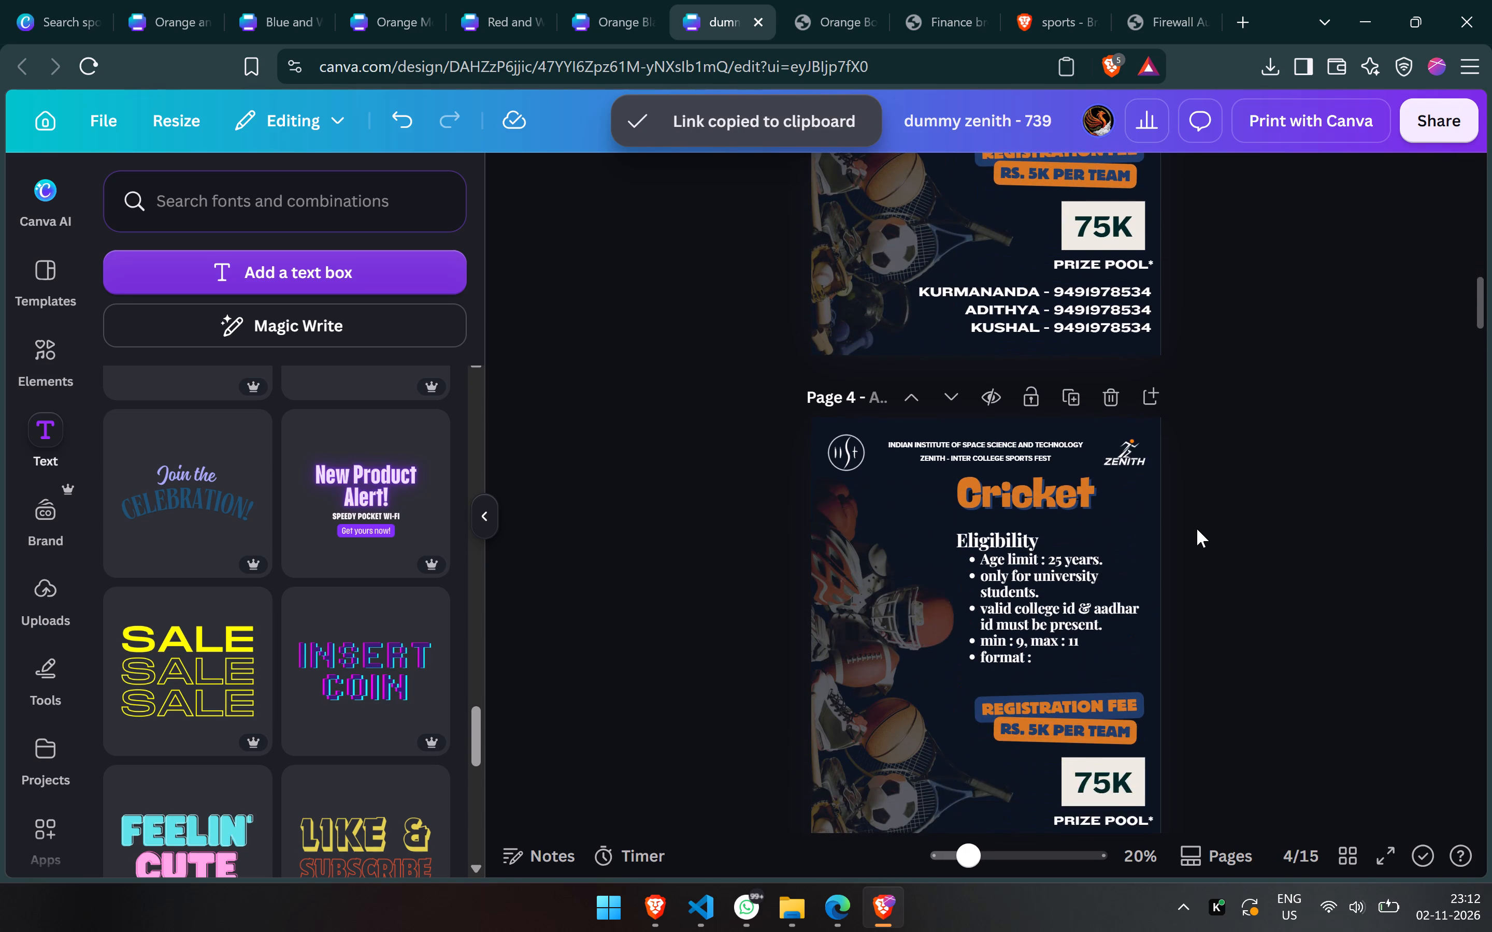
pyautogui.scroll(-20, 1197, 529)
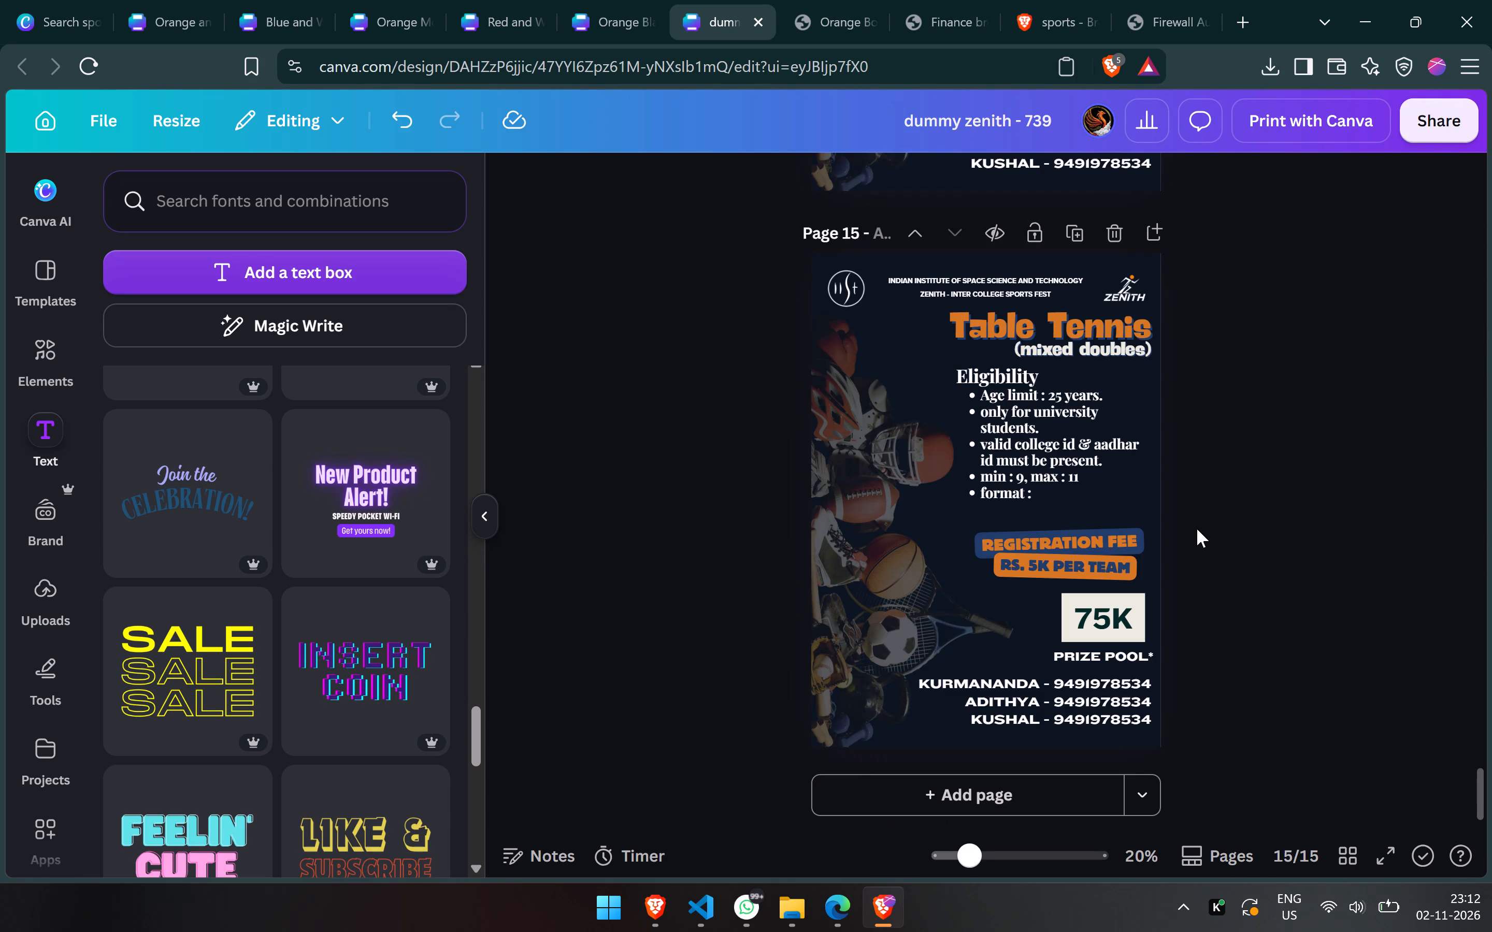
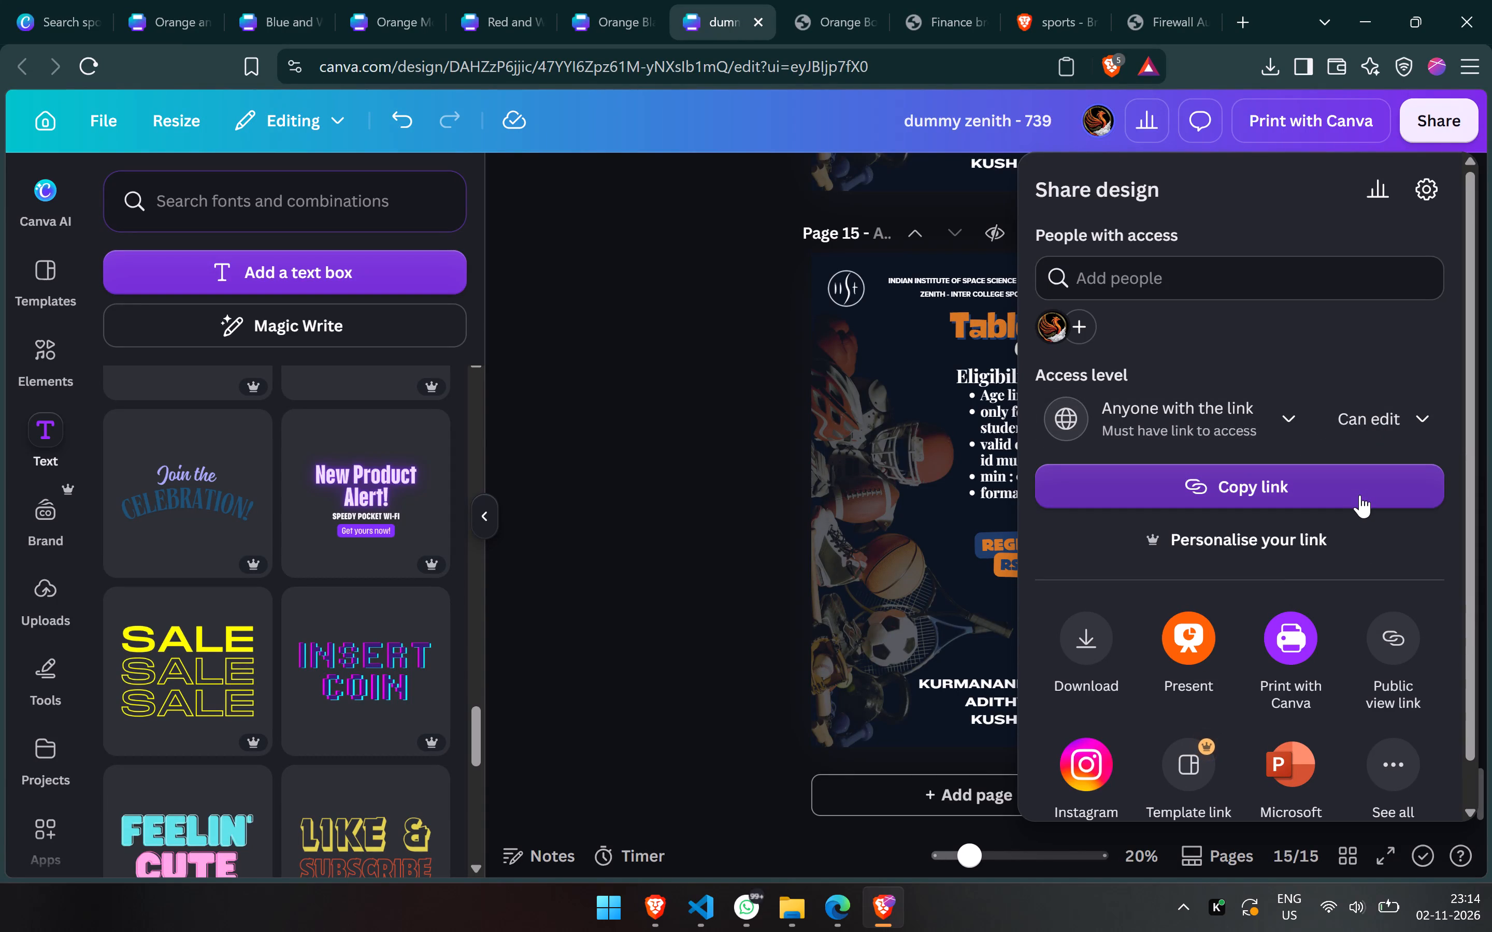
pyautogui.click(1399, 642)
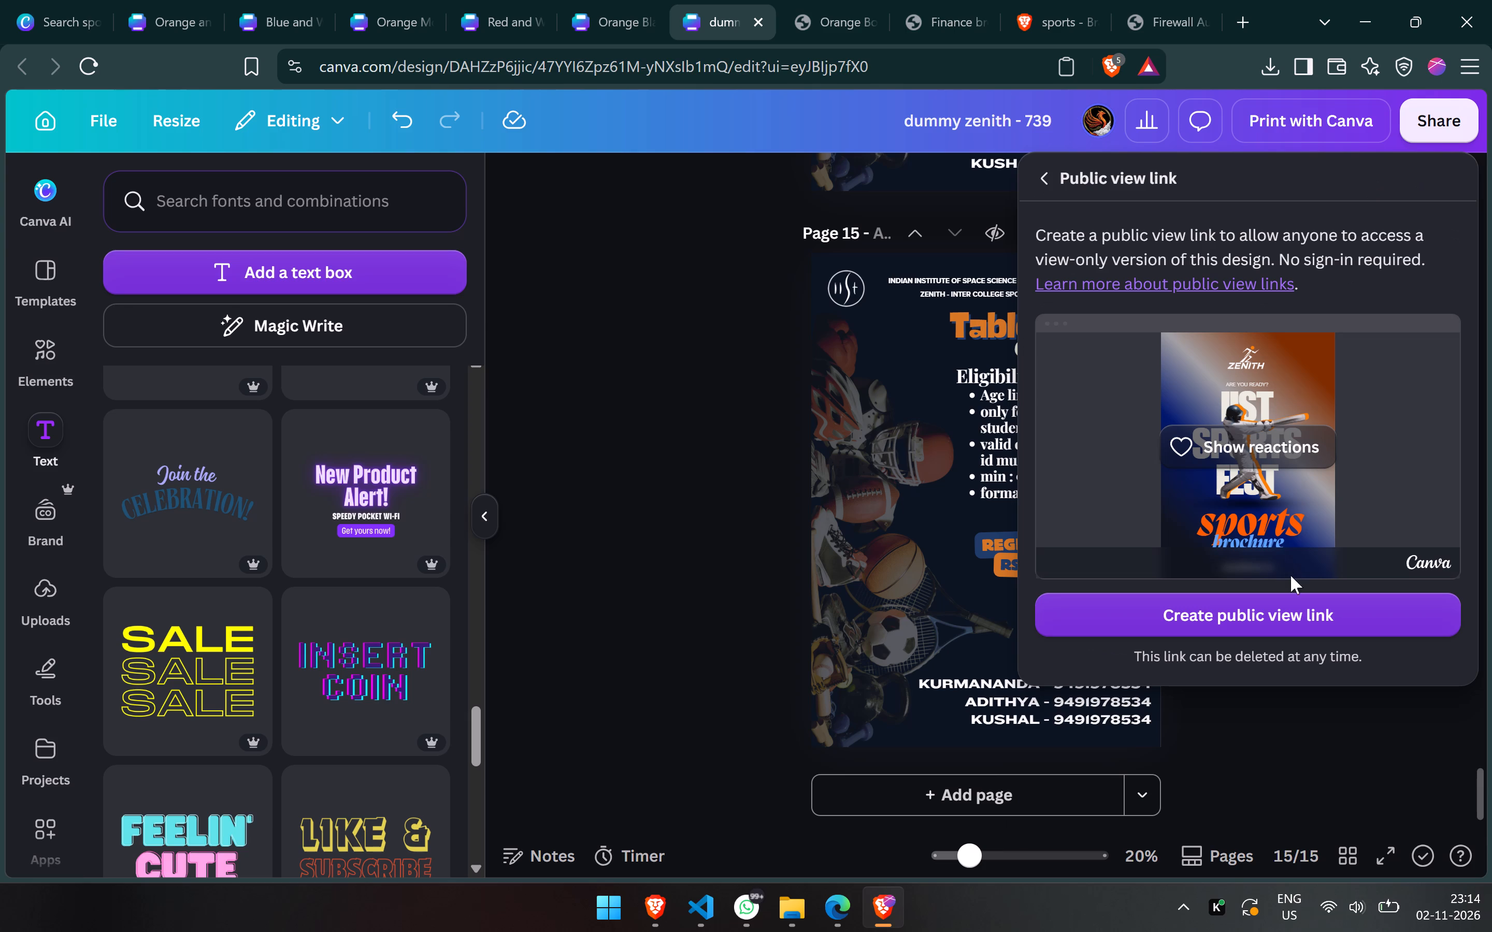
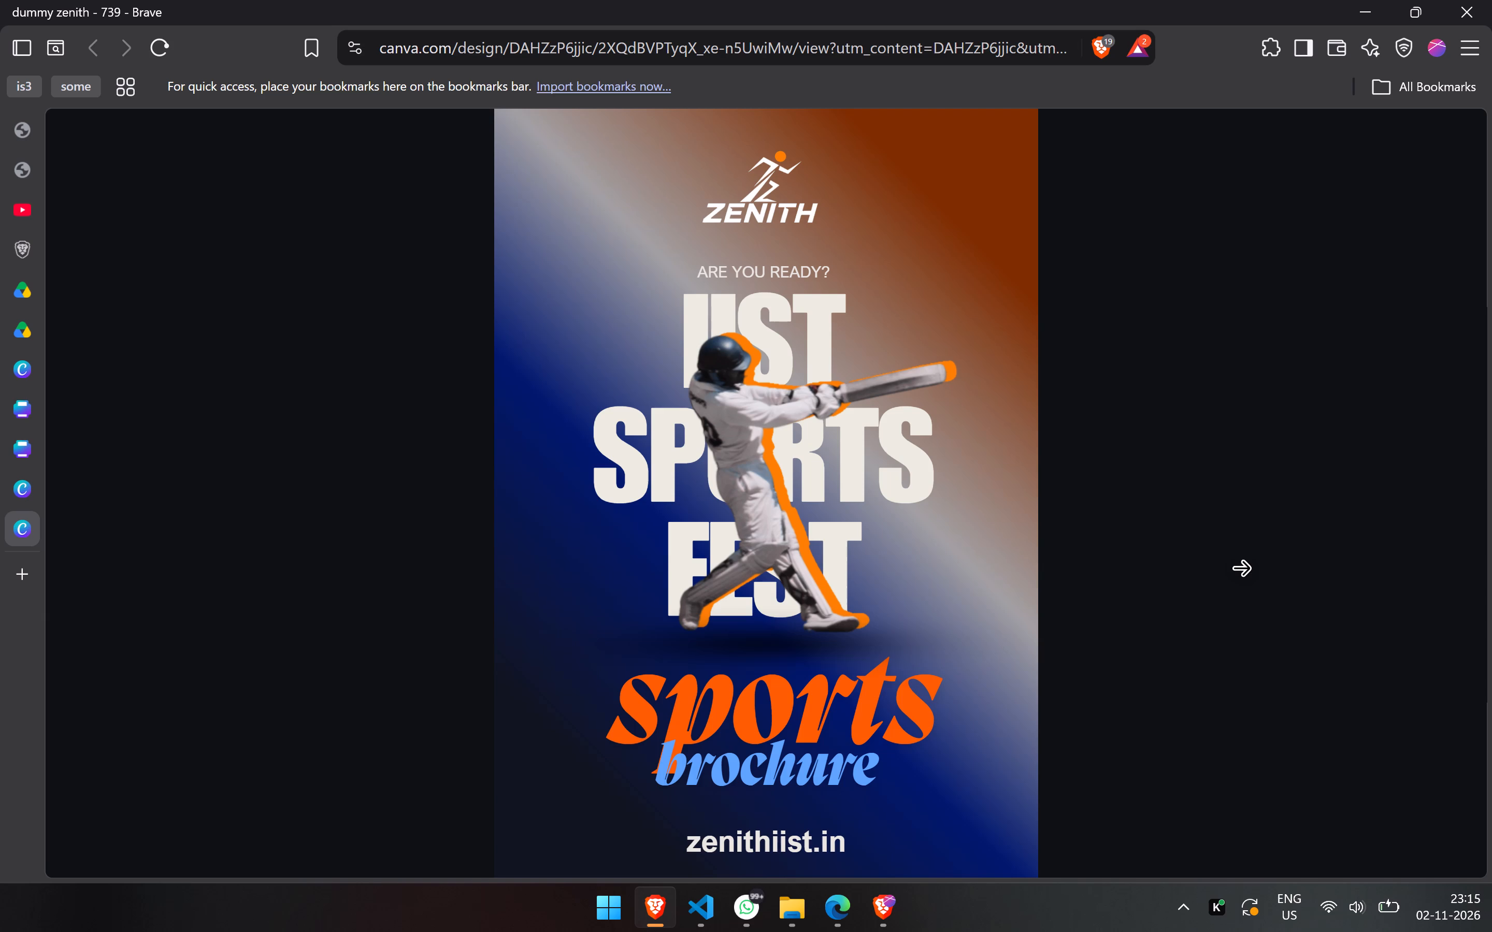
pyautogui.click(1241, 570)
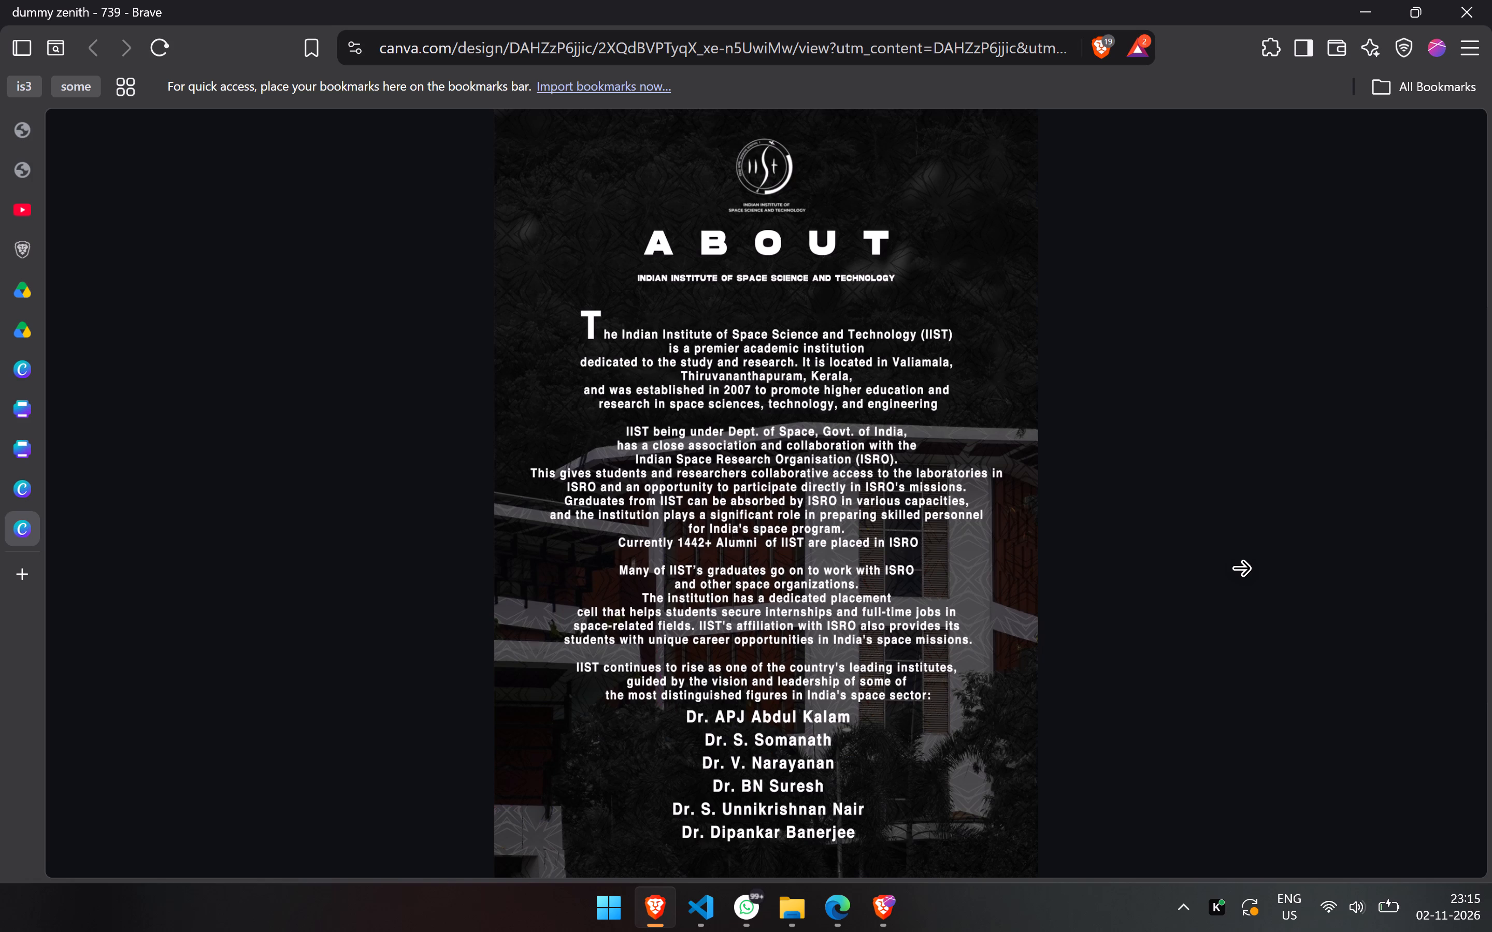
pyautogui.click(1241, 570)
pyautogui.click(1241, 570)
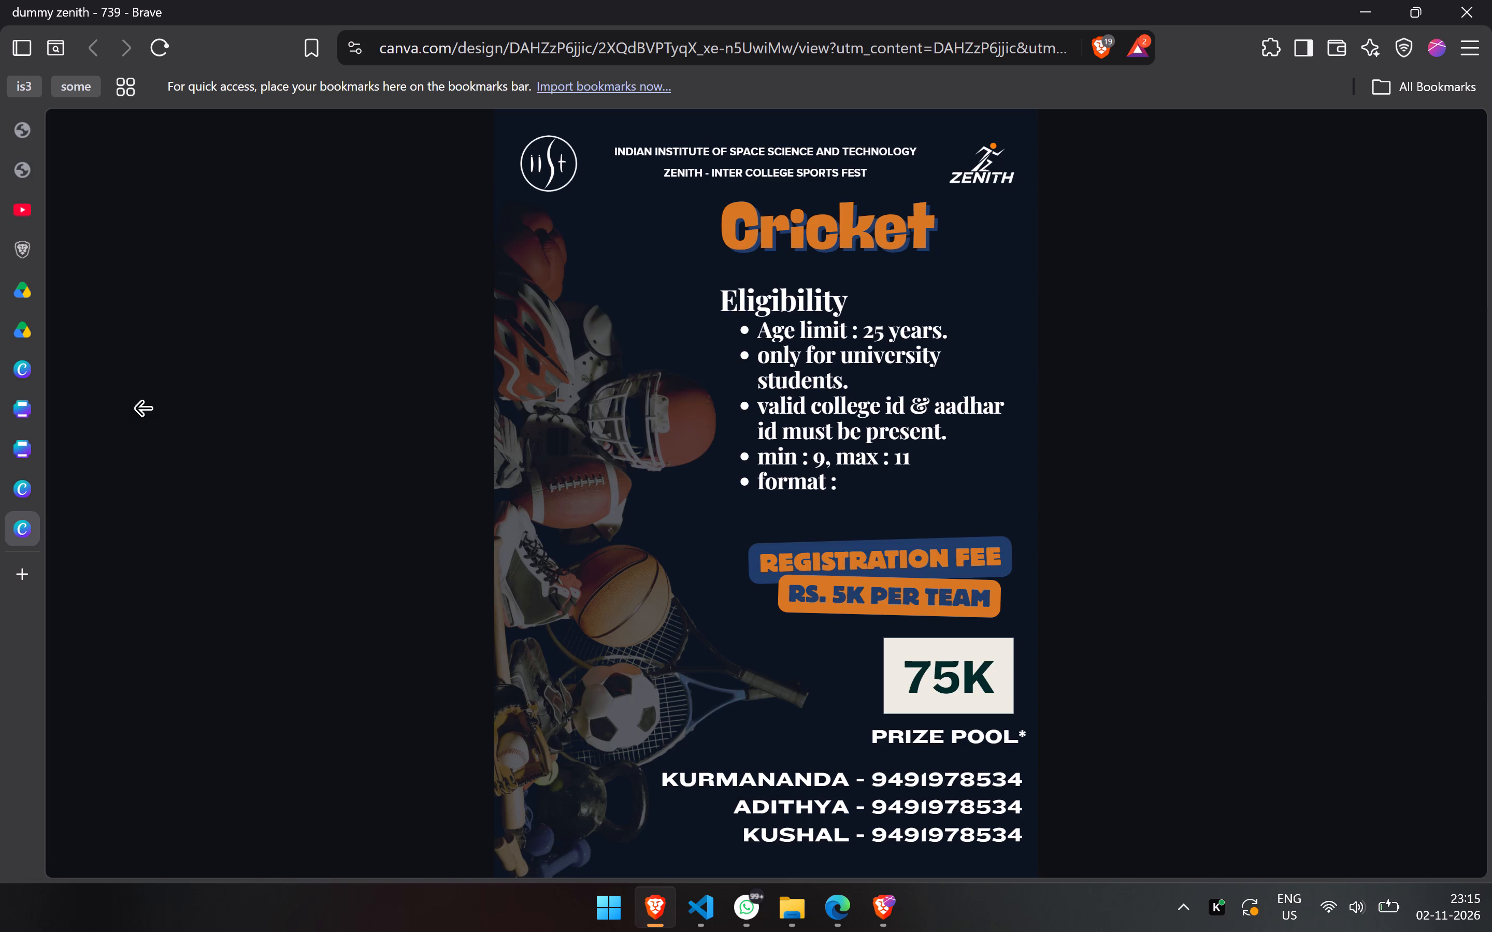
pyautogui.click(355, 505)
pyautogui.click(355, 505)
pyautogui.click(355, 505)
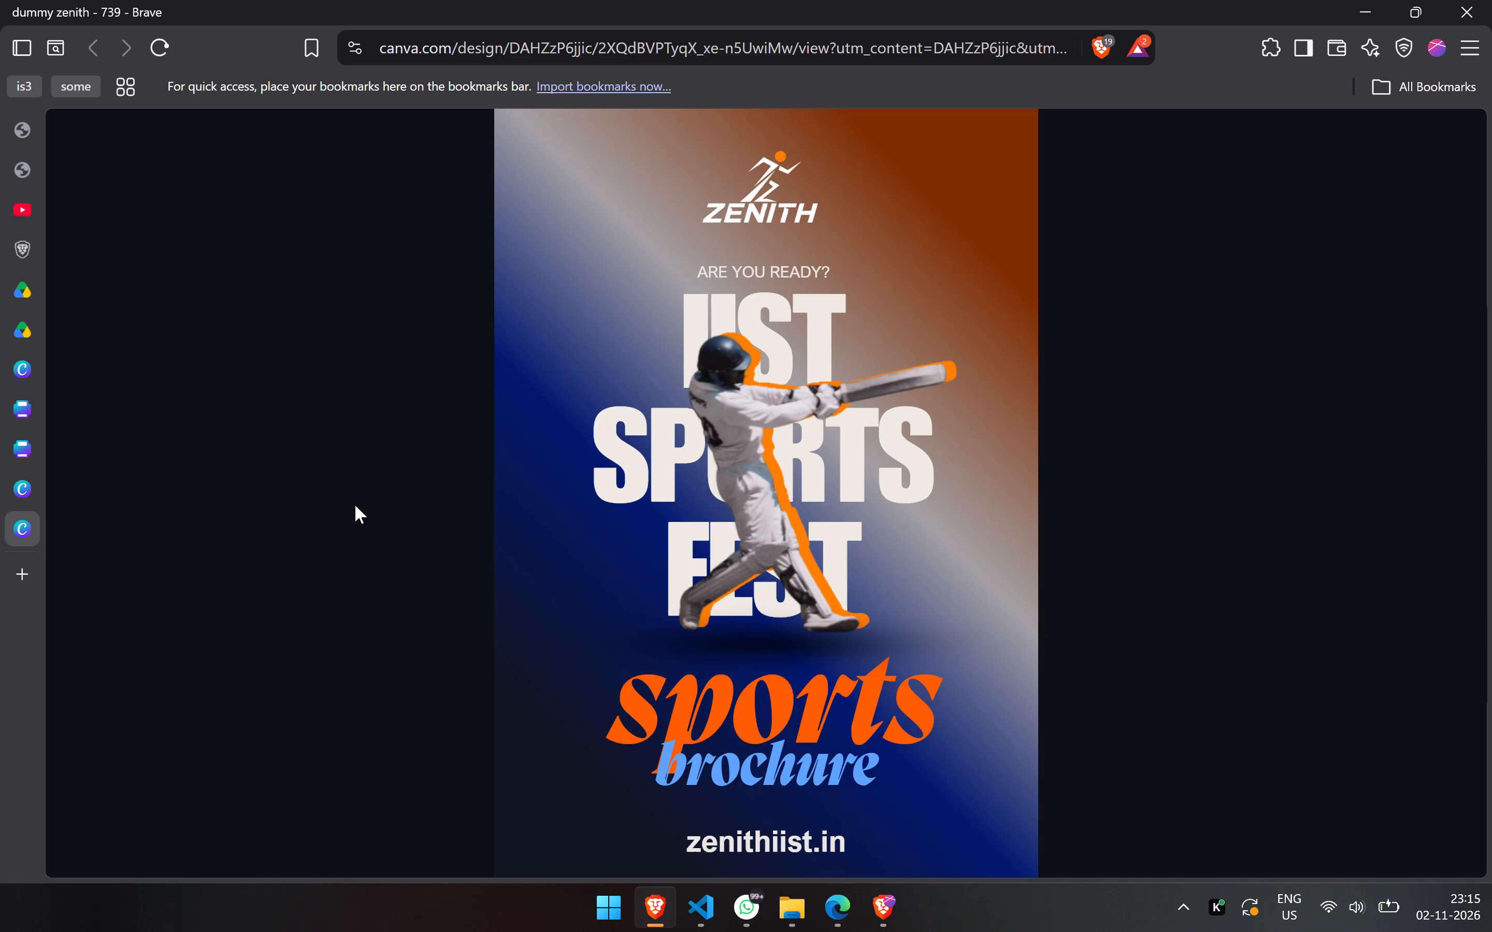
# Review the brochure pages from the cover to Volleyball, going back to recheck the Cricket, Football and About pages.
pyautogui.click(1143, 578)
pyautogui.click(1143, 578)
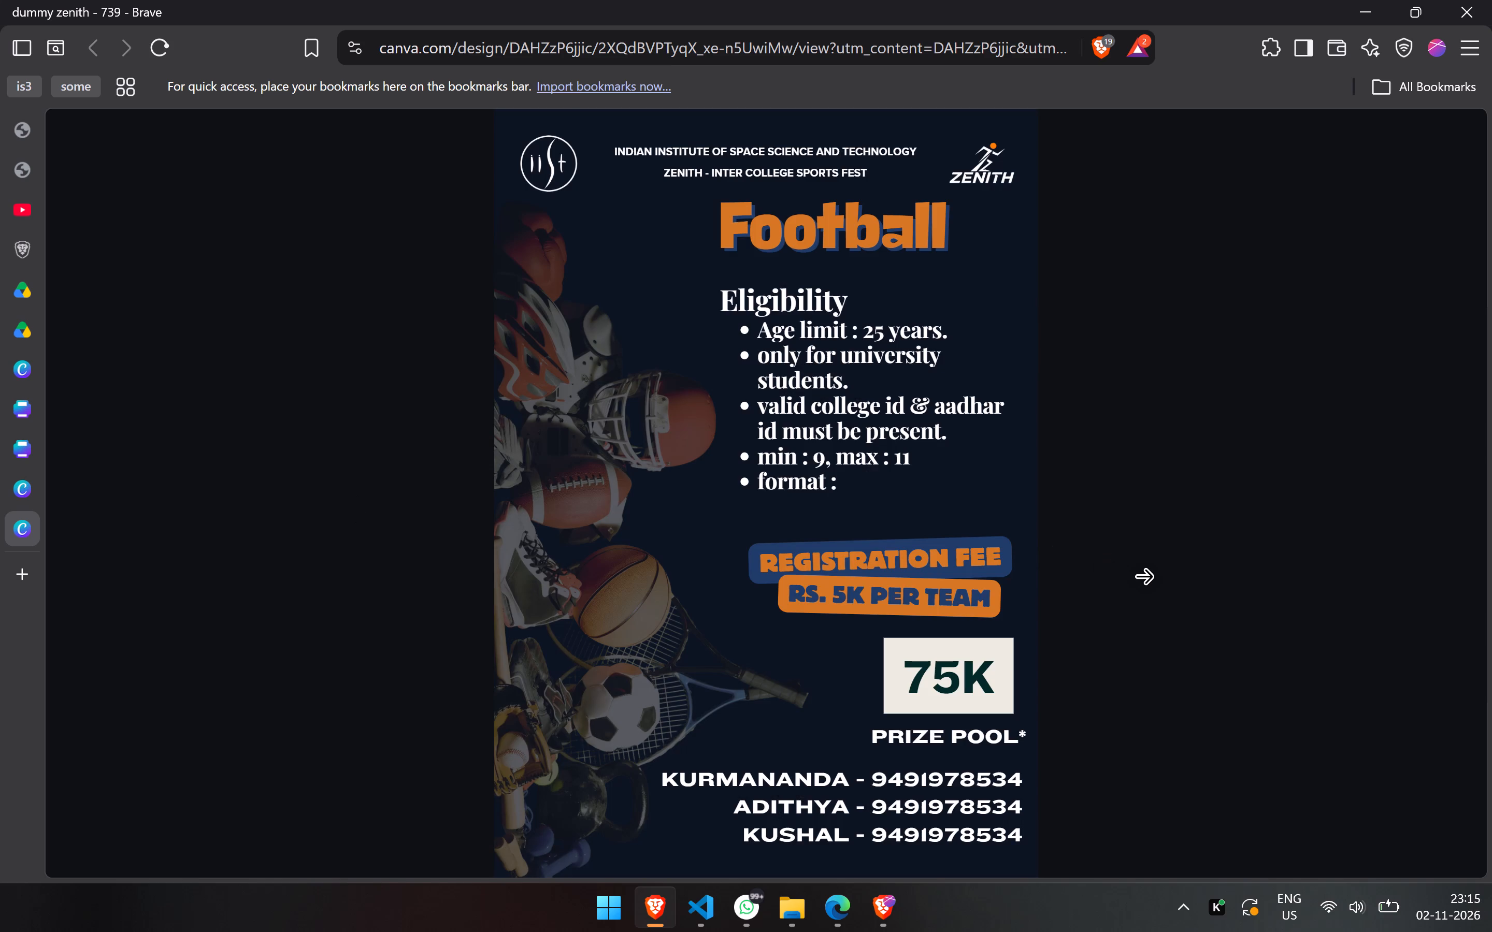
pyautogui.click(1143, 578)
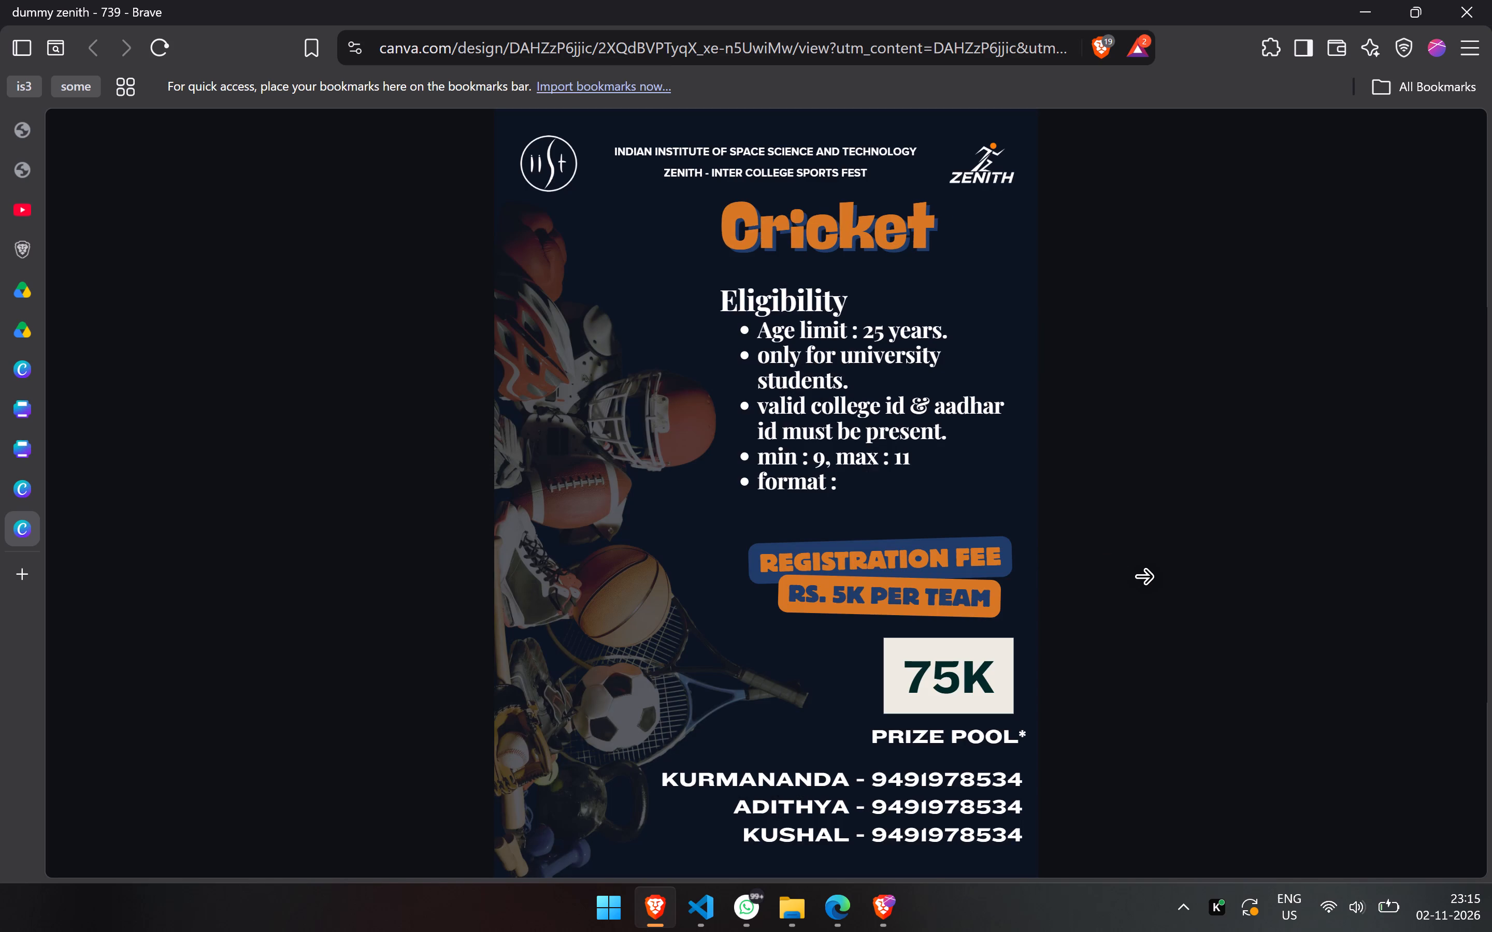
pyautogui.click(1143, 578)
pyautogui.click(1143, 578)
pyautogui.click(1143, 578)
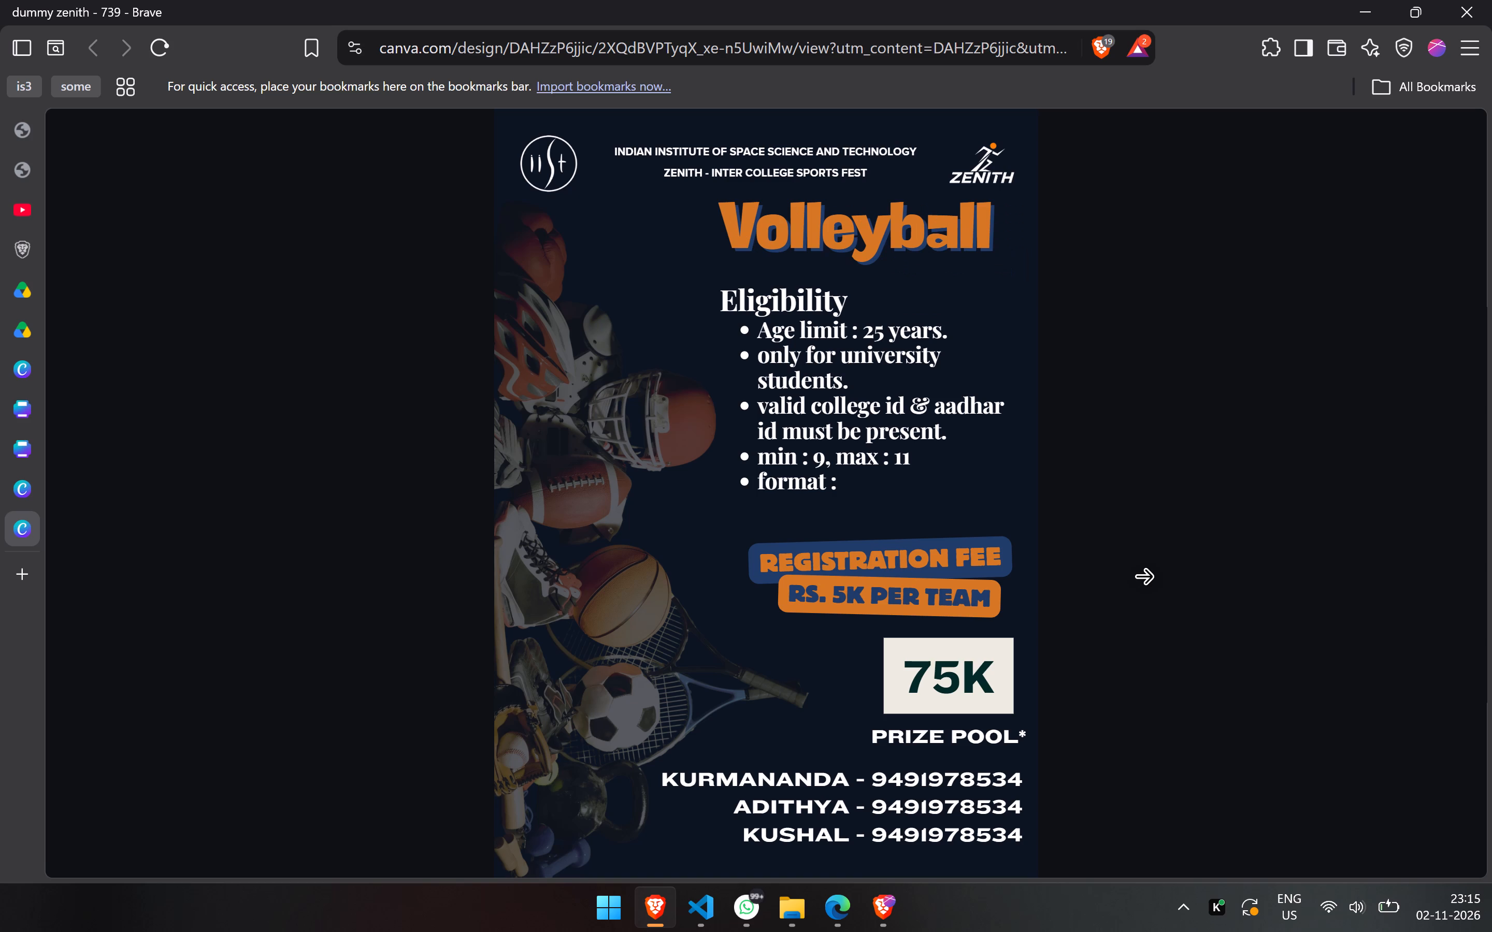
pyautogui.click(181, 452)
pyautogui.click(181, 452)
pyautogui.click(181, 452)
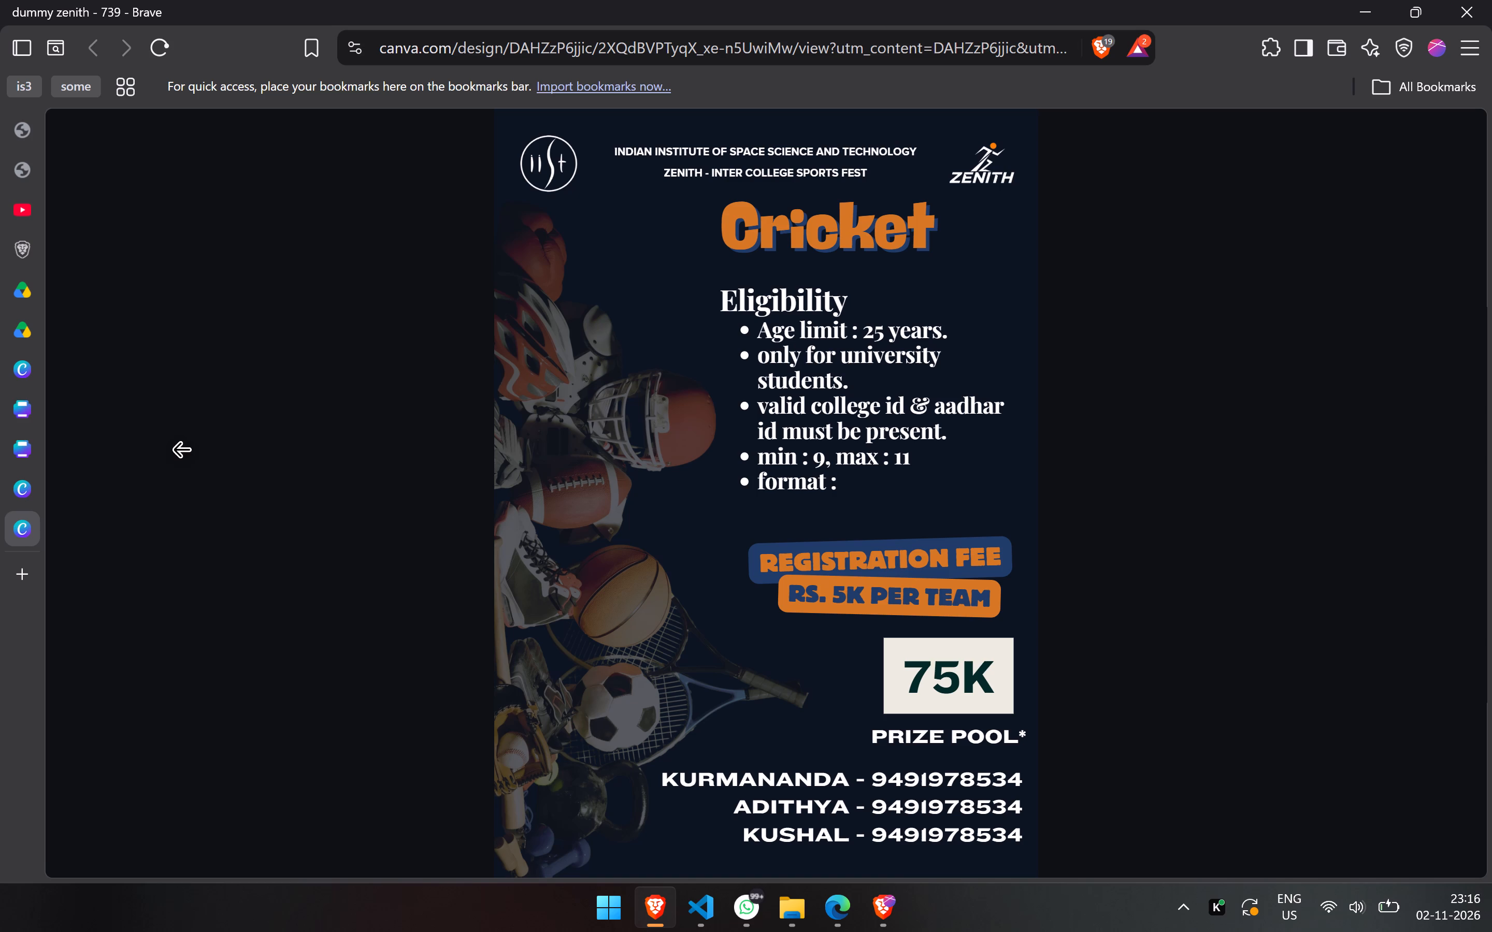
pyautogui.click(181, 452)
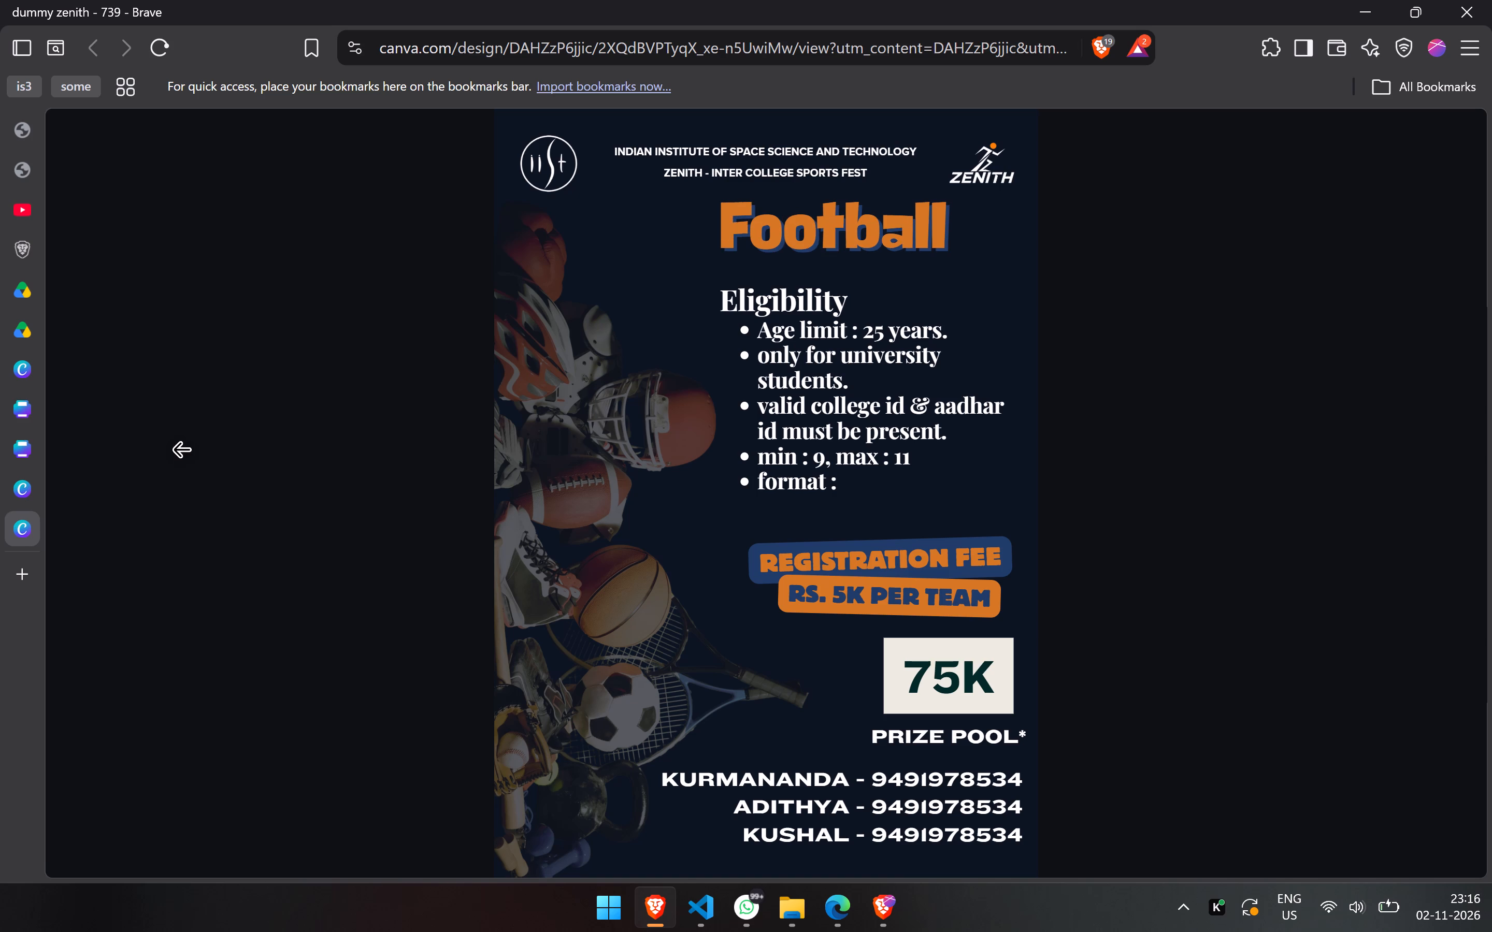
pyautogui.click(181, 452)
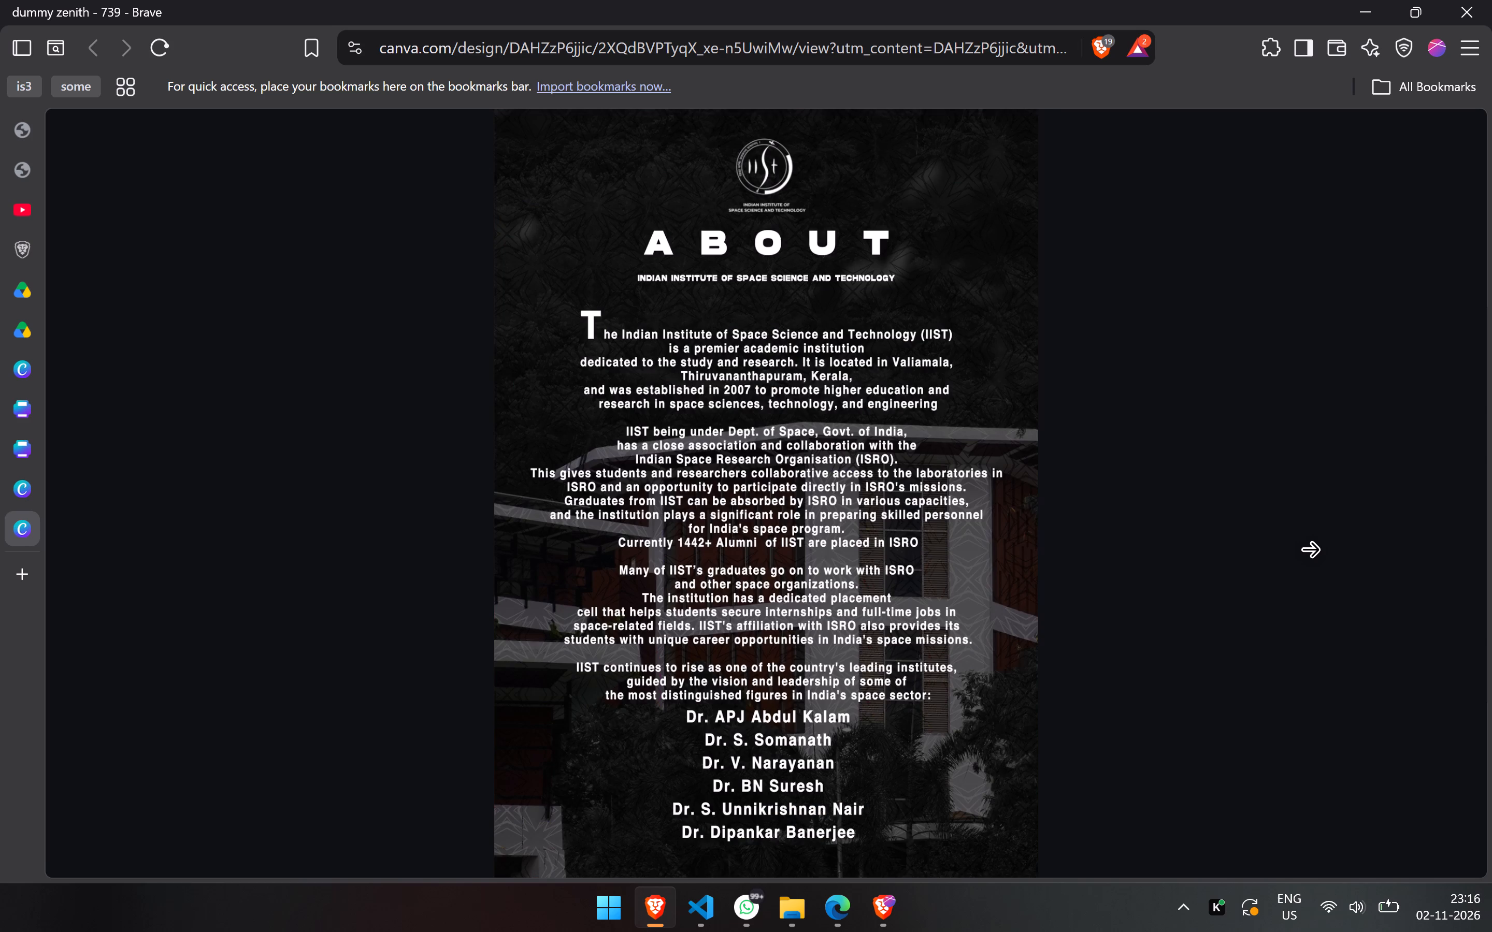
pyautogui.click(1310, 551)
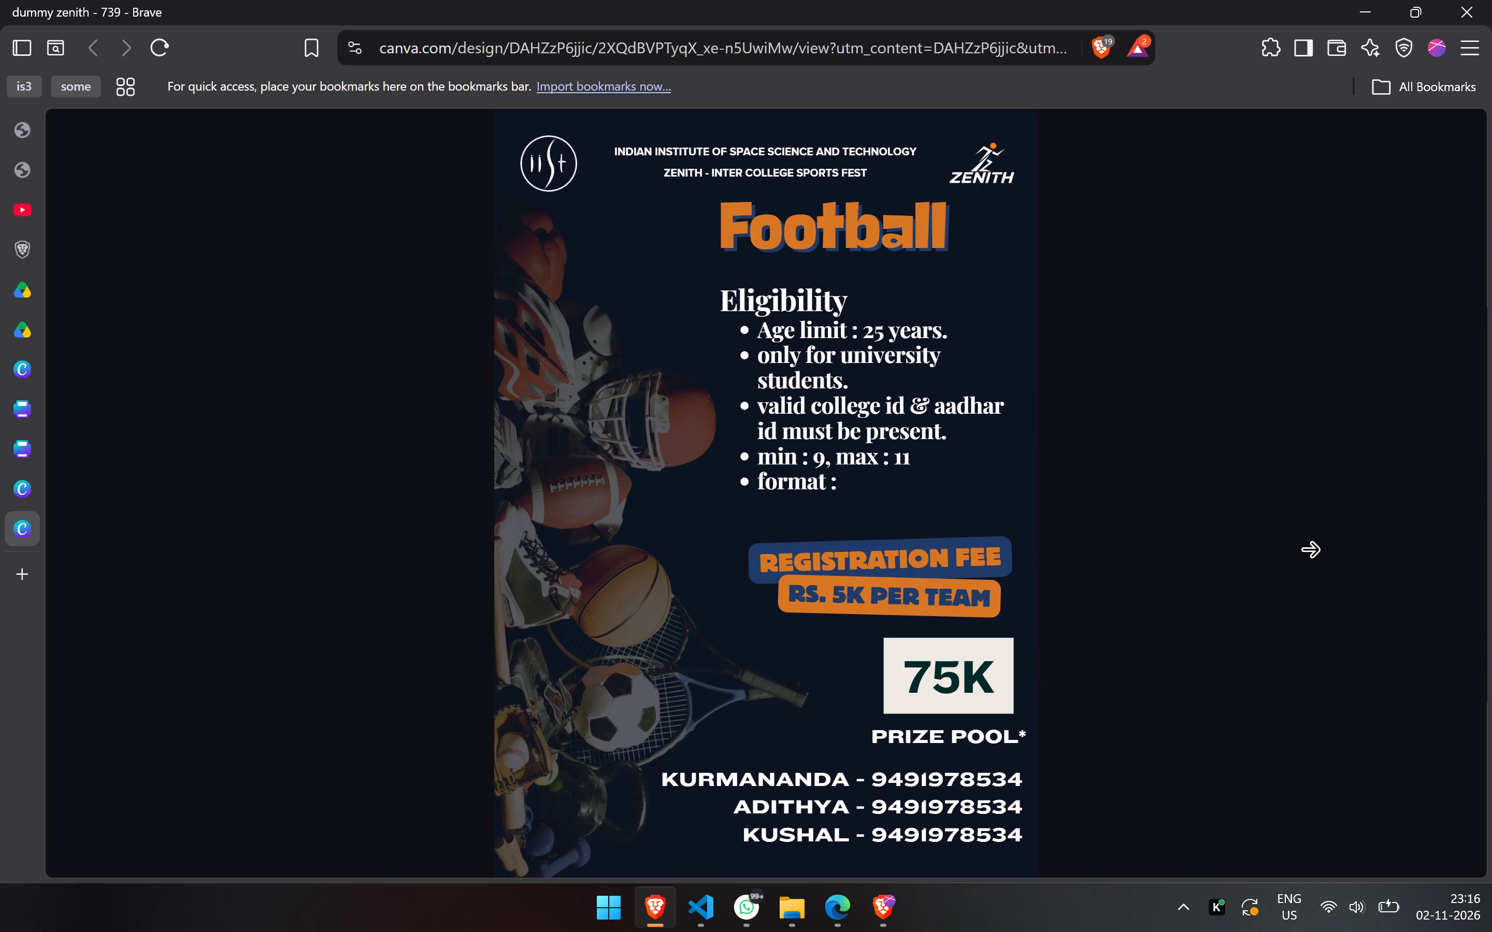
pyautogui.click(1310, 551)
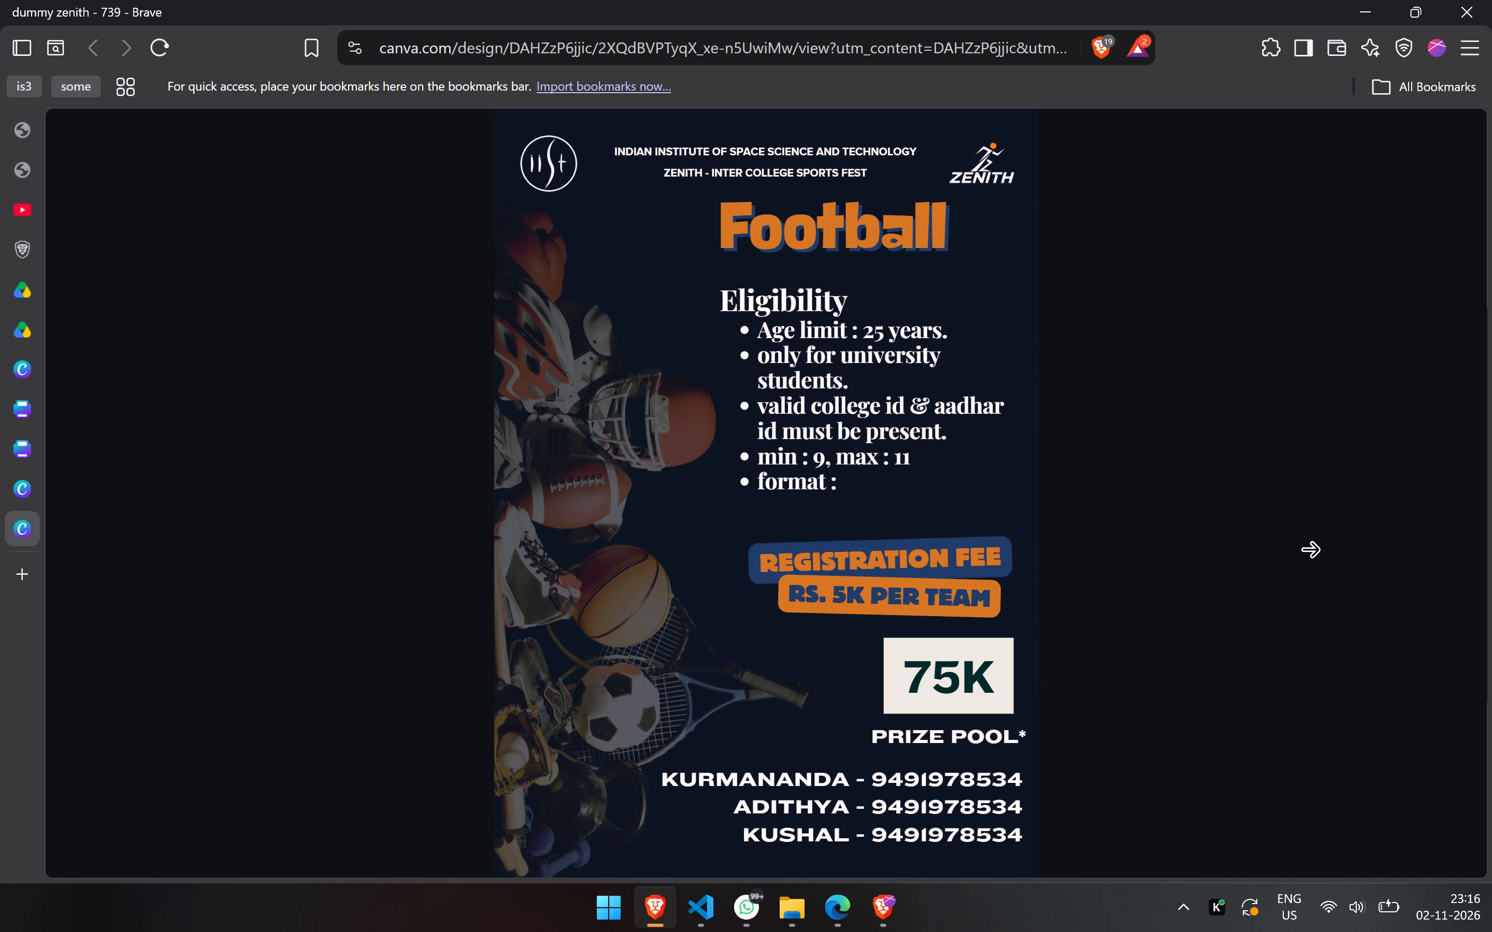
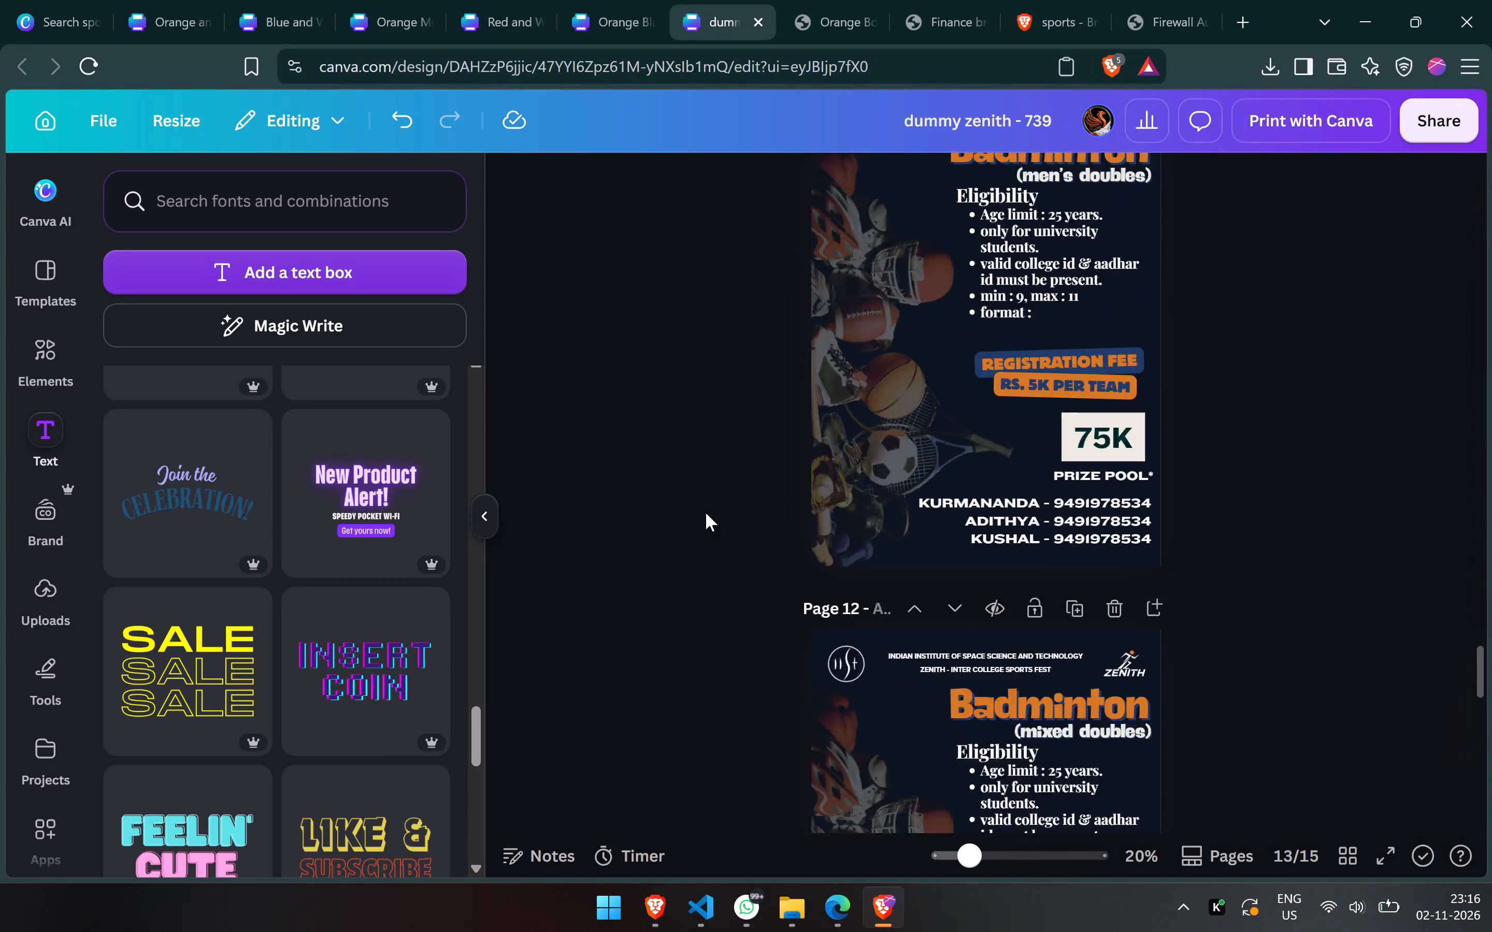
# Search the elements library for "background design".
pyautogui.scroll(5, 706, 513)
pyautogui.click(41, 293)
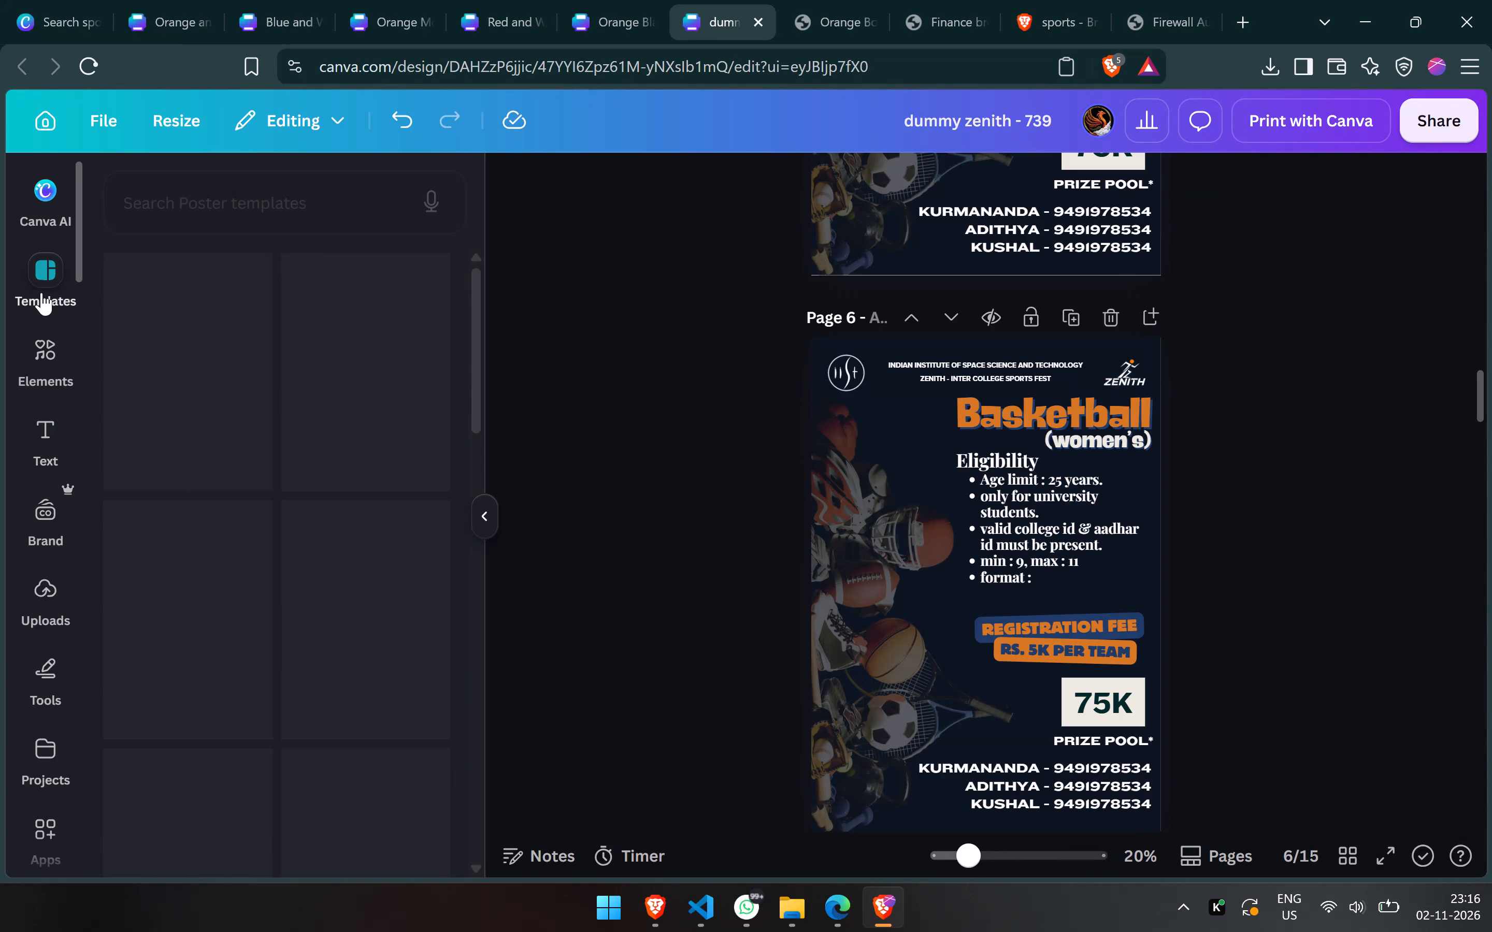
pyautogui.click(47, 329)
pyautogui.click(231, 186)
pyautogui.press('d')
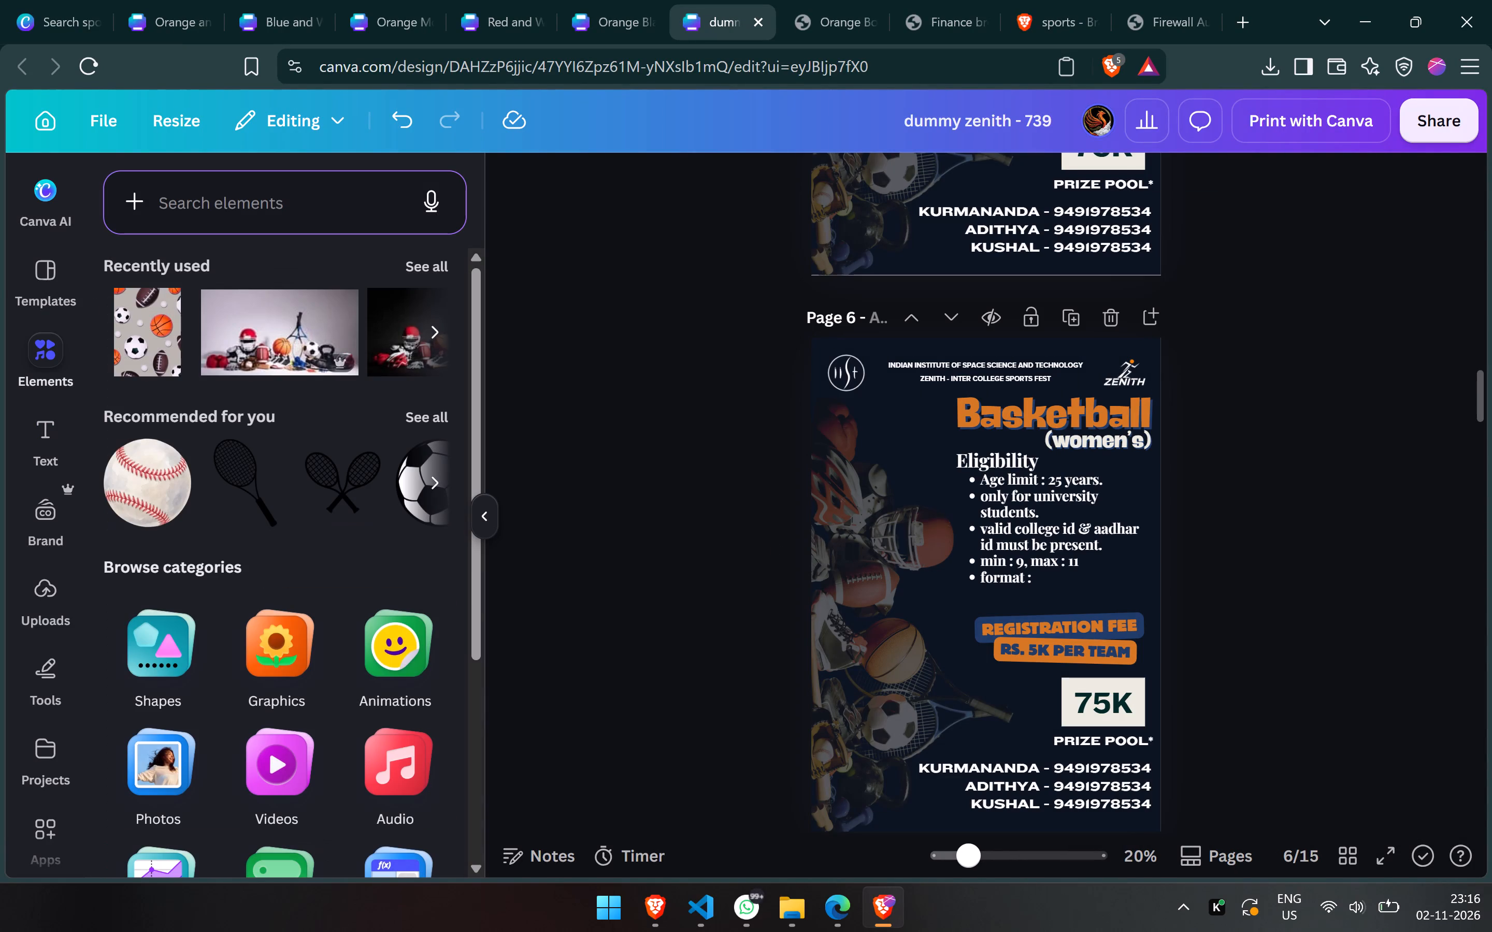
pyautogui.click(228, 206)
pyautogui.write('background design')
pyautogui.press('Return')
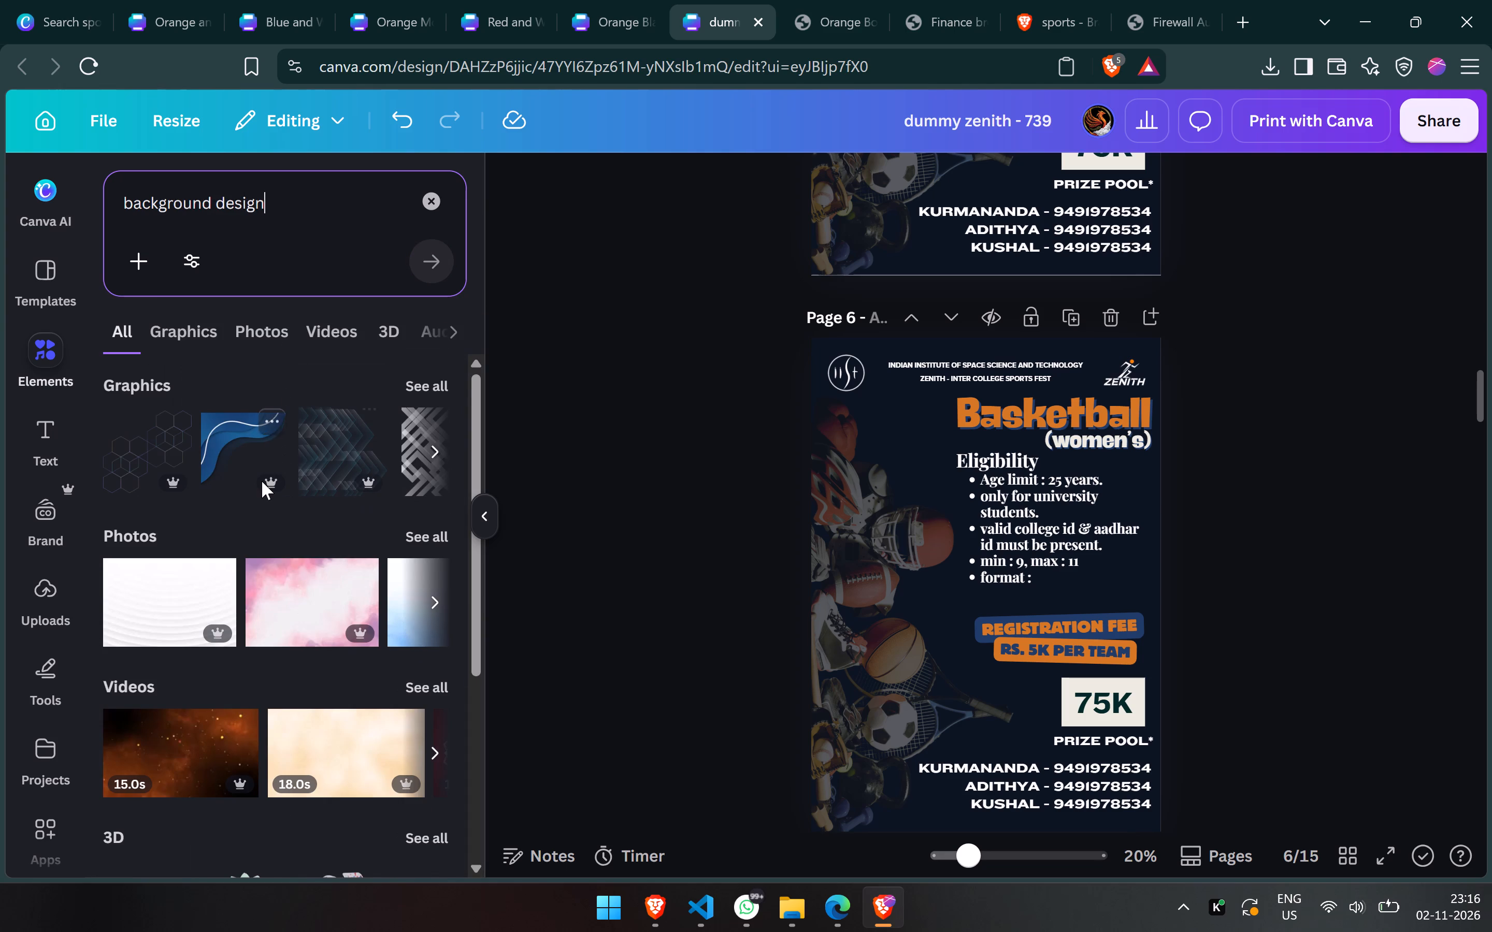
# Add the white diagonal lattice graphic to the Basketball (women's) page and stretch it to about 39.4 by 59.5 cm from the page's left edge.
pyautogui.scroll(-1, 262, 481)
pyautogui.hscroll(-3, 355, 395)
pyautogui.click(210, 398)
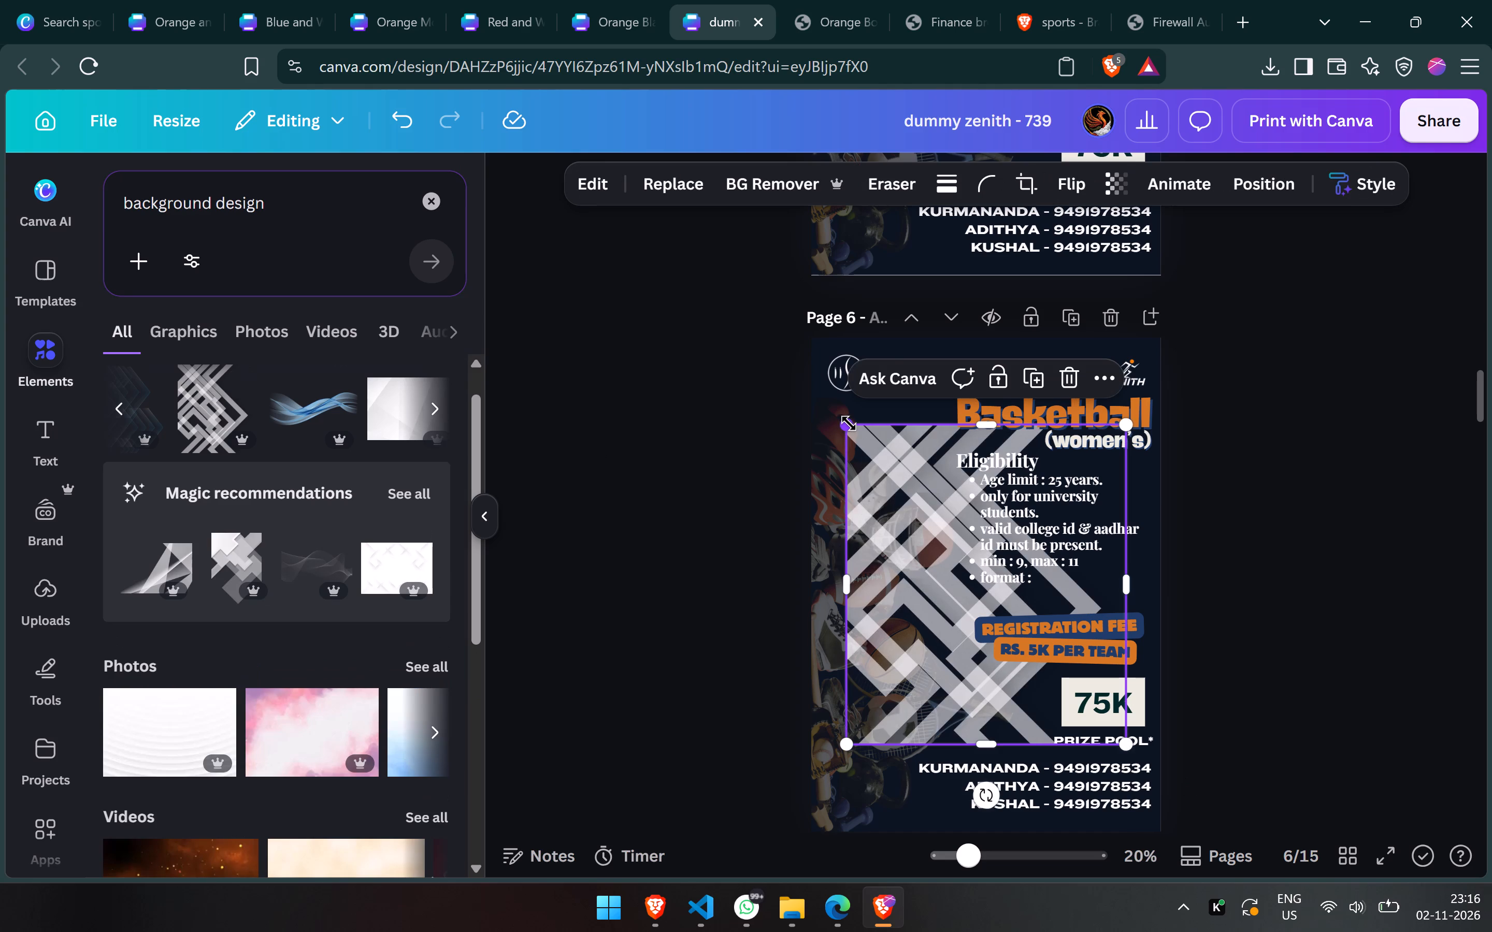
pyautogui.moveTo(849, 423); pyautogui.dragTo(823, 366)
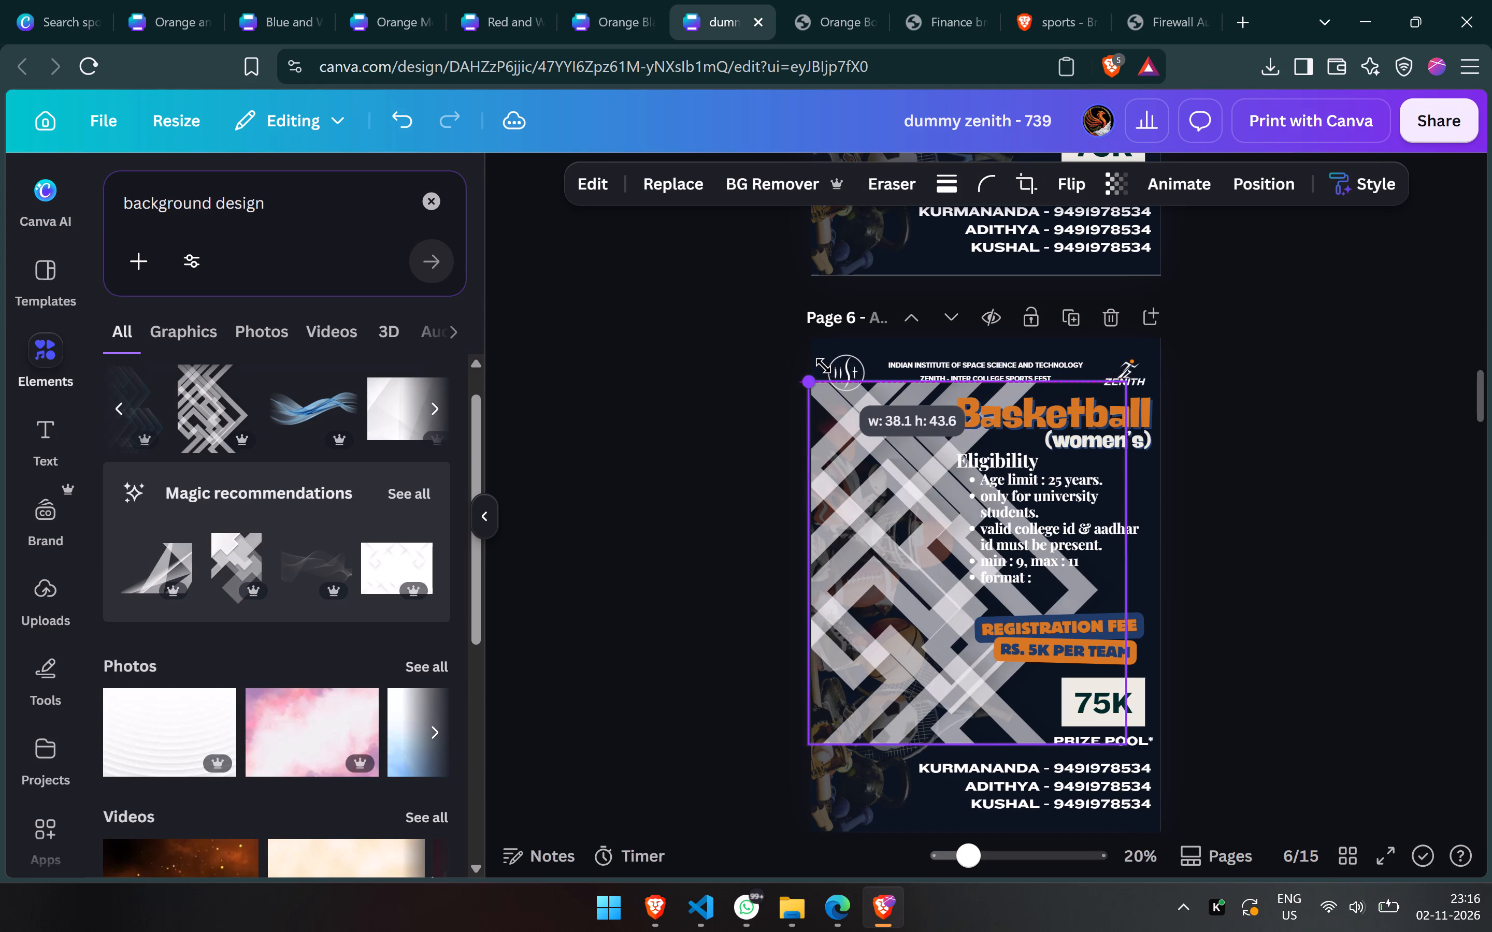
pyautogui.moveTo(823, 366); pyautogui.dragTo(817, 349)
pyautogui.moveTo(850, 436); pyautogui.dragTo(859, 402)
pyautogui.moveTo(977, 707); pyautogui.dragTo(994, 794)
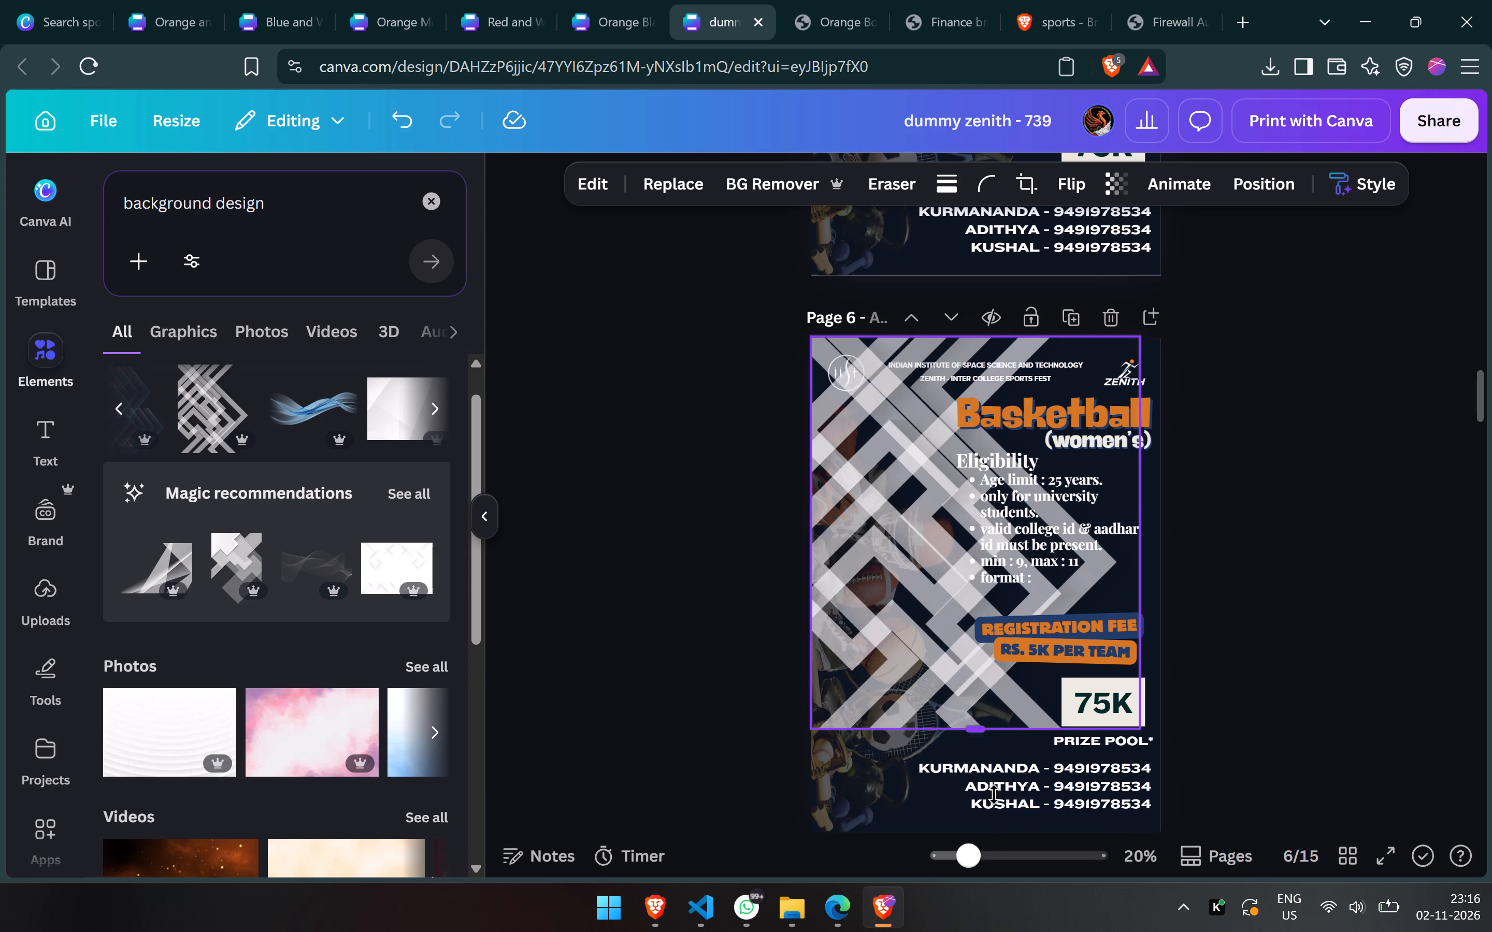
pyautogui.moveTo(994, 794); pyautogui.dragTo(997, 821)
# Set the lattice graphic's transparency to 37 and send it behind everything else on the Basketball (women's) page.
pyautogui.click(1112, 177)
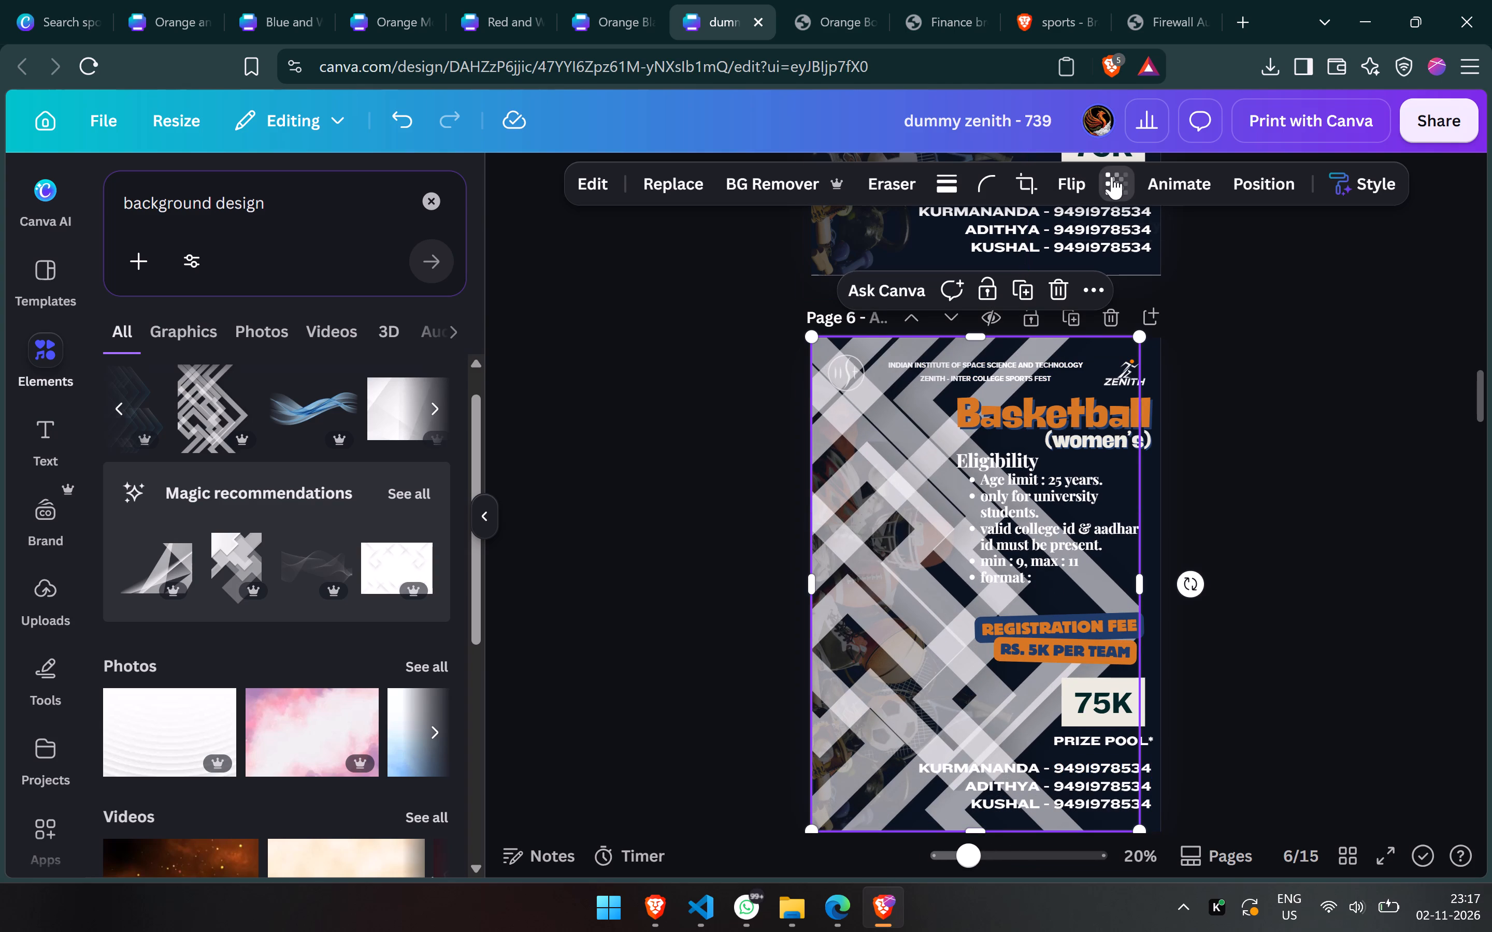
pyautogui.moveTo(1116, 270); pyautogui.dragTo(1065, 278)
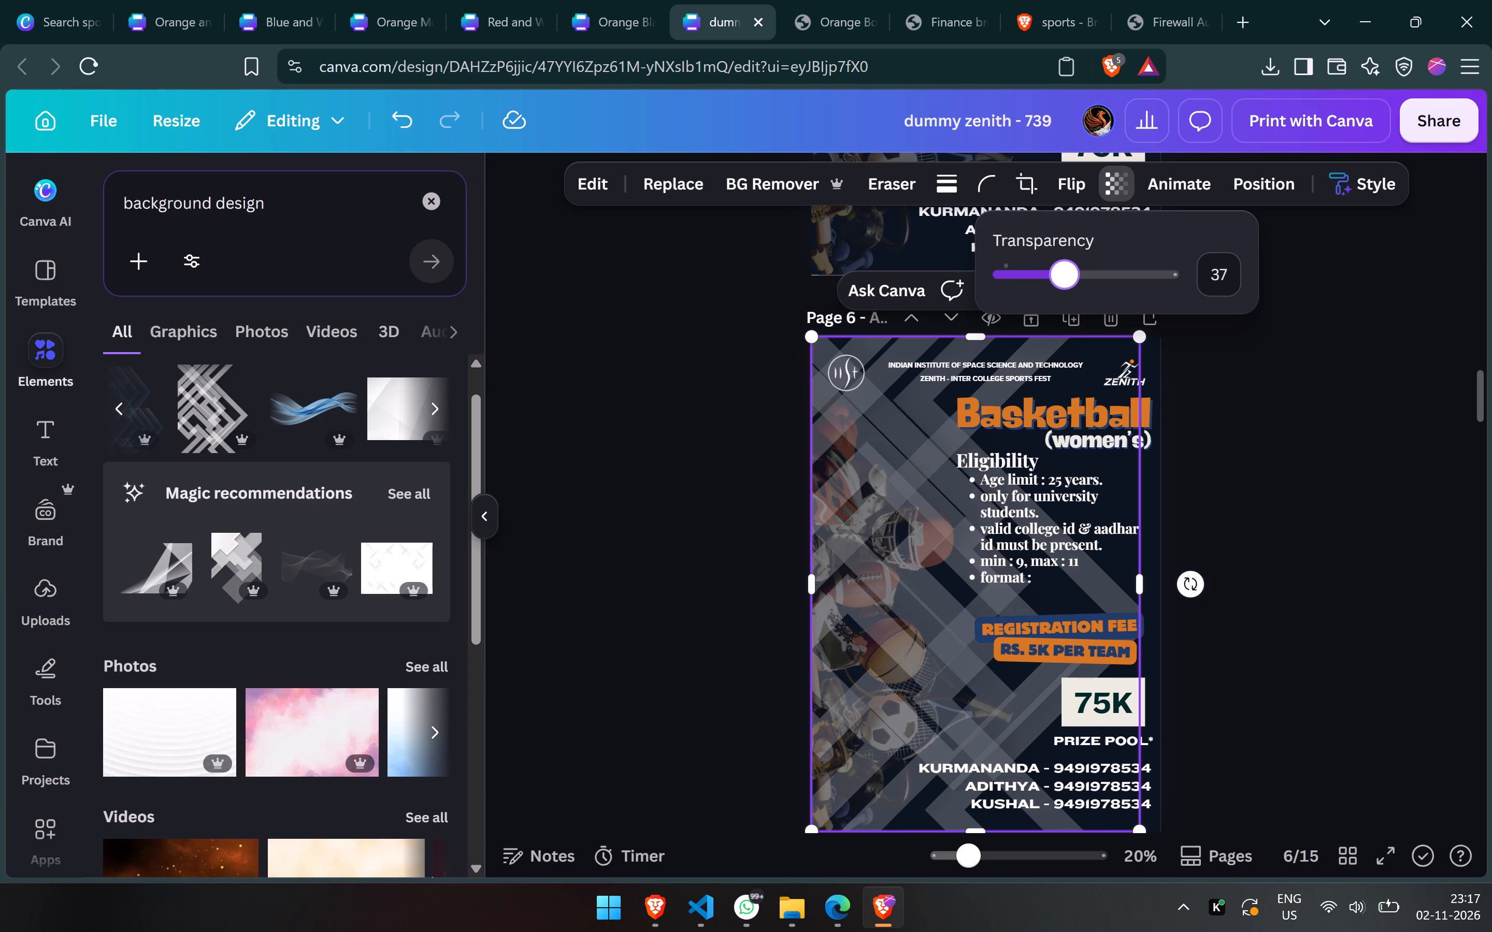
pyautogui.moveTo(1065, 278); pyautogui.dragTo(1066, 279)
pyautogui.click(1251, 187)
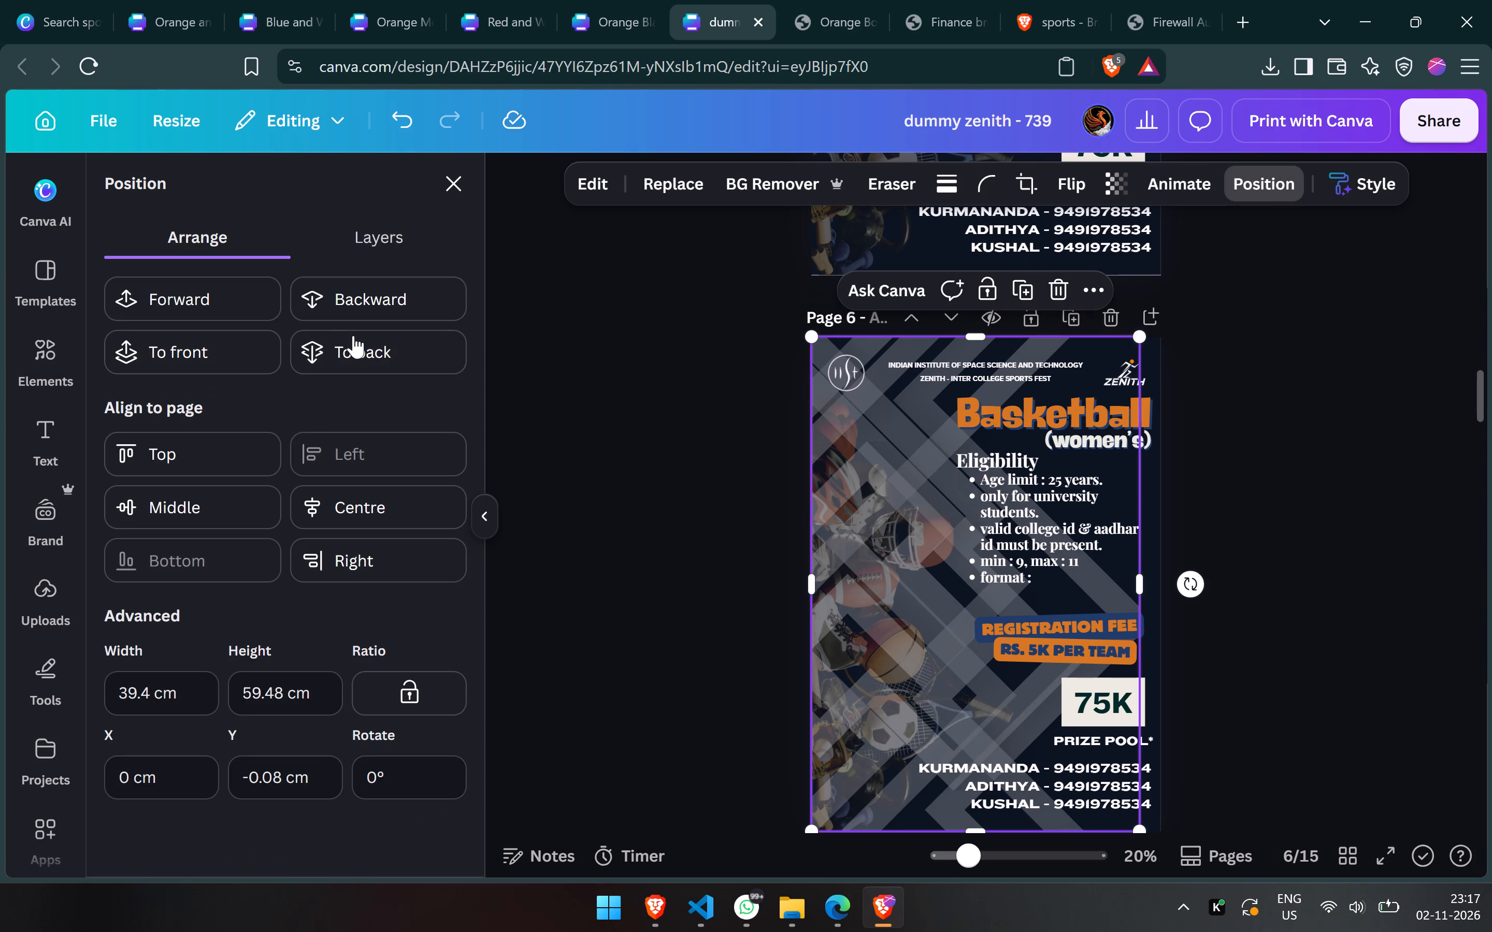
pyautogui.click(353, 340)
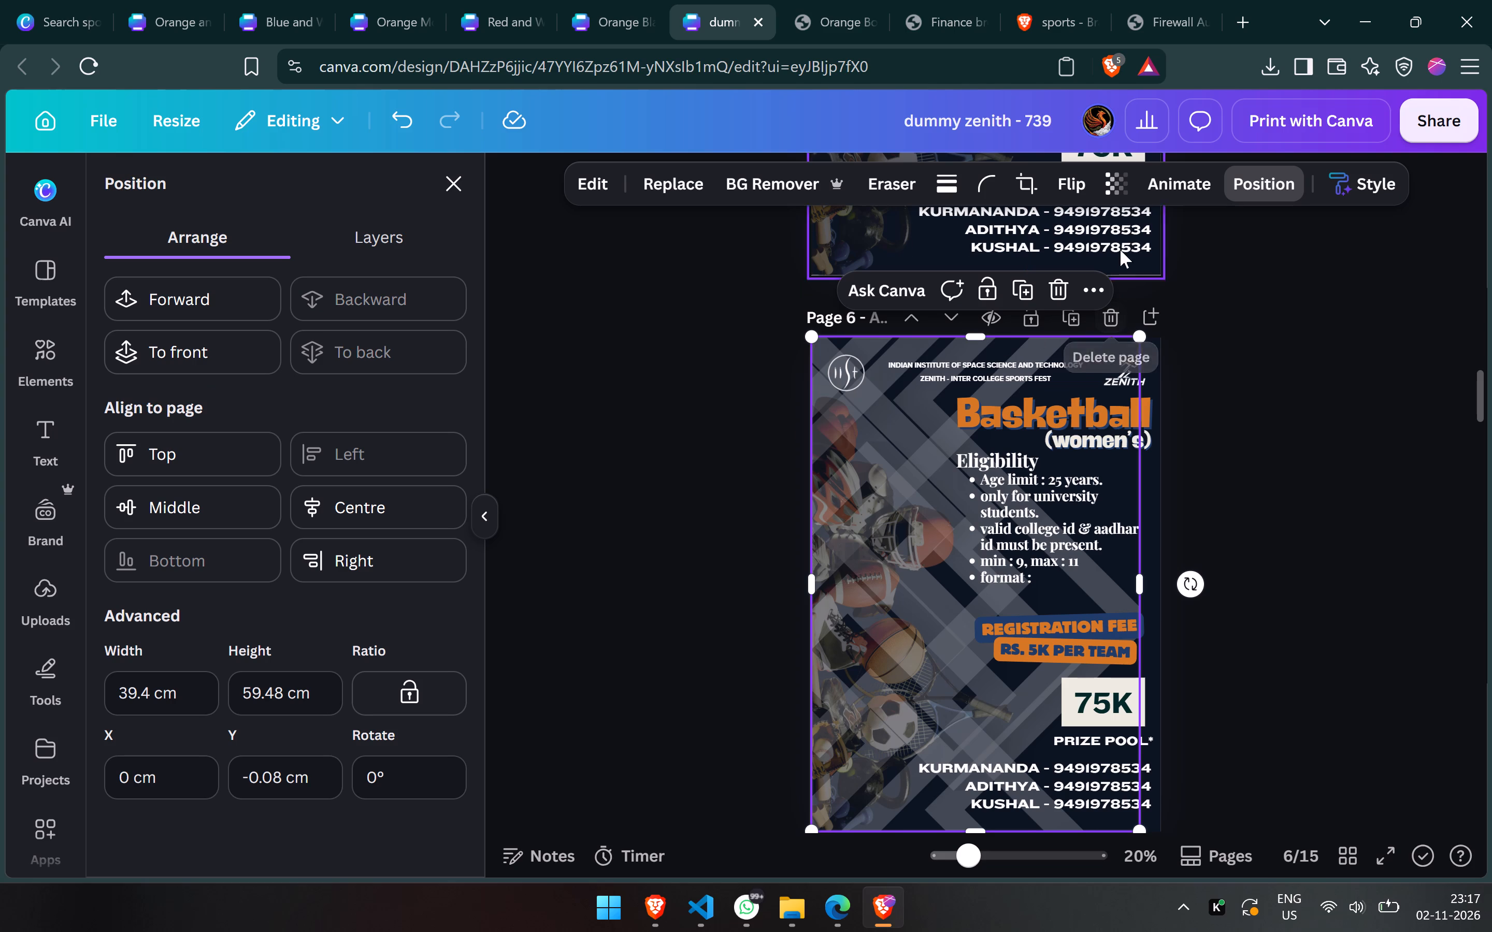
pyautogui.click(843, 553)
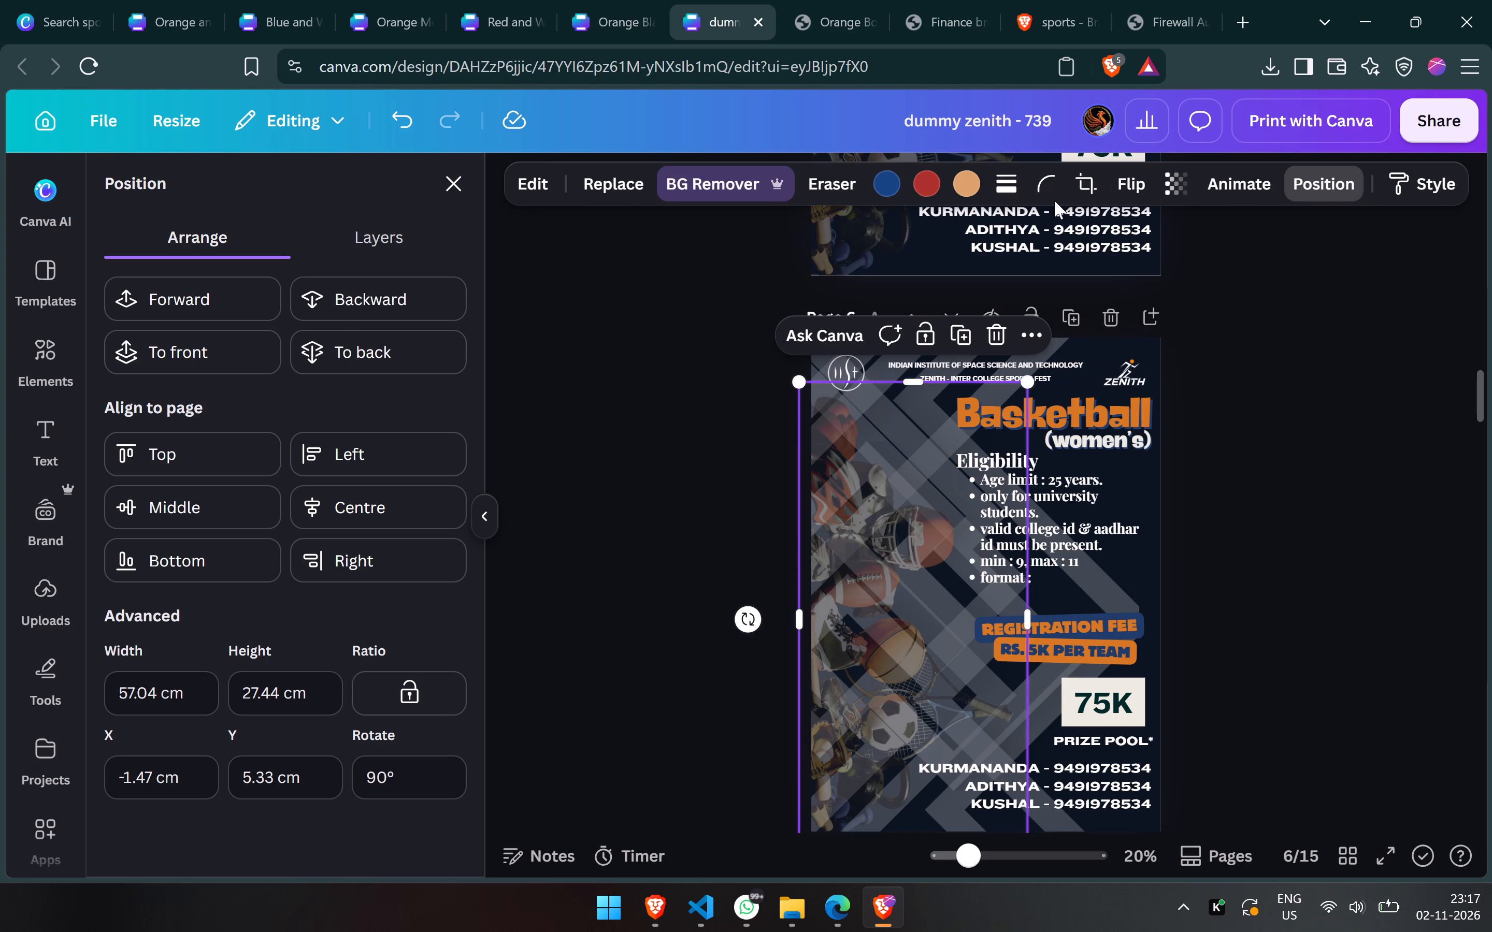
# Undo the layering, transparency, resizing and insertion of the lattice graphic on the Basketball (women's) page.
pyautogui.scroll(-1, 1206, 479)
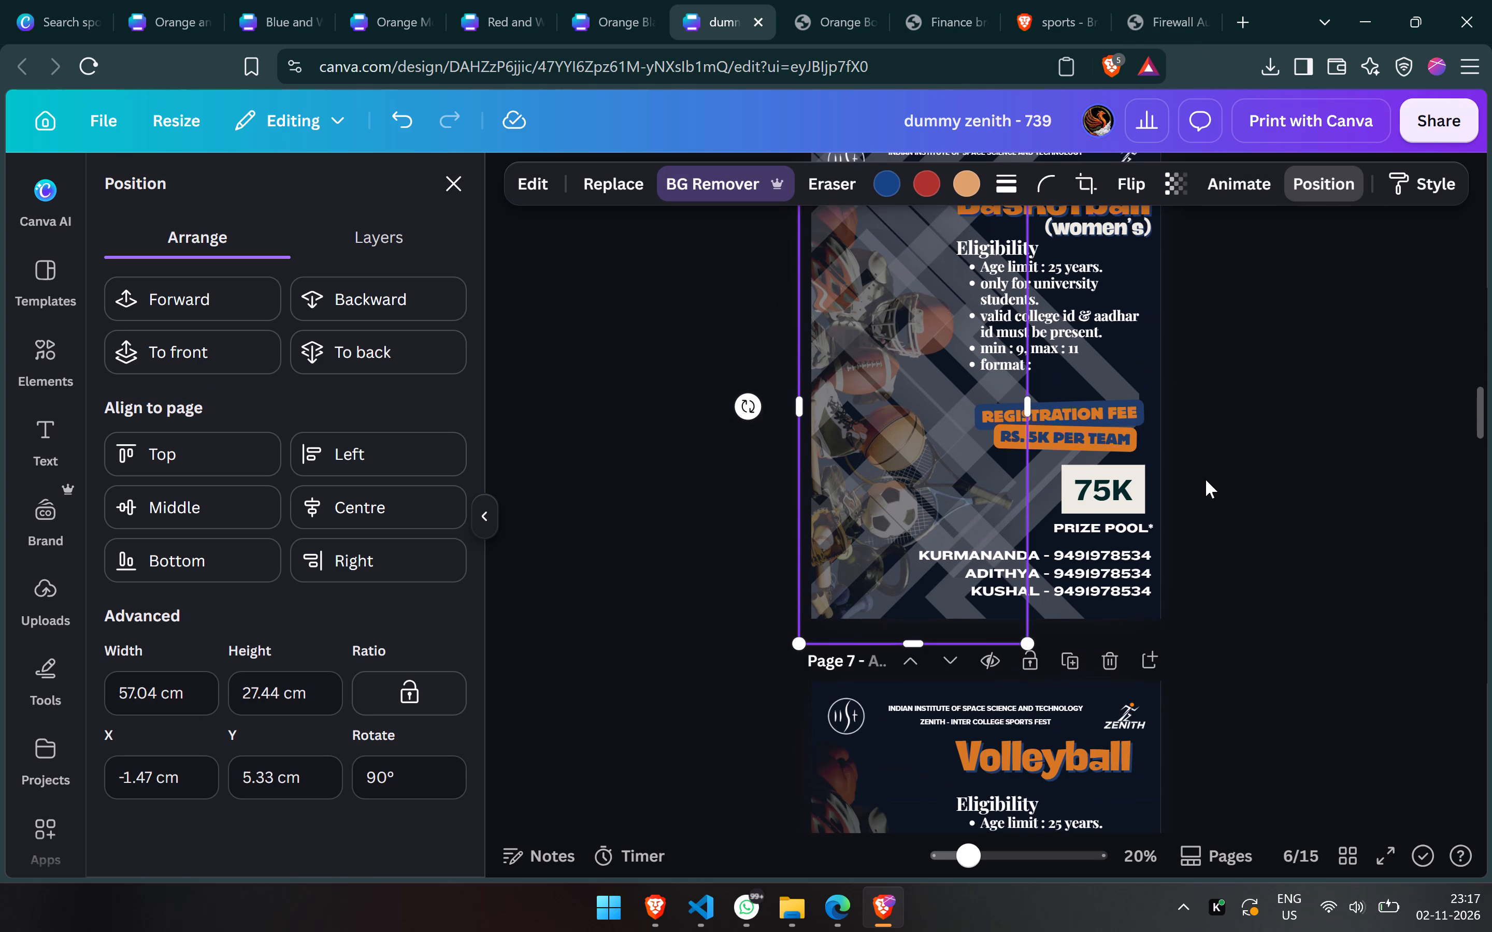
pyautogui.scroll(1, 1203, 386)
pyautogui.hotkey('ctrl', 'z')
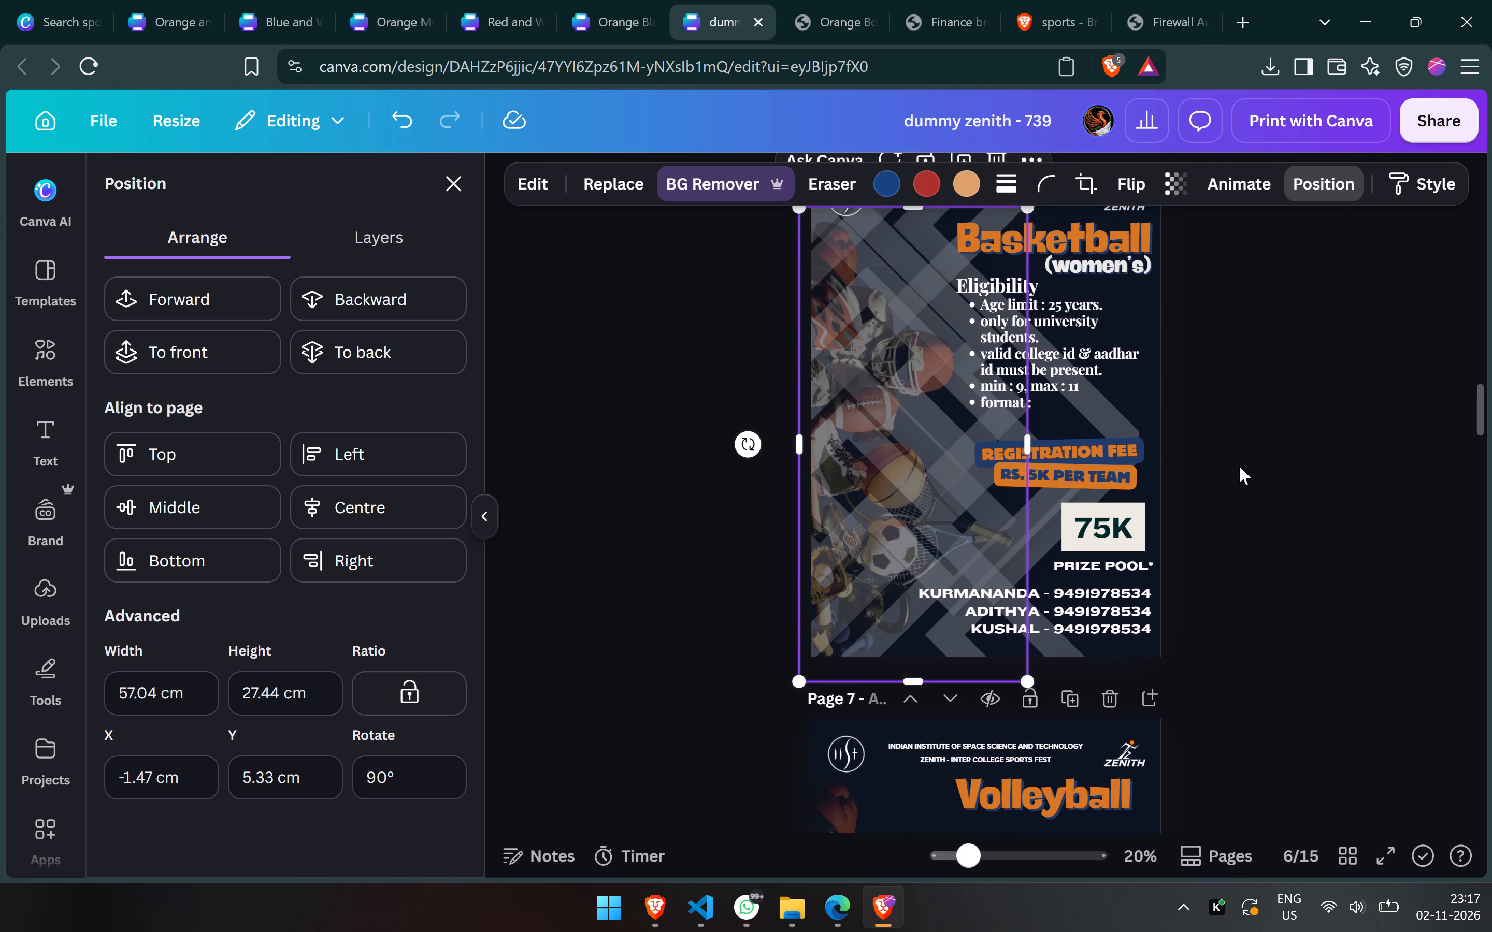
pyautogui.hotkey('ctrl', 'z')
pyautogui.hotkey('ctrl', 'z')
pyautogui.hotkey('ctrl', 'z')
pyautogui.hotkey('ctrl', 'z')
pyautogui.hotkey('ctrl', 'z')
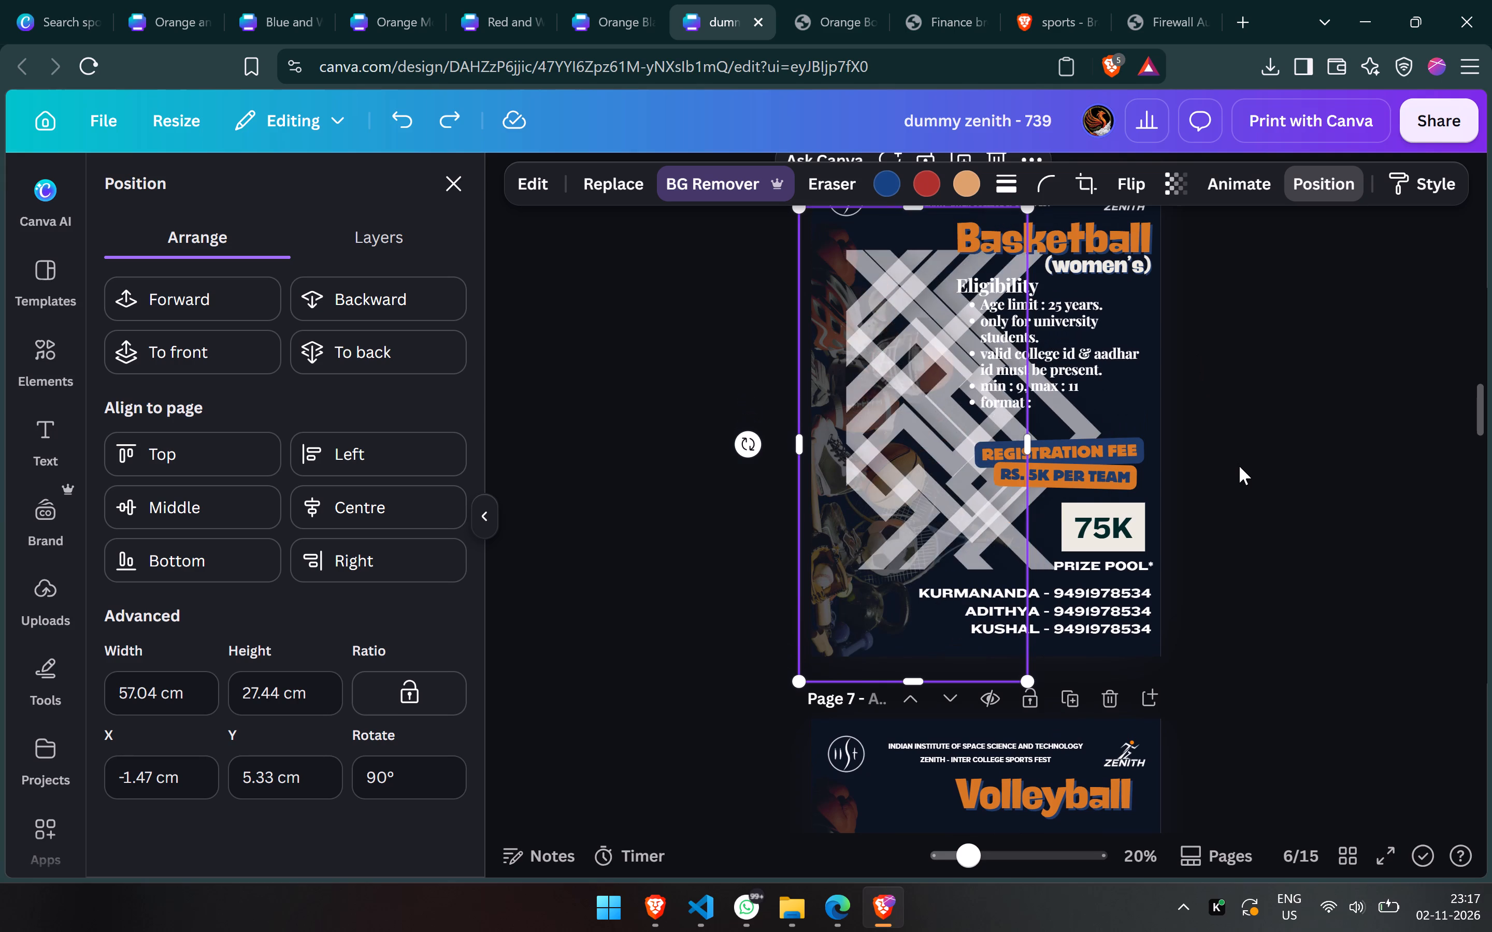
# Duplicate the Football page, page 3, to get a copy for trying out a background.
pyautogui.scroll(2, 1239, 466)
pyautogui.scroll(6, 1305, 433)
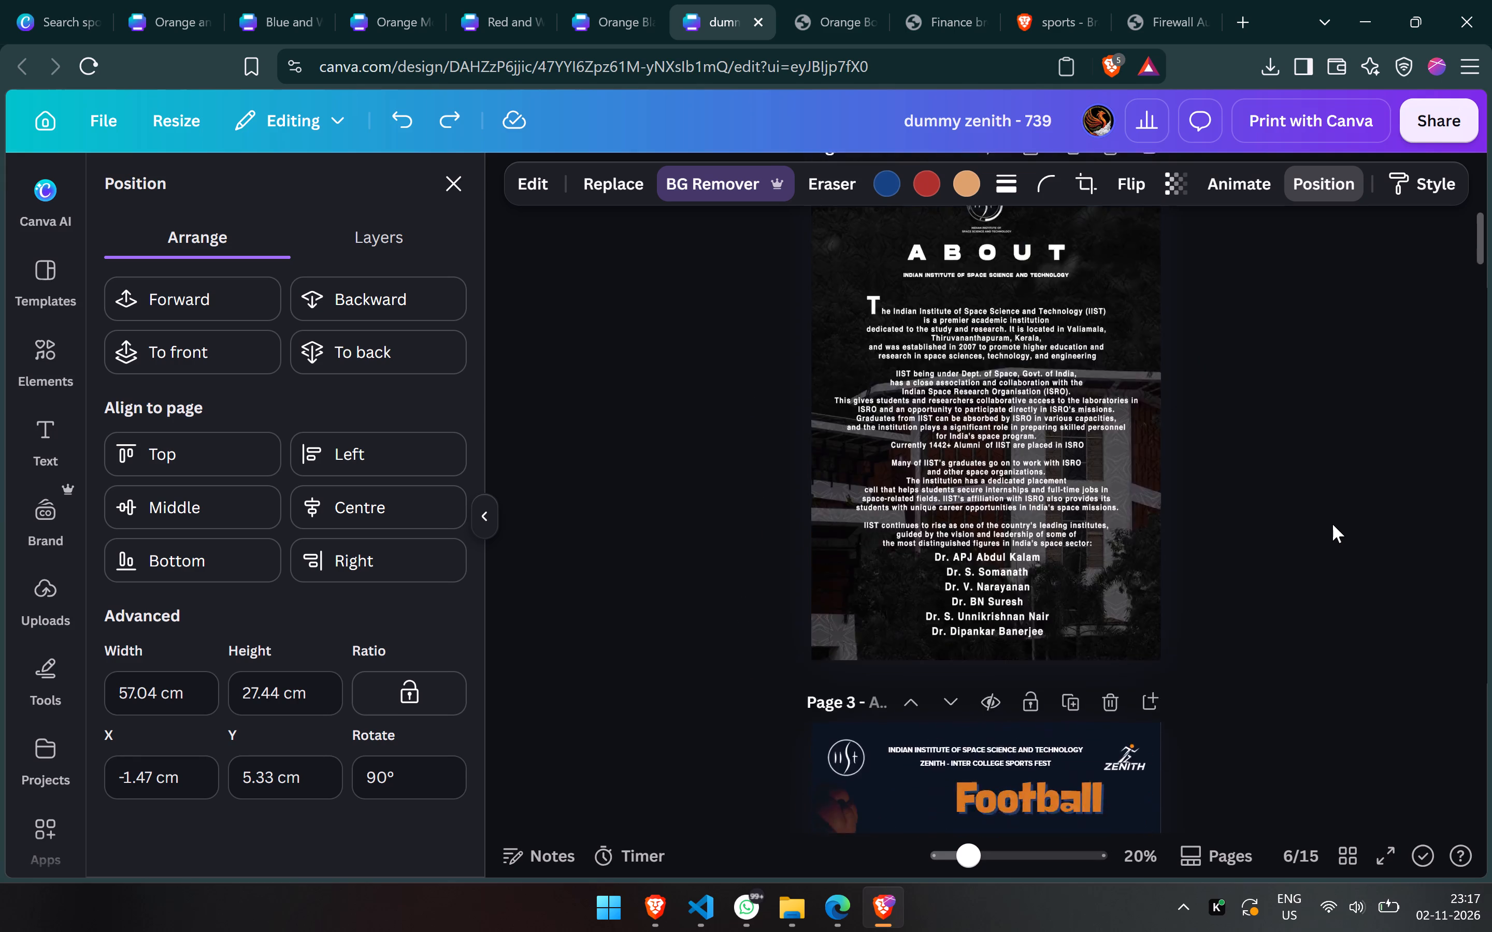
pyautogui.scroll(2, 1332, 524)
pyautogui.scroll(-2, 1332, 524)
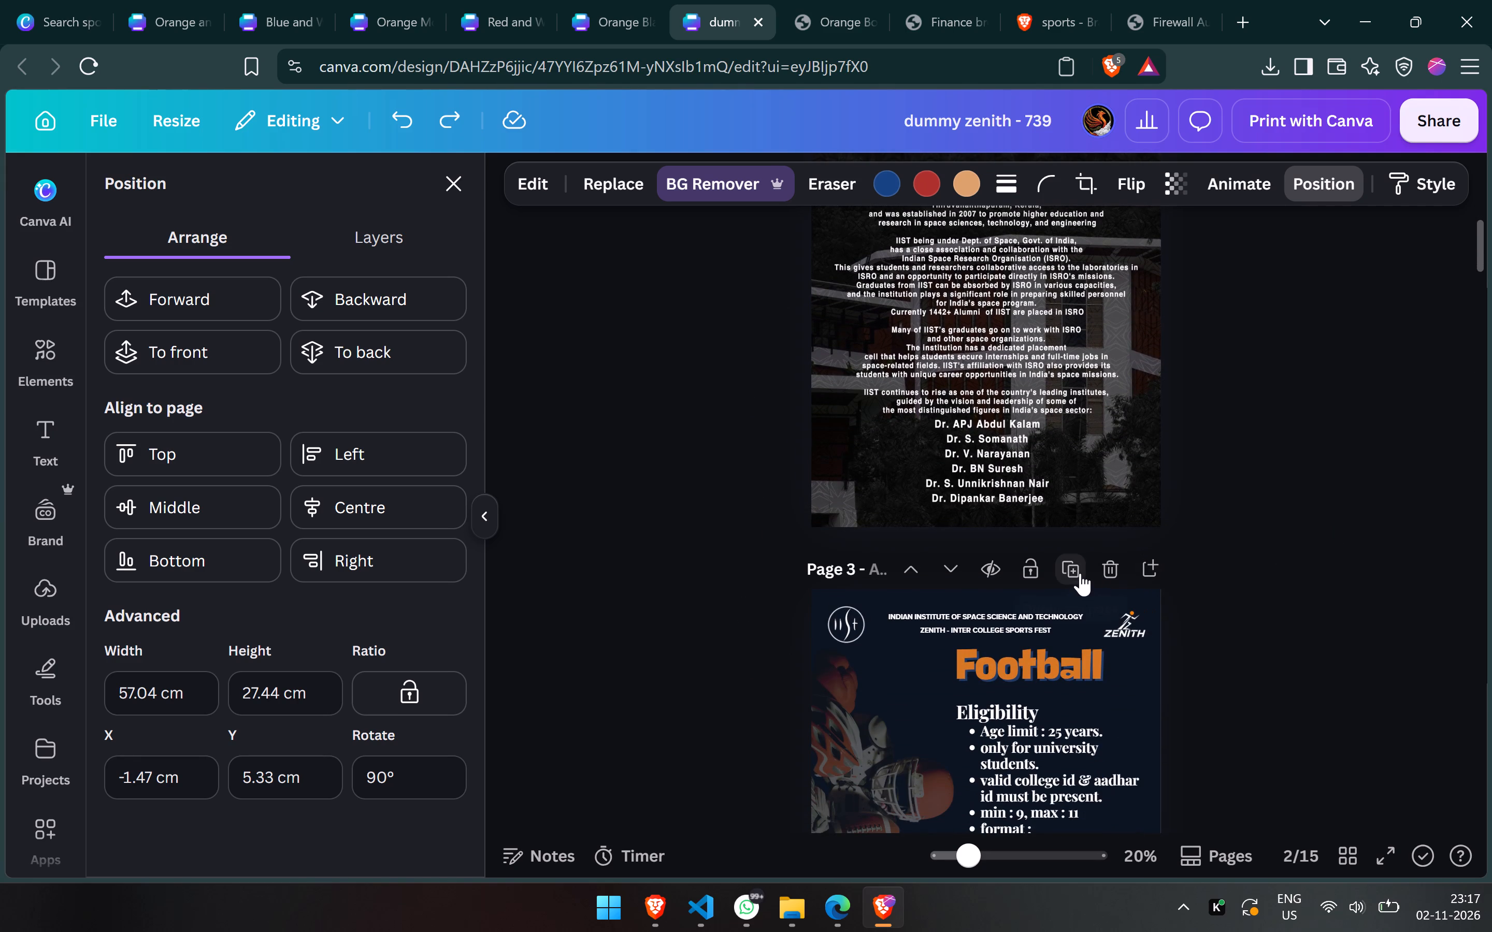
pyautogui.click(1074, 573)
pyautogui.scroll(-3, 1074, 573)
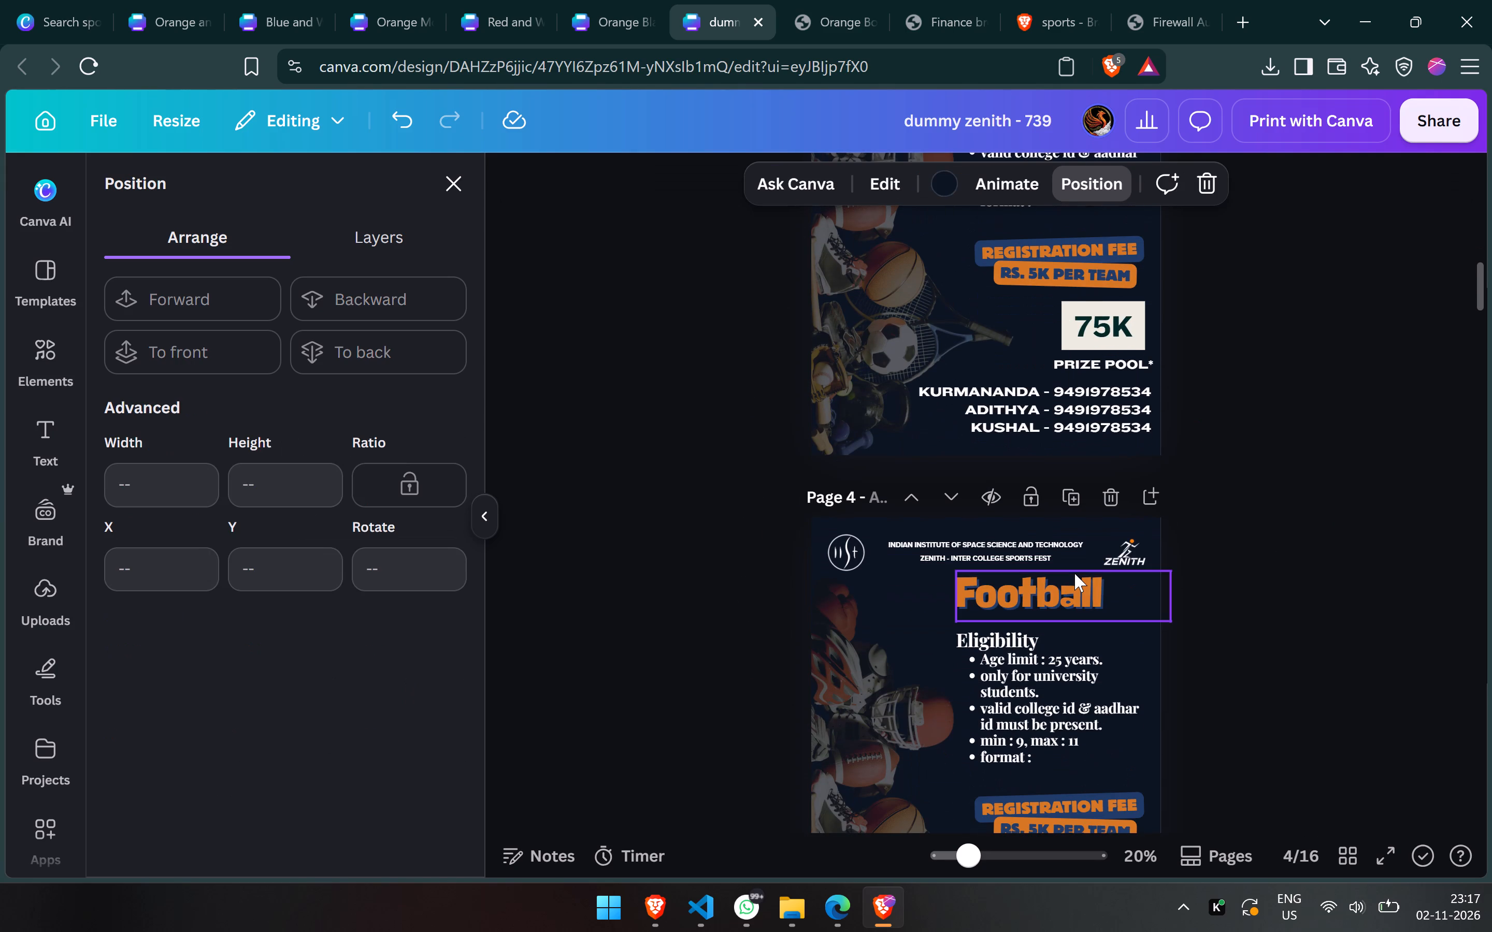
# Examine the "background design" results, especially the graphics, for a suitable pattern for the duplicated Football page.
pyautogui.click(446, 173)
pyautogui.hscroll(-1, 388, 376)
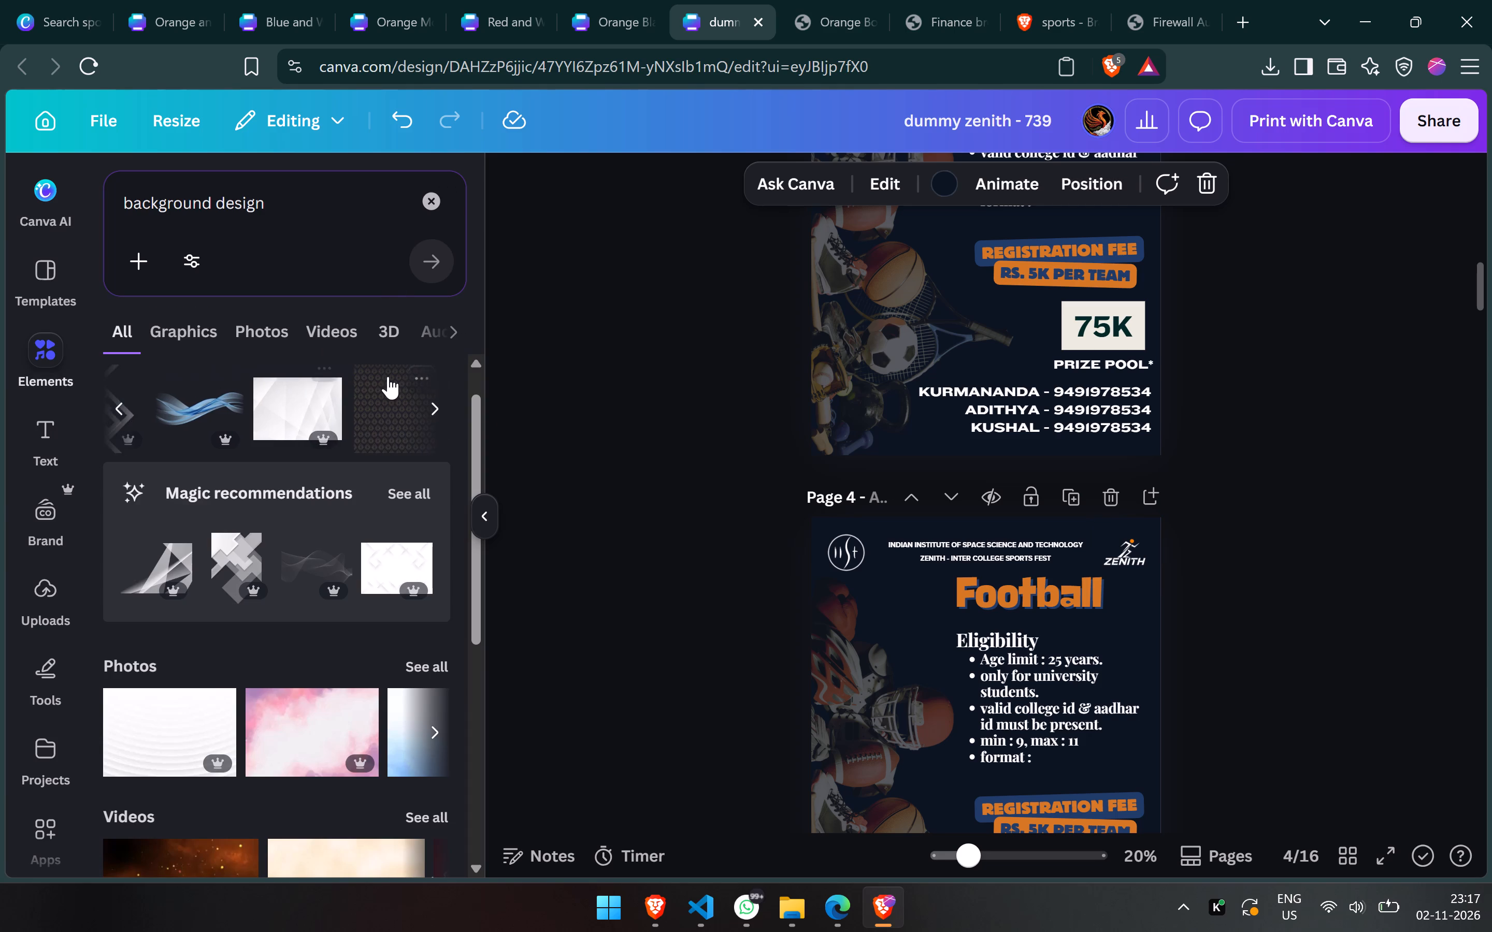
pyautogui.hscroll(-1, 388, 376)
pyautogui.hscroll(2, 288, 394)
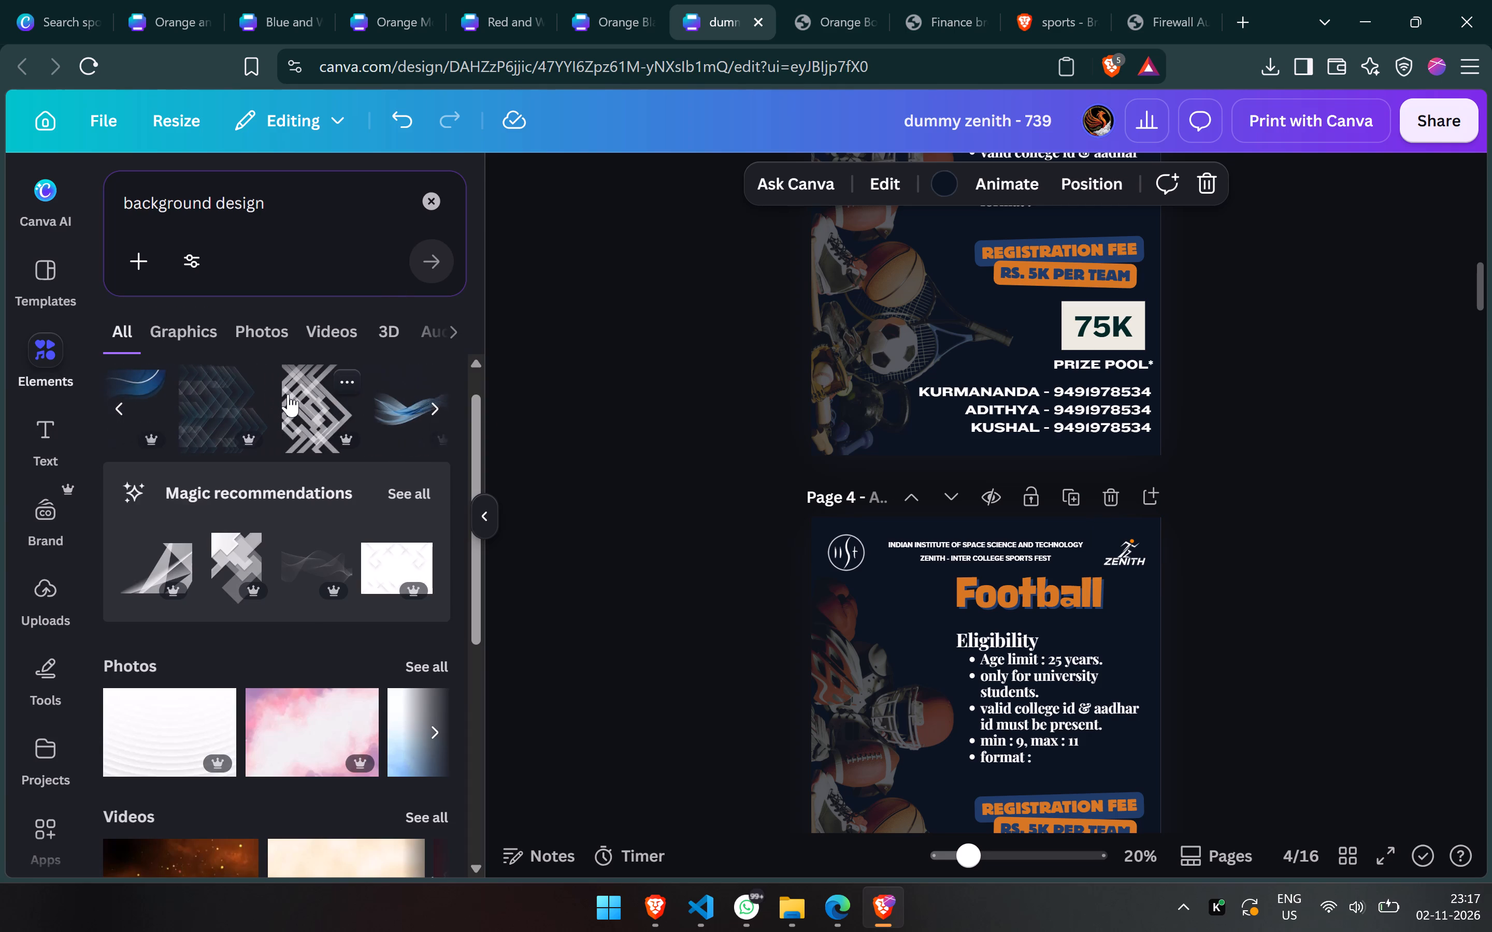
pyautogui.scroll(-3, 303, 617)
pyautogui.scroll(2, 303, 617)
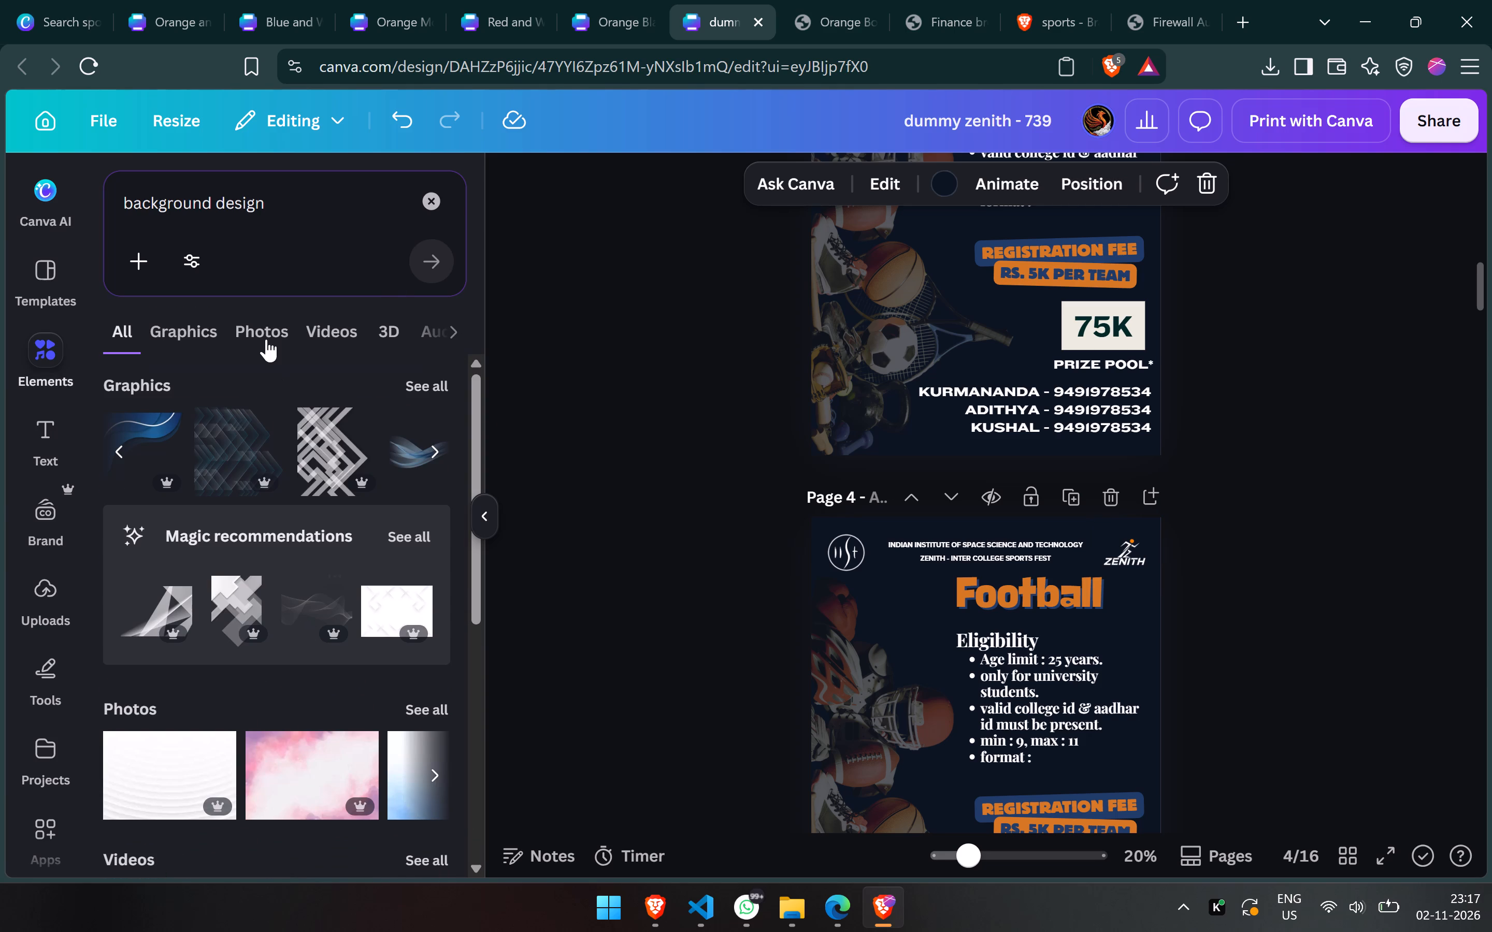
pyautogui.click(213, 332)
pyautogui.scroll(-2, 331, 646)
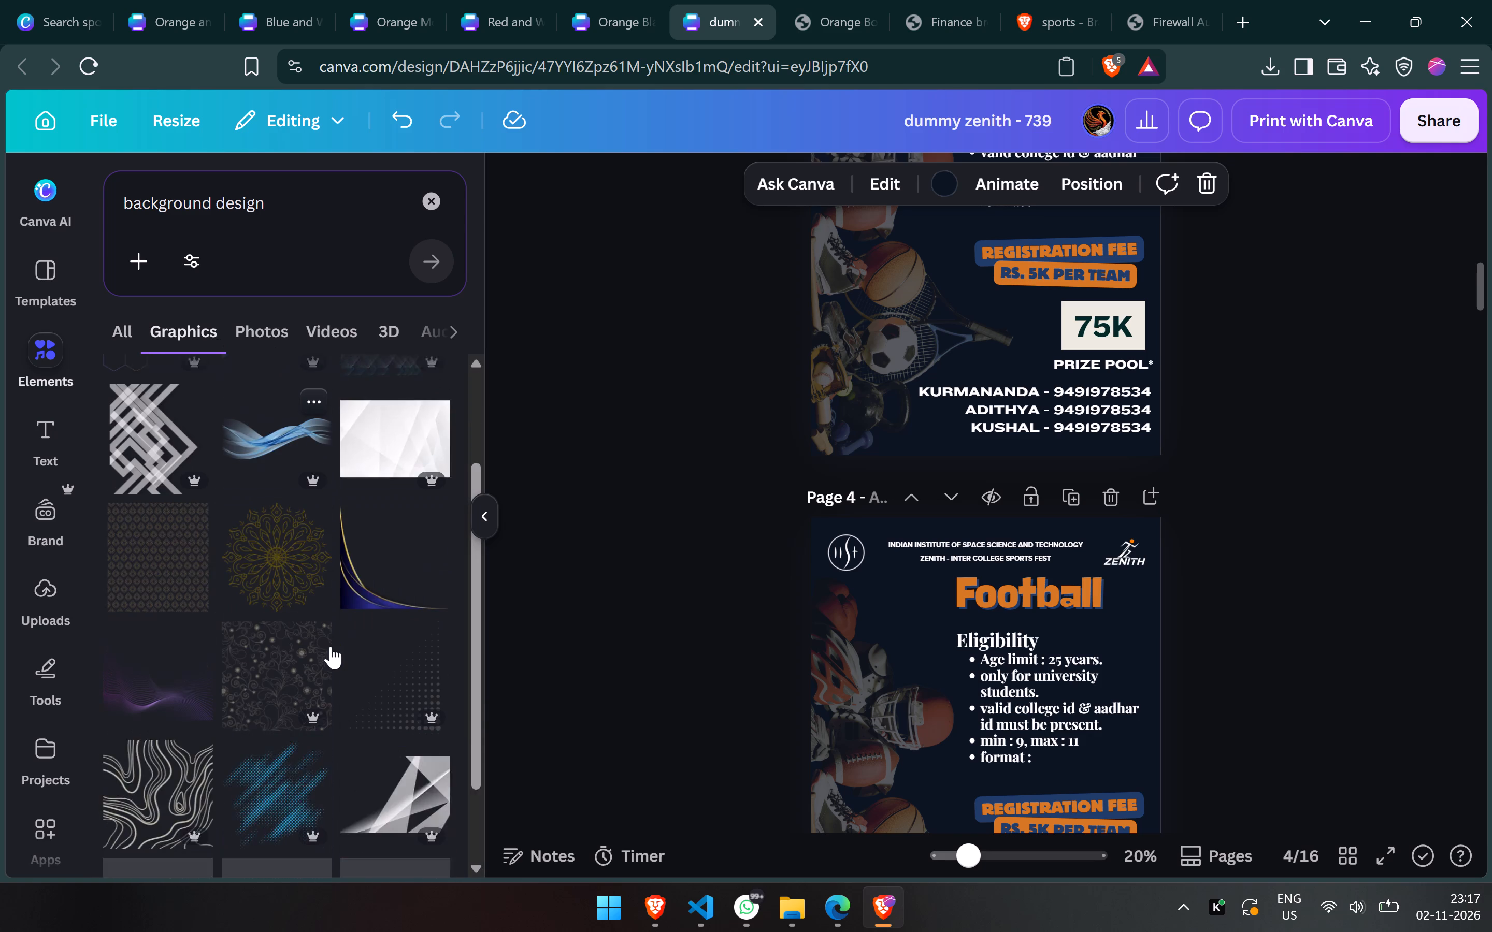
pyautogui.scroll(-2, 331, 646)
pyautogui.scroll(2, 331, 646)
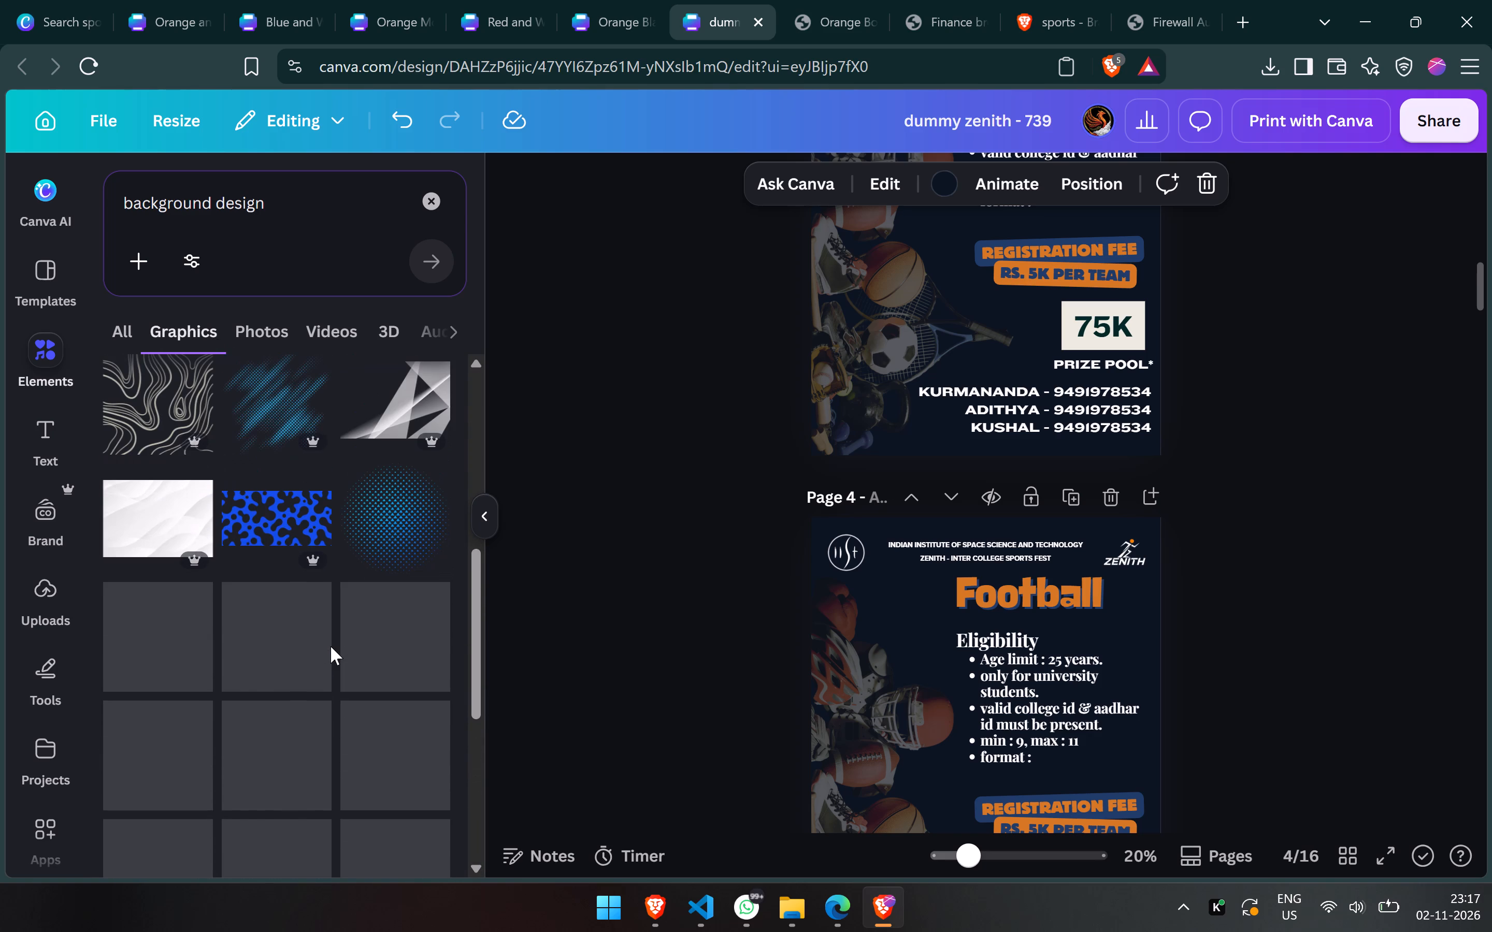
pyautogui.scroll(-3, 331, 646)
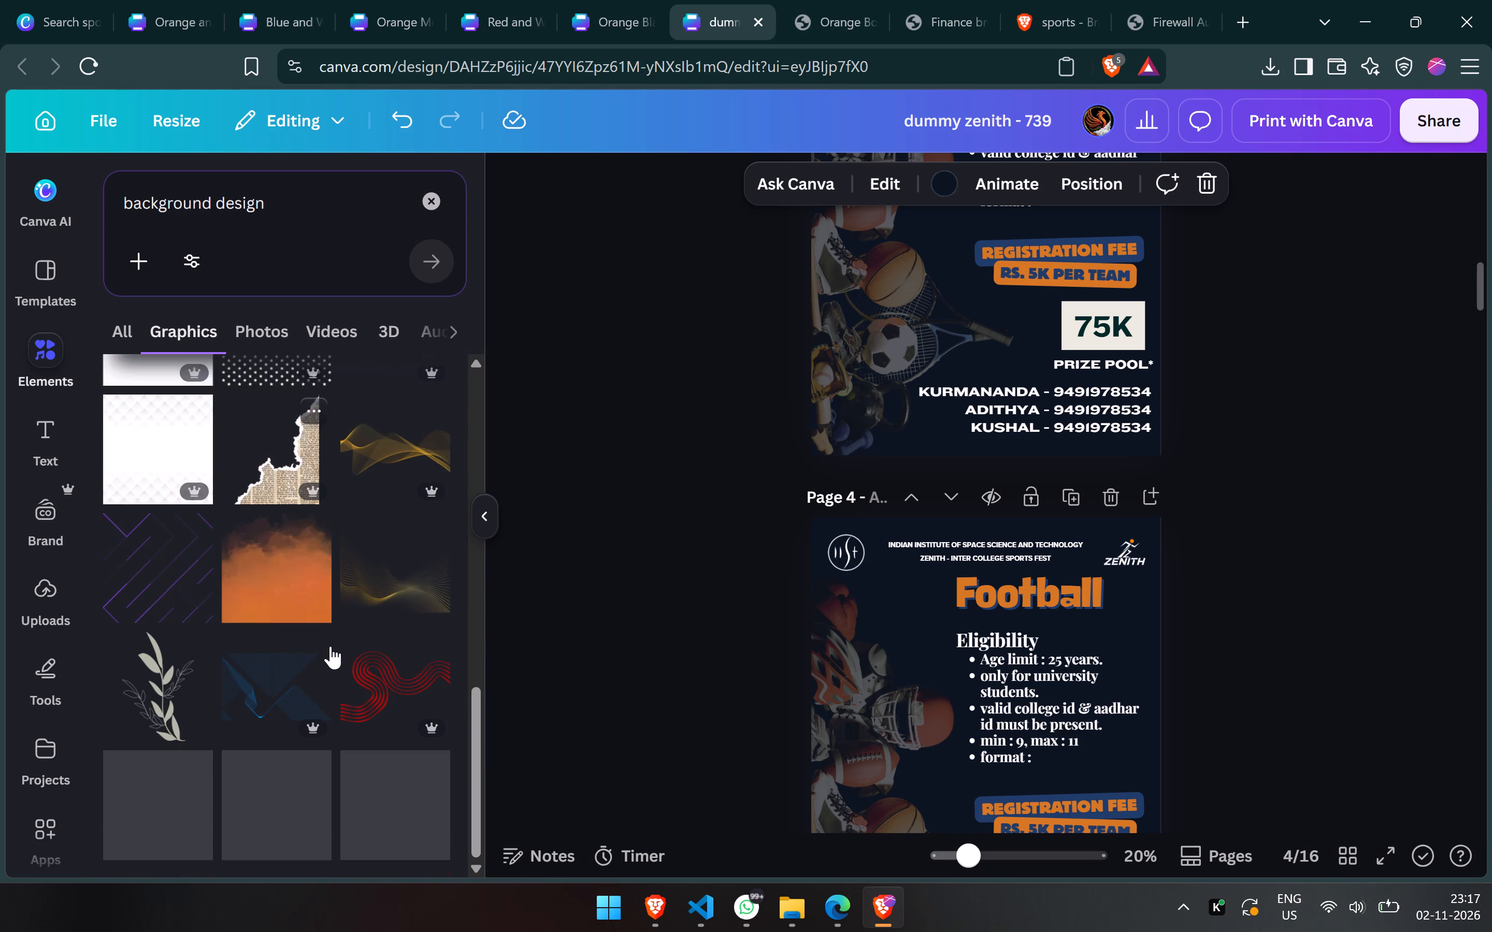
pyautogui.scroll(-1, 331, 646)
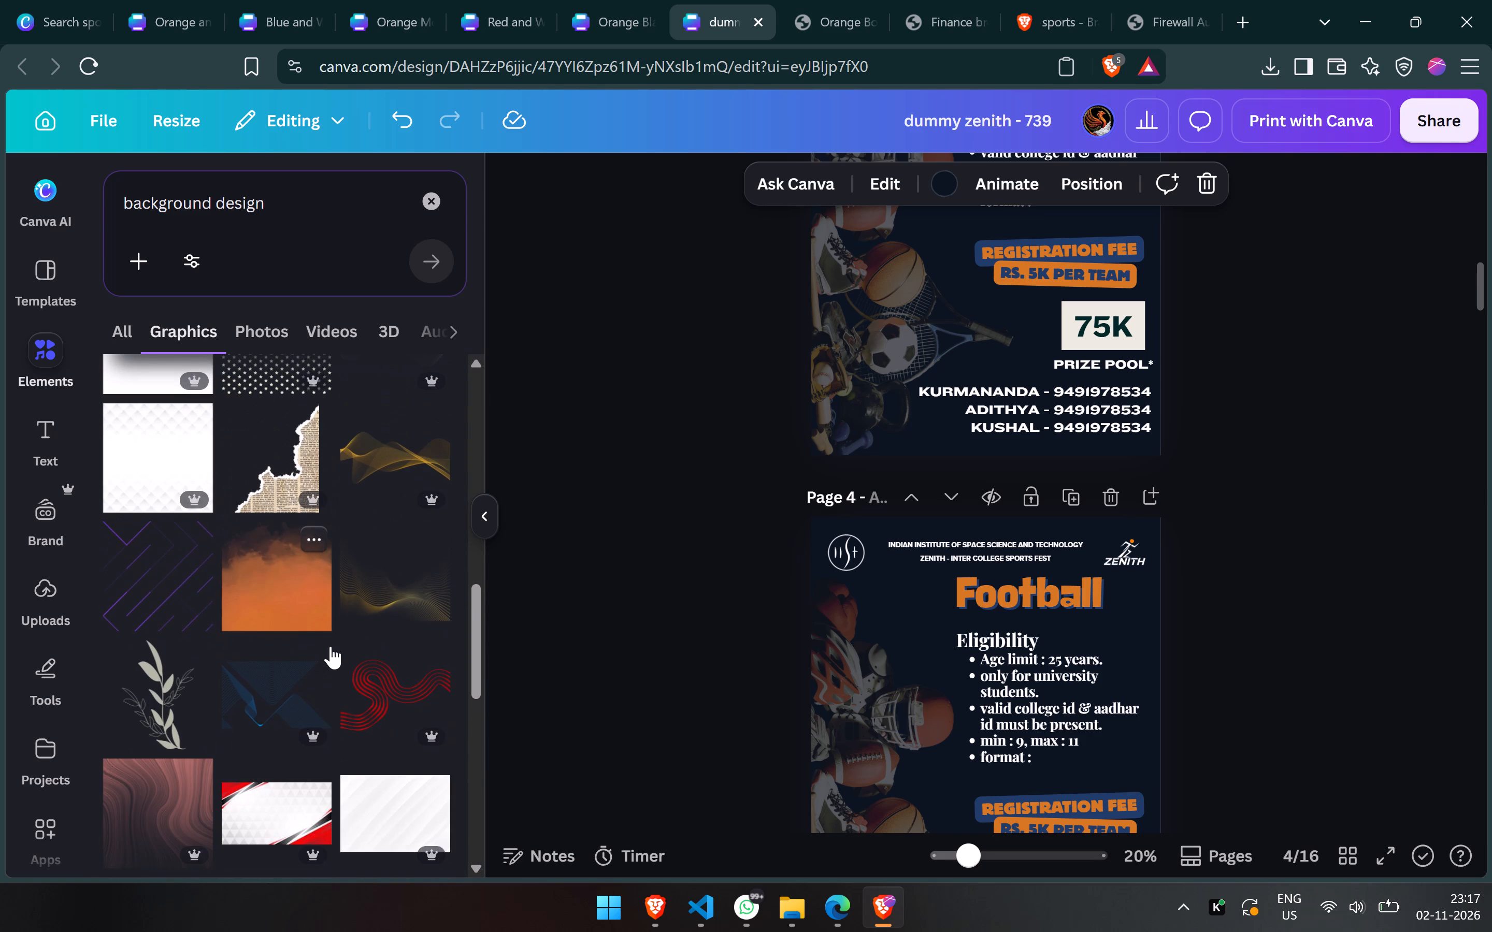
pyautogui.scroll(-2, 331, 646)
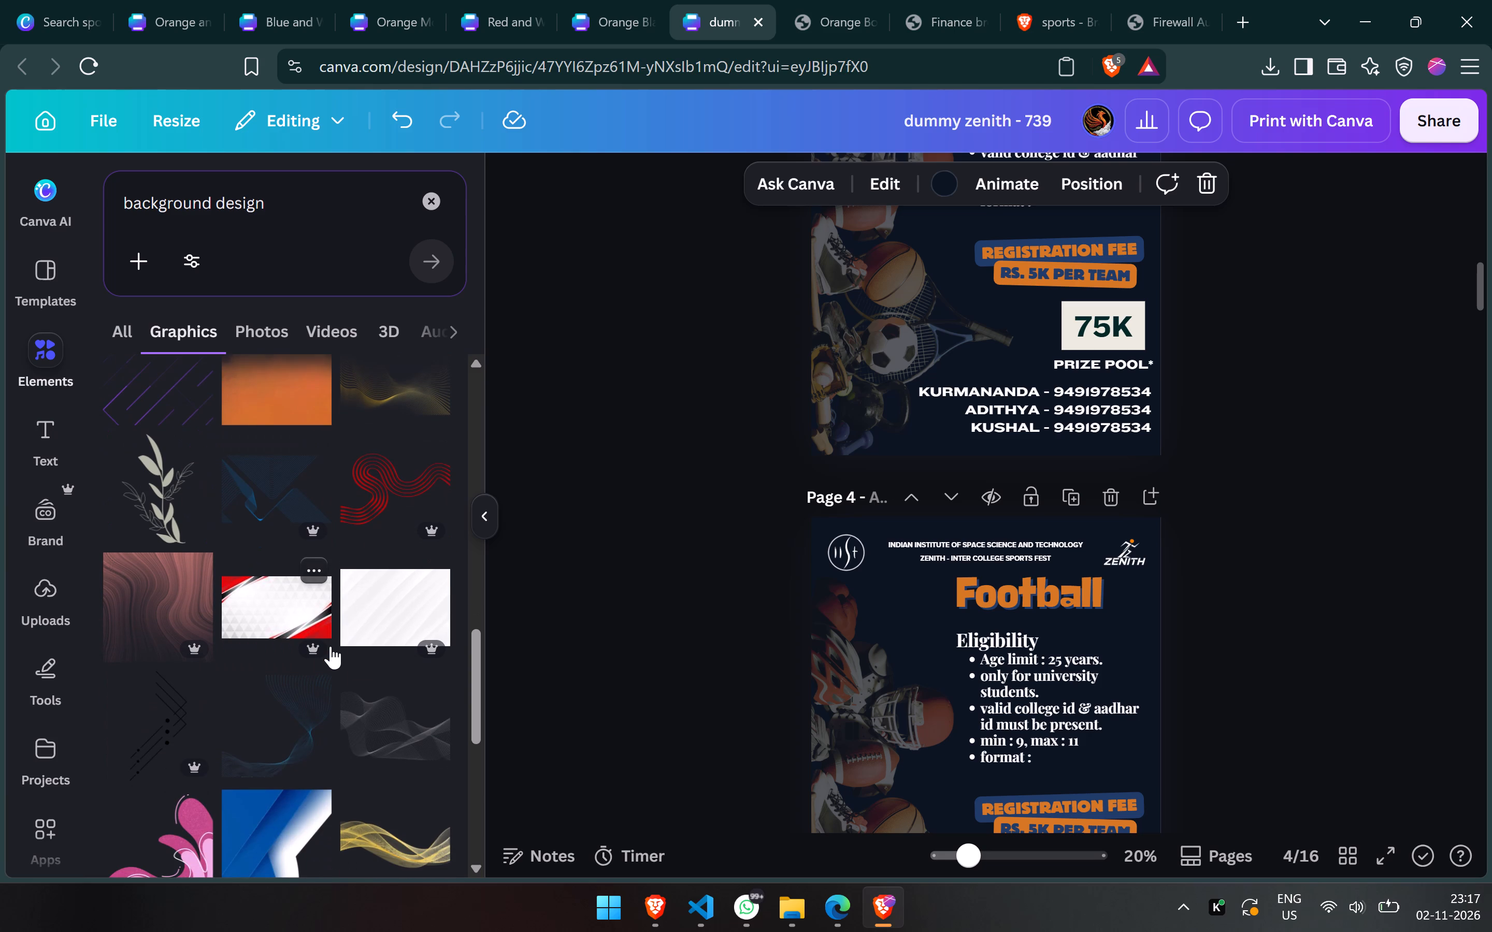
pyautogui.scroll(-3, 331, 646)
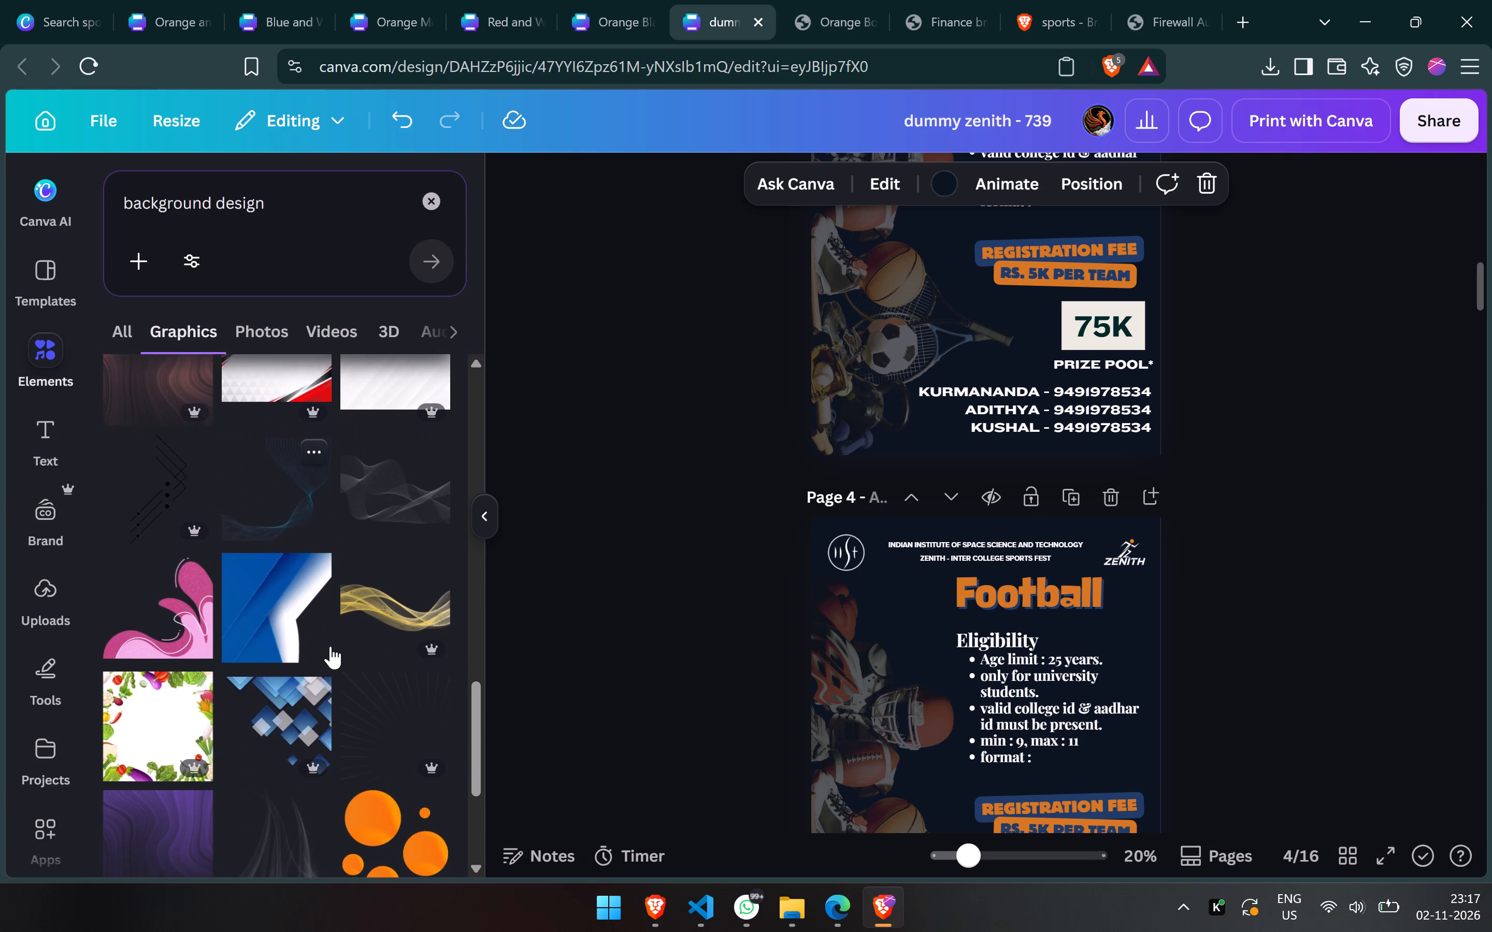
pyautogui.scroll(-3, 331, 646)
pyautogui.scroll(1, 331, 646)
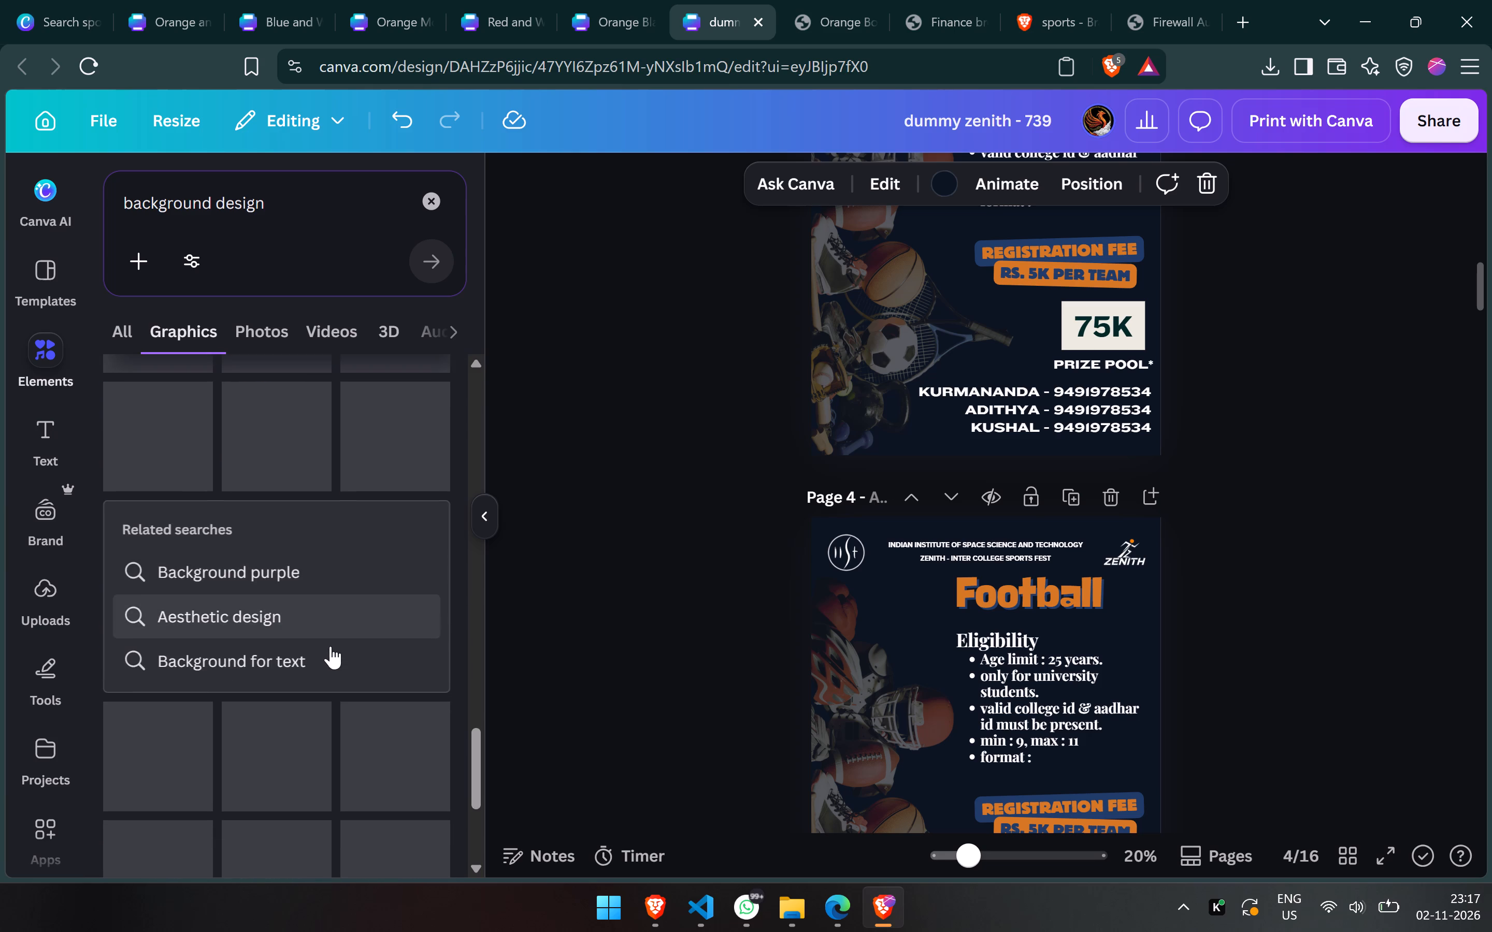
pyautogui.scroll(3, 331, 646)
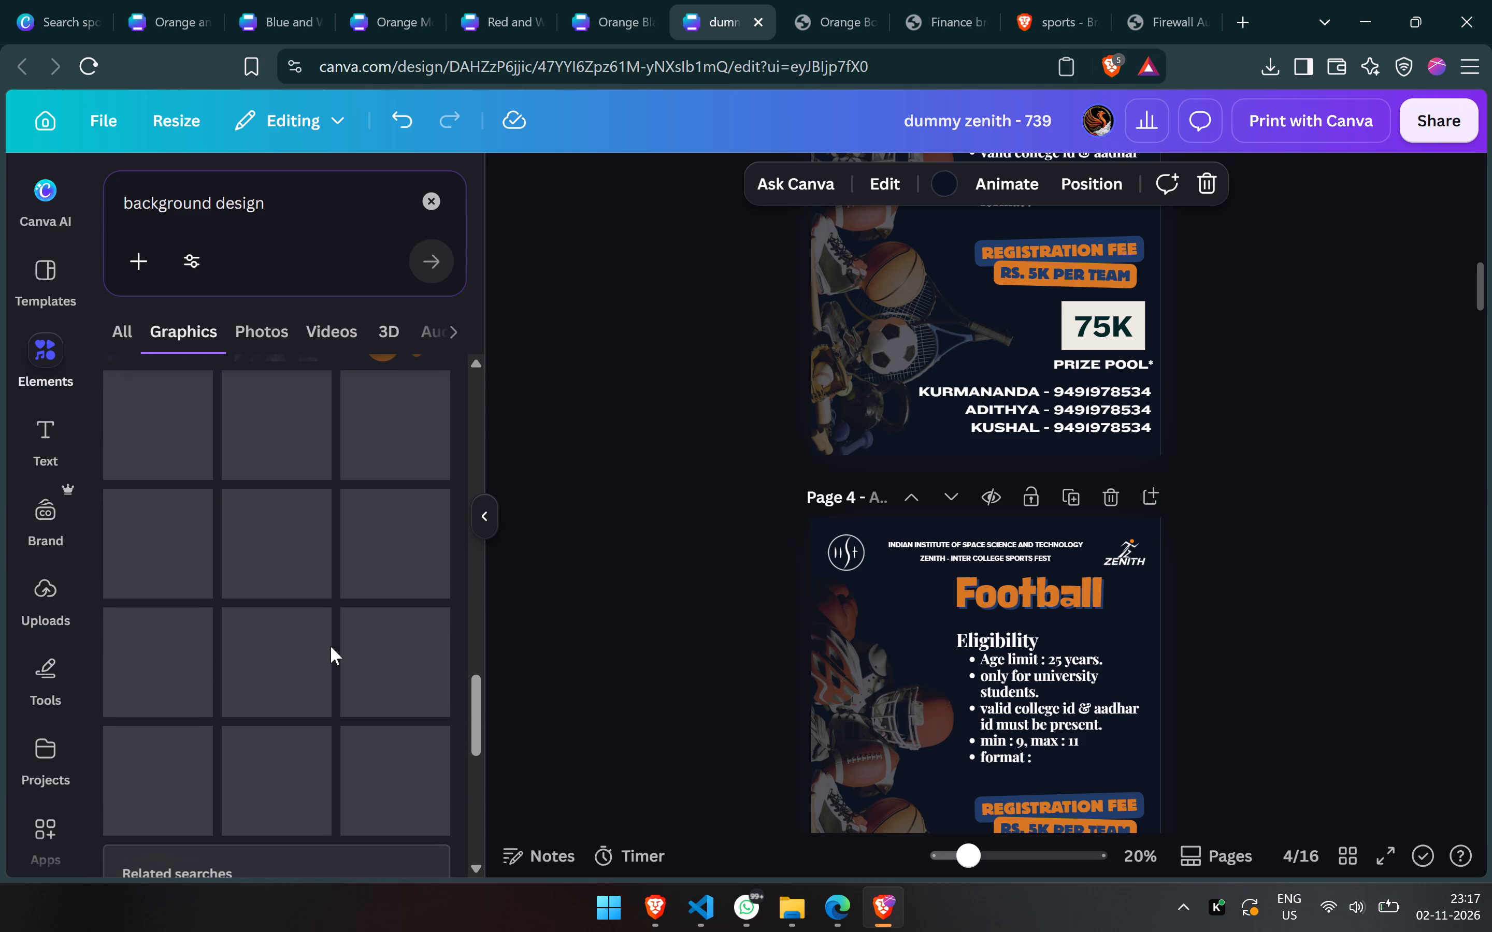
pyautogui.scroll(11, 331, 646)
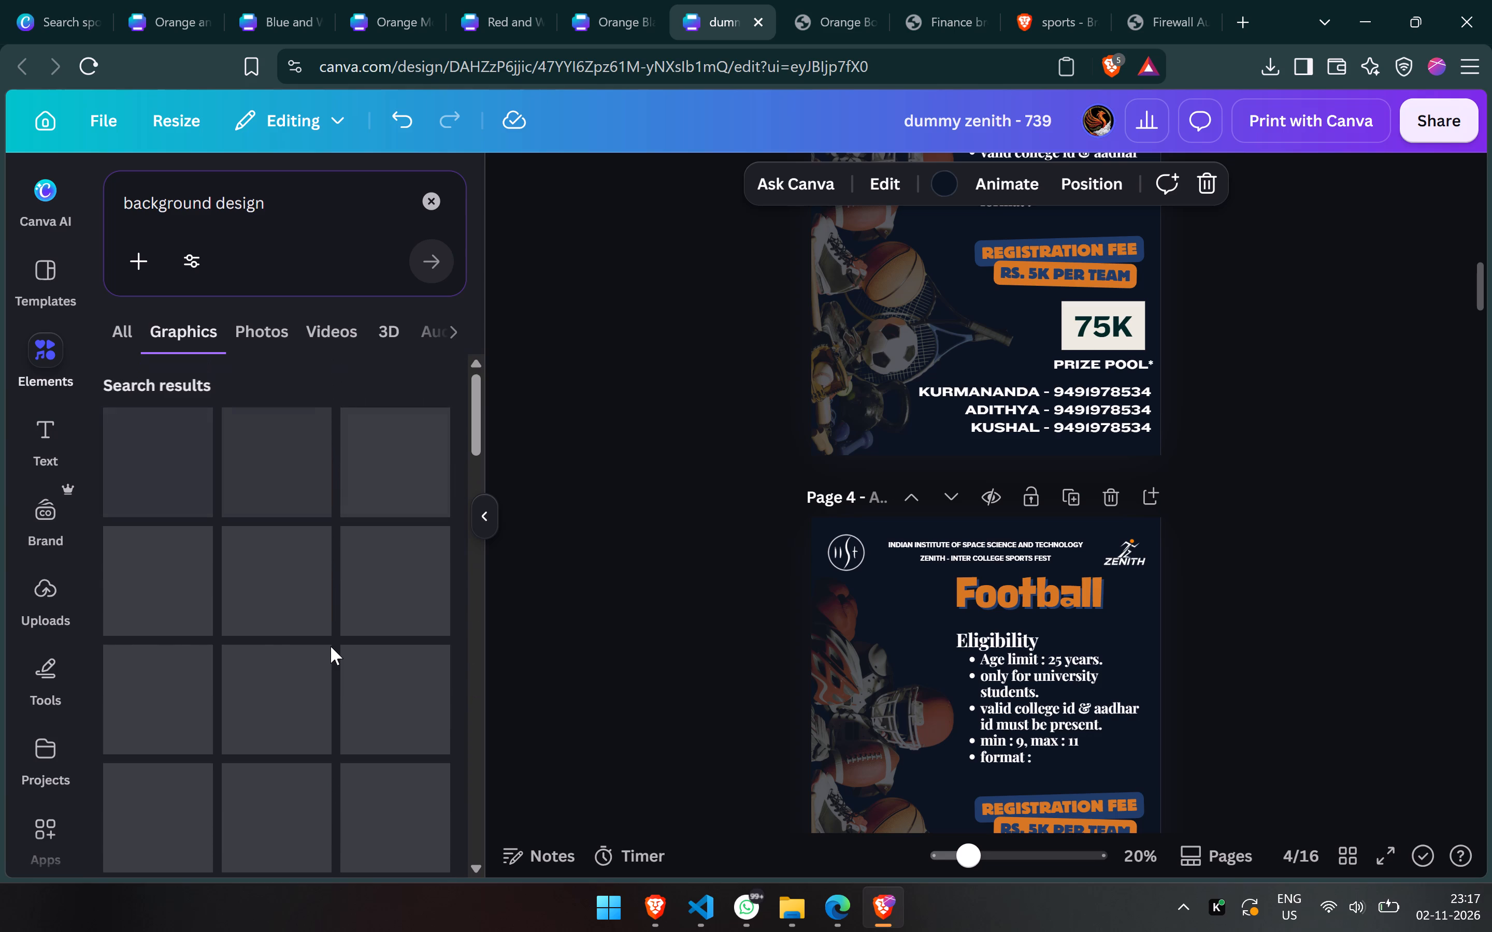
pyautogui.scroll(1, 331, 646)
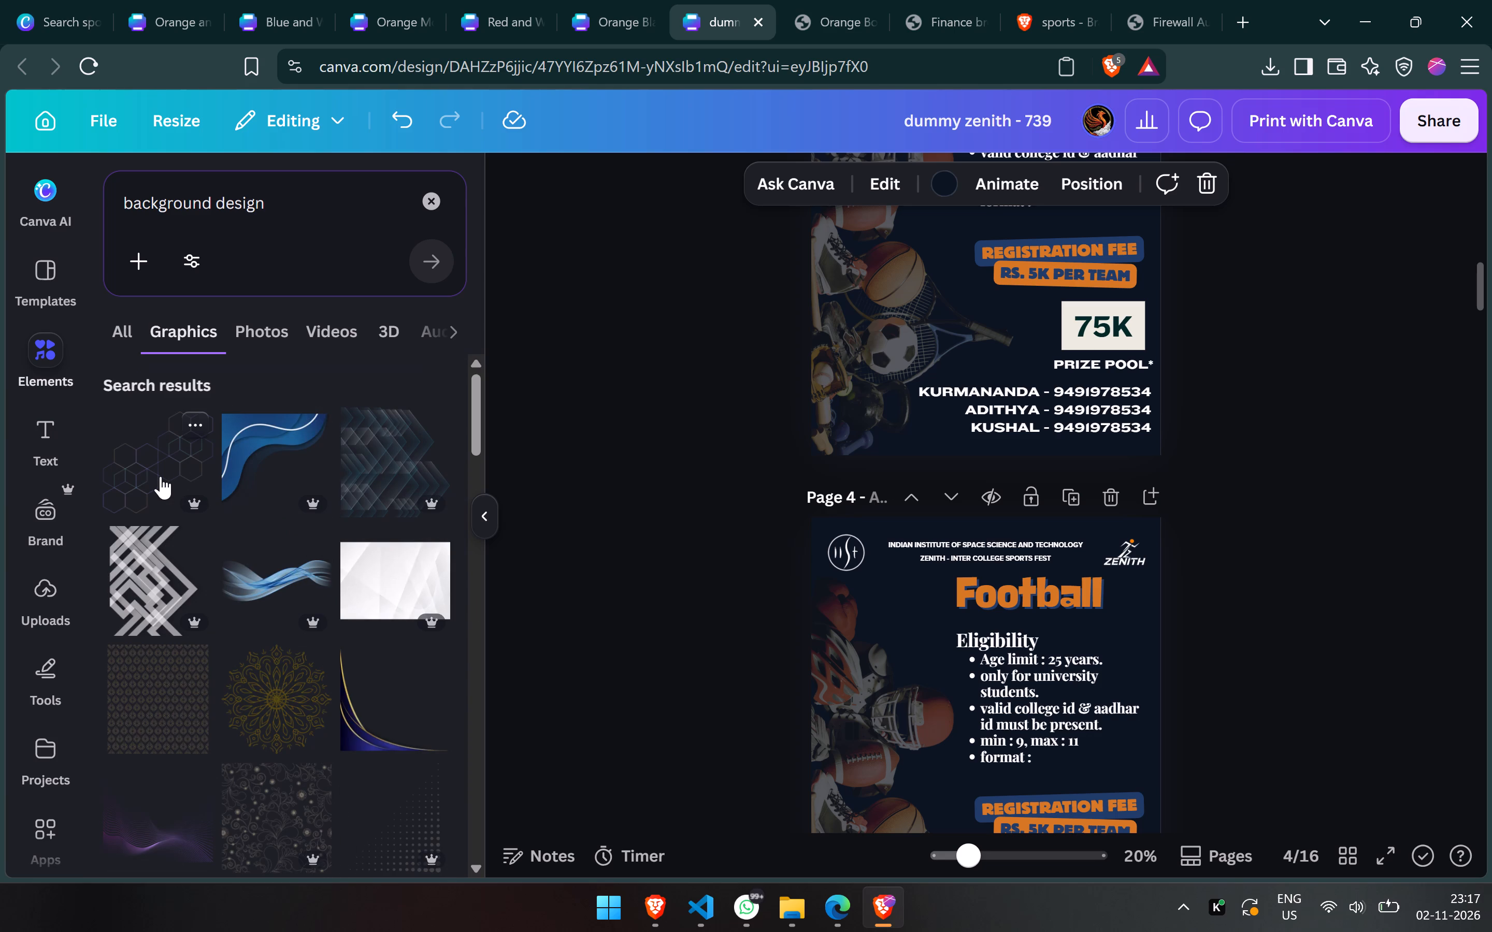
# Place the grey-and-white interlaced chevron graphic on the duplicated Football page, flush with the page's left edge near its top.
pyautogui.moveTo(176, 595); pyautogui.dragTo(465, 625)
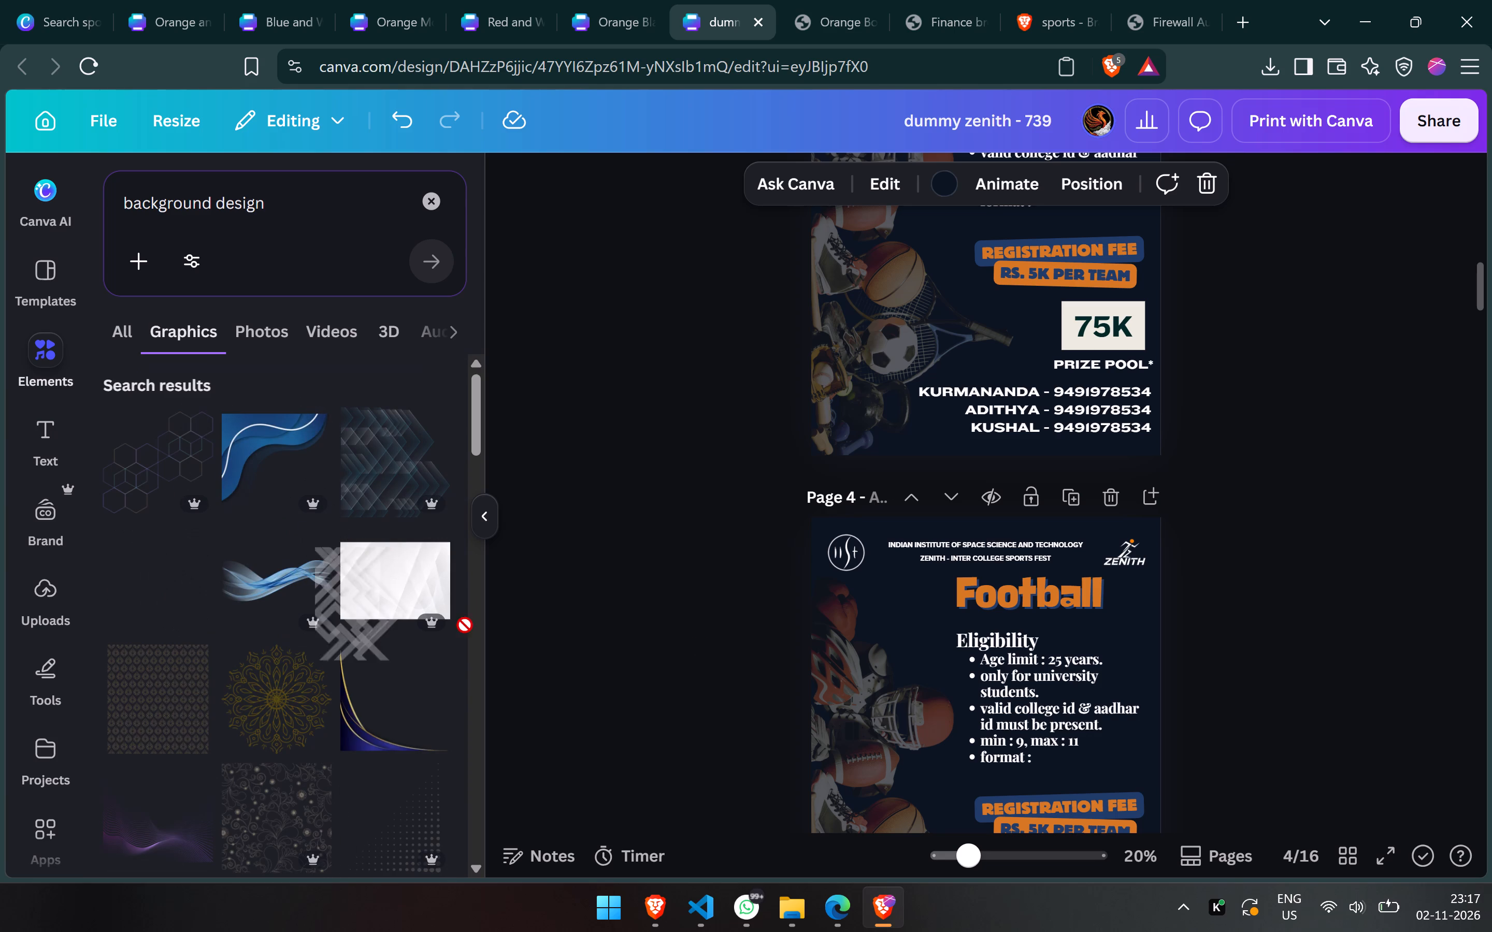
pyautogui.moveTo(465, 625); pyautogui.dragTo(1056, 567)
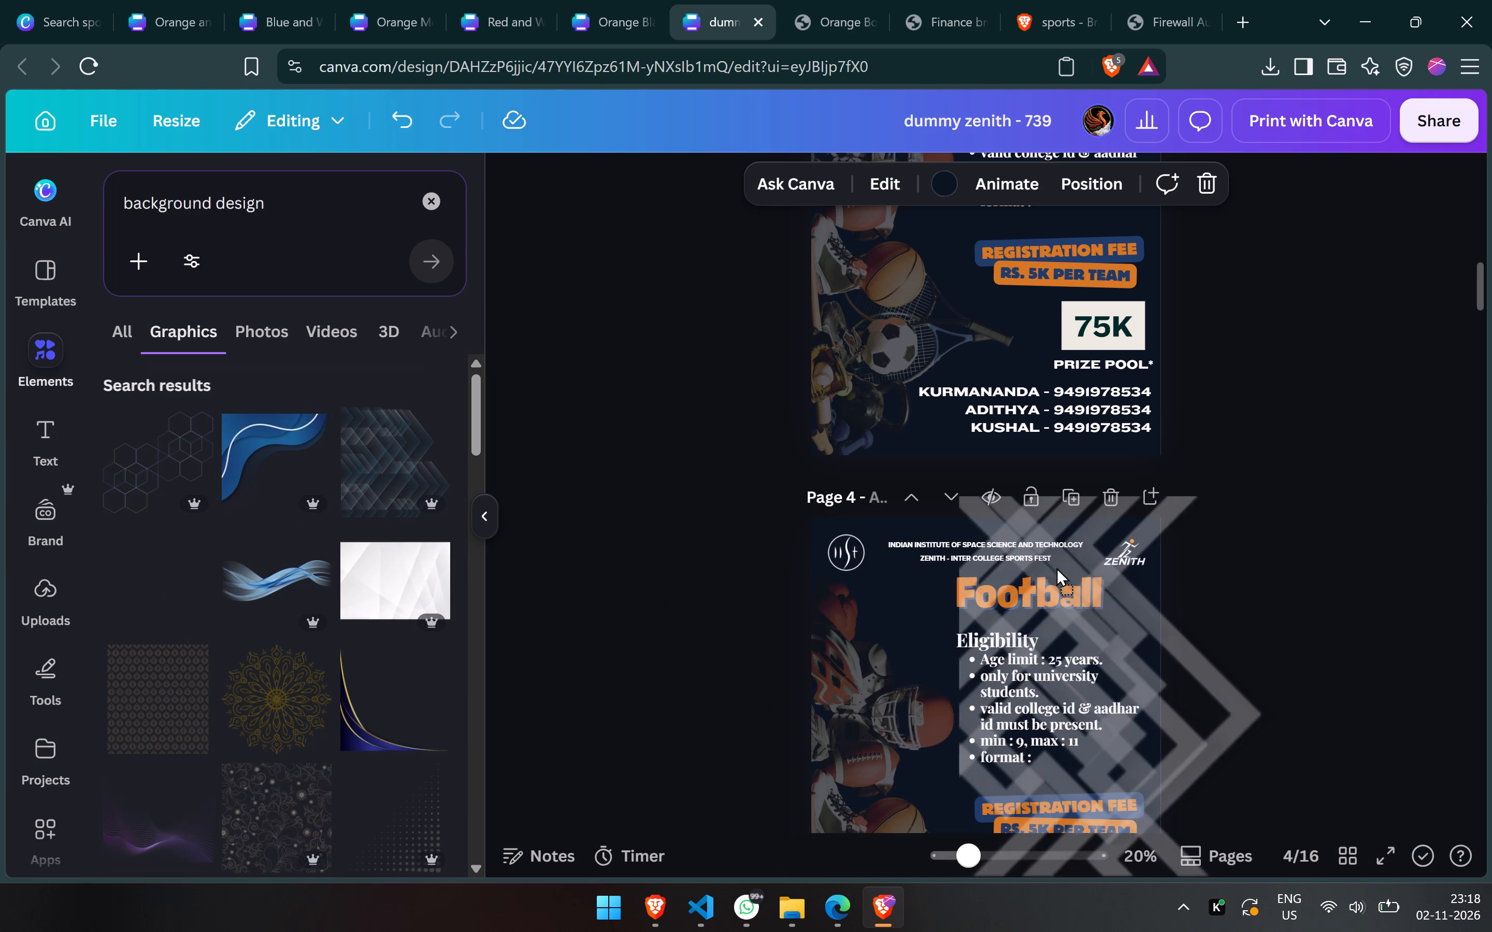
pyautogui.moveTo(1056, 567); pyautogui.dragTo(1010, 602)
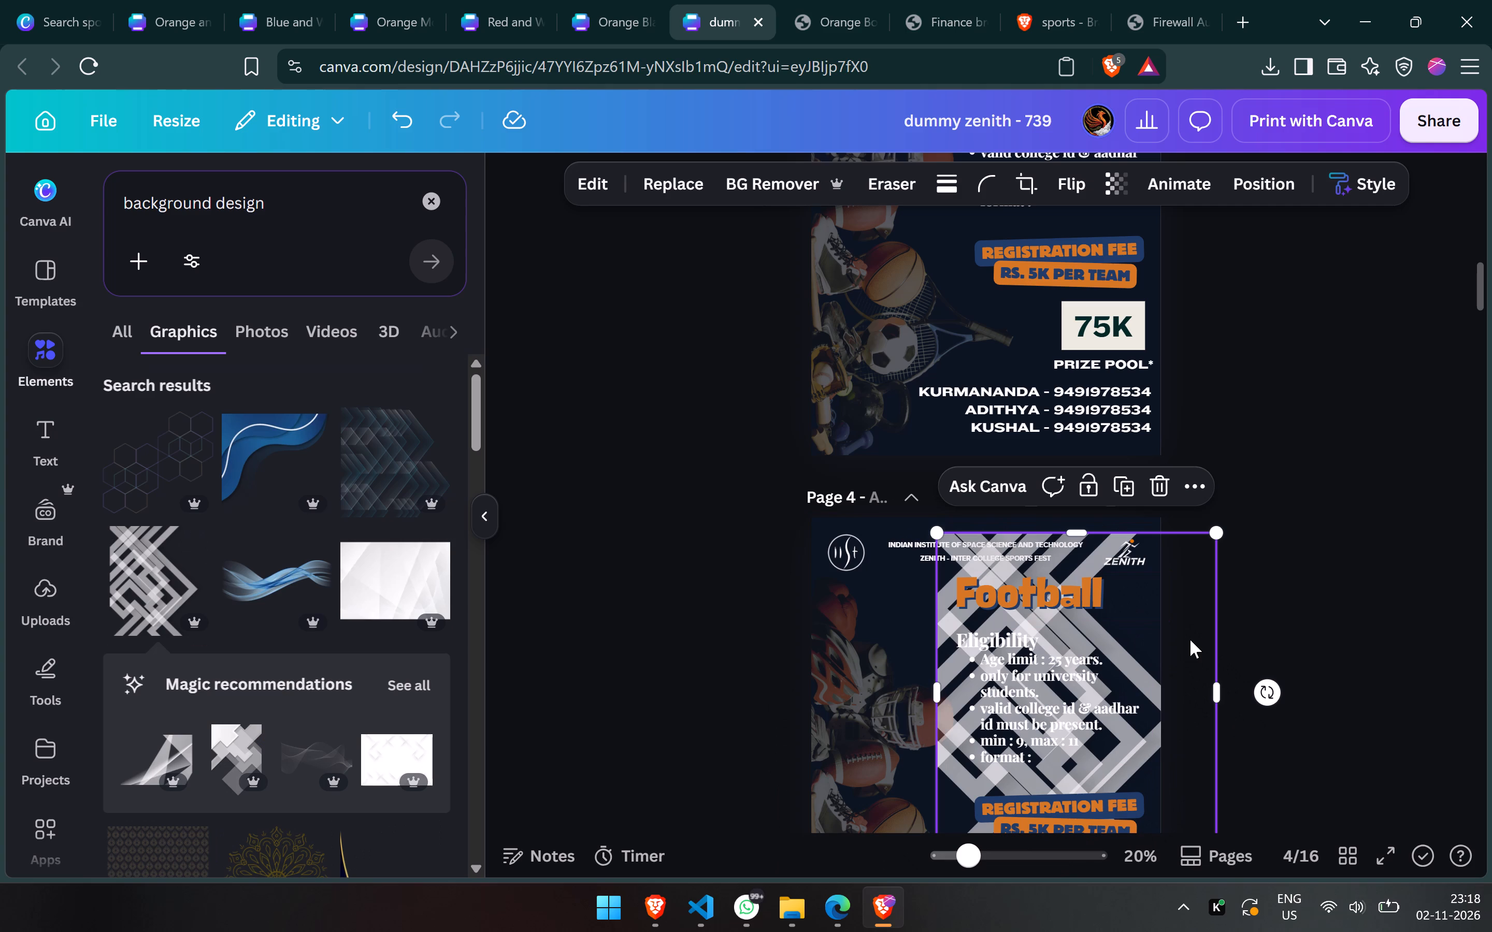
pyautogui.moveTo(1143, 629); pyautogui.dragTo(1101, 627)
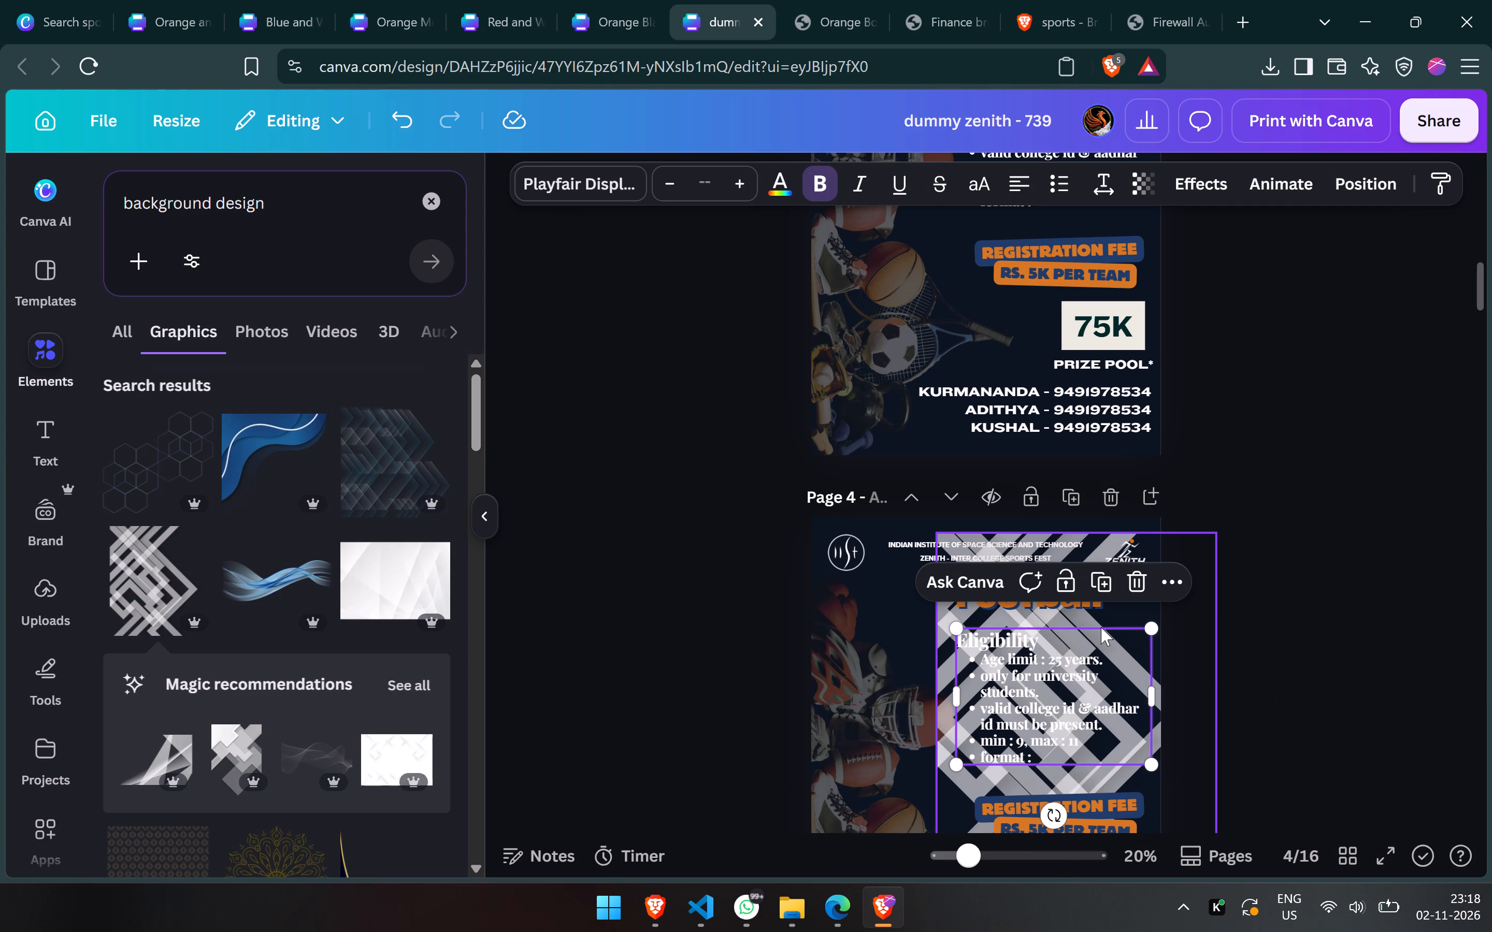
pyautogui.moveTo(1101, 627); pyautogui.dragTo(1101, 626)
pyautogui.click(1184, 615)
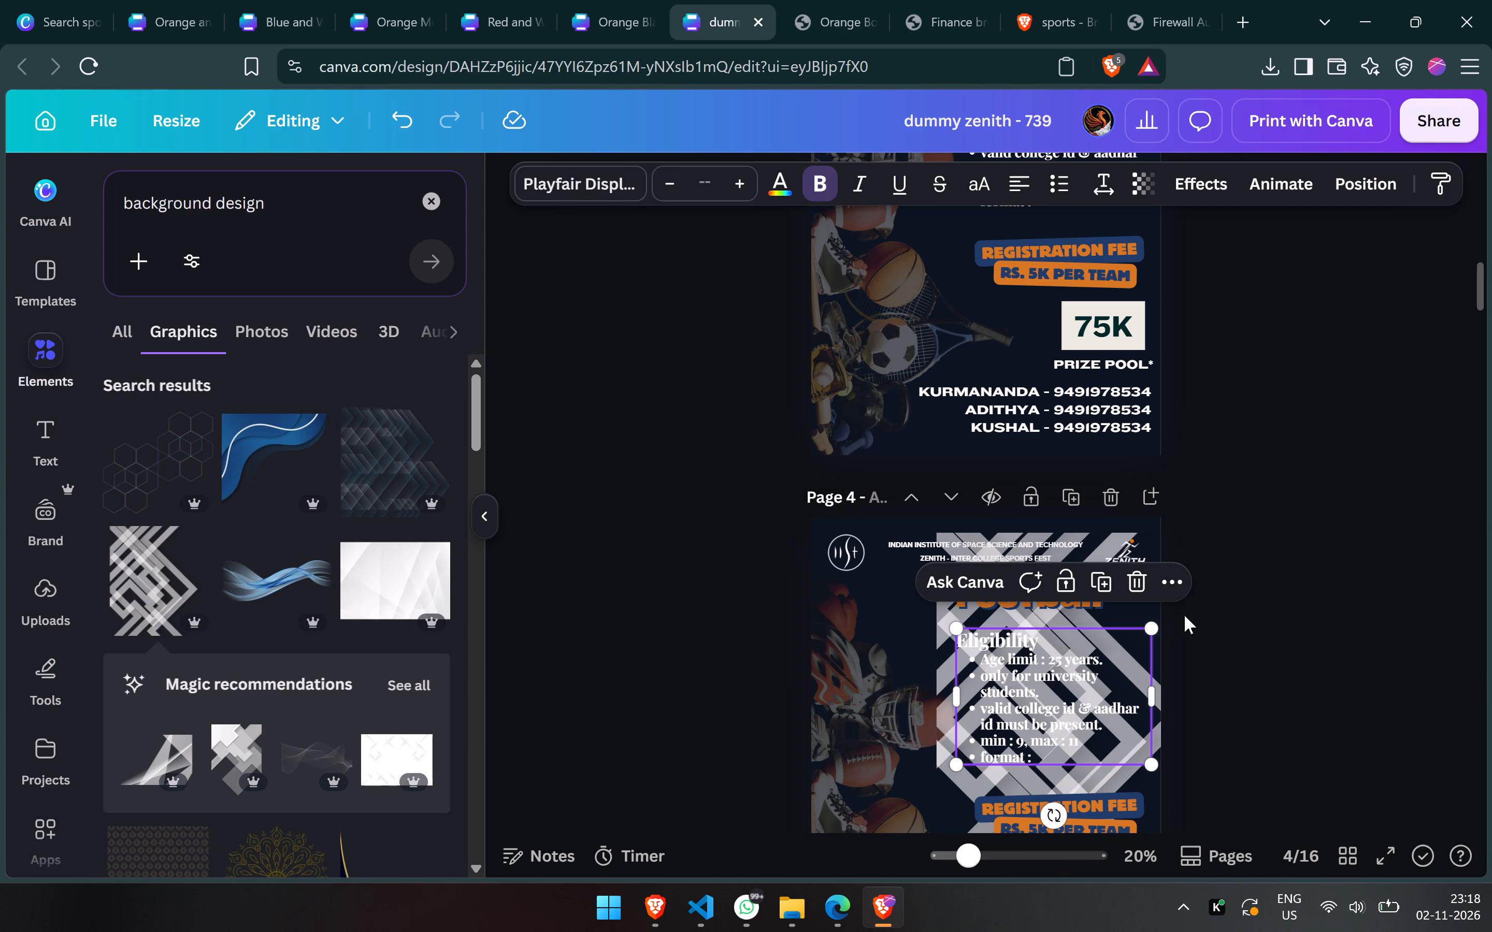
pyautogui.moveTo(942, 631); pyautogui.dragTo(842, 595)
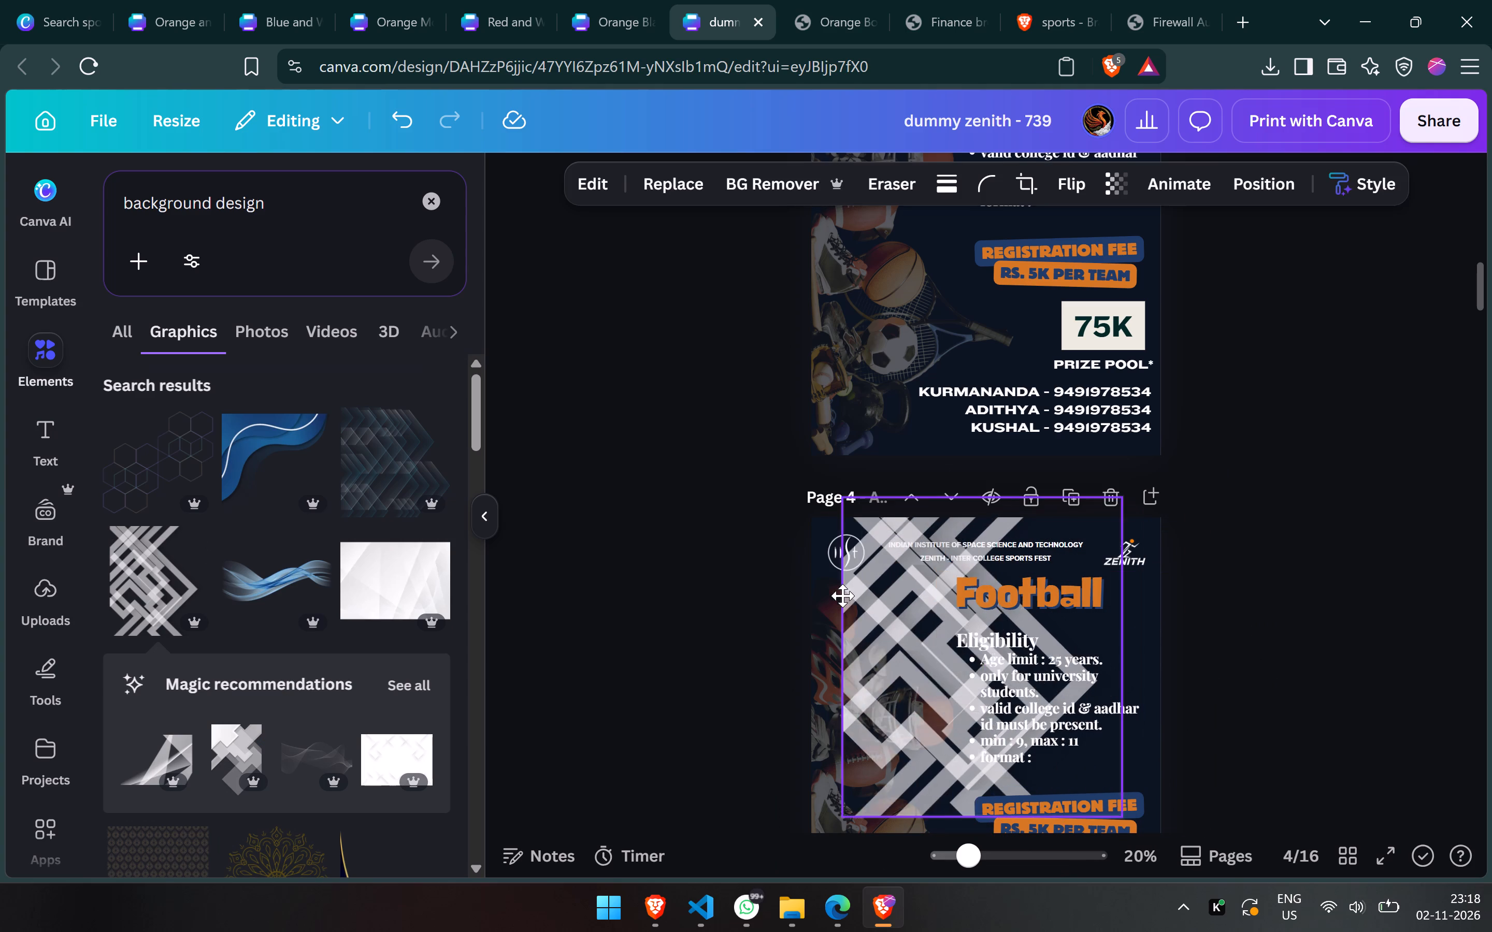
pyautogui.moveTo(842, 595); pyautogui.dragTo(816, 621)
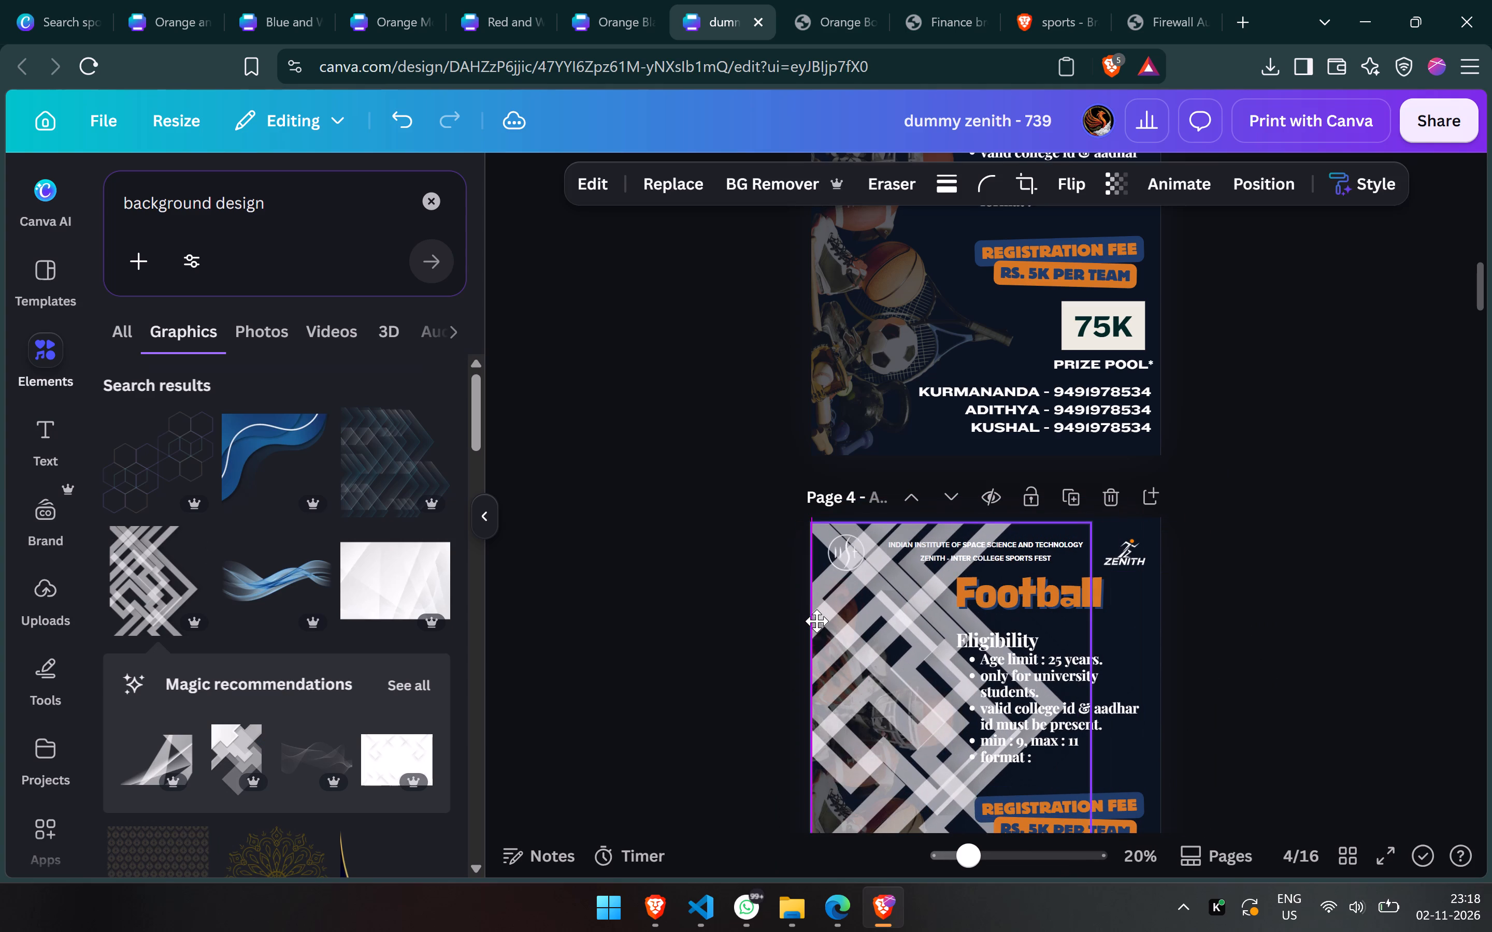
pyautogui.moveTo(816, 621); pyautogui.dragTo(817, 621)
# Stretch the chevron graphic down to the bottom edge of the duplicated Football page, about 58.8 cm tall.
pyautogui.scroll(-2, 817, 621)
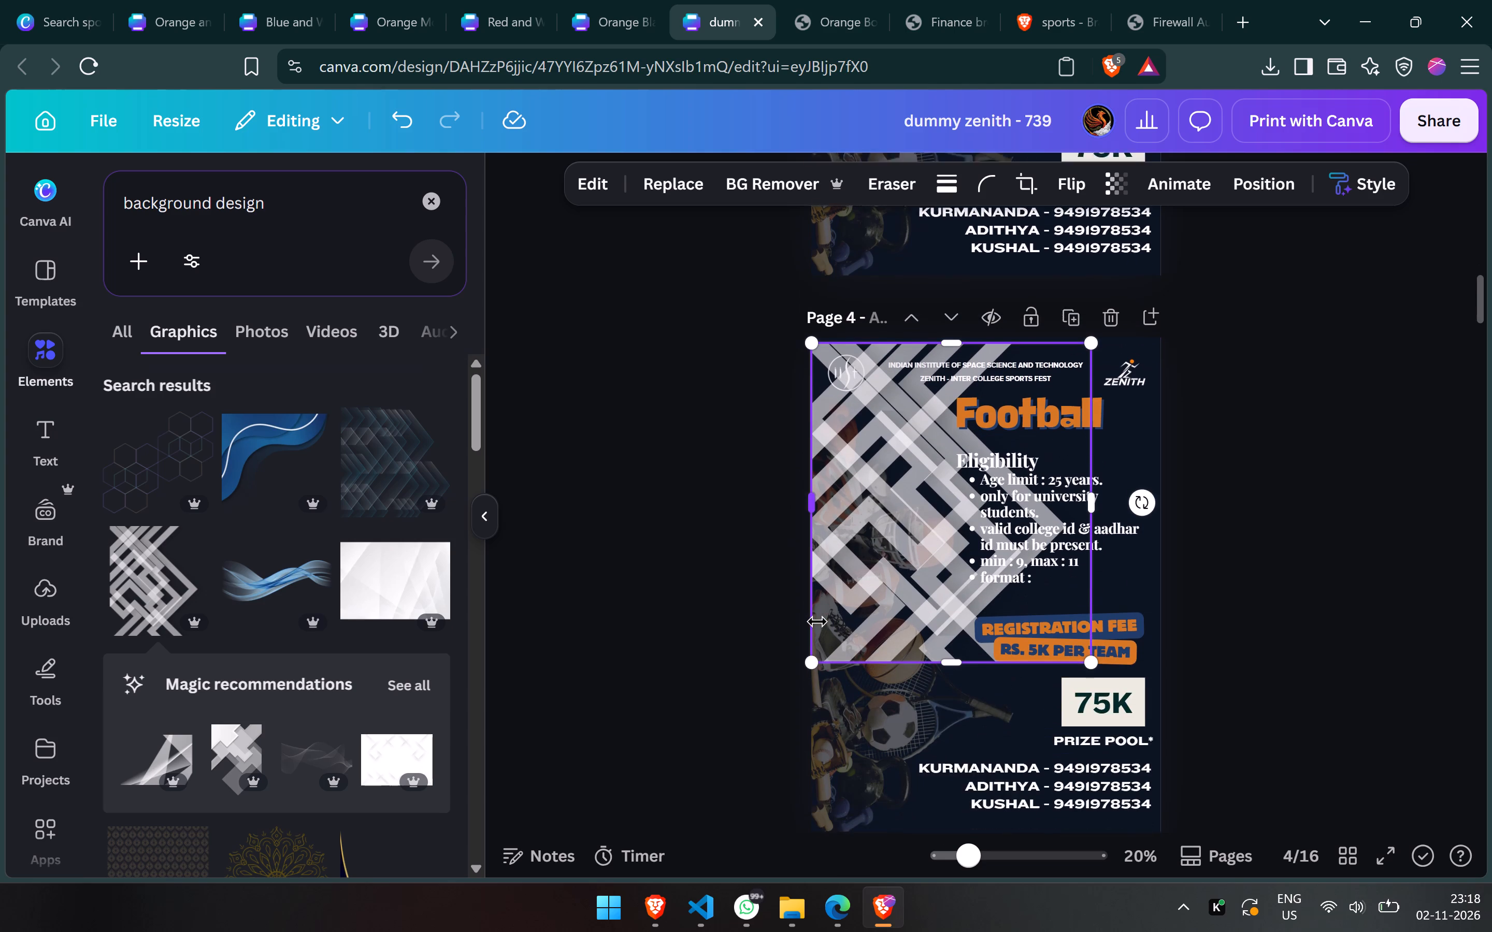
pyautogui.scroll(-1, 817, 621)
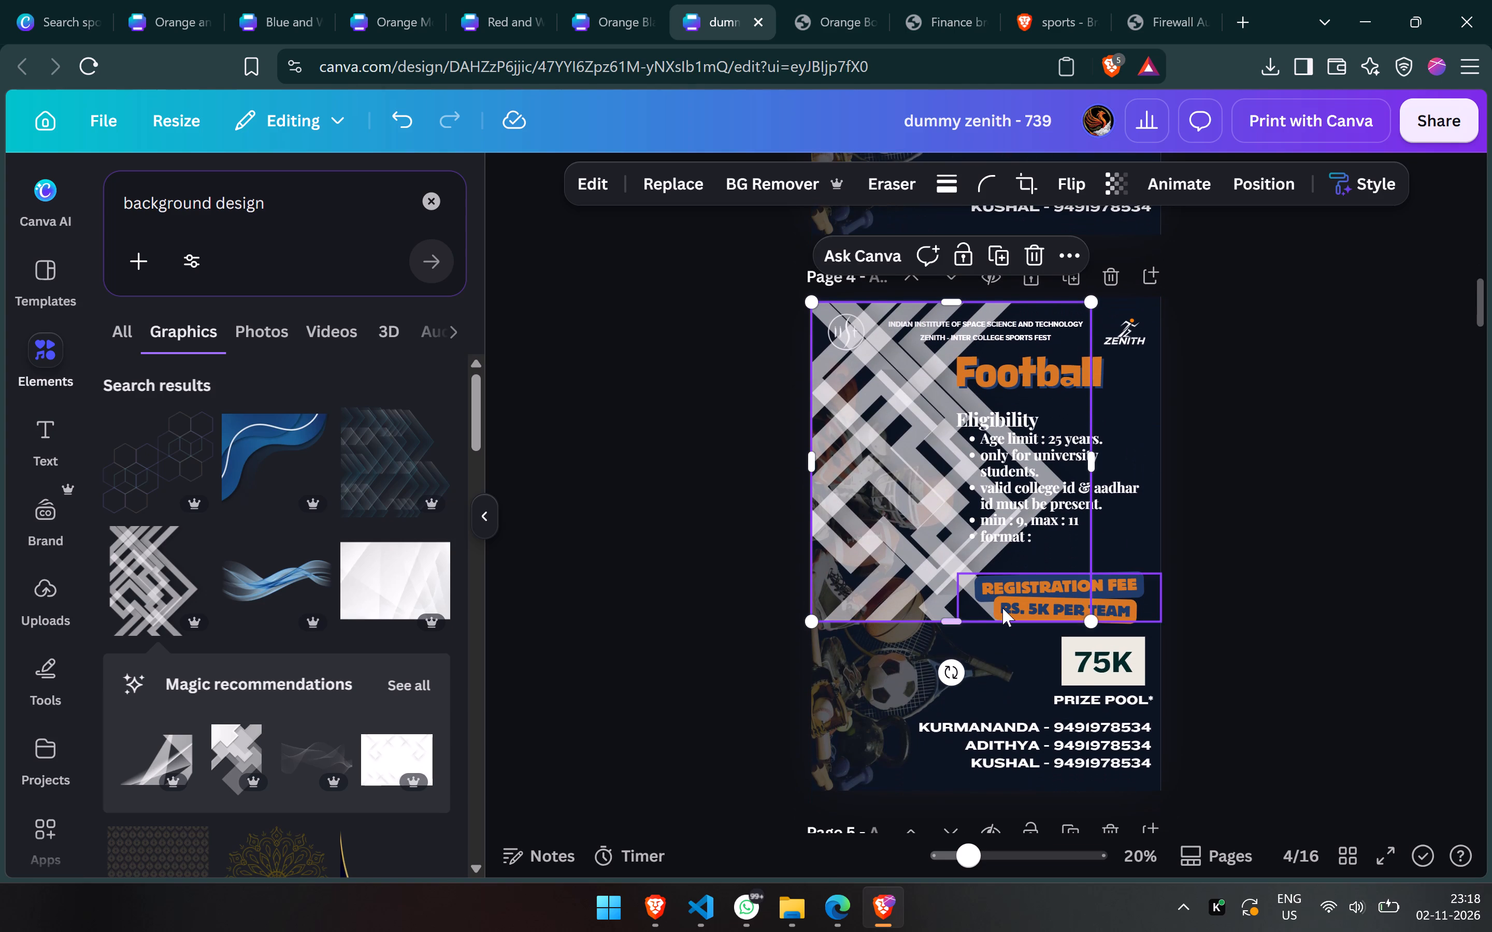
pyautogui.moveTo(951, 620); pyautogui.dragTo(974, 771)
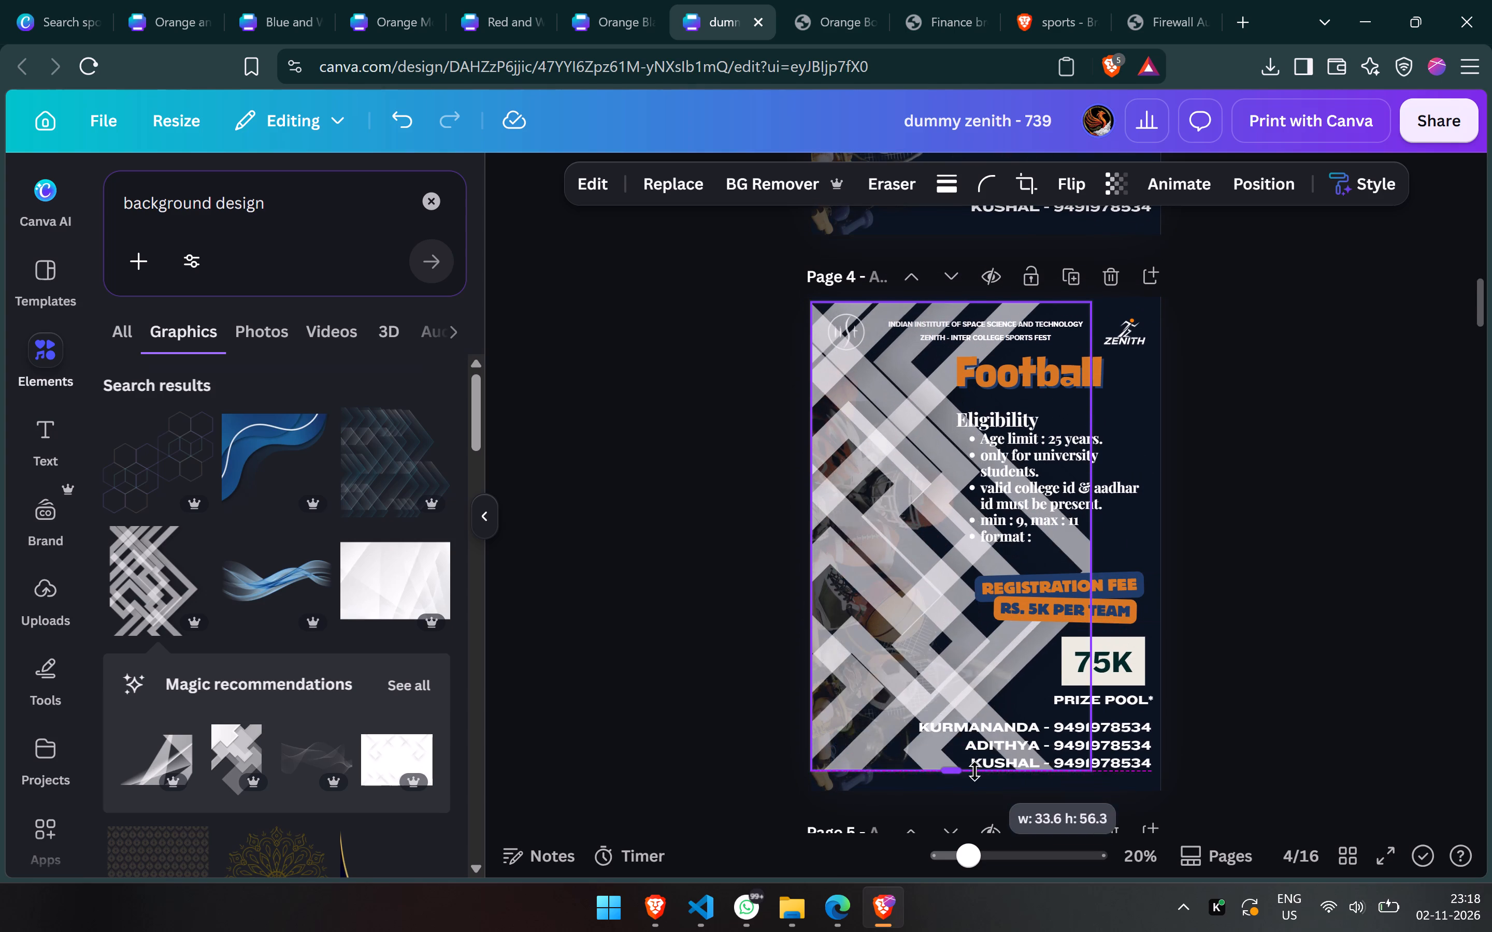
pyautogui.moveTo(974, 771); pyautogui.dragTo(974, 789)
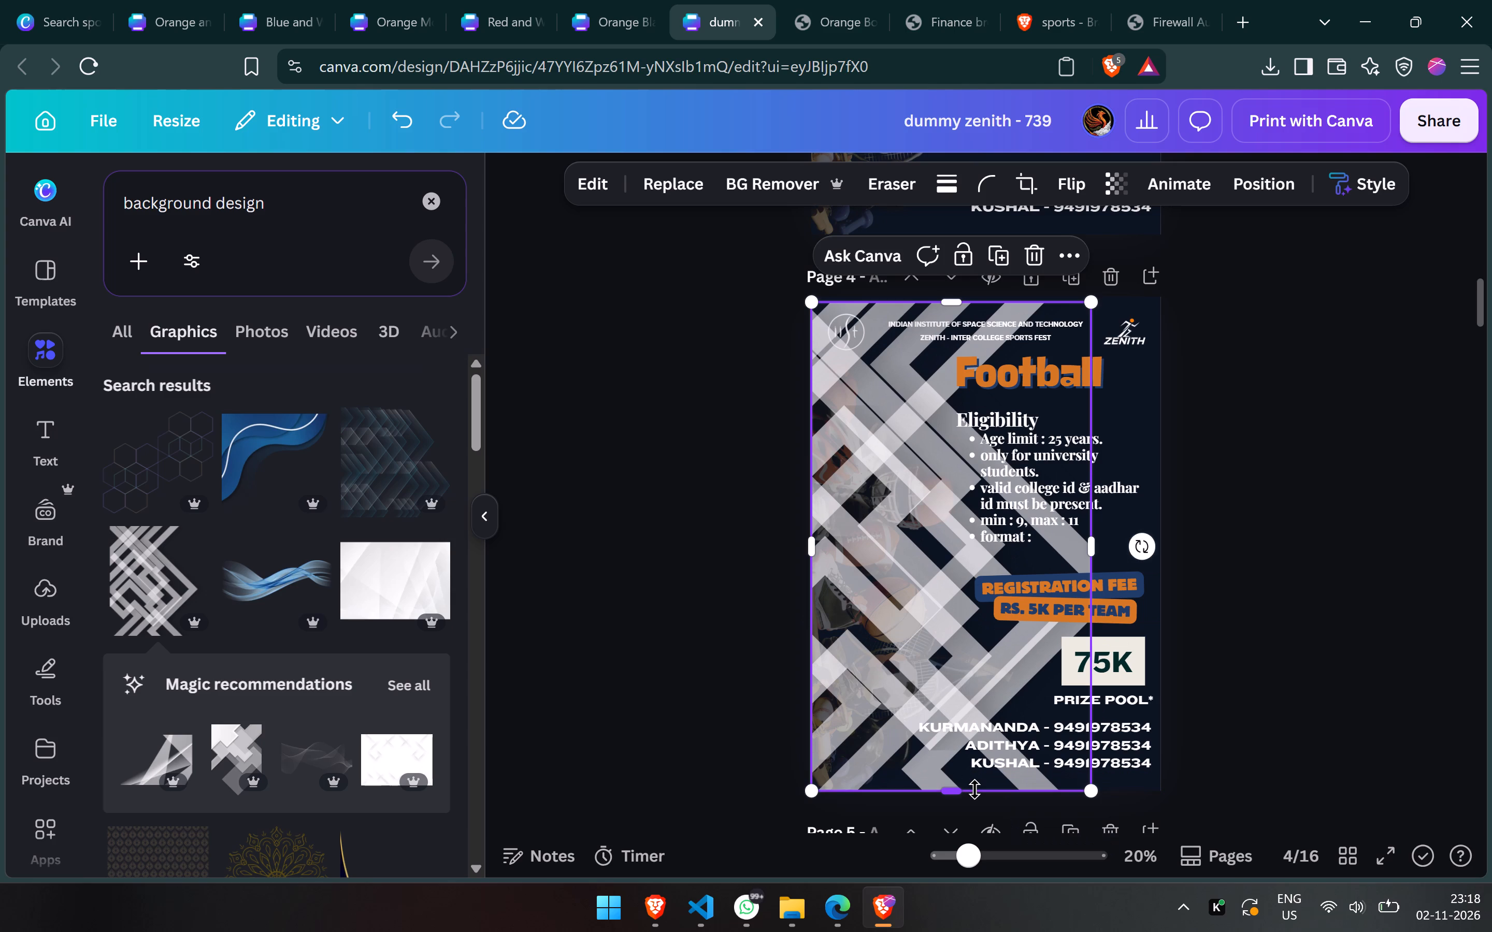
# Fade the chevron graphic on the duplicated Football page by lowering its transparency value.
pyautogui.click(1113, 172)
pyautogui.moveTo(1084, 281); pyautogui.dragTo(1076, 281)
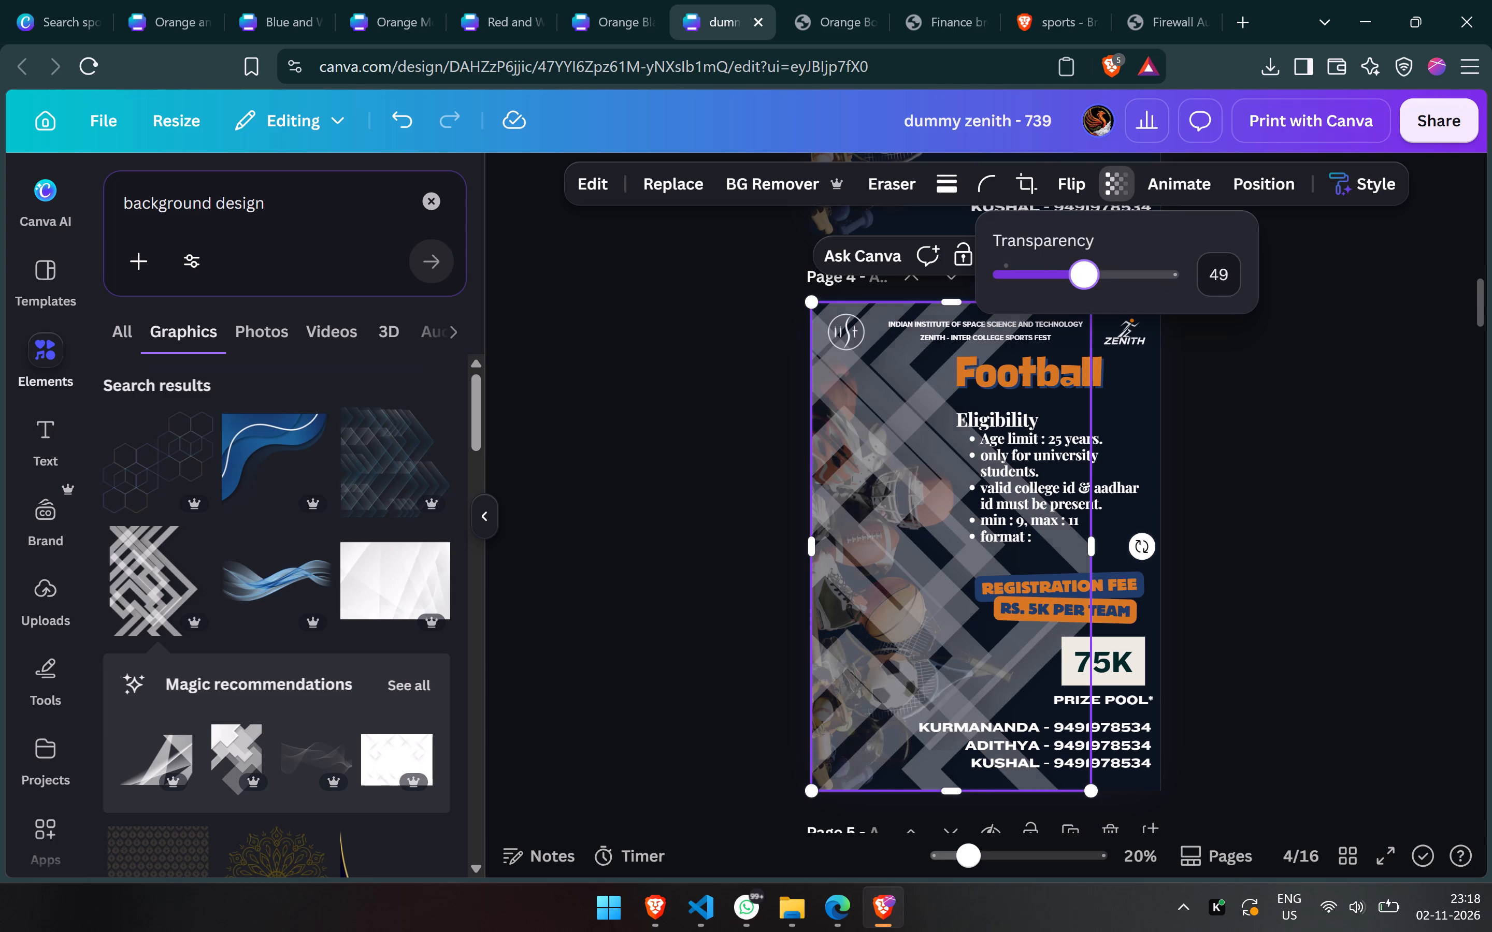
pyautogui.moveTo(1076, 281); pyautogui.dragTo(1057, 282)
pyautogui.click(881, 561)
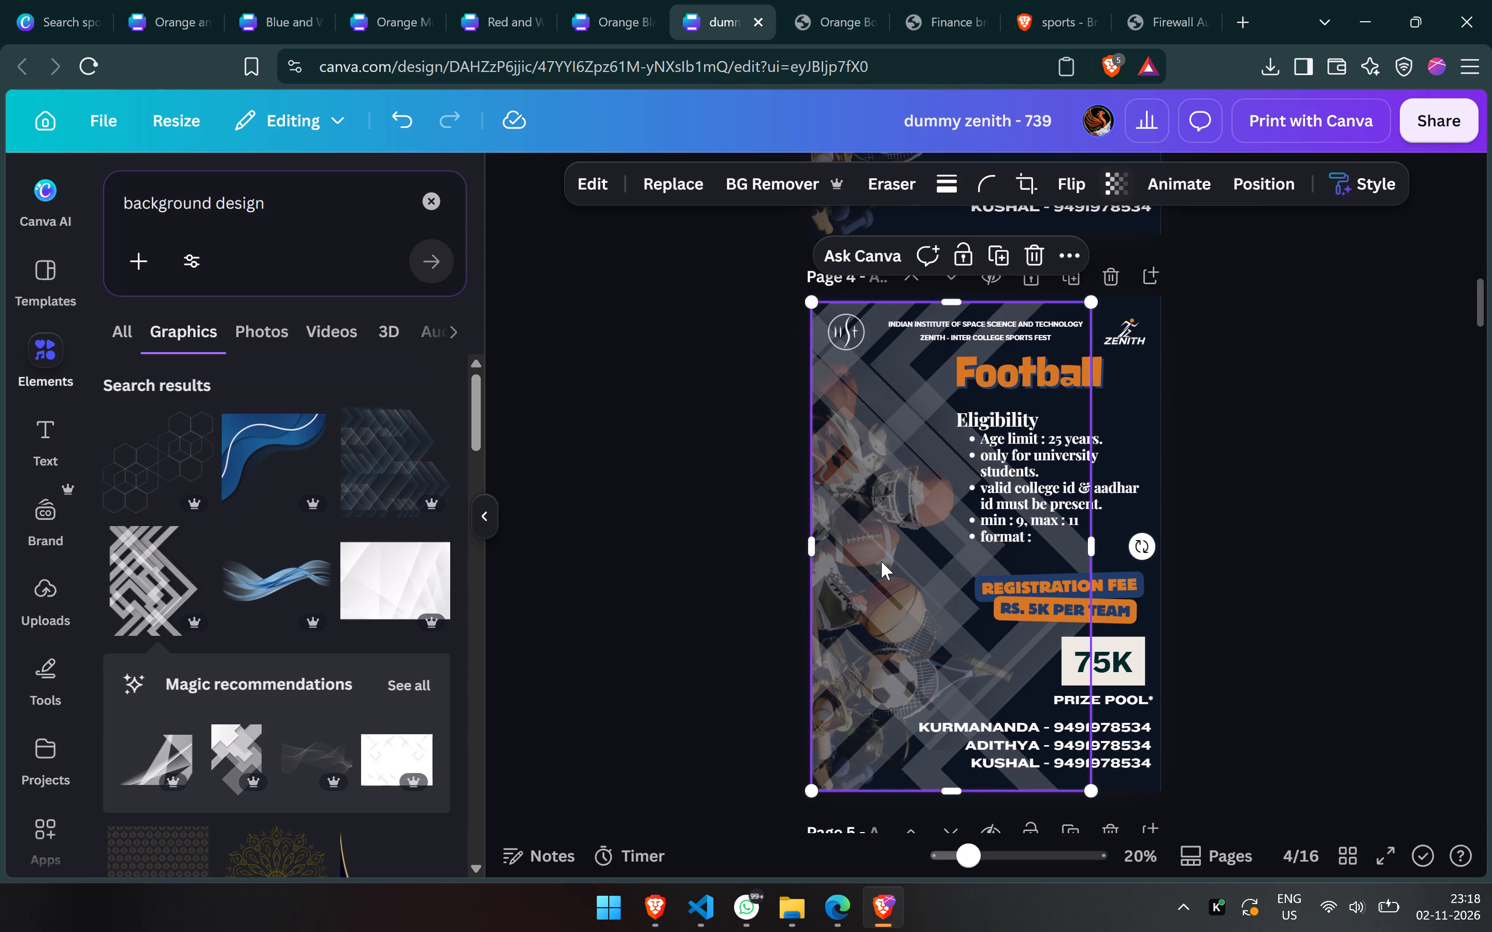
# Compare the duplicated Football page and its chevron background with the surrounding brochure pages.
pyautogui.scroll(5, 881, 561)
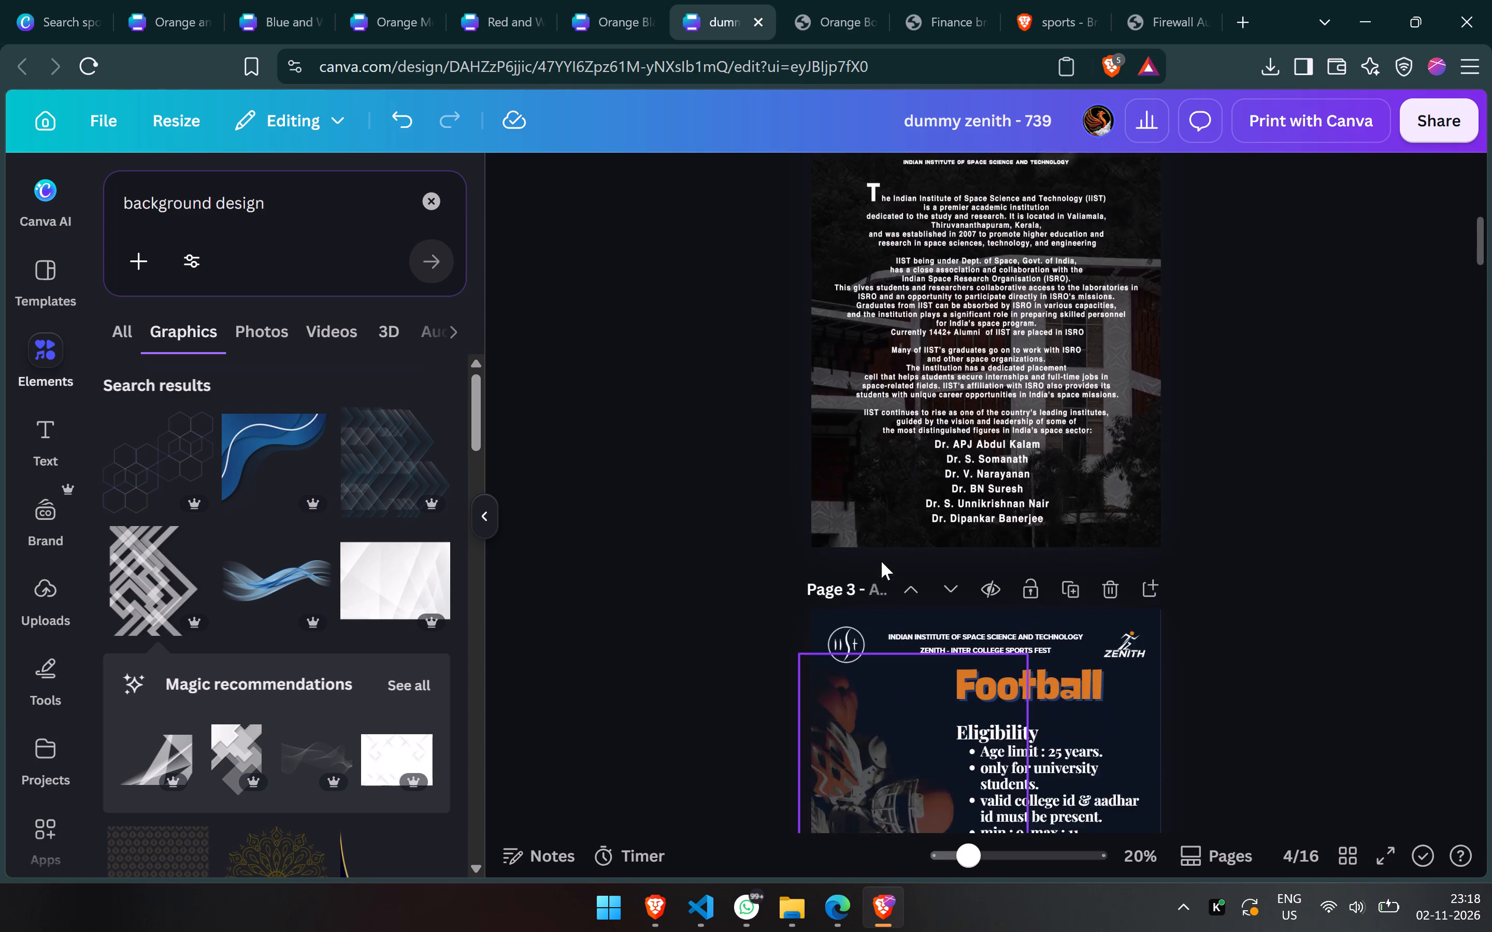
pyautogui.scroll(1, 881, 561)
pyautogui.scroll(-6, 881, 561)
pyautogui.scroll(1, 881, 561)
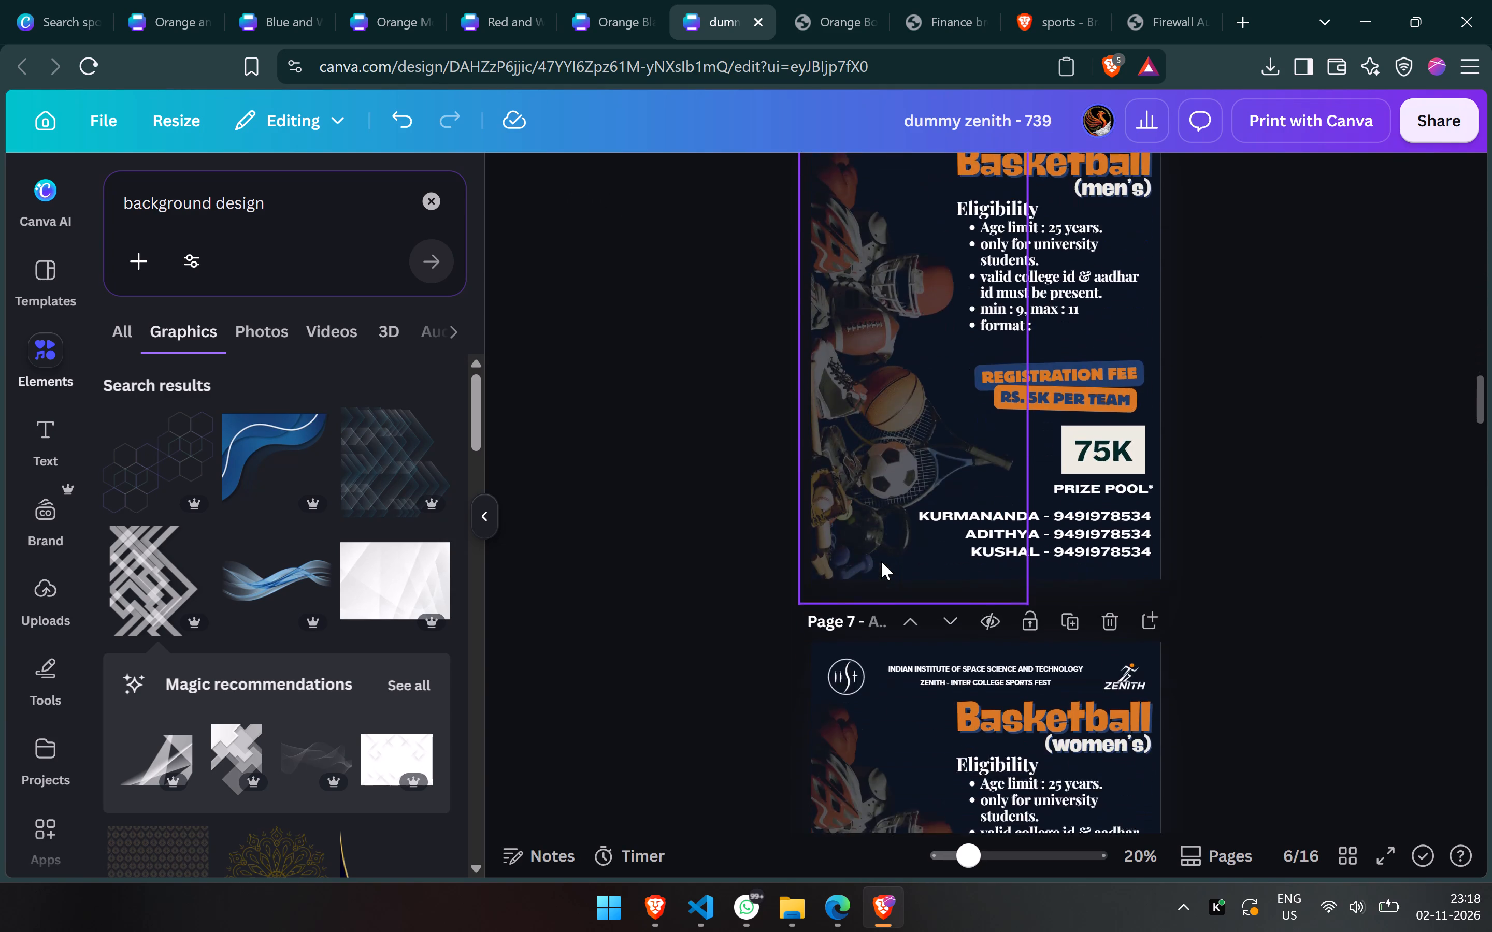
pyautogui.scroll(1, 881, 561)
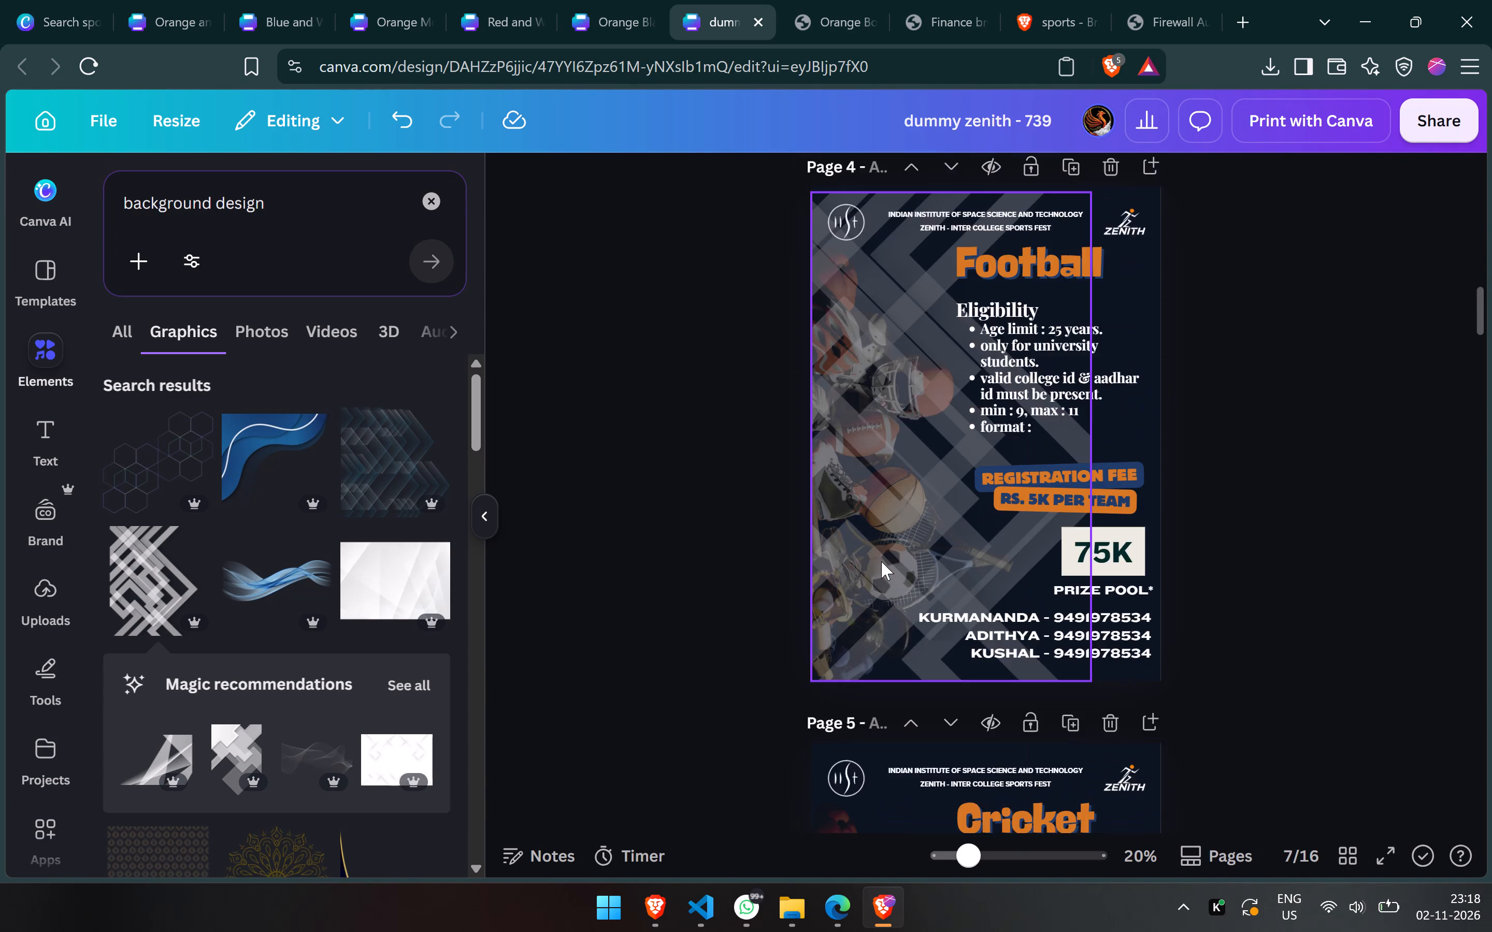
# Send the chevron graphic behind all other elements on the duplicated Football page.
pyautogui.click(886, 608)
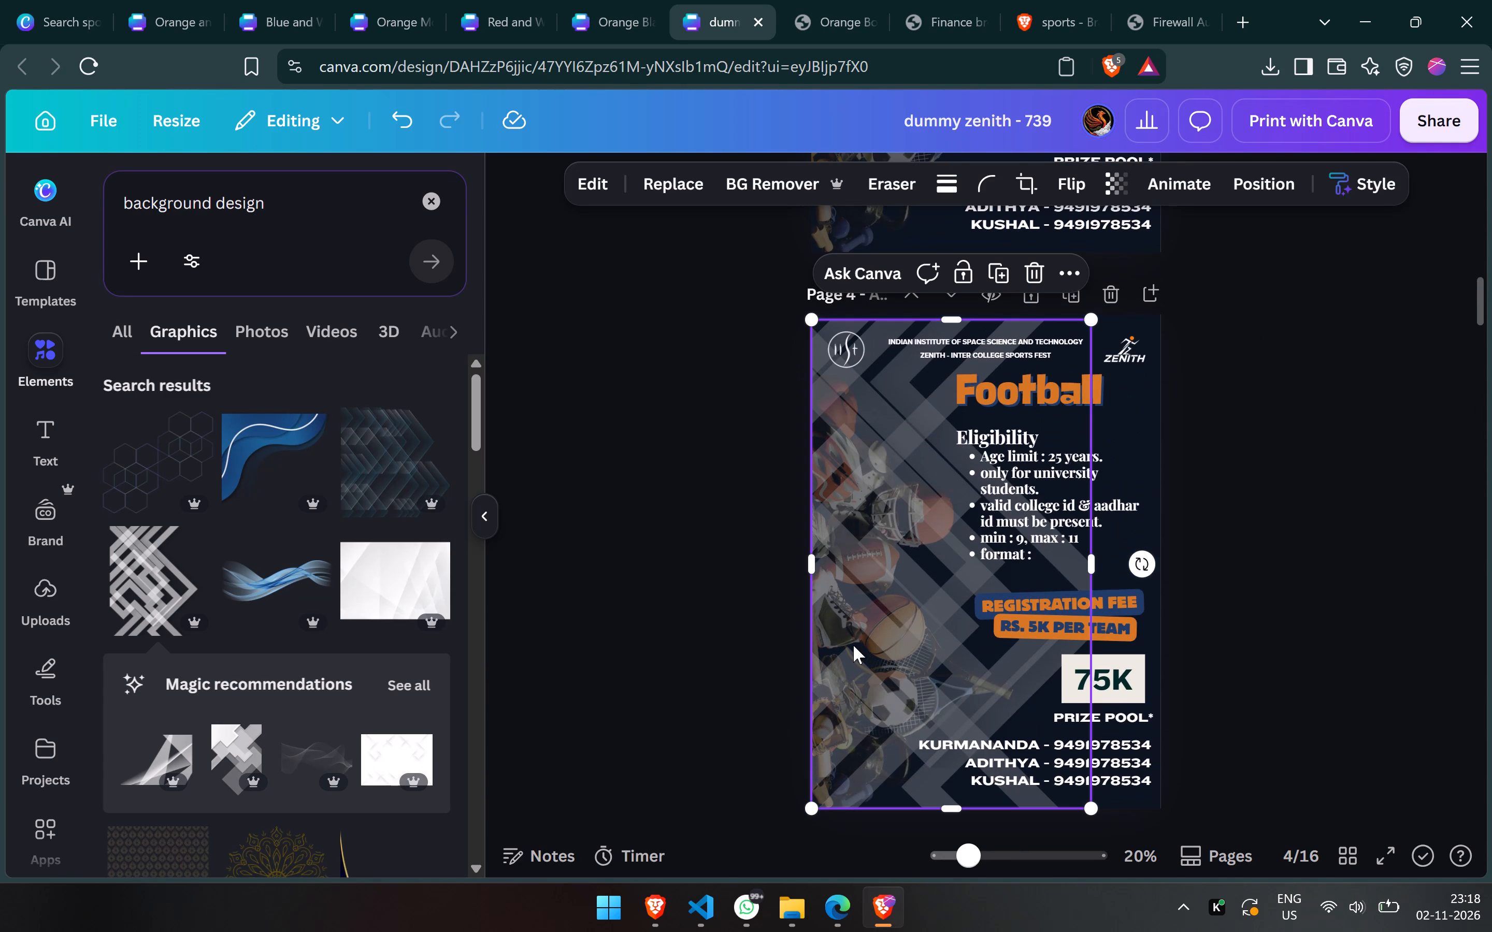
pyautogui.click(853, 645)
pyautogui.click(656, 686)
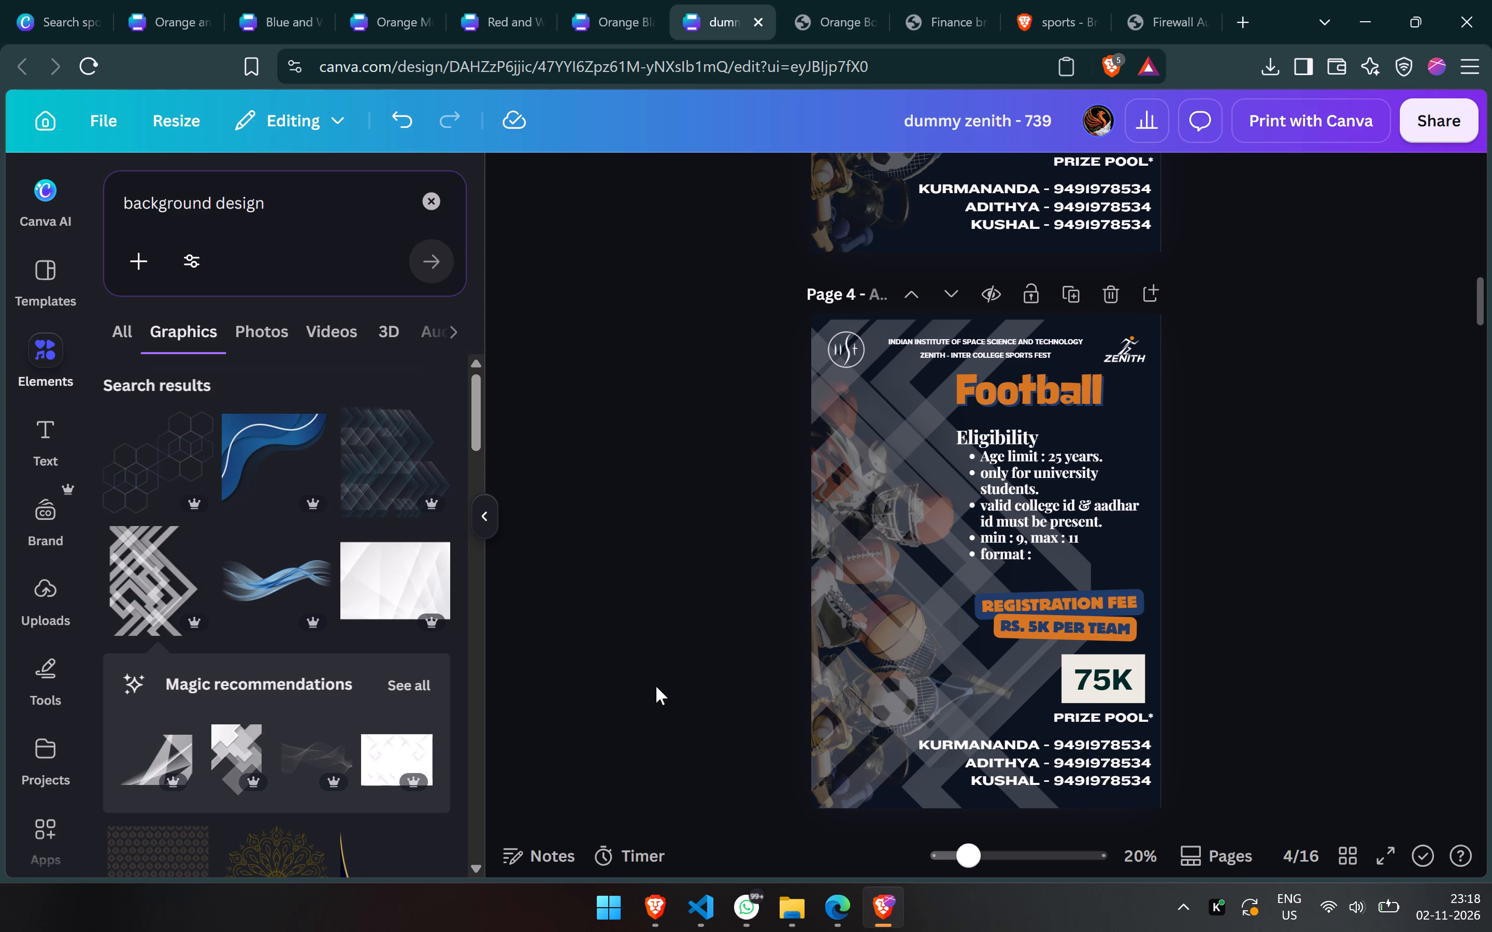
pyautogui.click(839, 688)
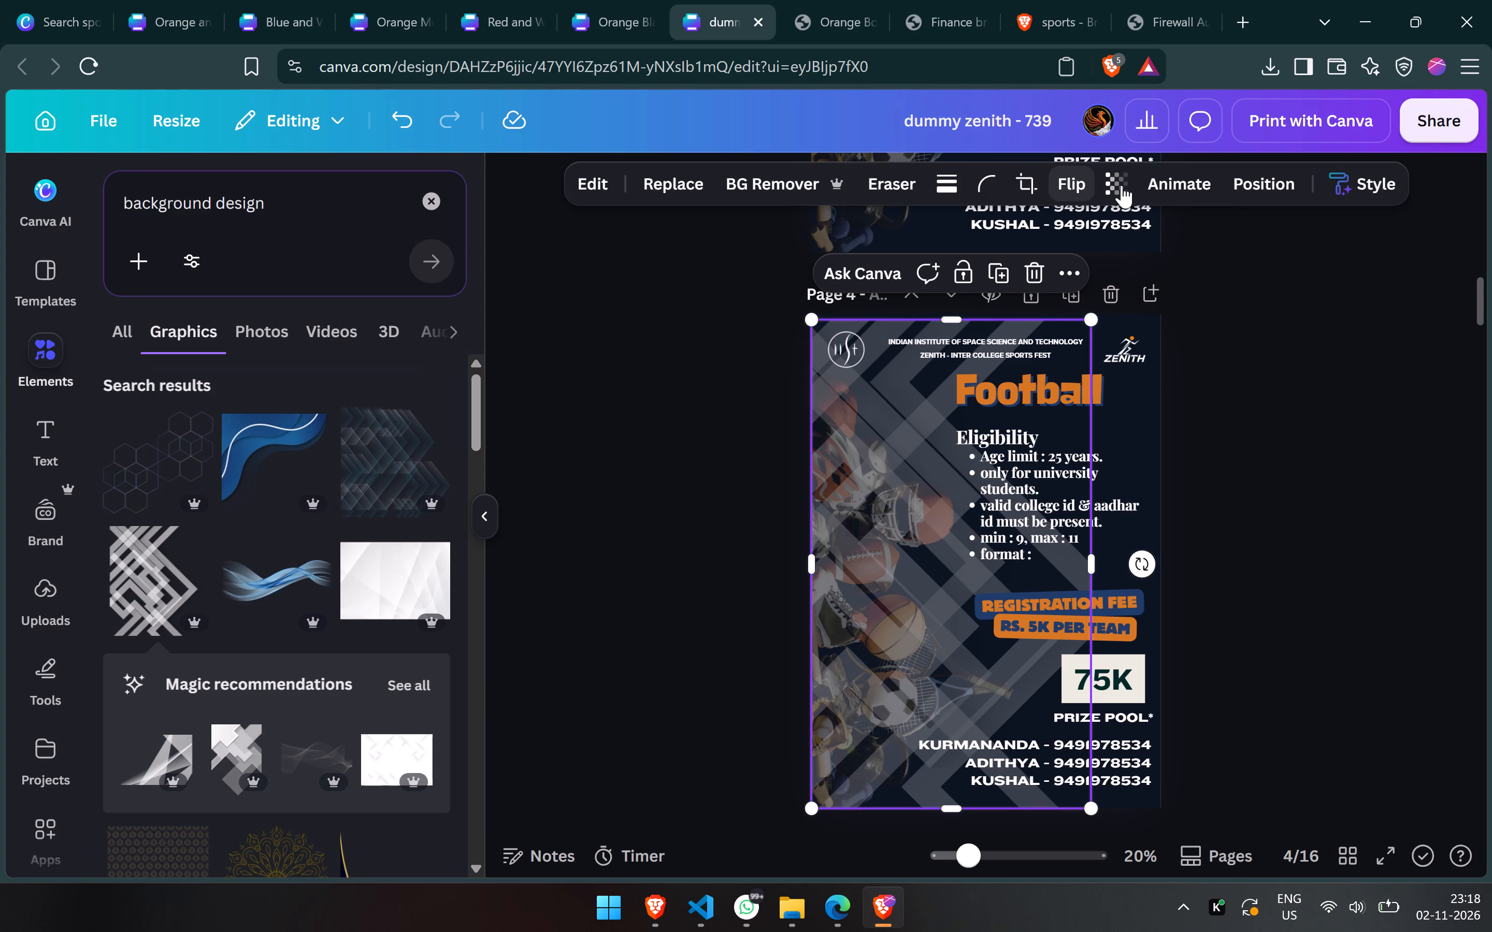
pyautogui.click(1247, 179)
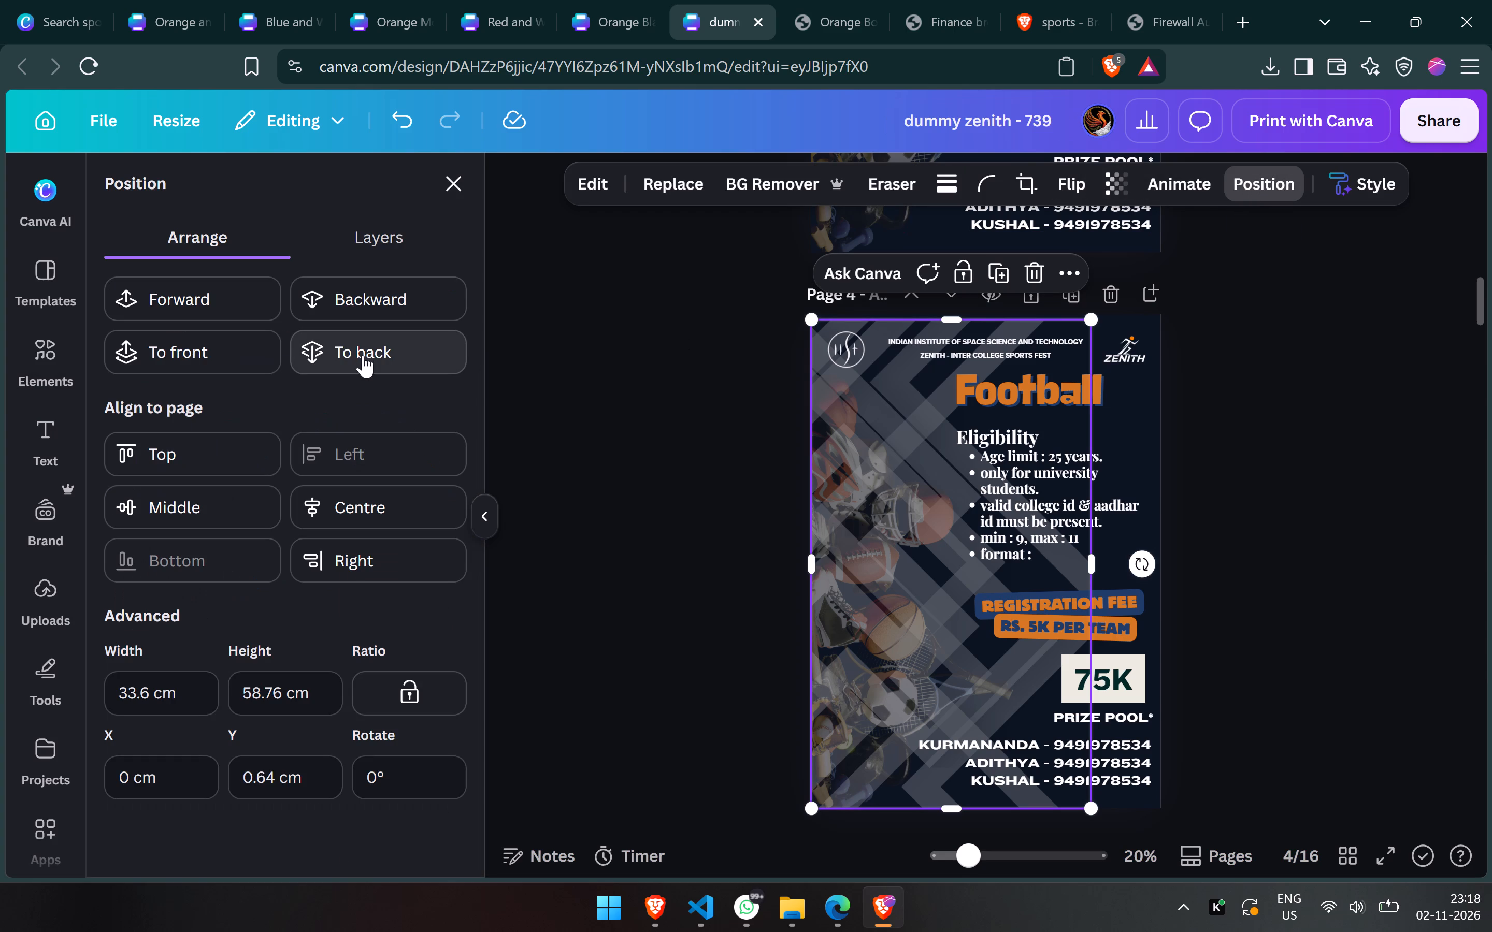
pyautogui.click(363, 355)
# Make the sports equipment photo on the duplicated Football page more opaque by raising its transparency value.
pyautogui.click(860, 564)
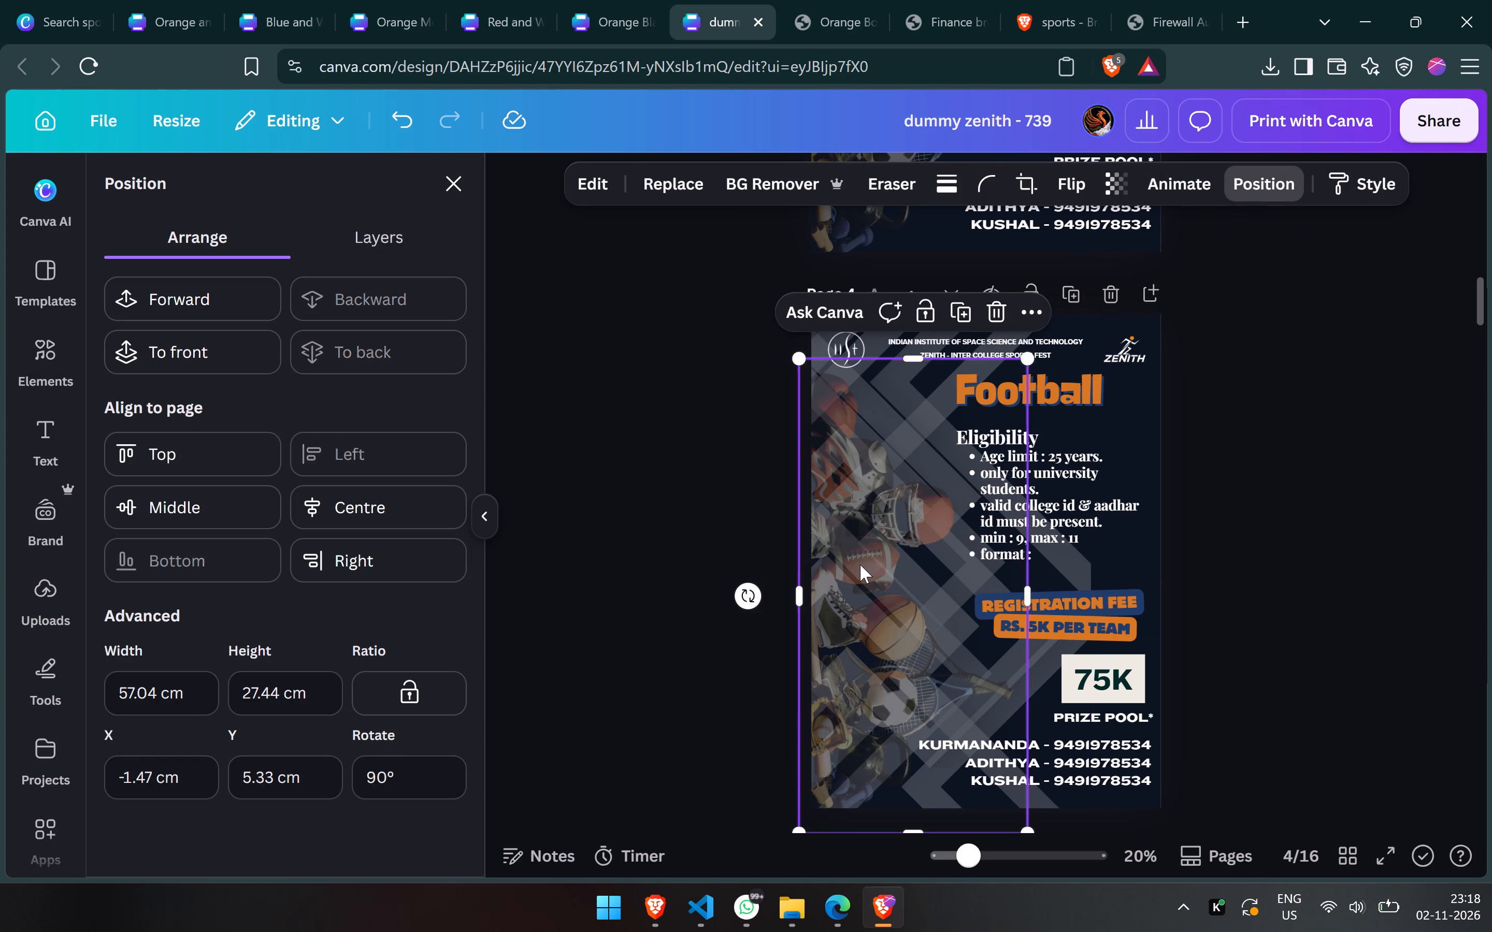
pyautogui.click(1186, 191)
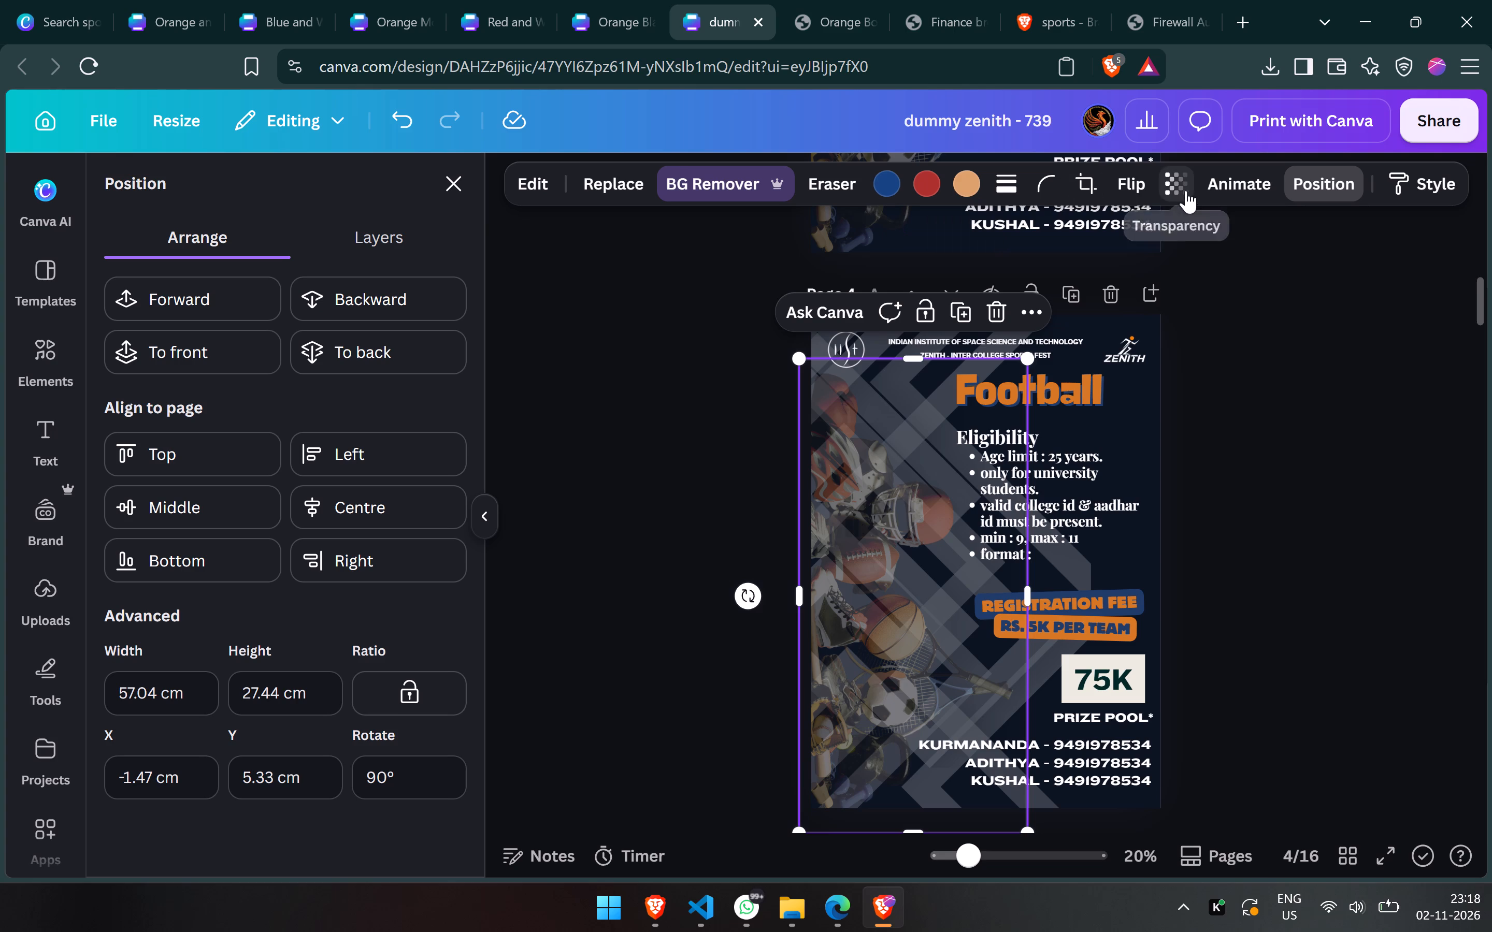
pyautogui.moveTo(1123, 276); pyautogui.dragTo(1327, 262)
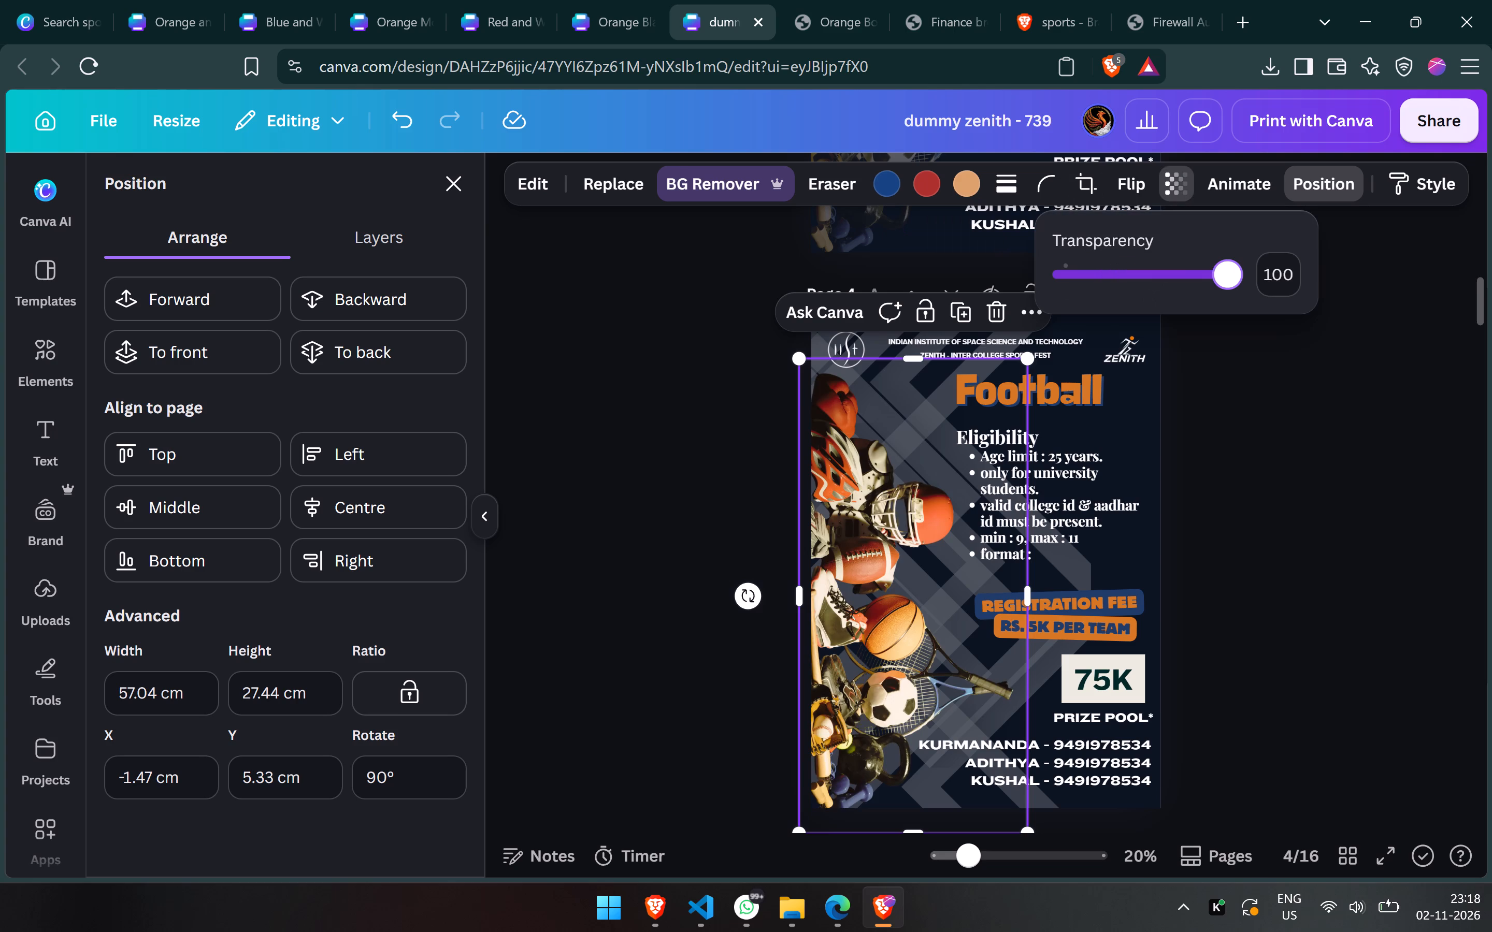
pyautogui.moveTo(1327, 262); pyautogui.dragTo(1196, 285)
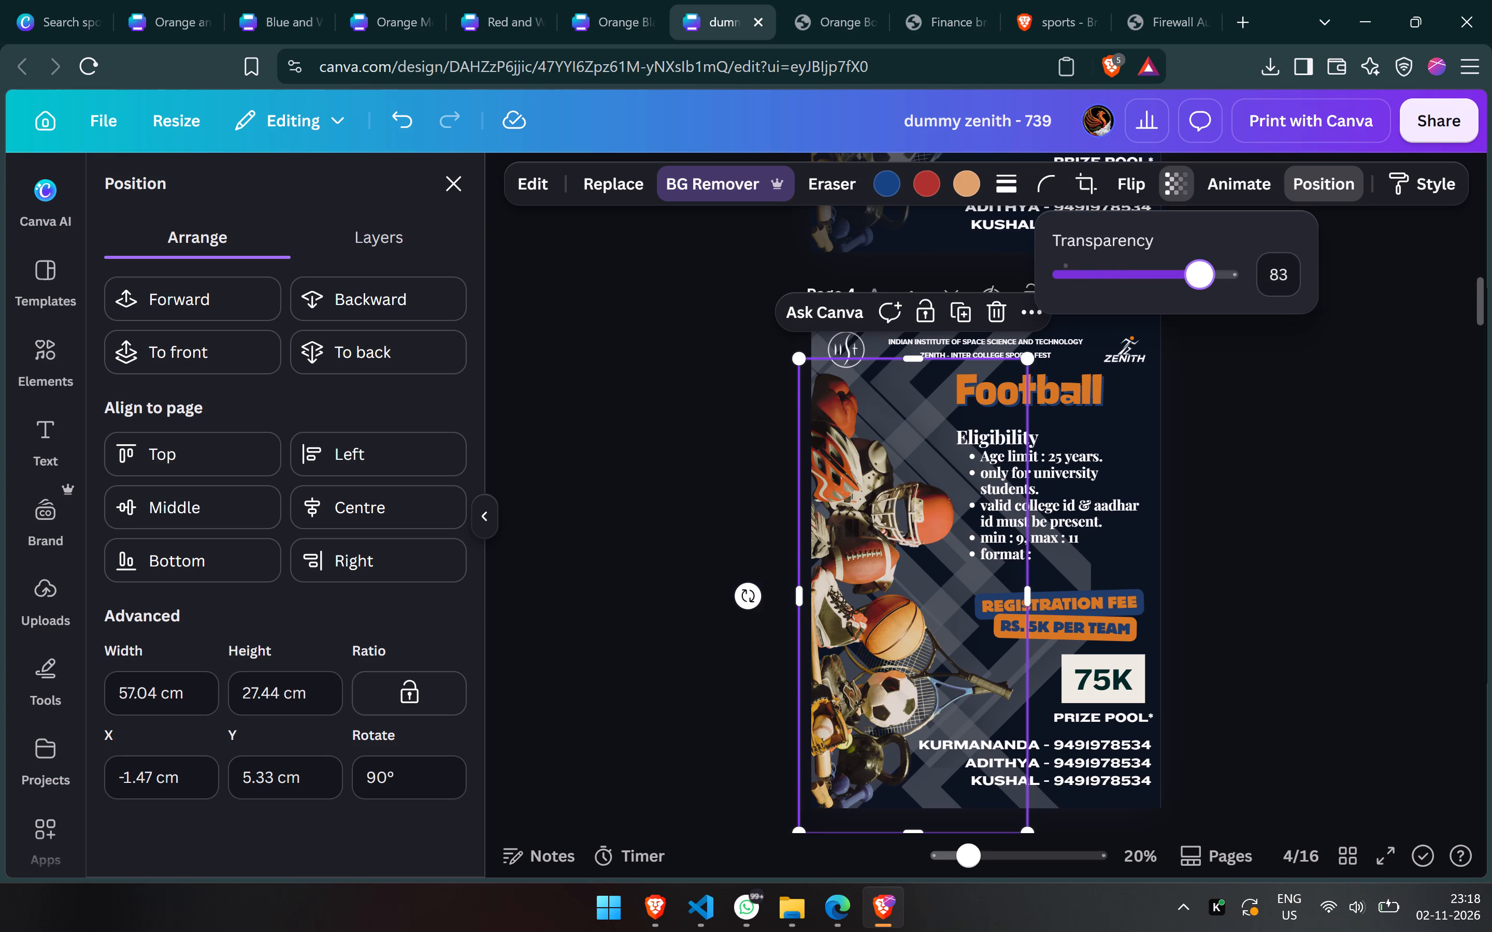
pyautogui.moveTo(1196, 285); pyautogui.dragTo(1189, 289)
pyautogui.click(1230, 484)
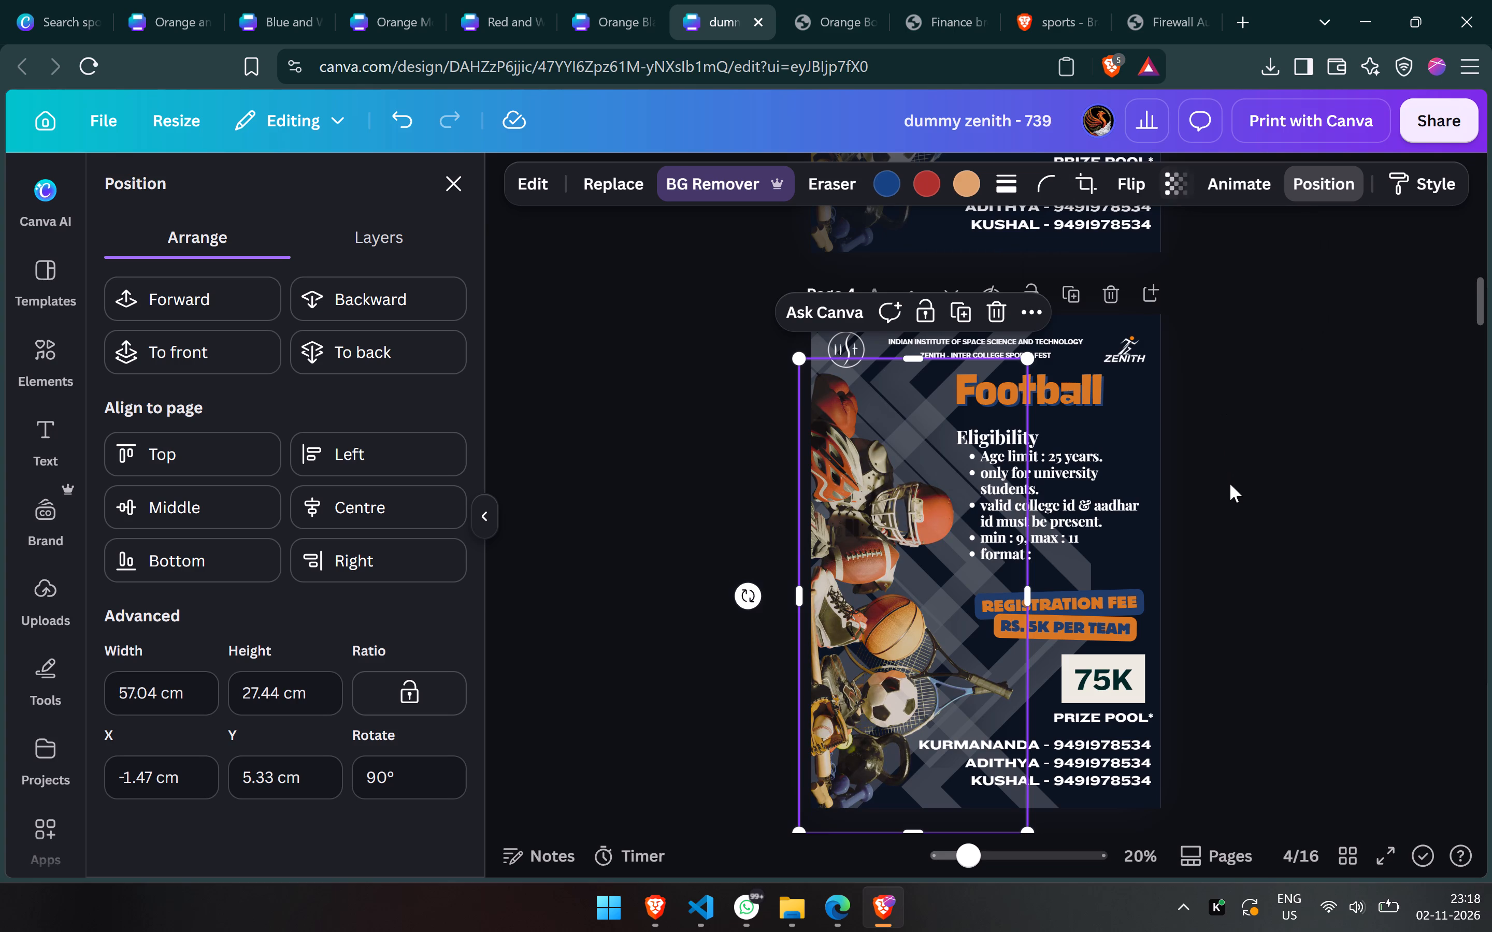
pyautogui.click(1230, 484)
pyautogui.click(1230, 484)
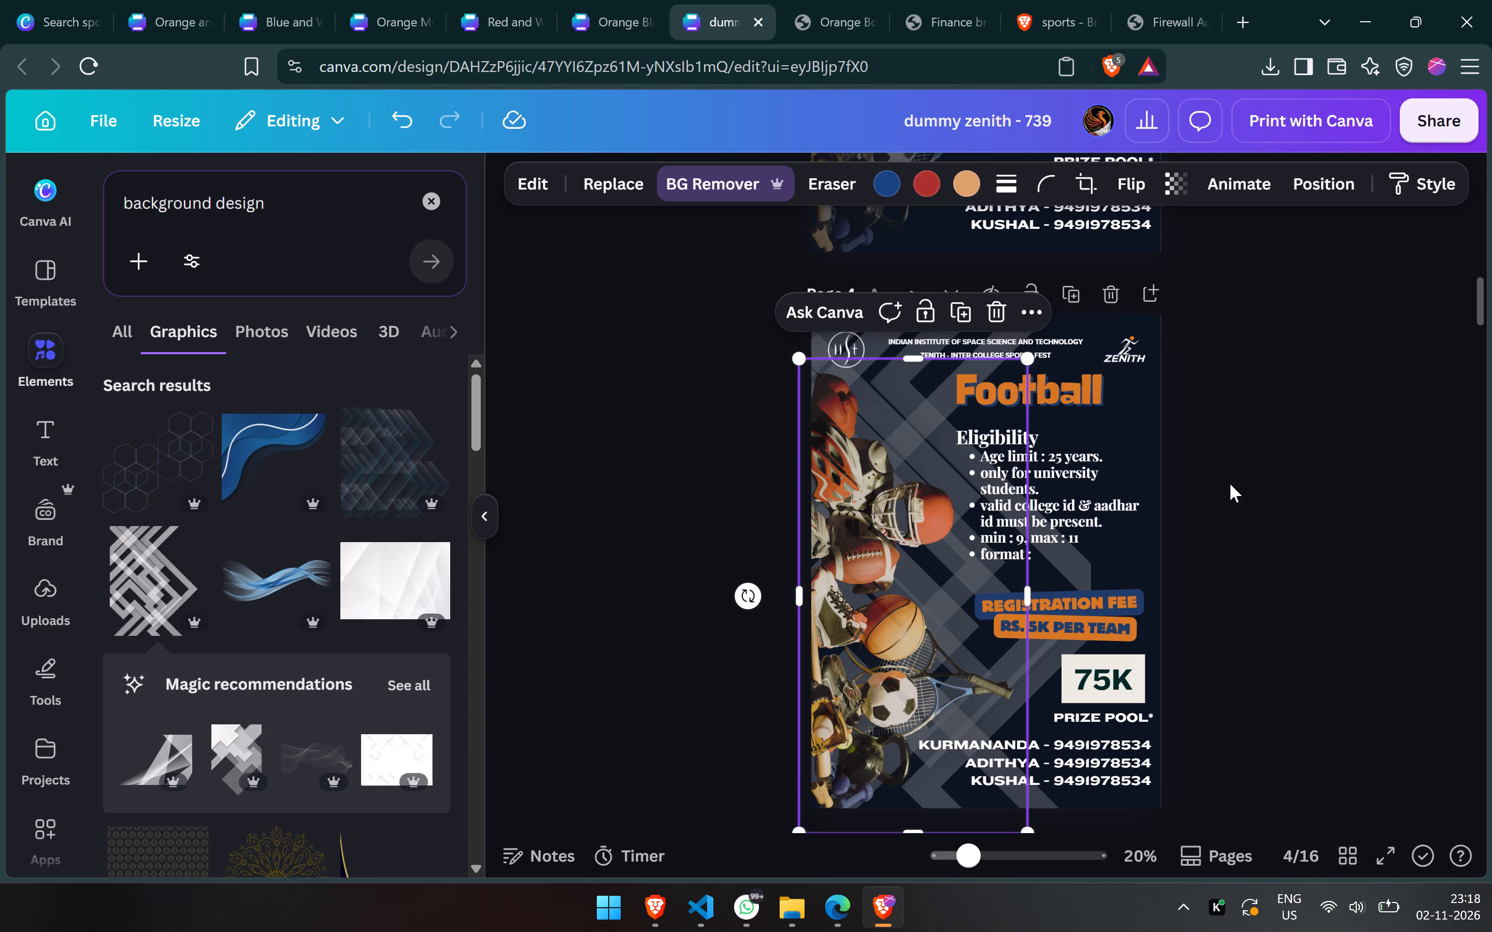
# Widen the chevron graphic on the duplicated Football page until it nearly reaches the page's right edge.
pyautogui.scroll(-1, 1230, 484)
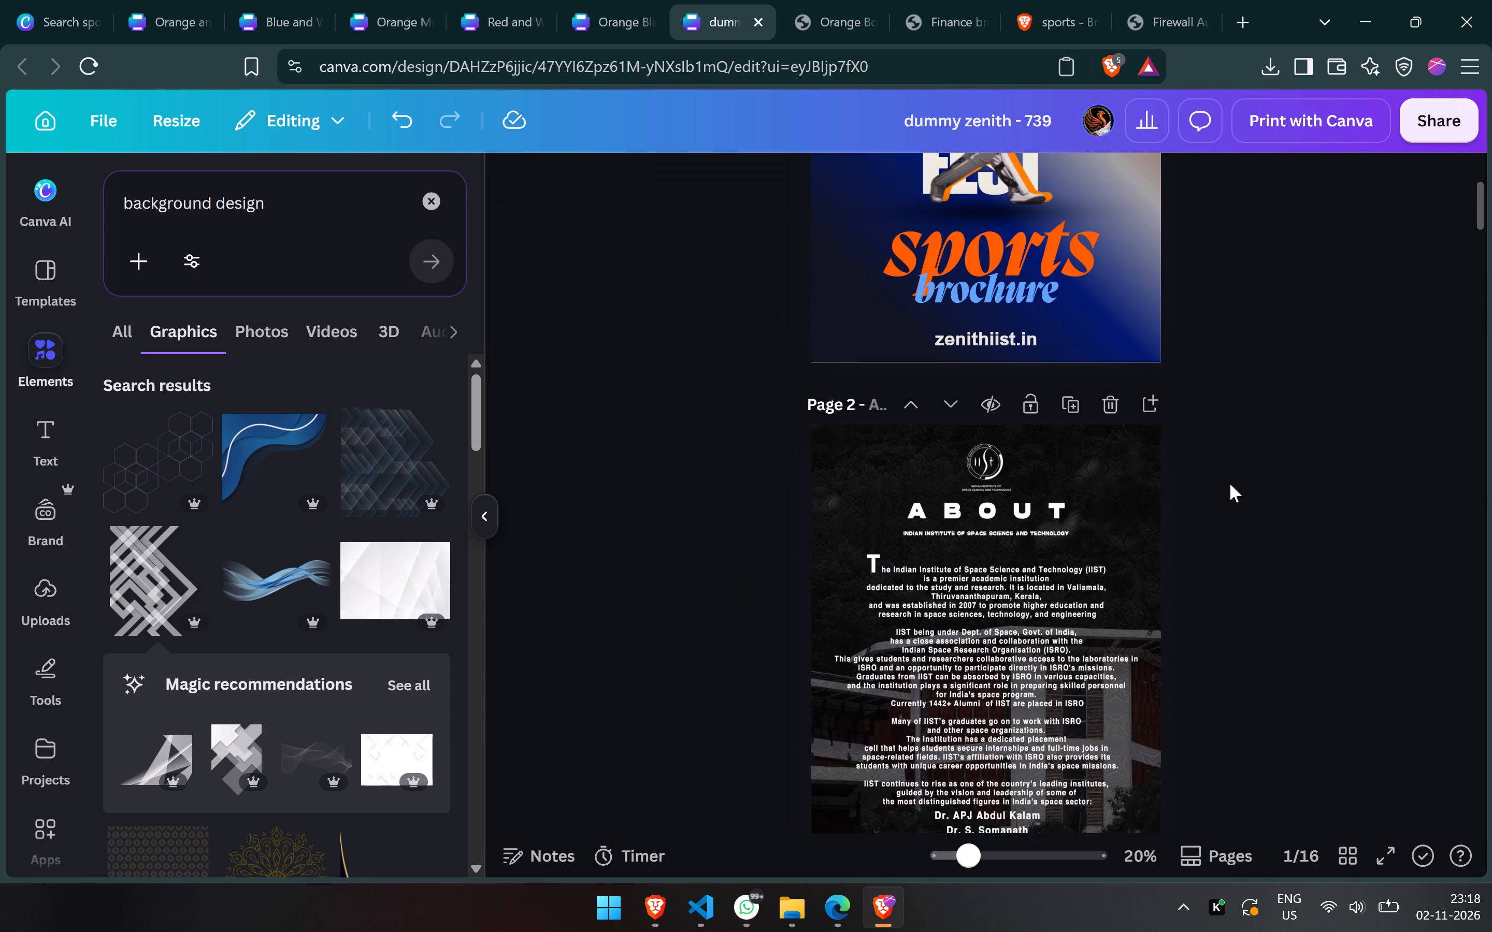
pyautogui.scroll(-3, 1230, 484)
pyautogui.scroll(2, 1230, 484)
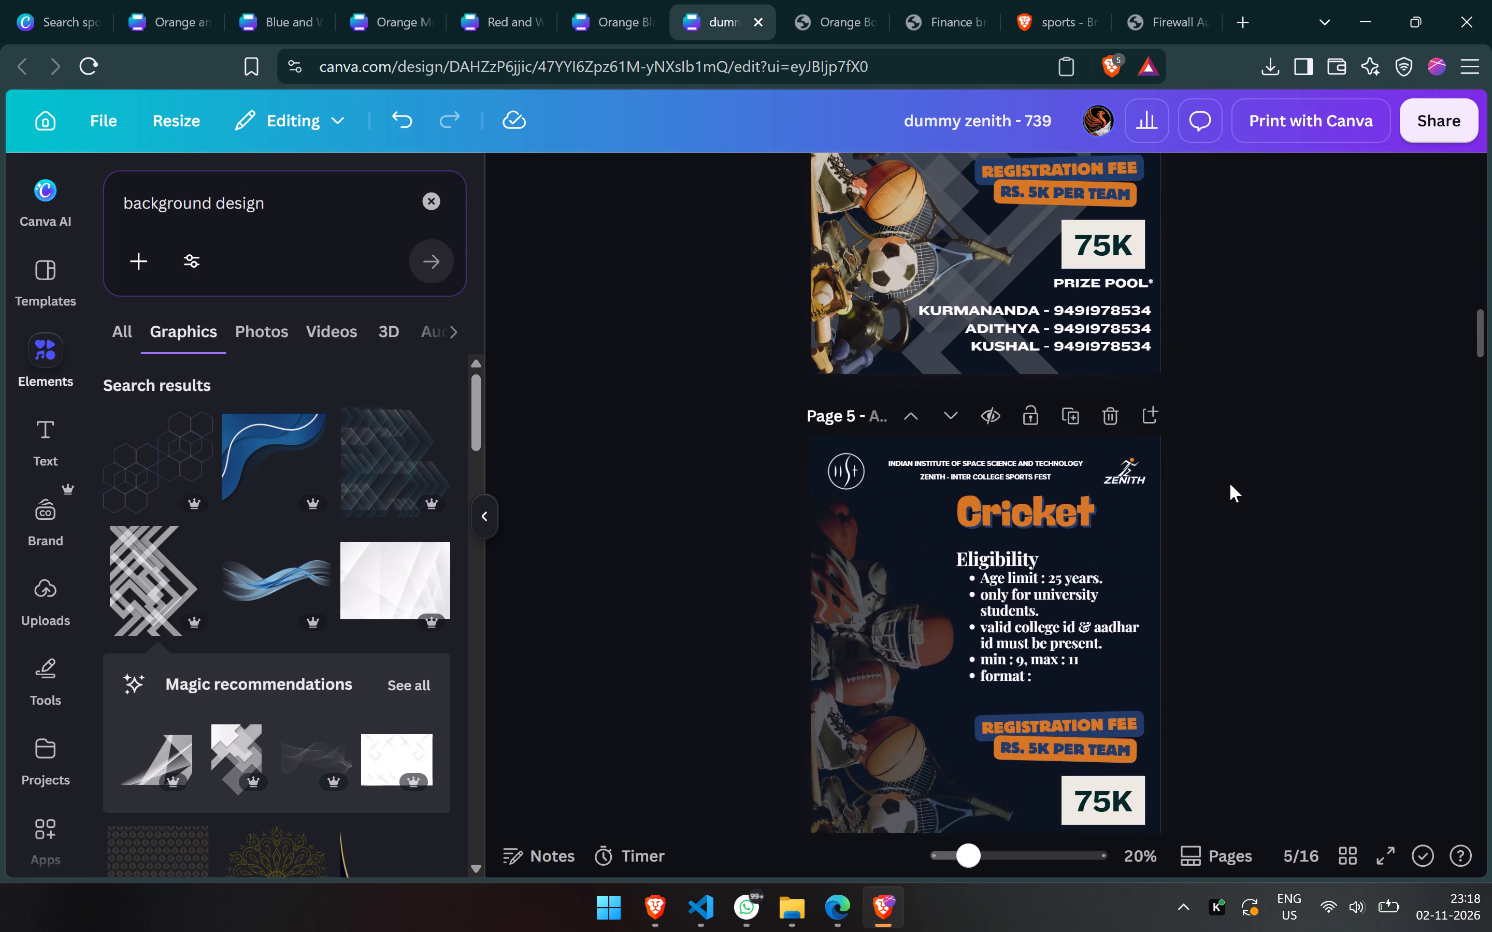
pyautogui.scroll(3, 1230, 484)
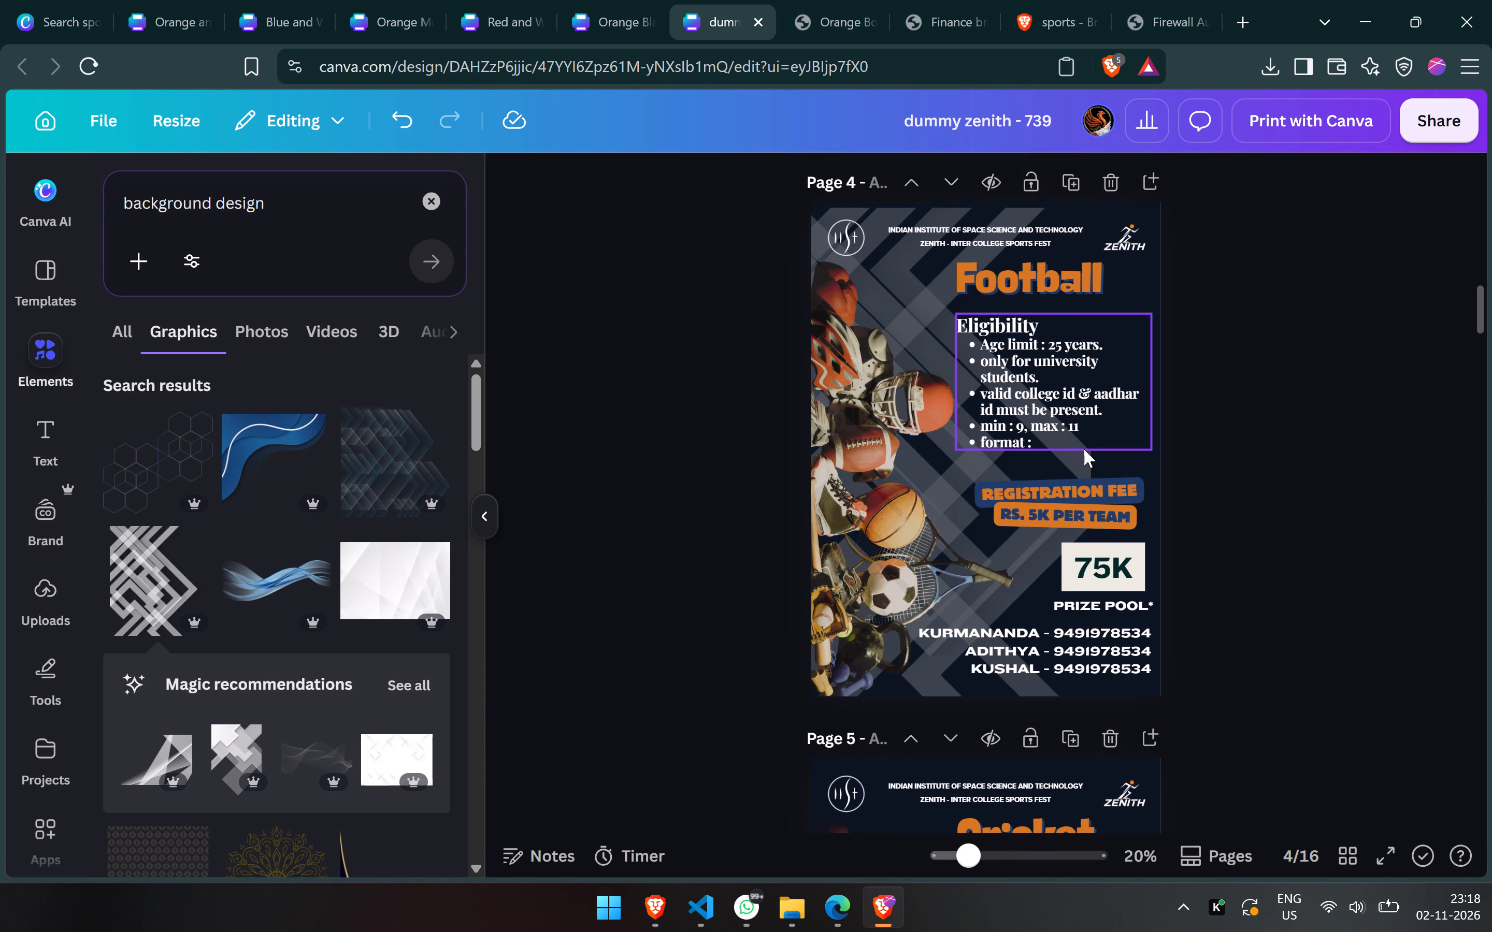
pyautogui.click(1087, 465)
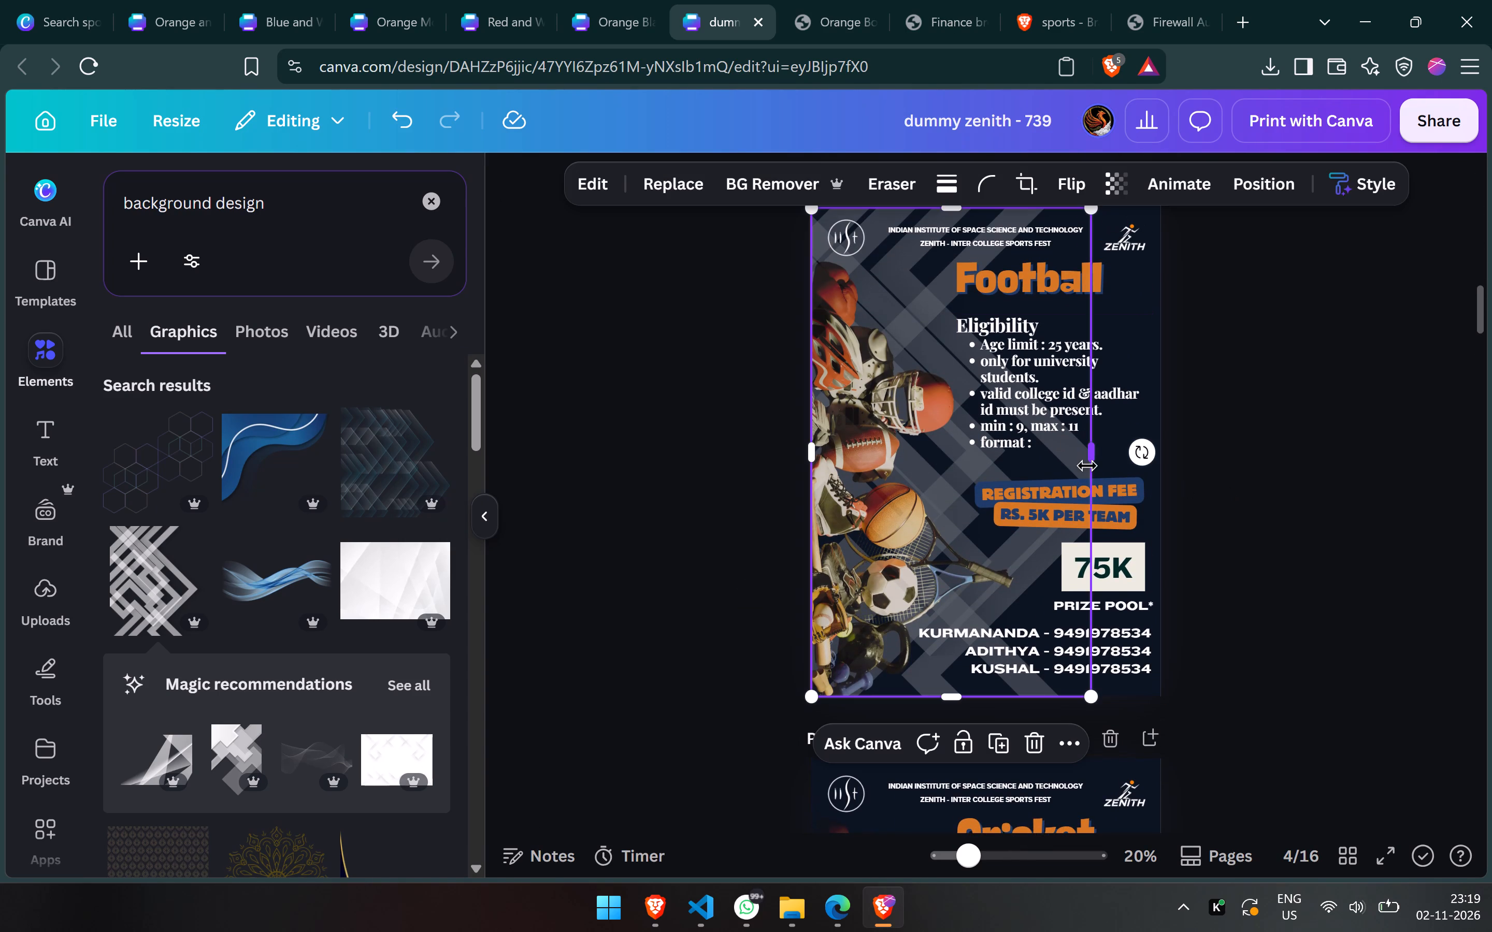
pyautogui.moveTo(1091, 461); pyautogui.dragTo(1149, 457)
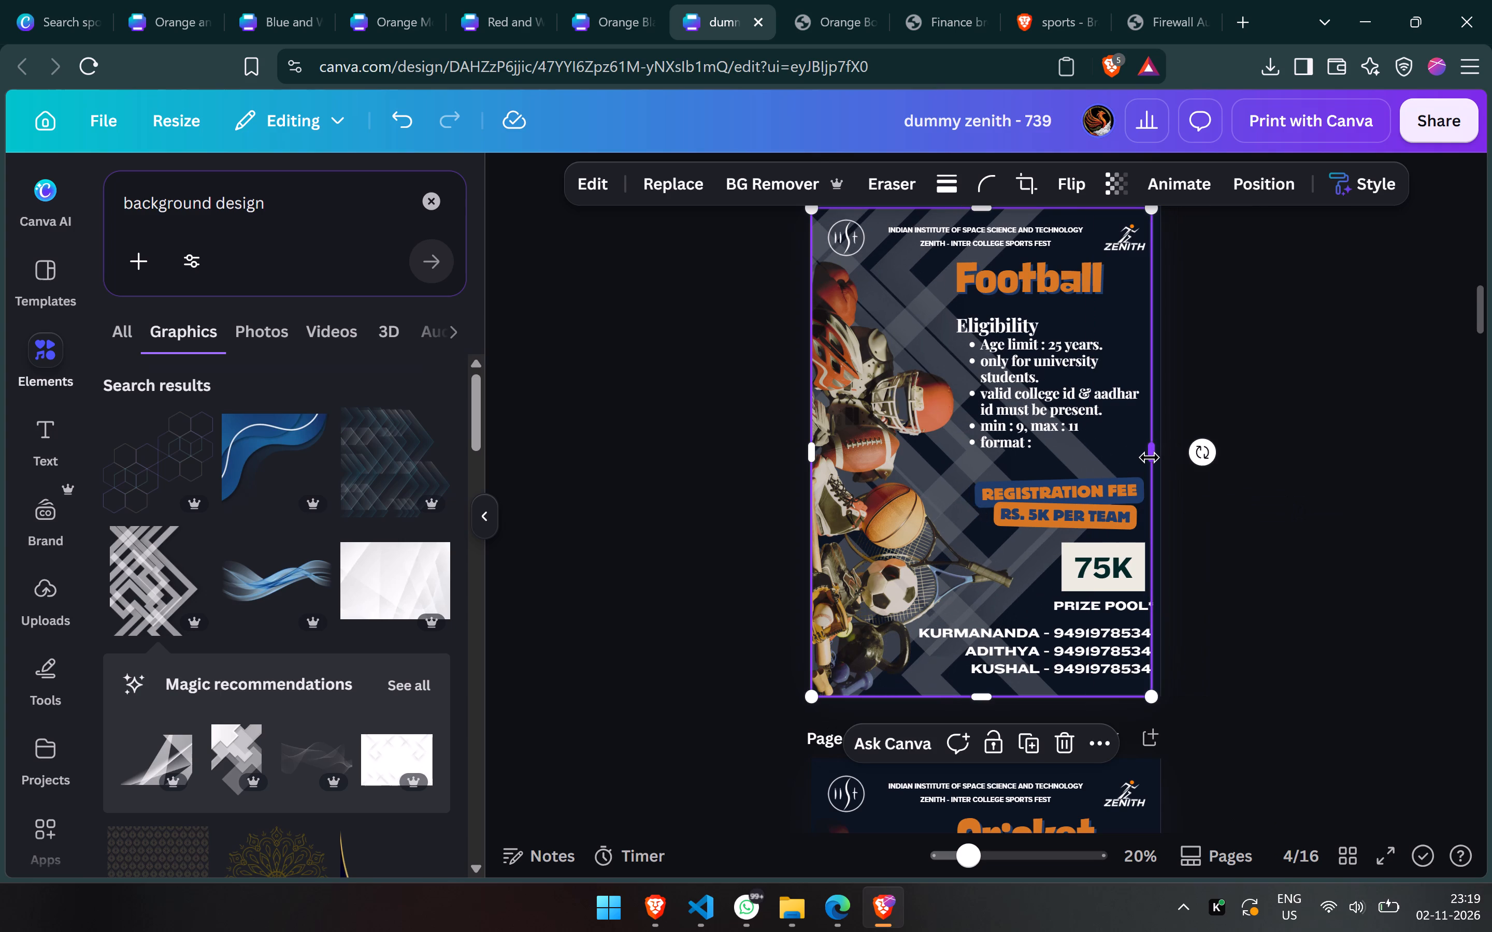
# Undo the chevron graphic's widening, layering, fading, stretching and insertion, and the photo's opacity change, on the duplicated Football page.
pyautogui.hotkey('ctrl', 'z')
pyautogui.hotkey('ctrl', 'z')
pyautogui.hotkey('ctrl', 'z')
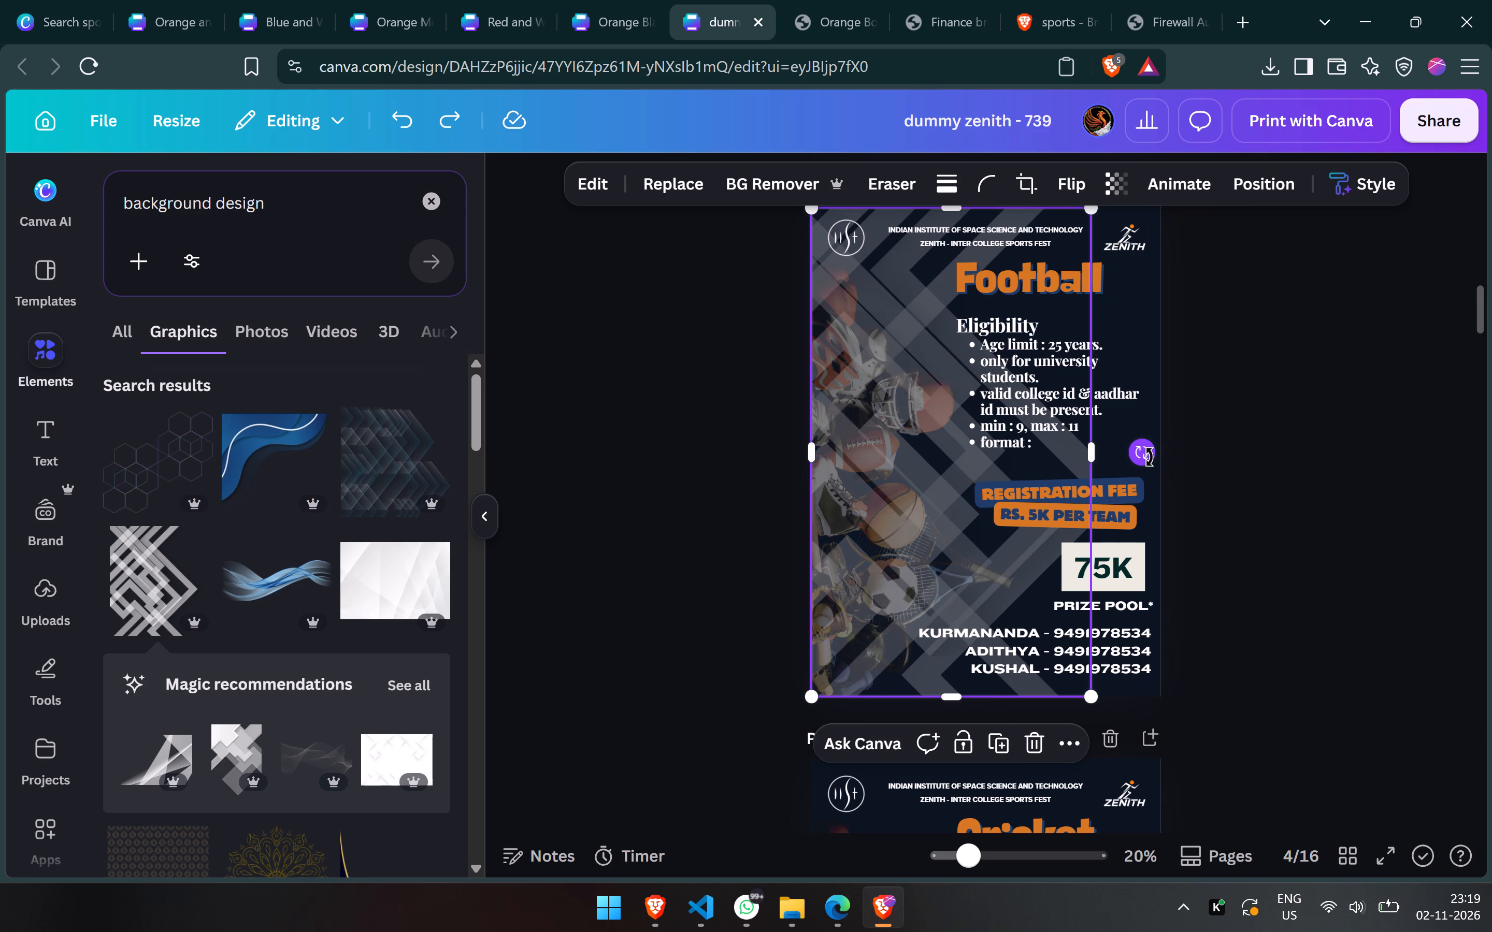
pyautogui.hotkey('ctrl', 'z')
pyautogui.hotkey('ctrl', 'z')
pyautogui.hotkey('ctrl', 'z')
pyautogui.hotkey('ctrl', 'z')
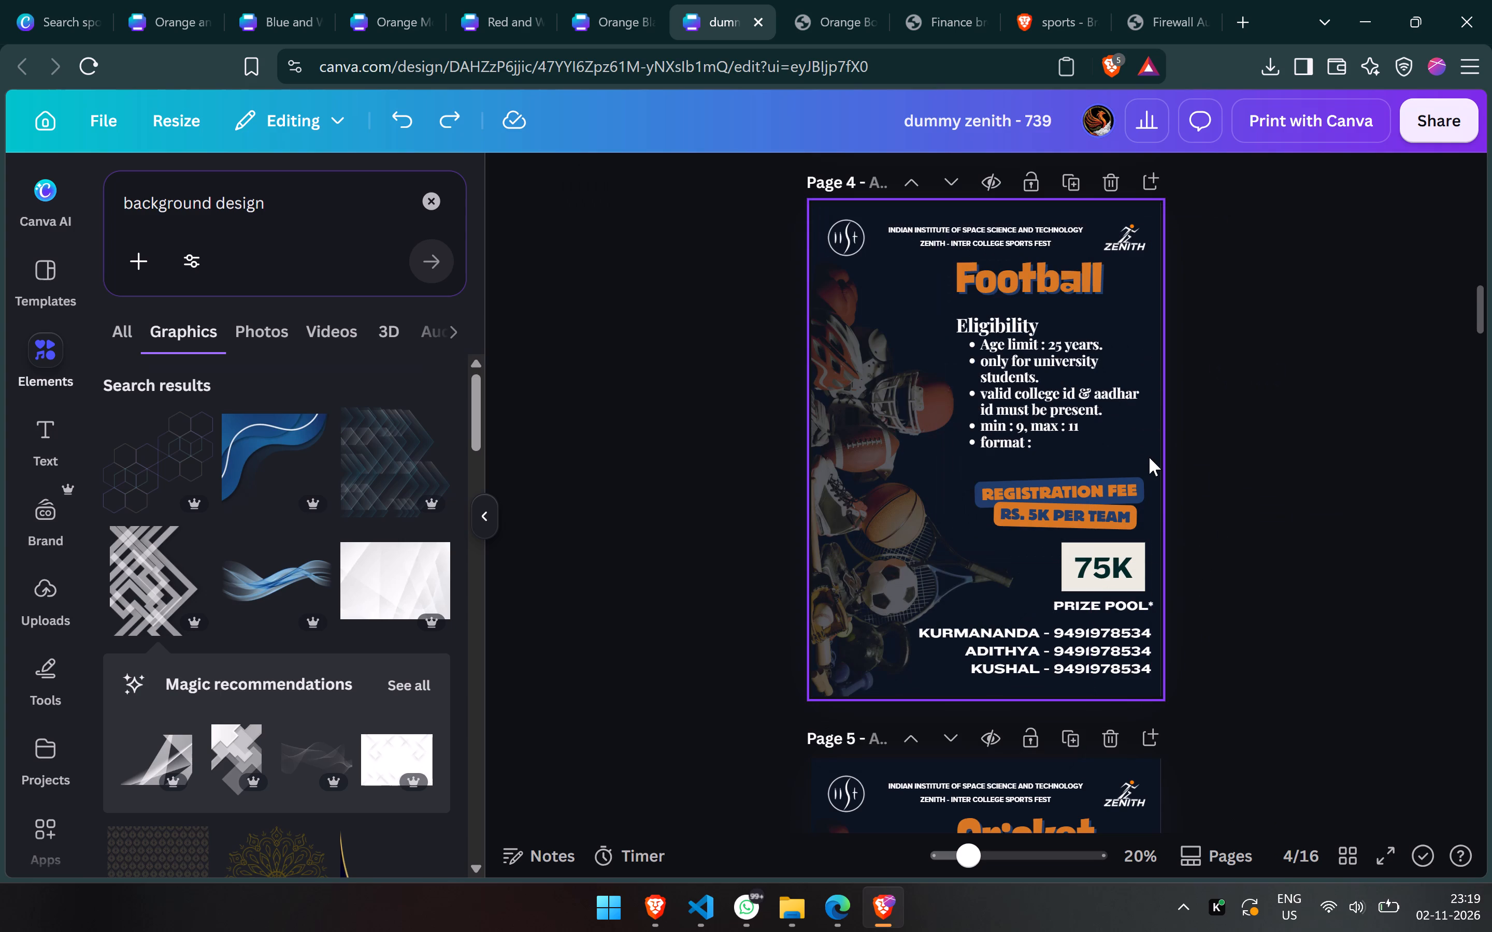
# Examine the background design graphics for a decorative element that suits the Football page.
pyautogui.scroll(-3, 347, 508)
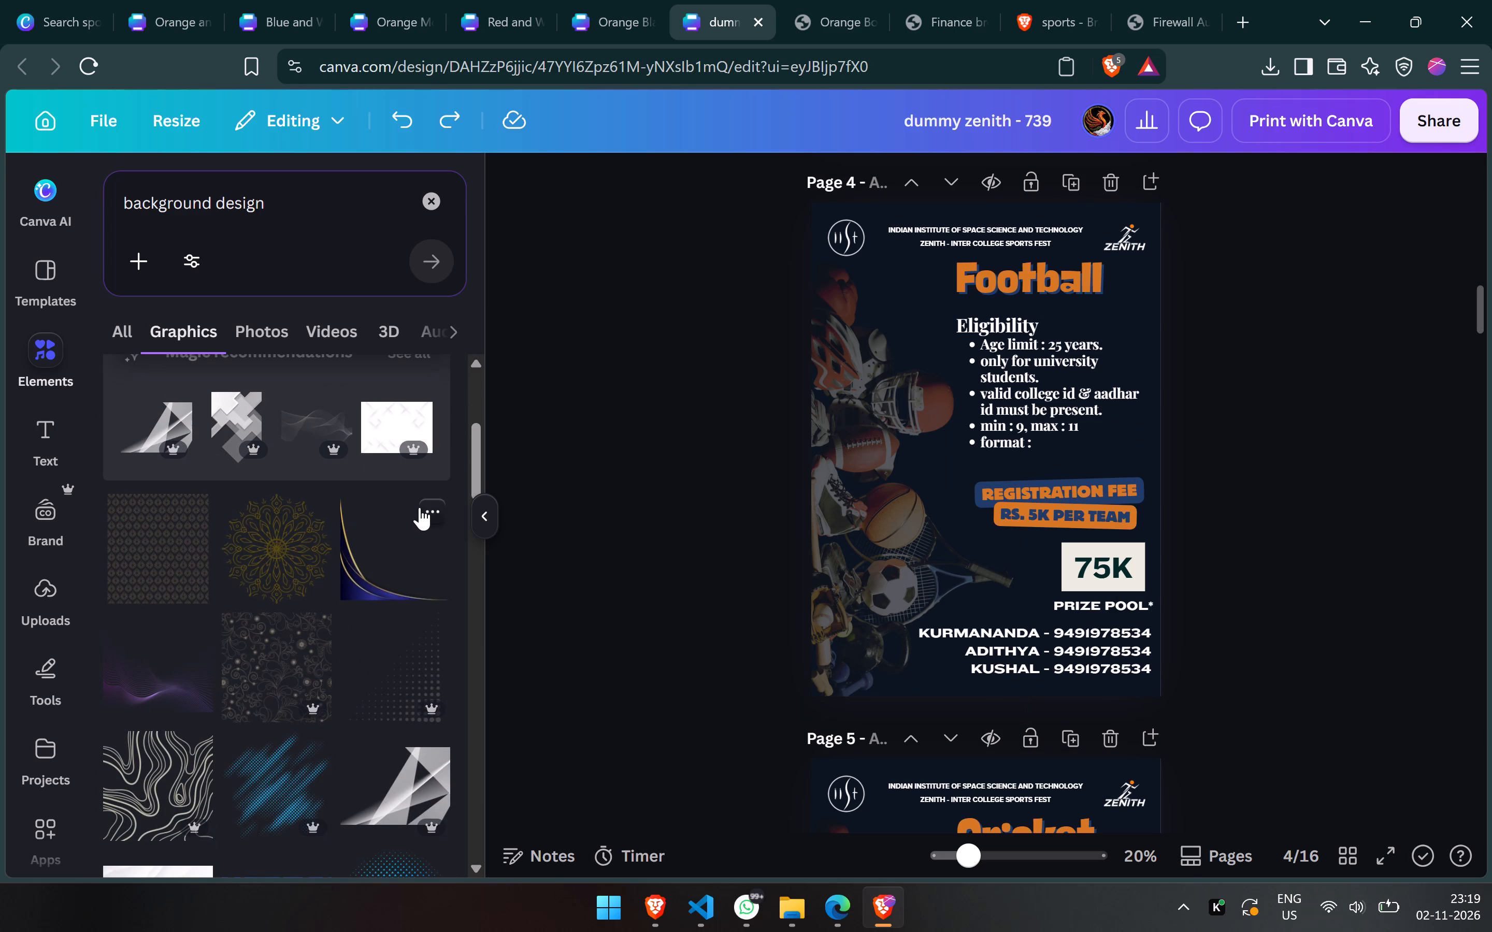
pyautogui.scroll(-9, 420, 507)
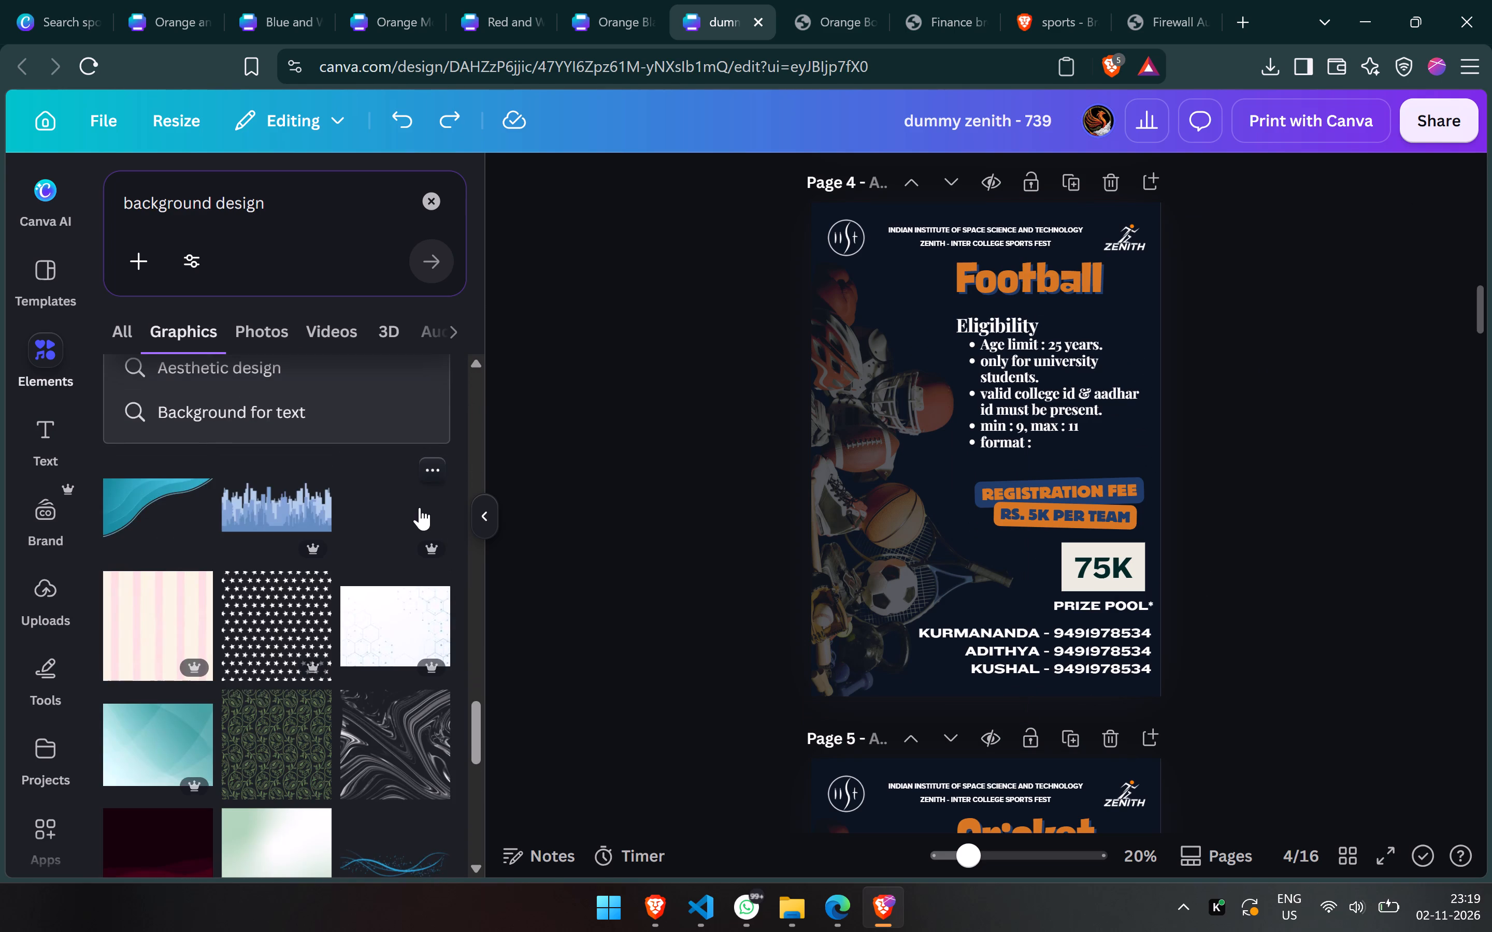
pyautogui.scroll(-12, 420, 507)
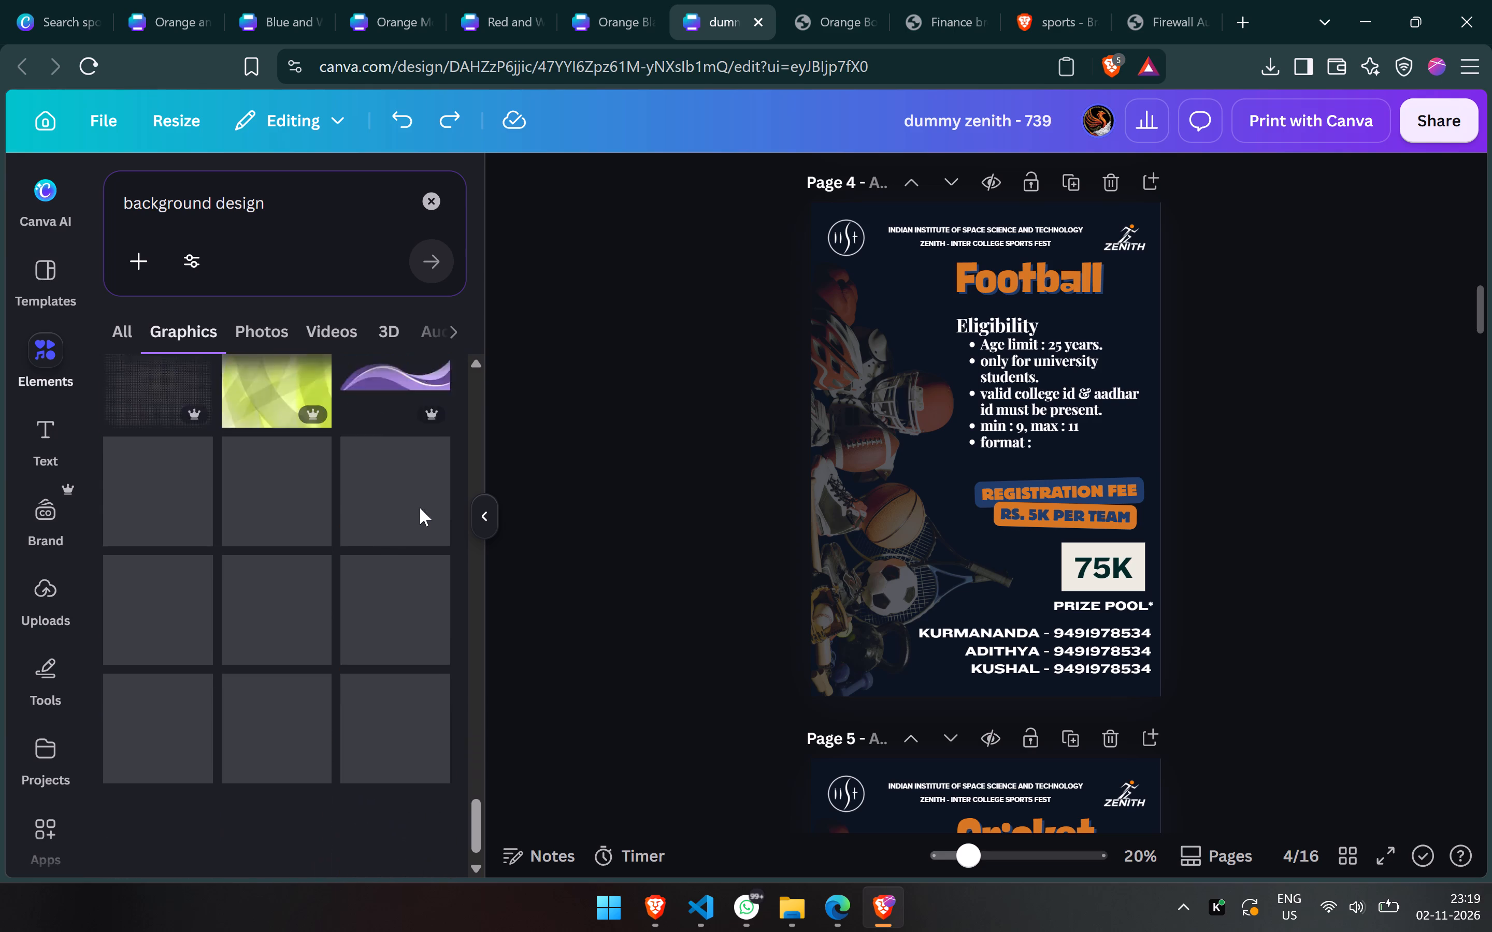
# Search the graphics library for design instead of background design.
pyautogui.click(301, 223)
pyautogui.hotkey('ctrl', 'a')
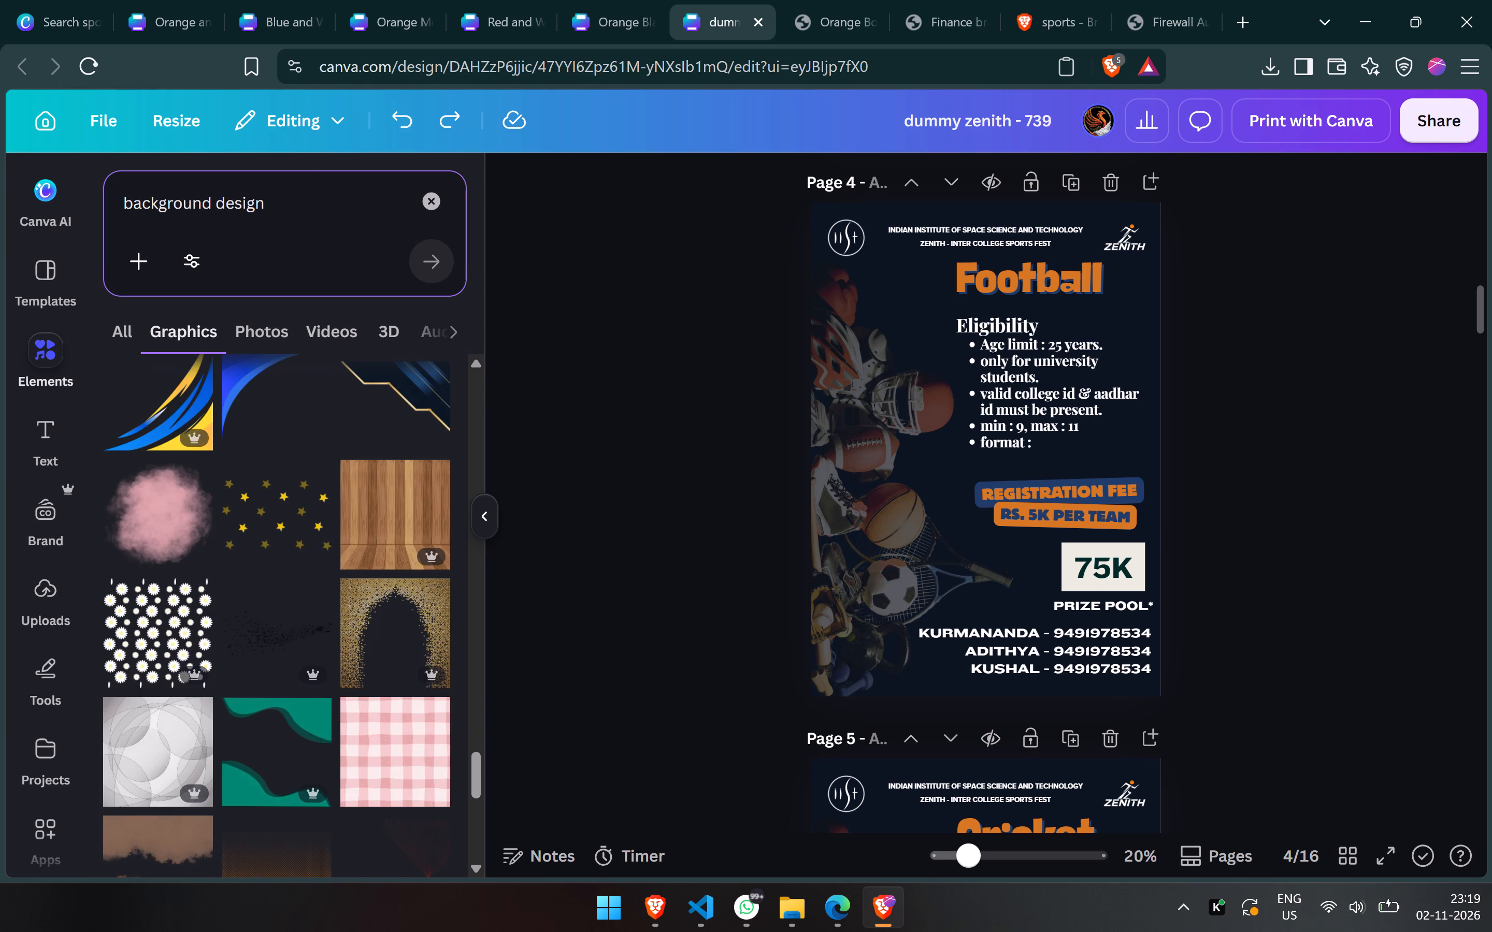
pyautogui.click(278, 215)
pyautogui.hotkey('ctrl', 'a')
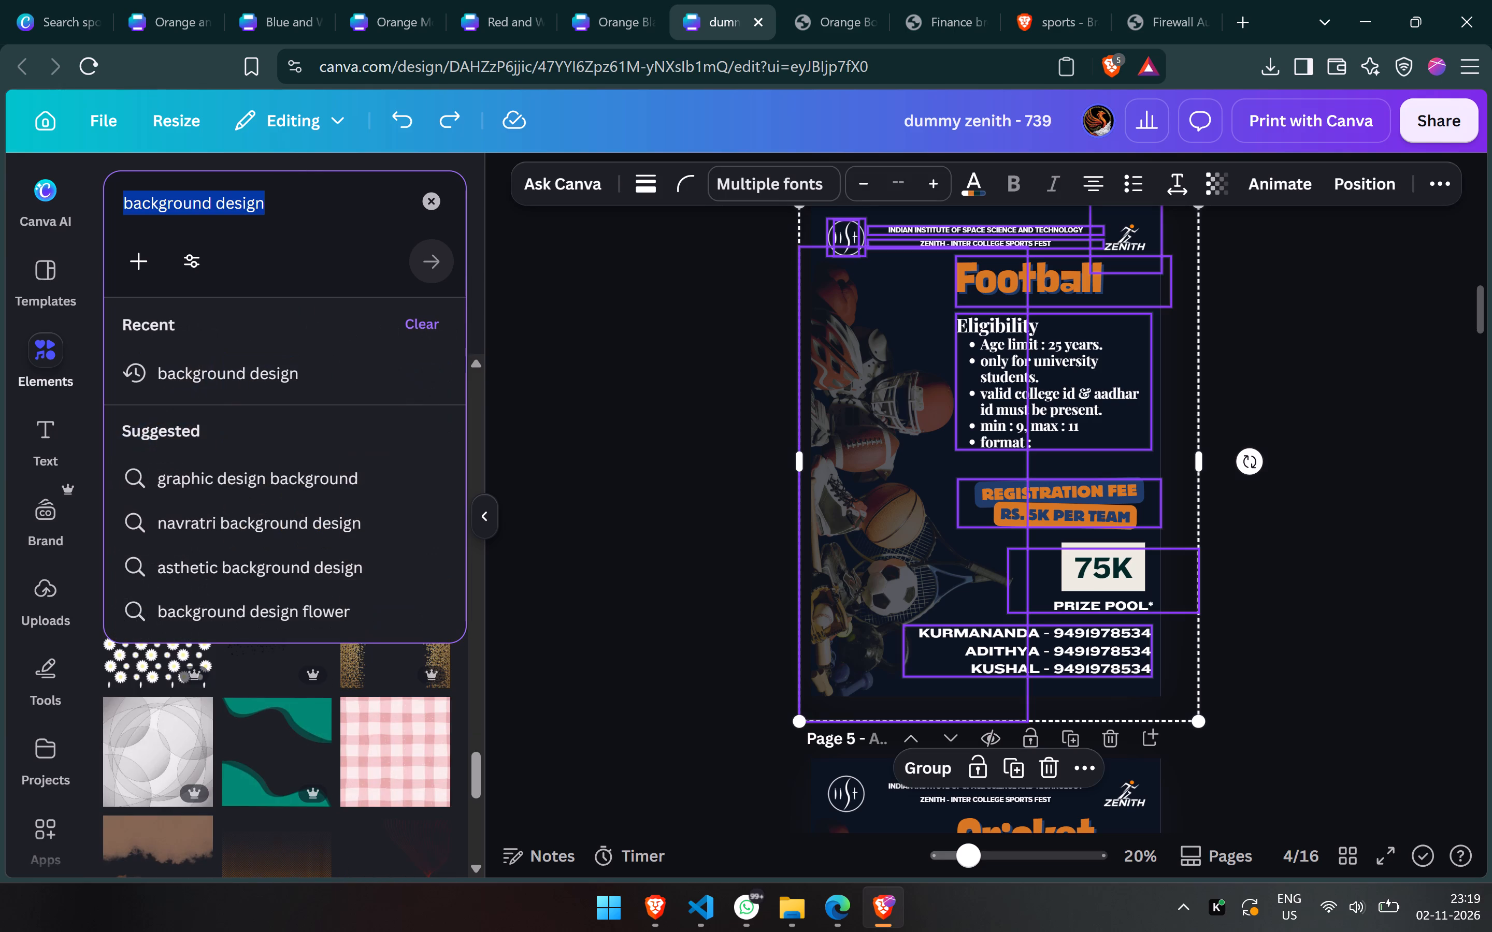
pyautogui.write('design')
pyautogui.press('Return')
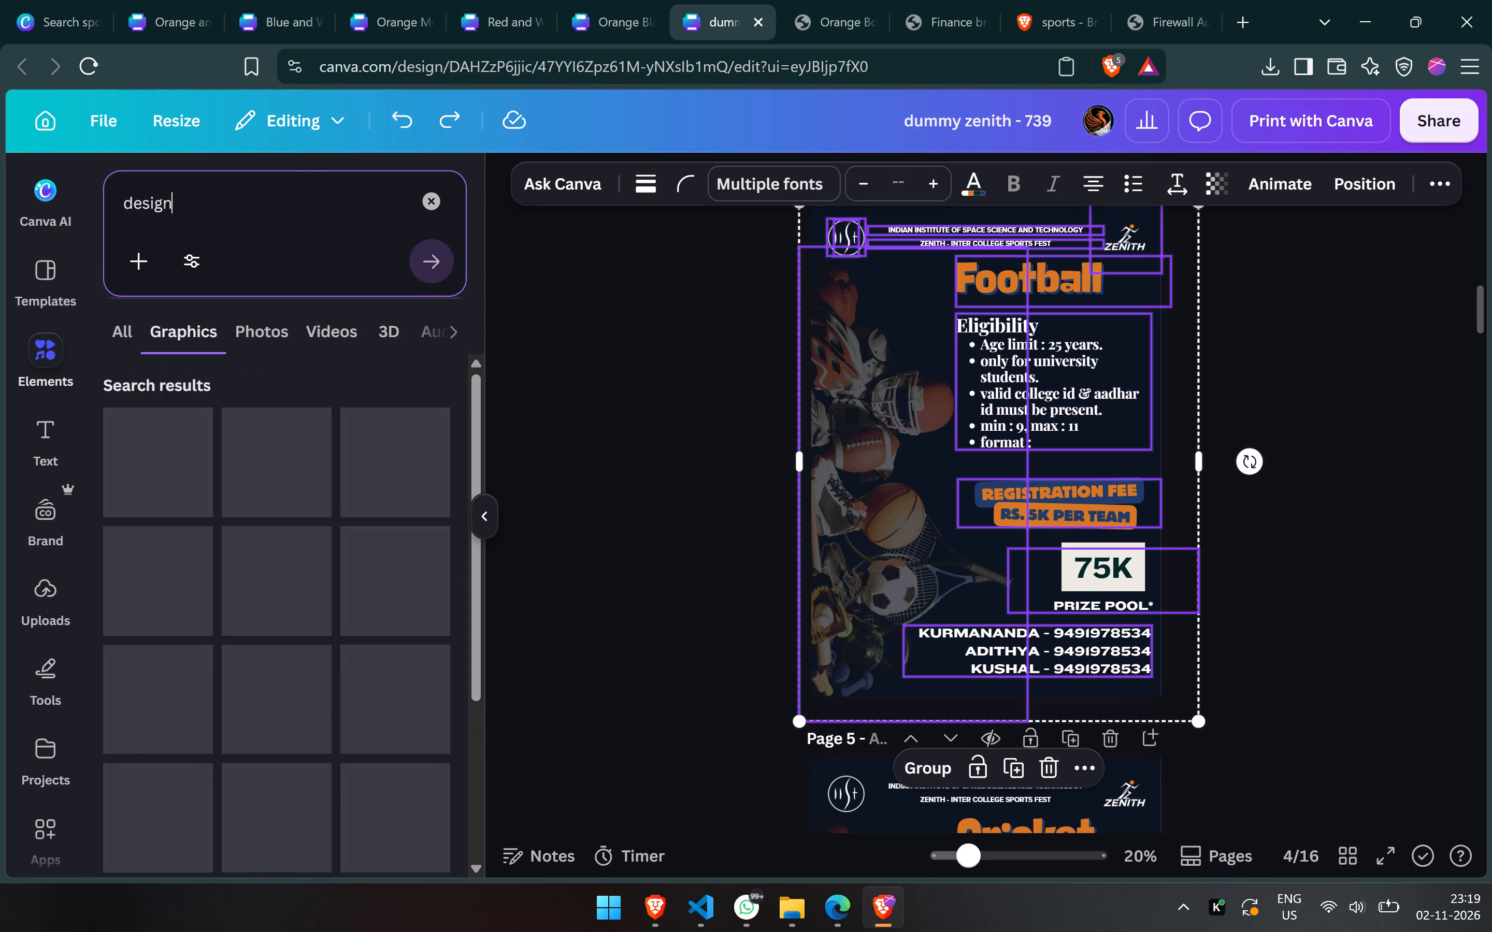
pyautogui.click(624, 452)
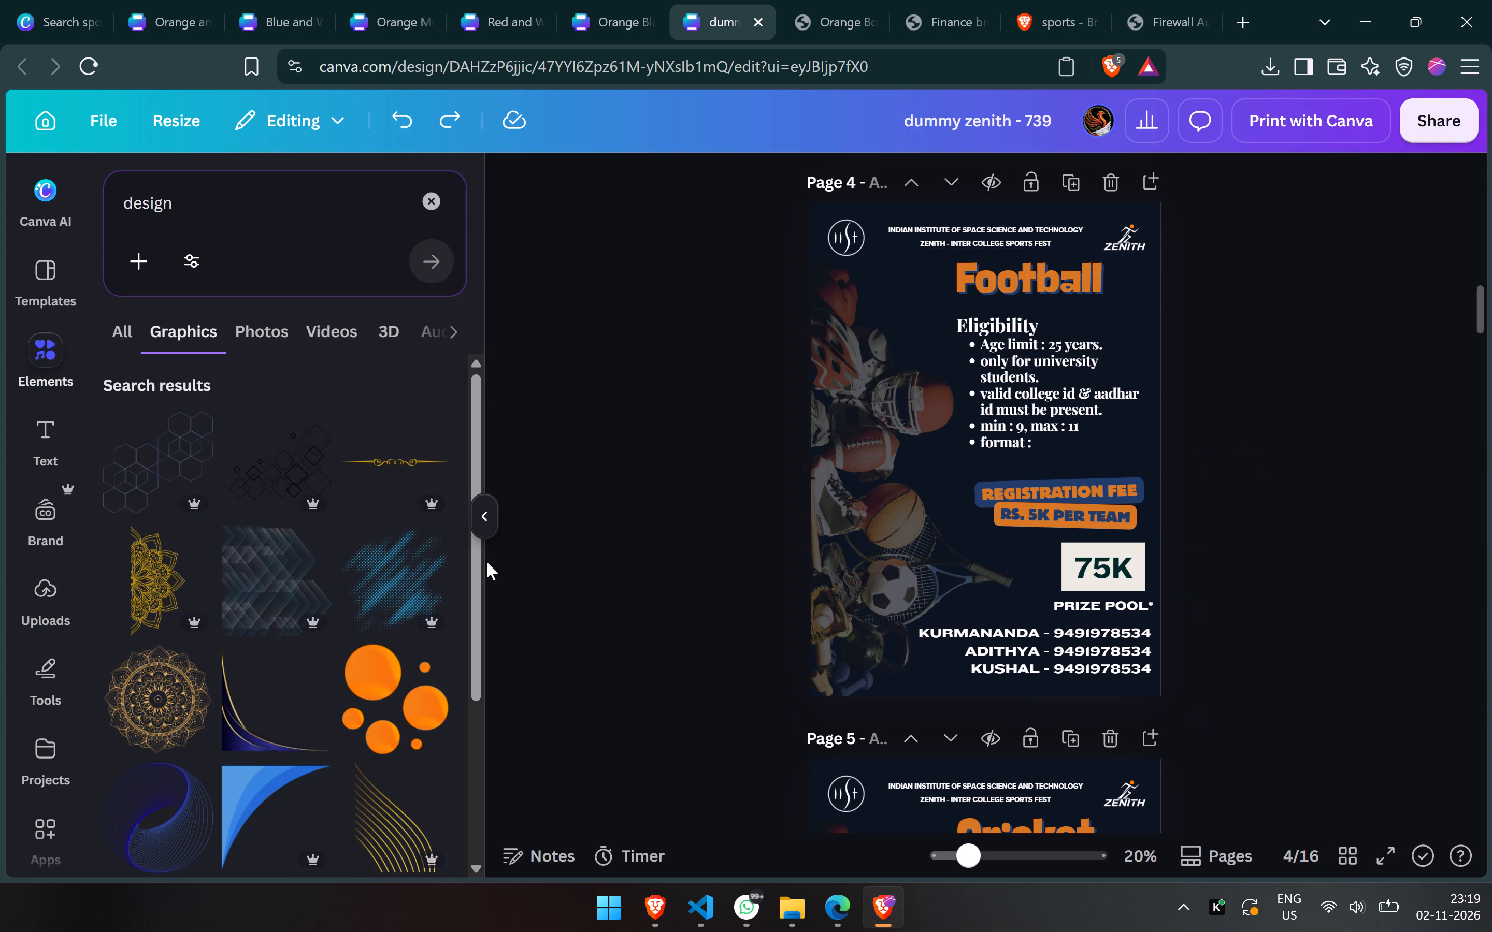
# Insert the blue hexagon outline graphic from the design results in the upper-left corner of the duplicated Football page.
pyautogui.scroll(-7, 347, 630)
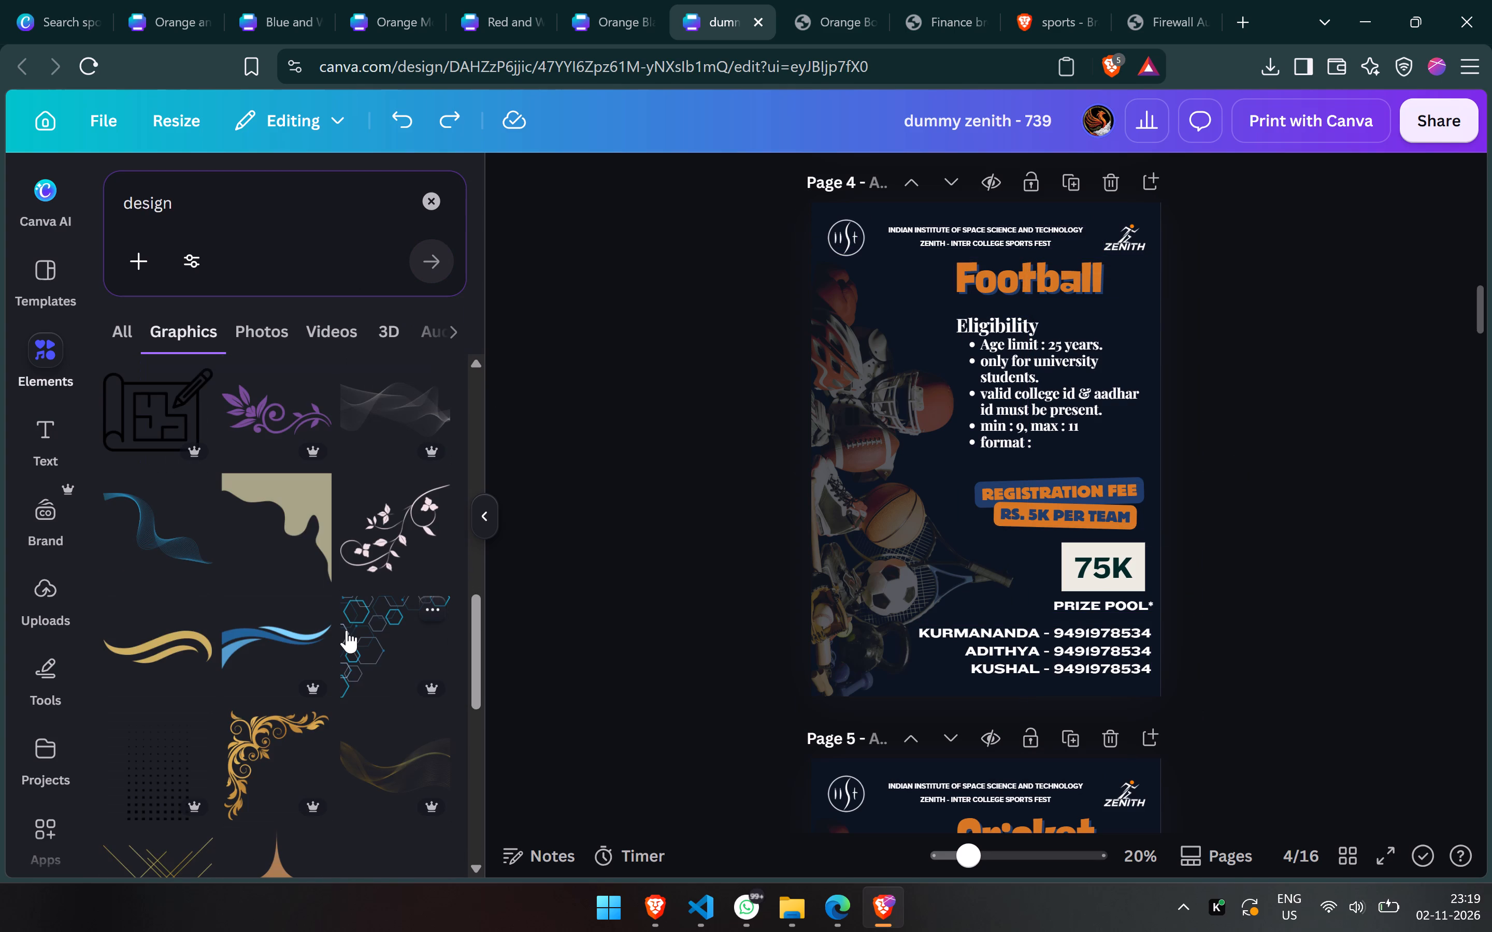
pyautogui.scroll(-2, 347, 630)
pyautogui.scroll(1, 347, 630)
pyautogui.moveTo(398, 386); pyautogui.dragTo(940, 412)
pyautogui.moveTo(940, 412); pyautogui.dragTo(870, 315)
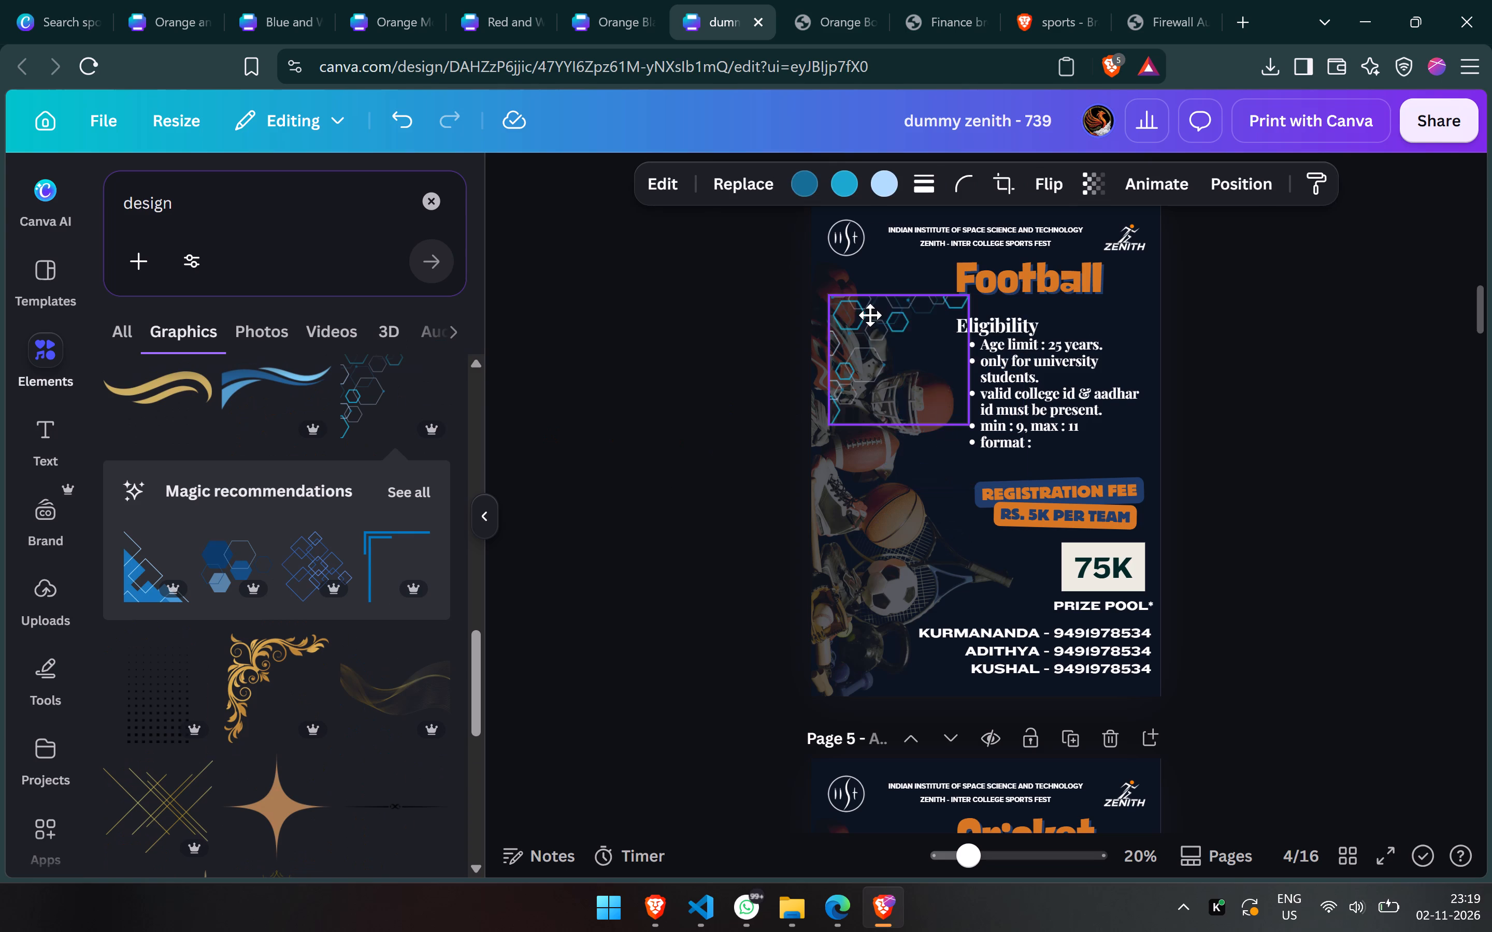
pyautogui.moveTo(870, 315); pyautogui.dragTo(863, 264)
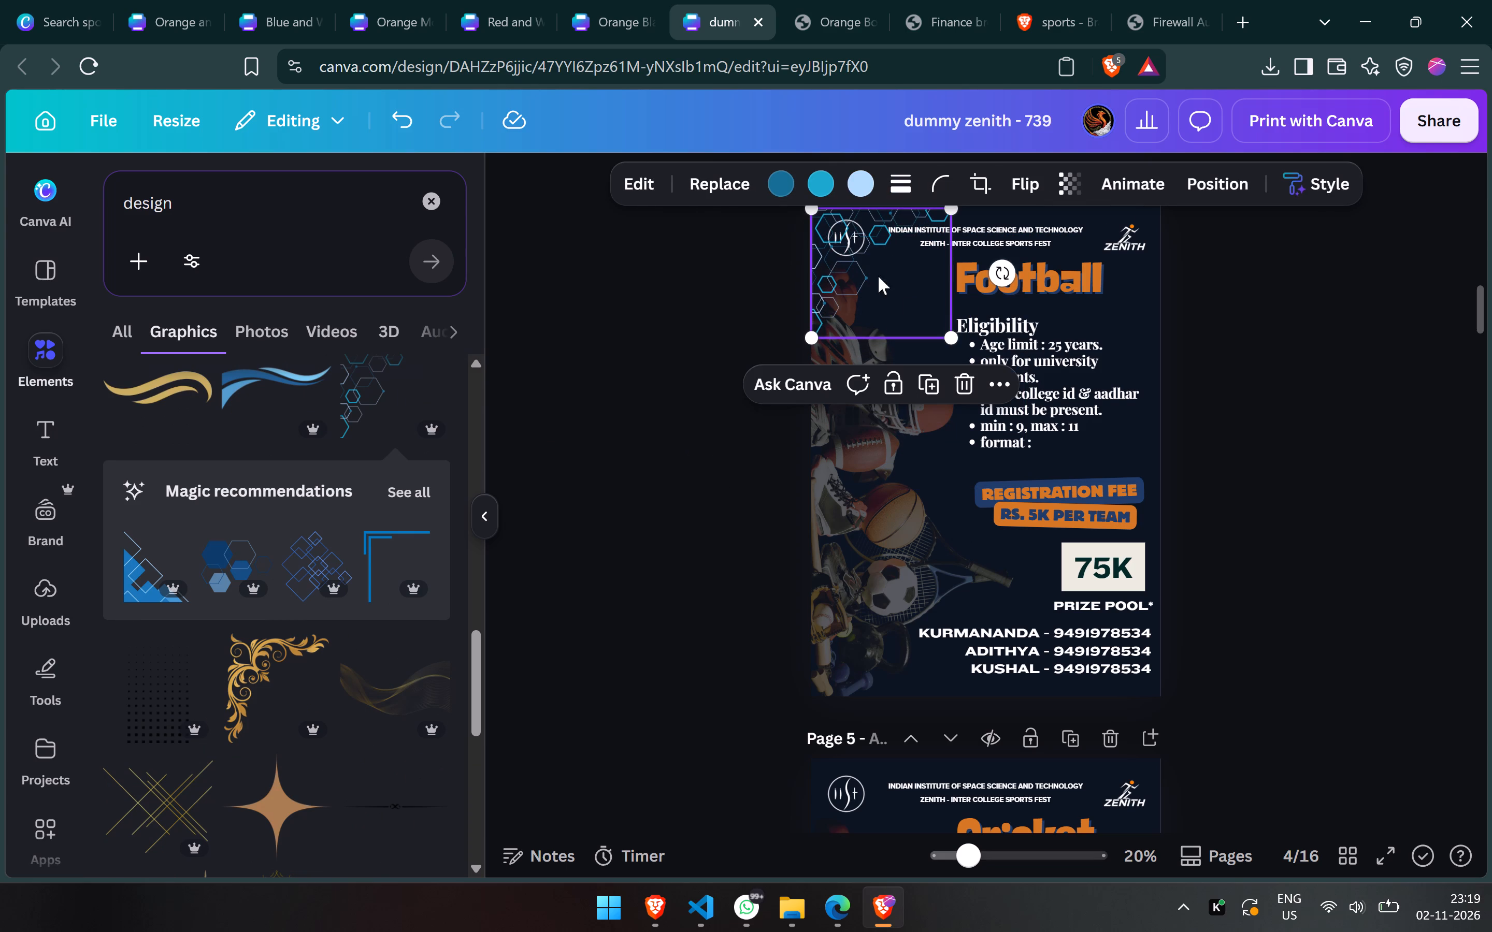
# Enlarge the hexagon graphic to about 40.8 by 37.8 cm so it spans nearly the full width of the Football page.
pyautogui.moveTo(951, 333); pyautogui.dragTo(1121, 537)
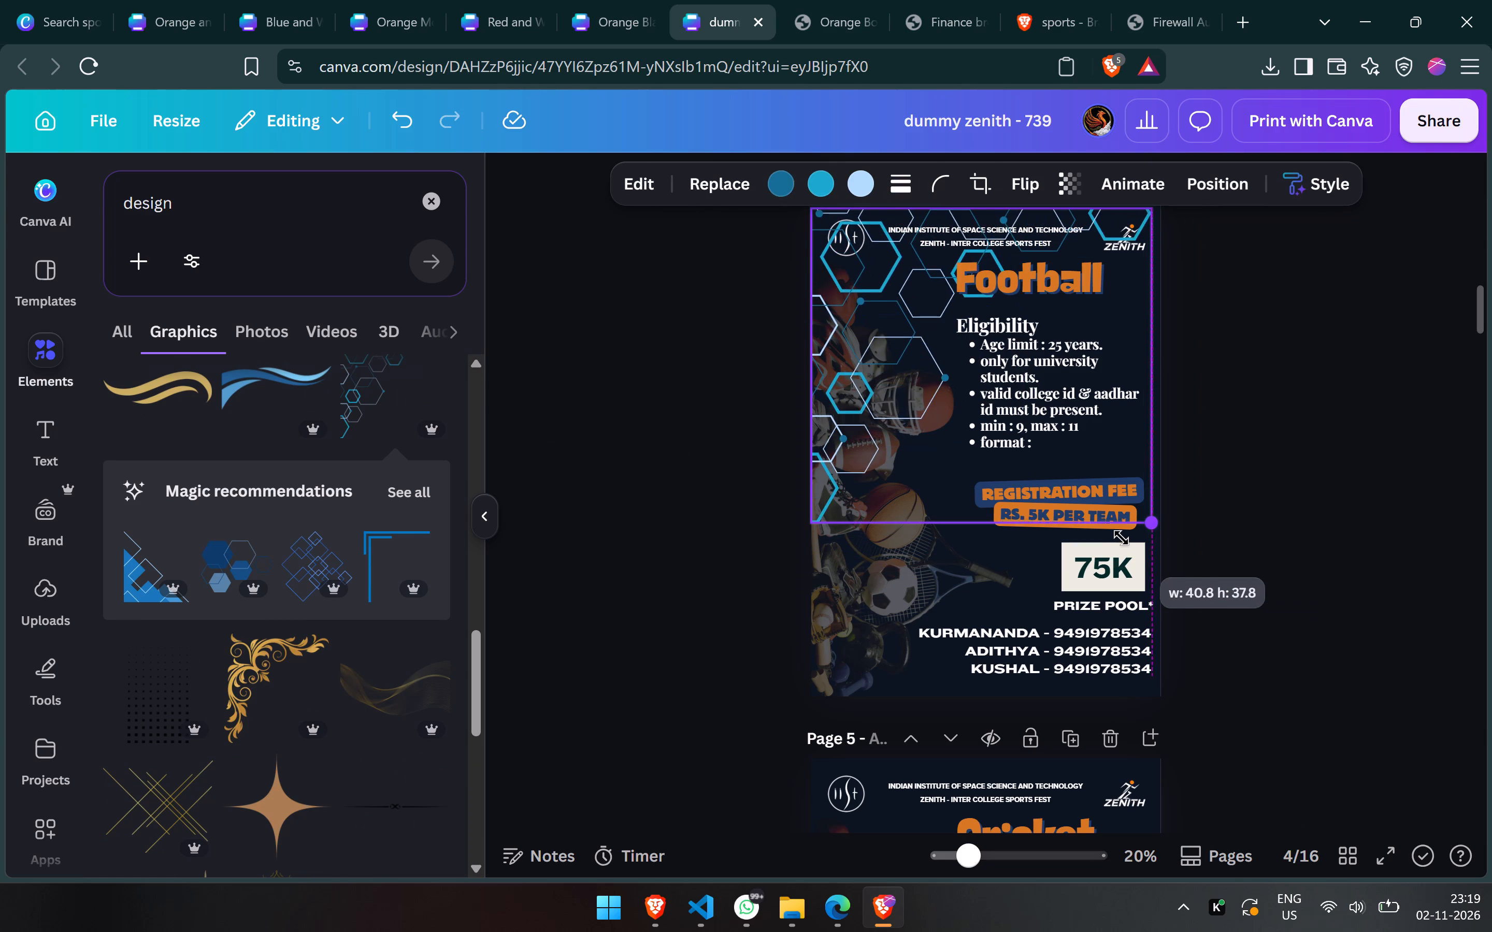
pyautogui.moveTo(1121, 537); pyautogui.dragTo(1128, 542)
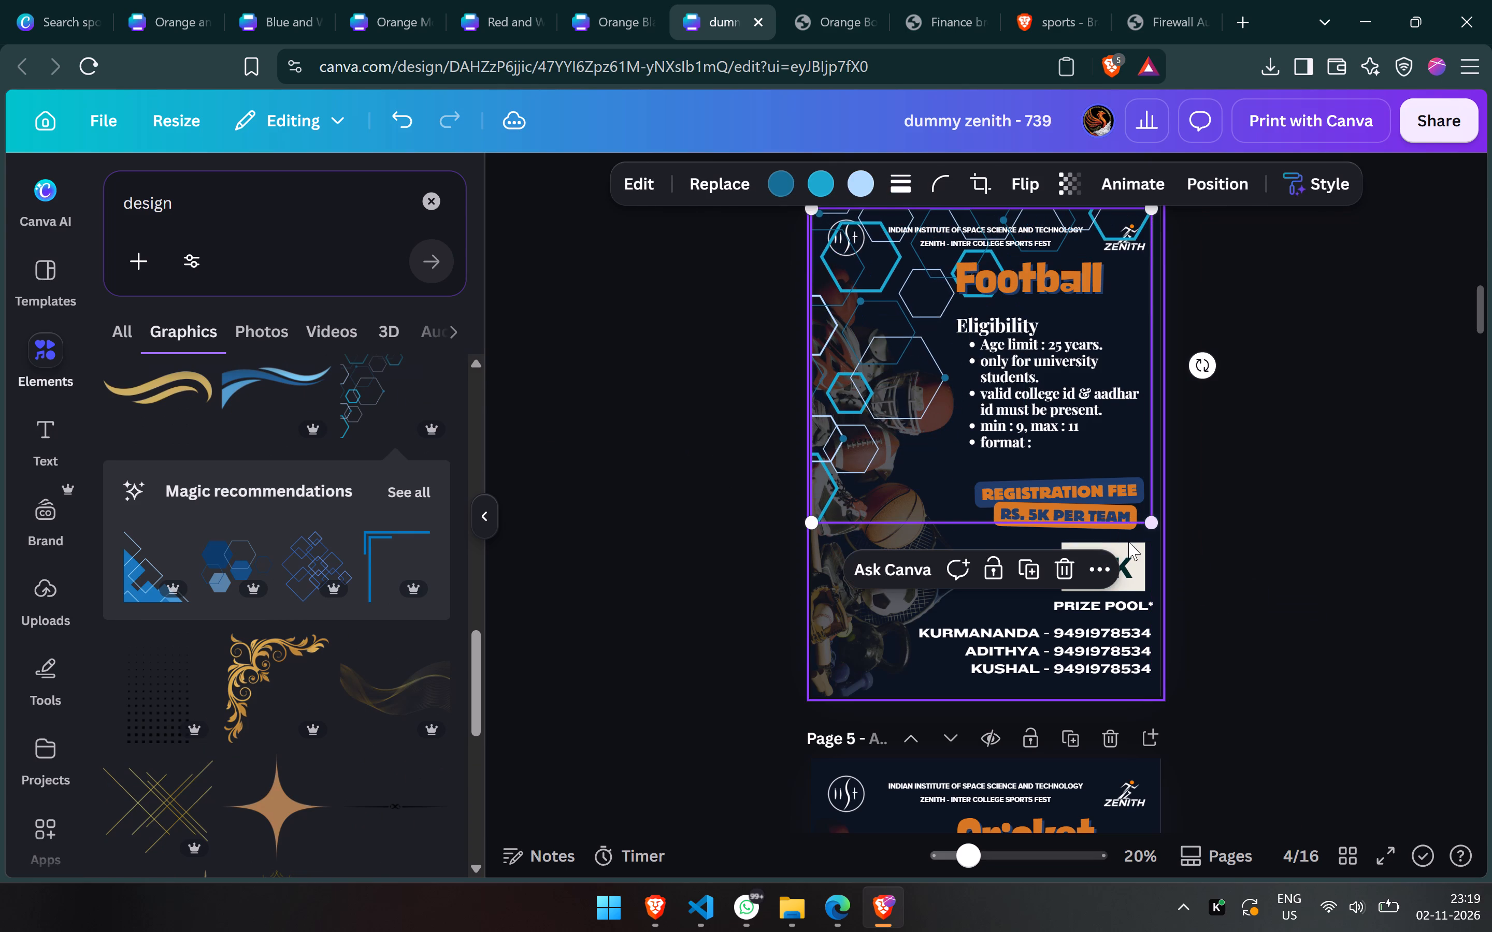
# Send the hexagon graphic behind all other elements on the duplicated Football page.
pyautogui.click(1209, 177)
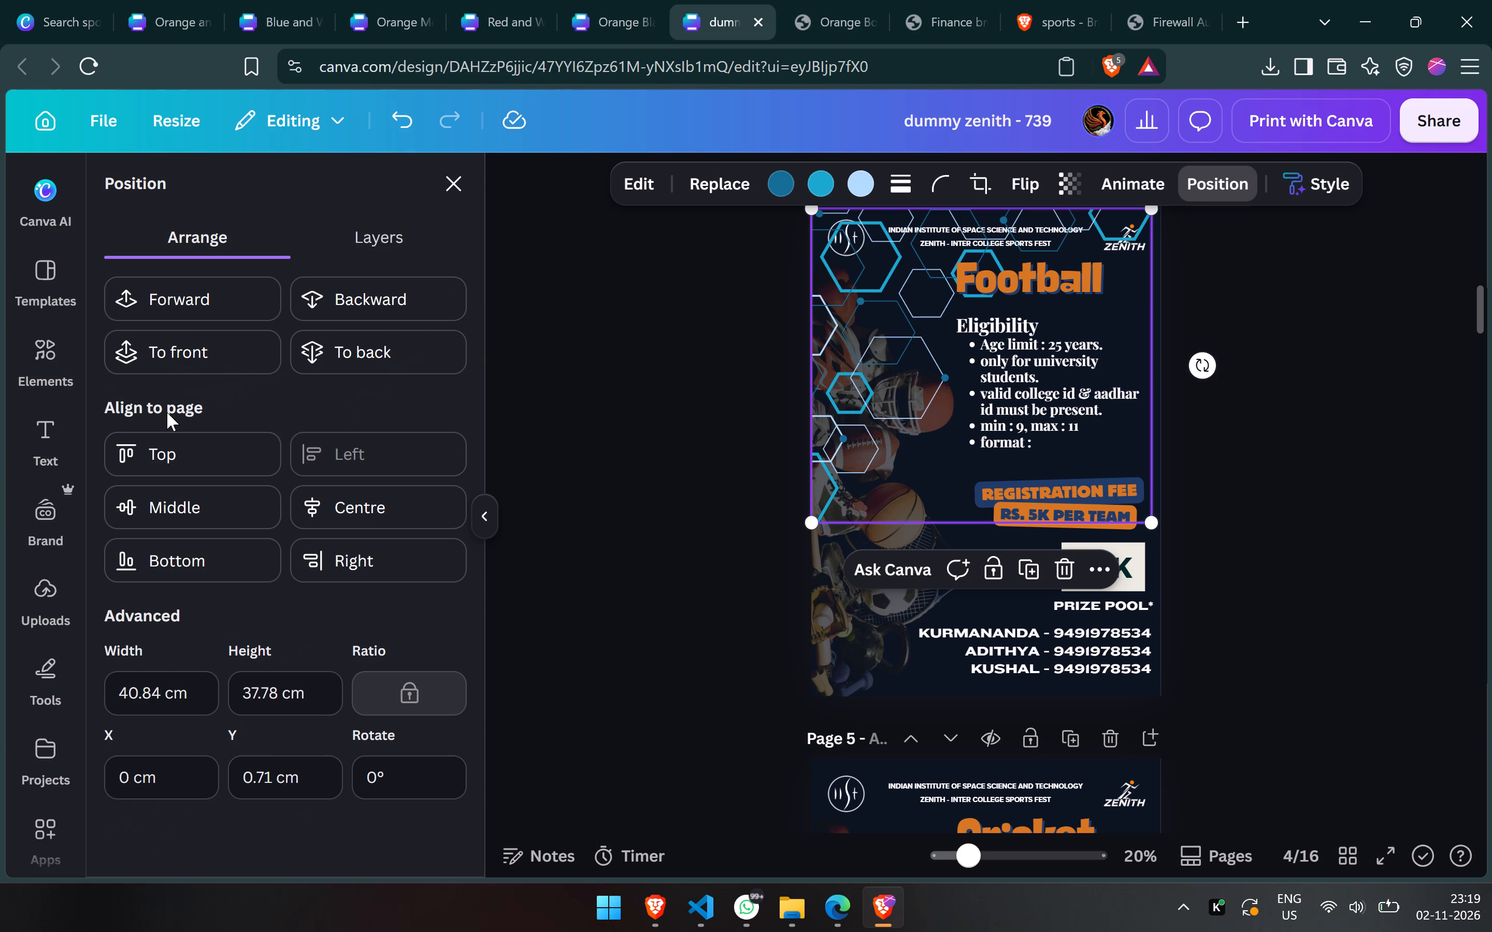
pyautogui.click(357, 349)
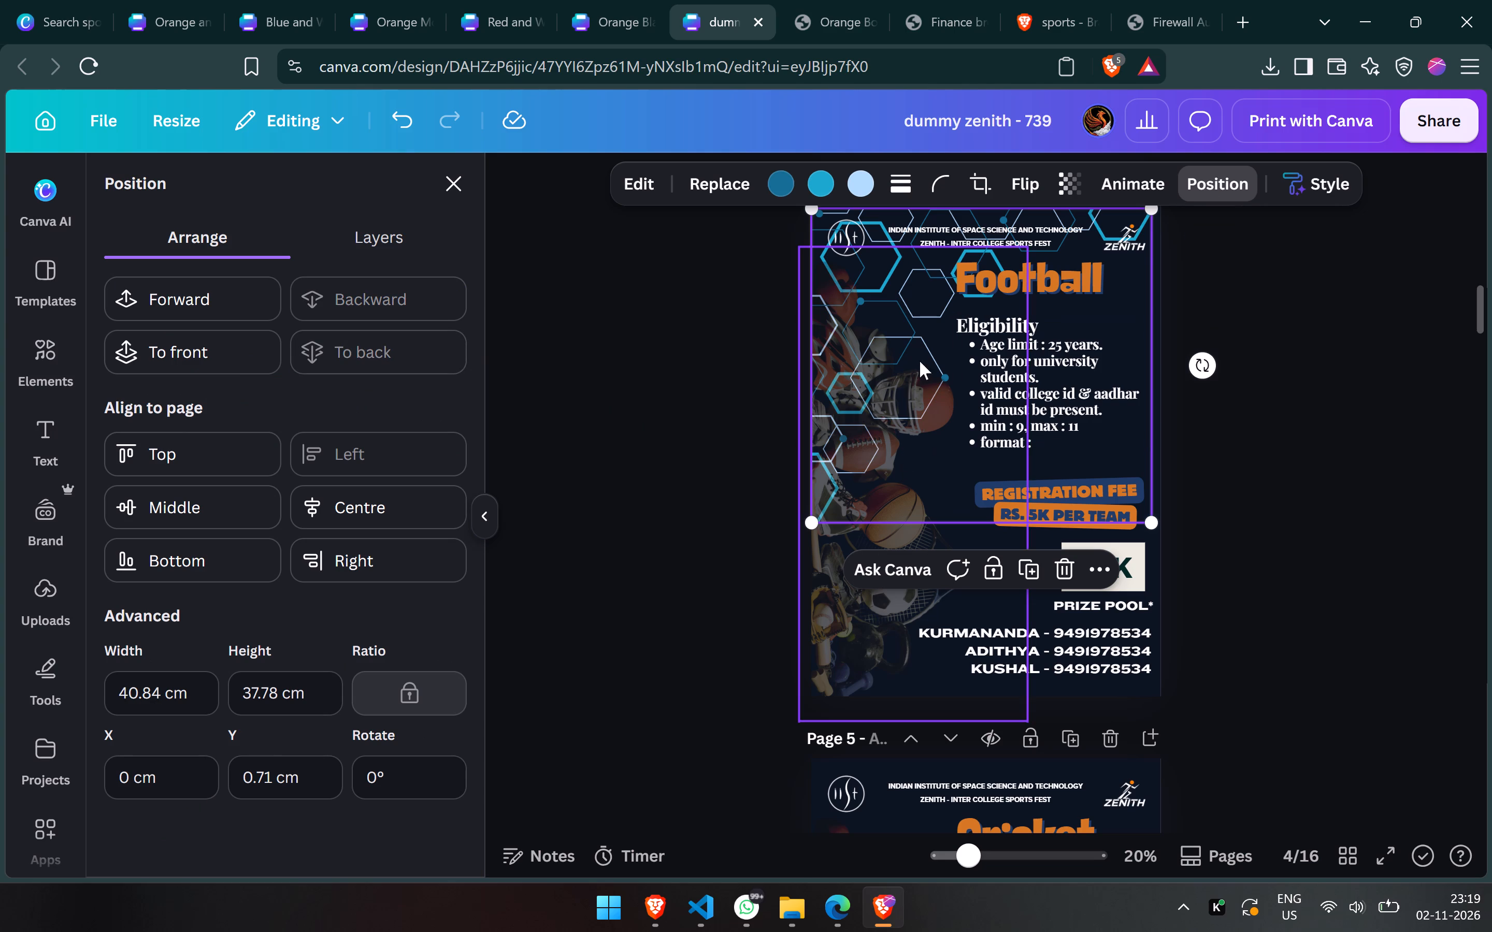
# Fade the hexagon graphic on the duplicated Football page by setting its transparency value to 36.
pyautogui.click(1059, 177)
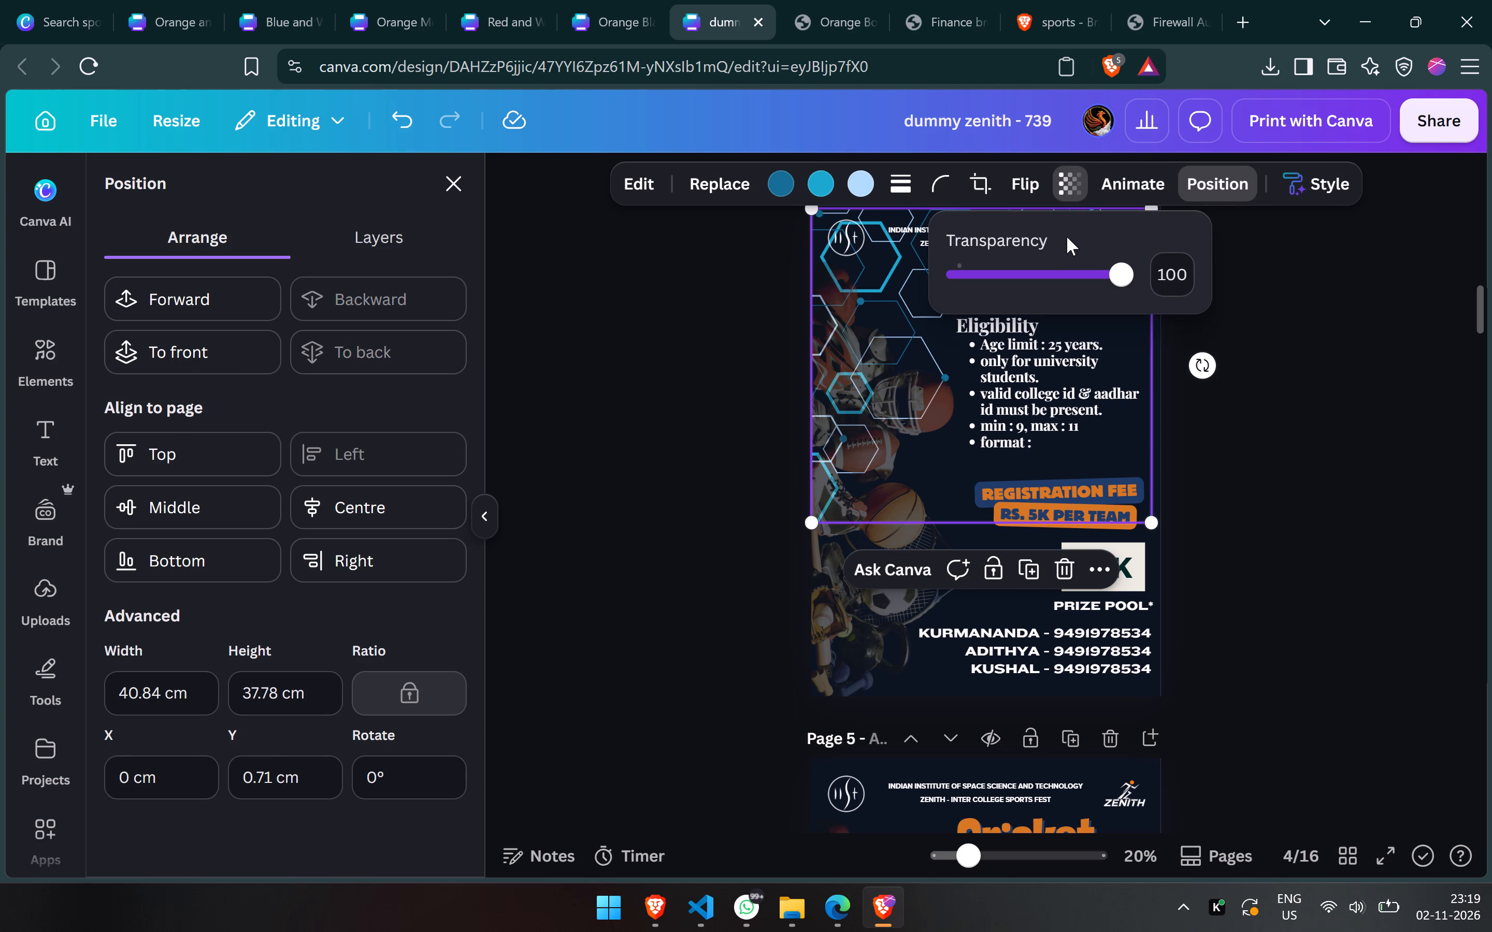
pyautogui.moveTo(1070, 261); pyautogui.dragTo(991, 279)
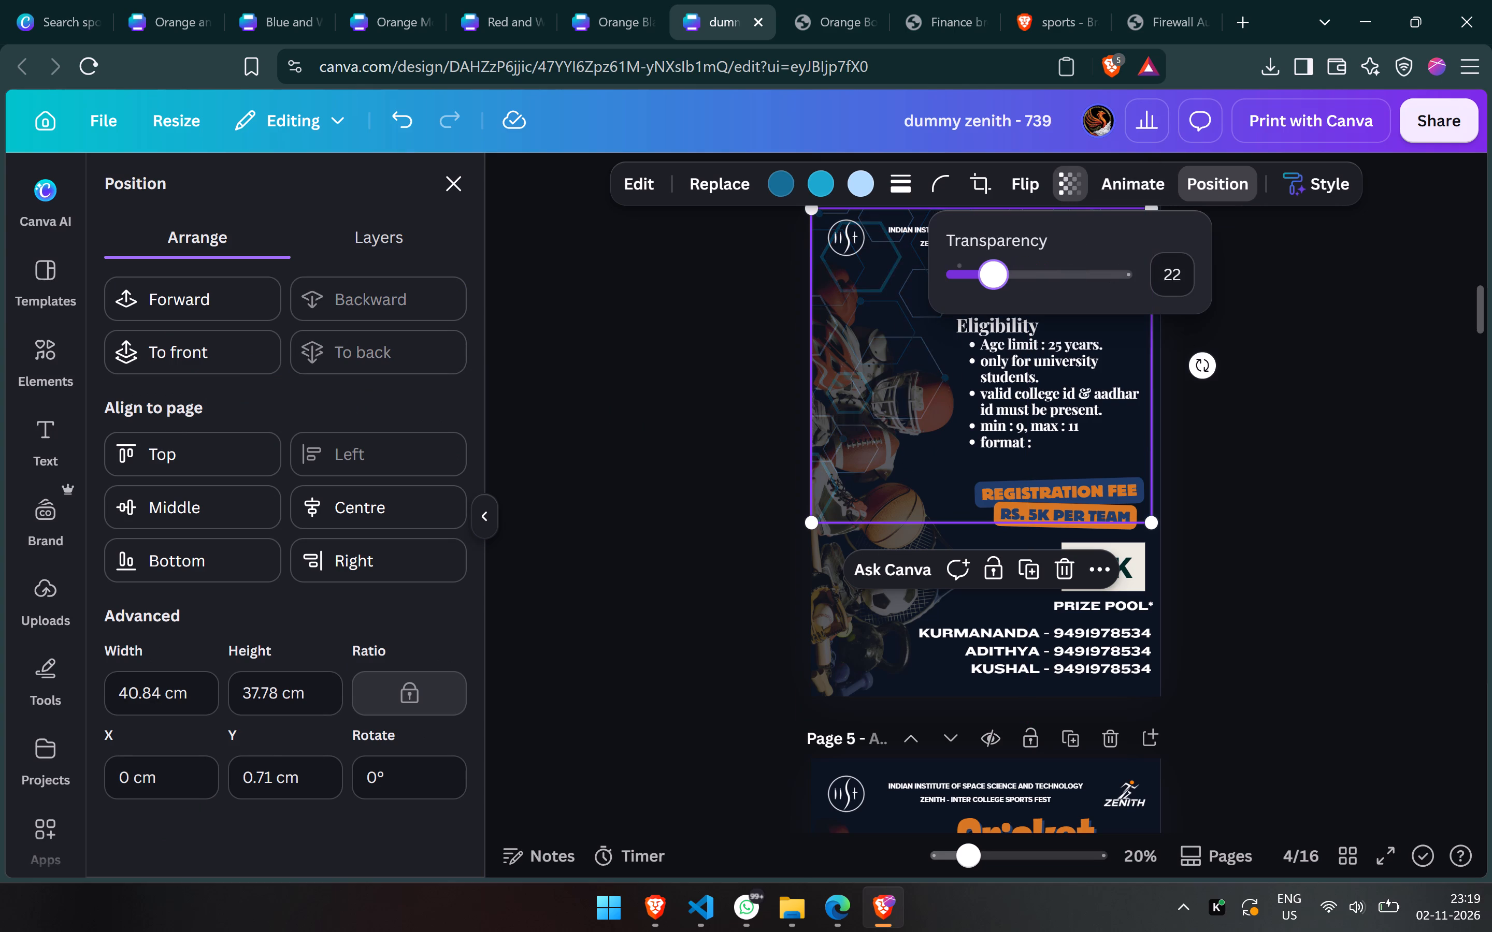
pyautogui.moveTo(991, 279); pyautogui.dragTo(1015, 280)
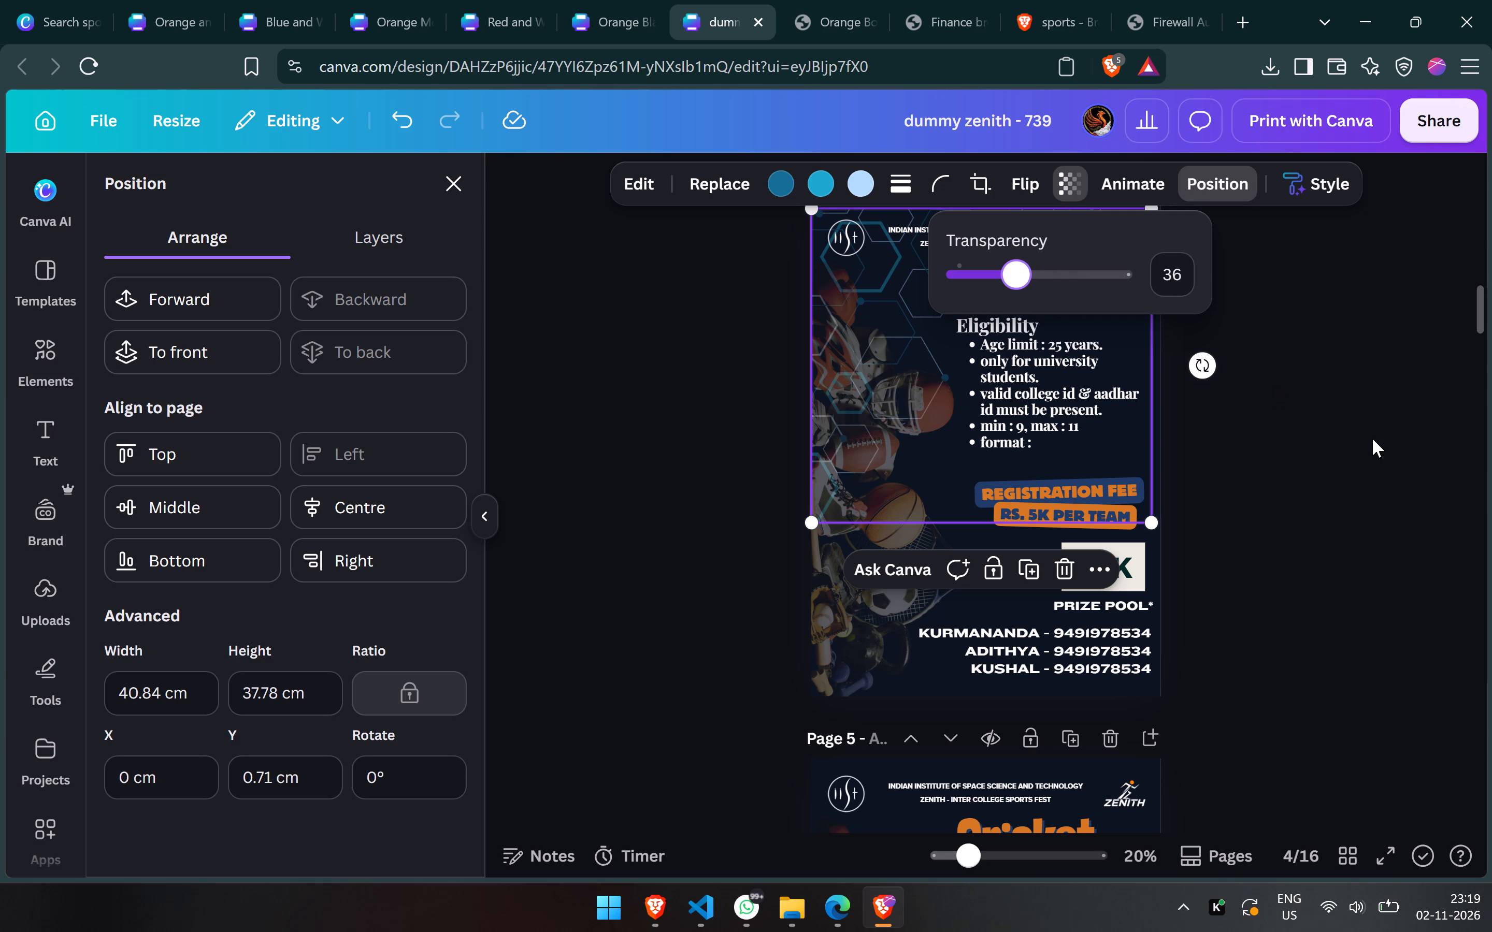
pyautogui.click(1372, 439)
pyautogui.click(1372, 439)
pyautogui.click(1372, 439)
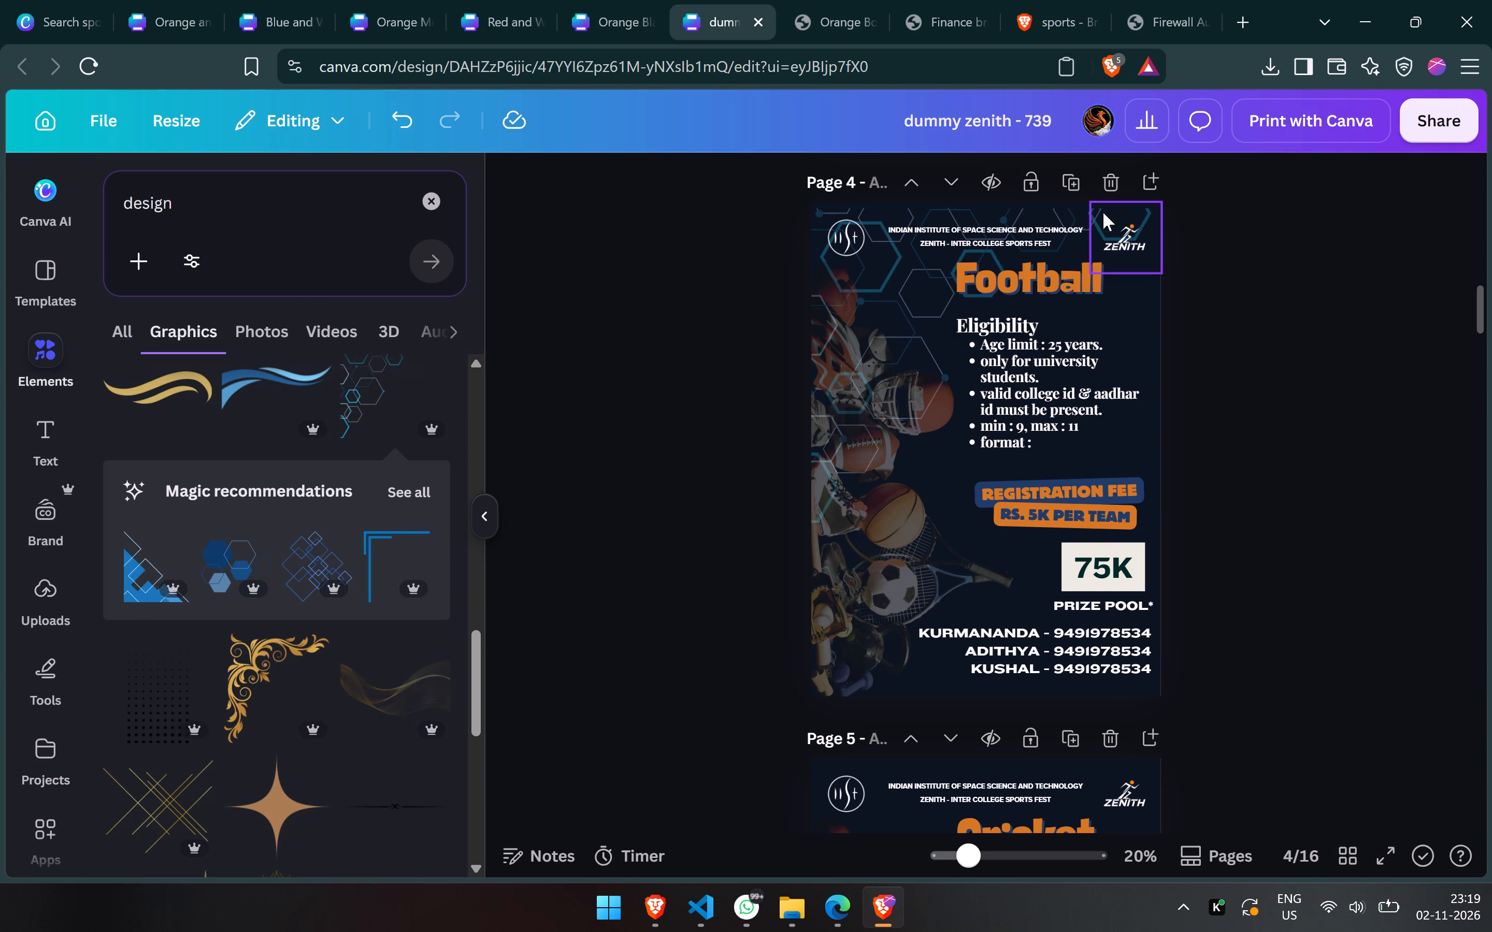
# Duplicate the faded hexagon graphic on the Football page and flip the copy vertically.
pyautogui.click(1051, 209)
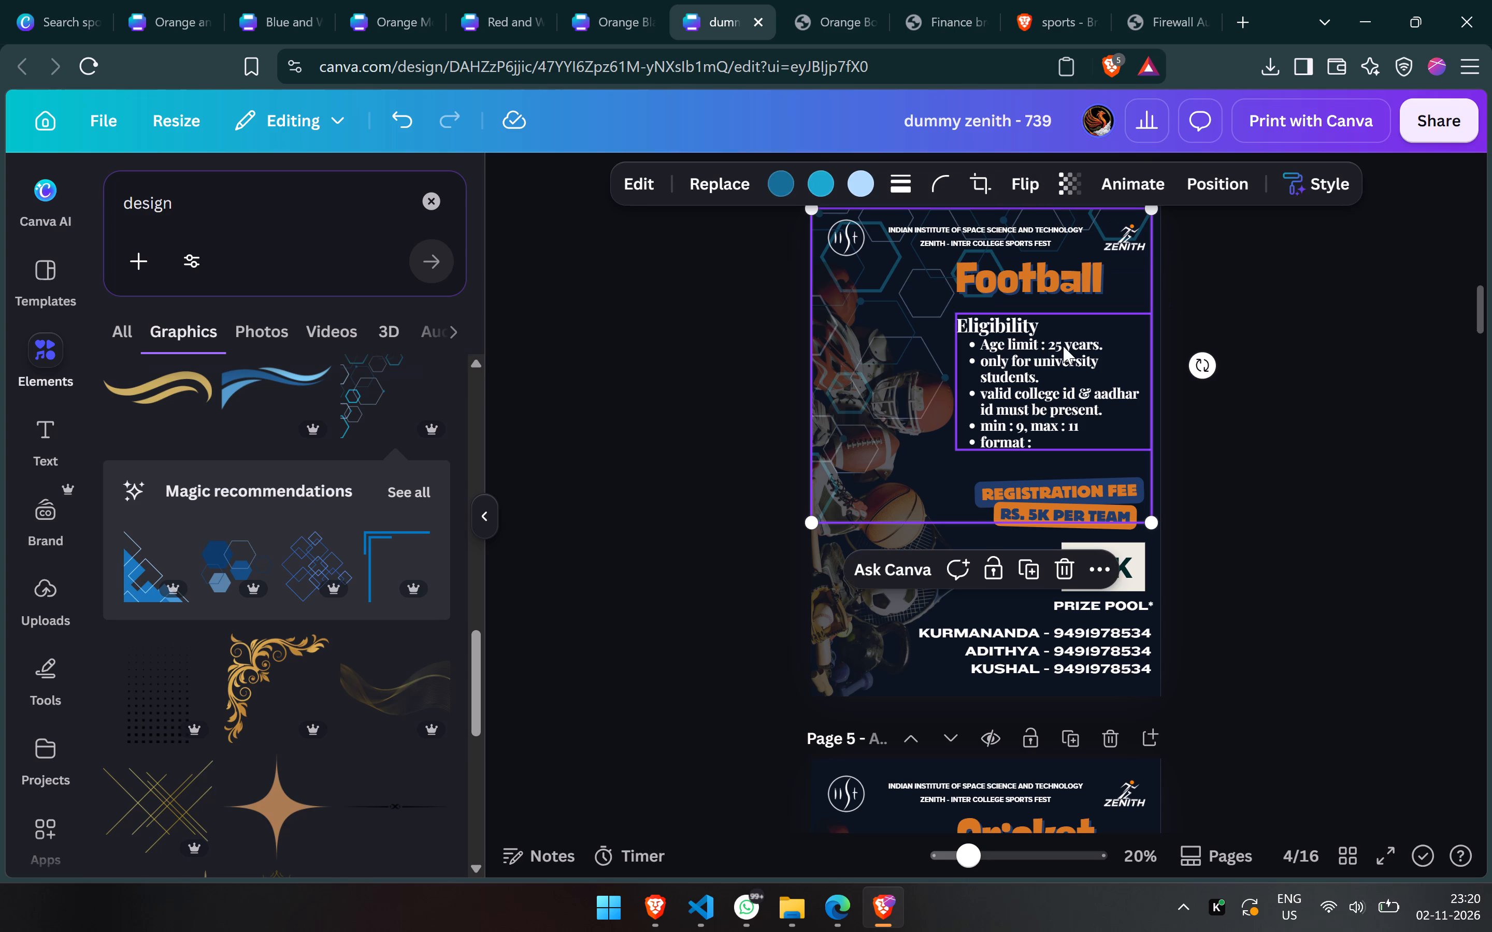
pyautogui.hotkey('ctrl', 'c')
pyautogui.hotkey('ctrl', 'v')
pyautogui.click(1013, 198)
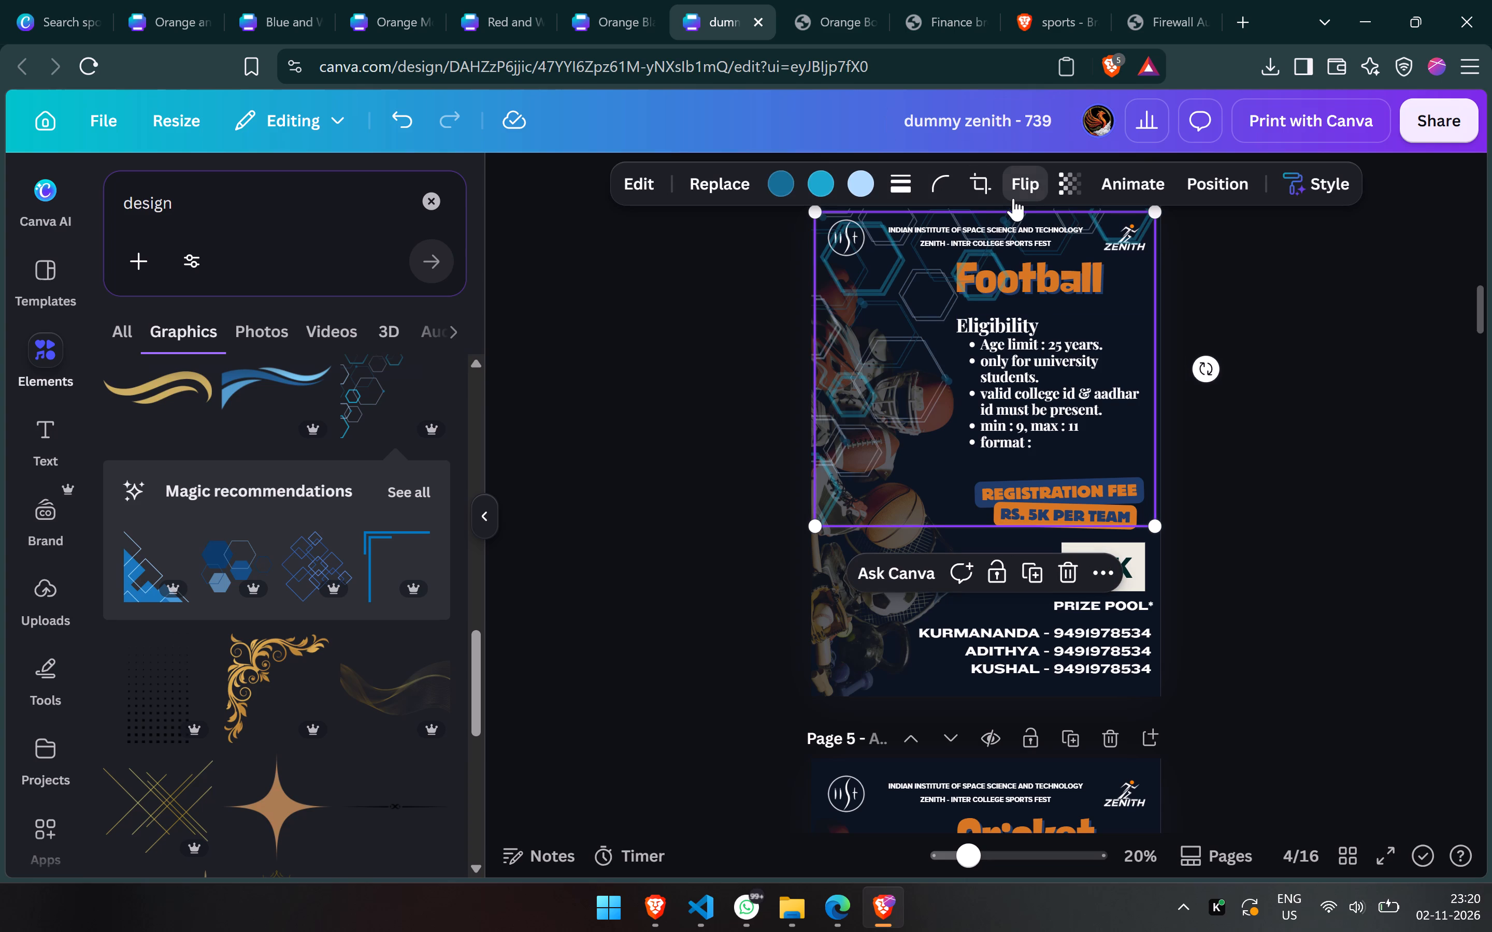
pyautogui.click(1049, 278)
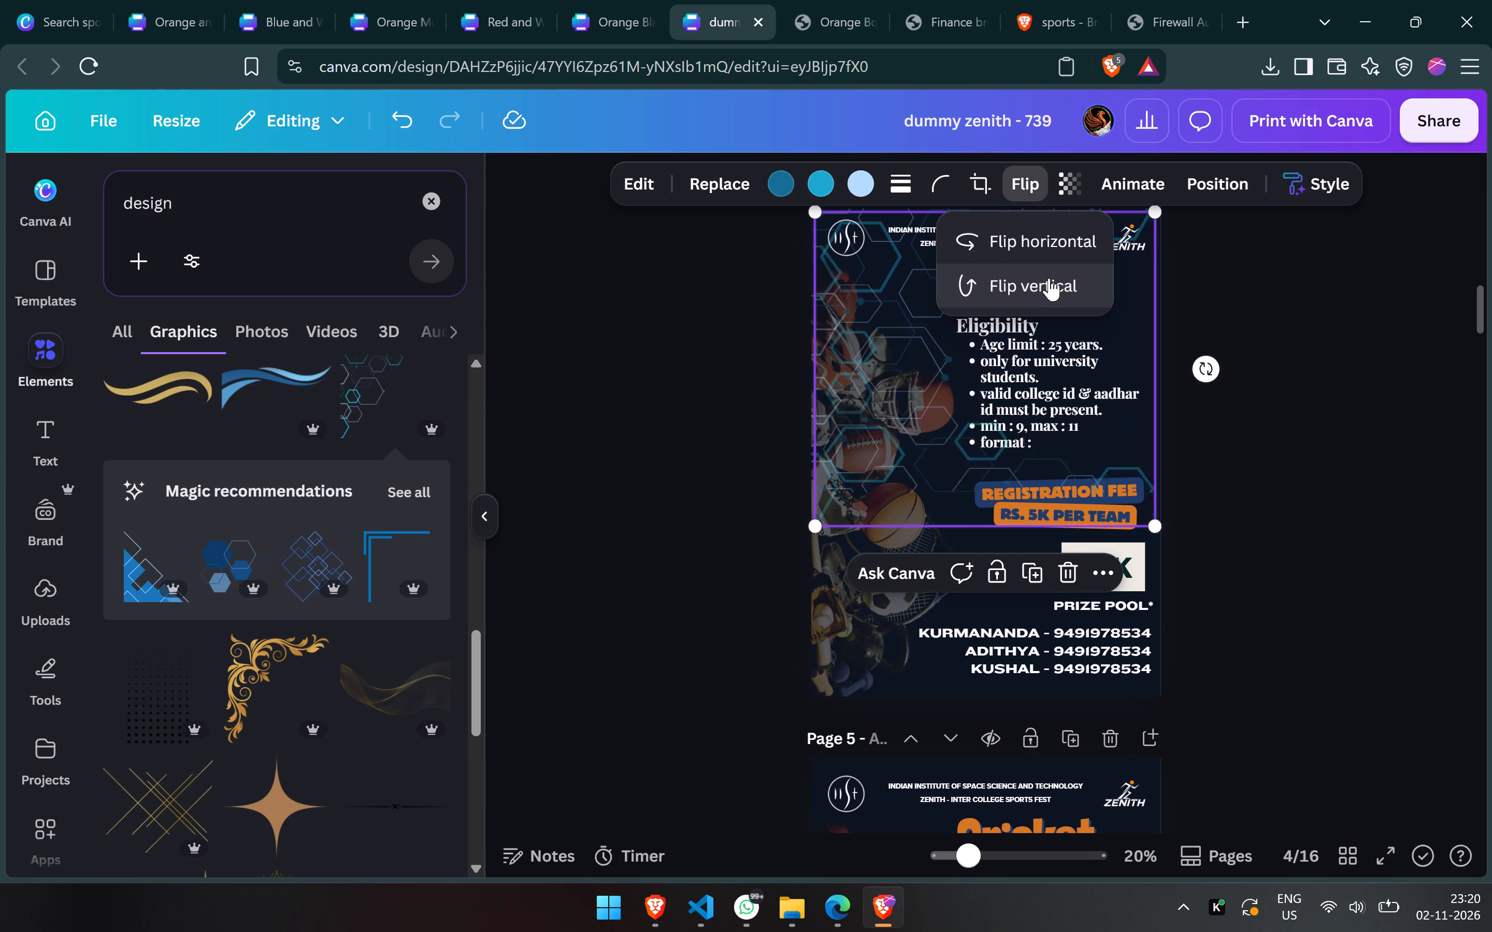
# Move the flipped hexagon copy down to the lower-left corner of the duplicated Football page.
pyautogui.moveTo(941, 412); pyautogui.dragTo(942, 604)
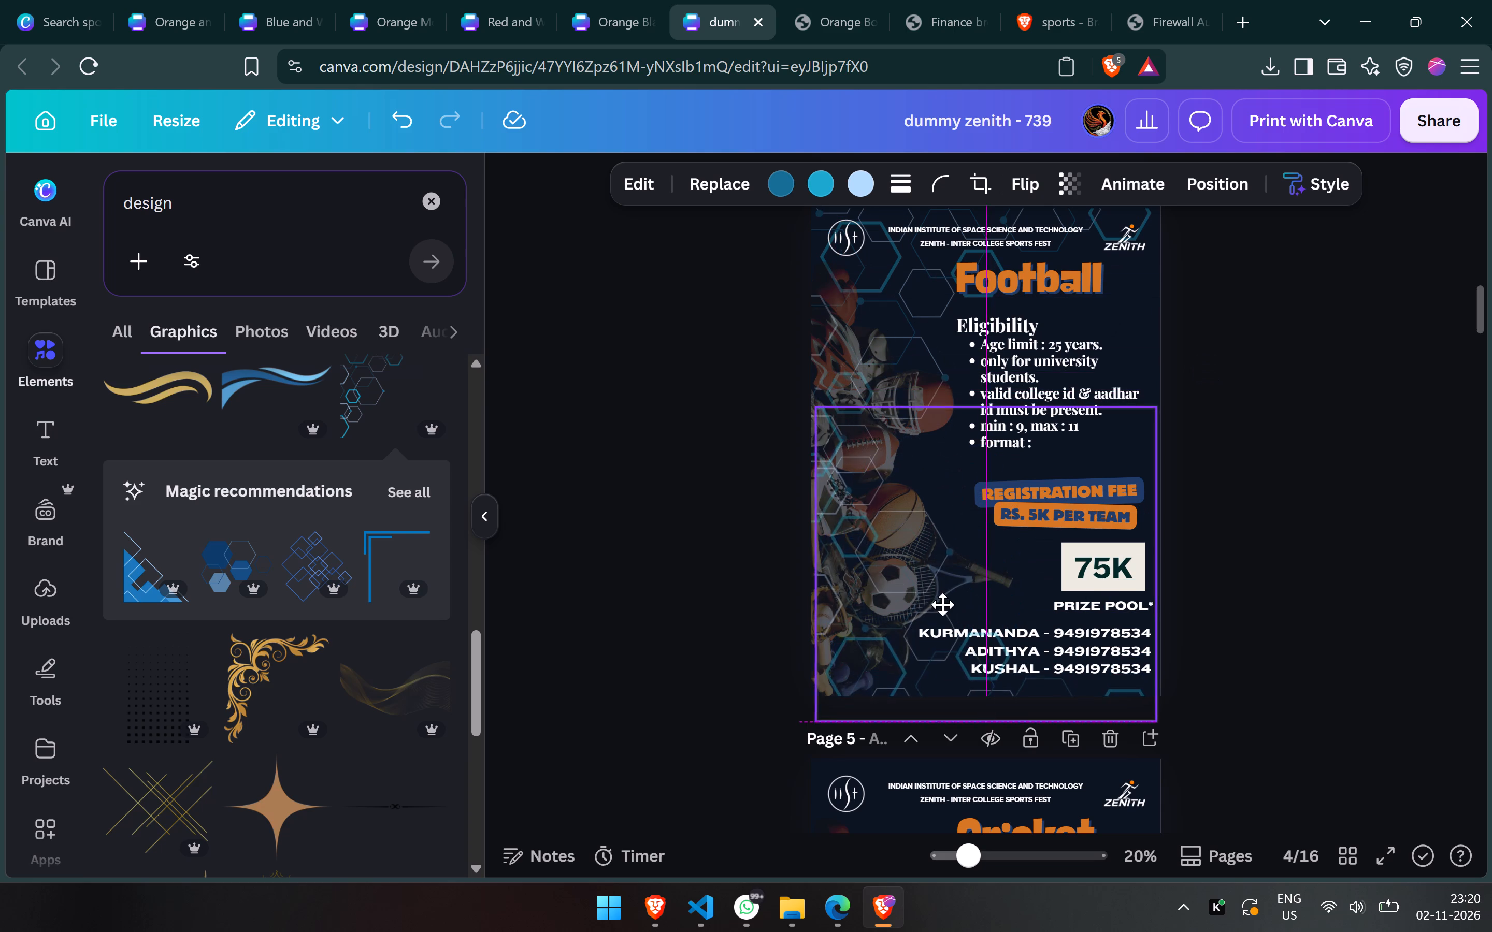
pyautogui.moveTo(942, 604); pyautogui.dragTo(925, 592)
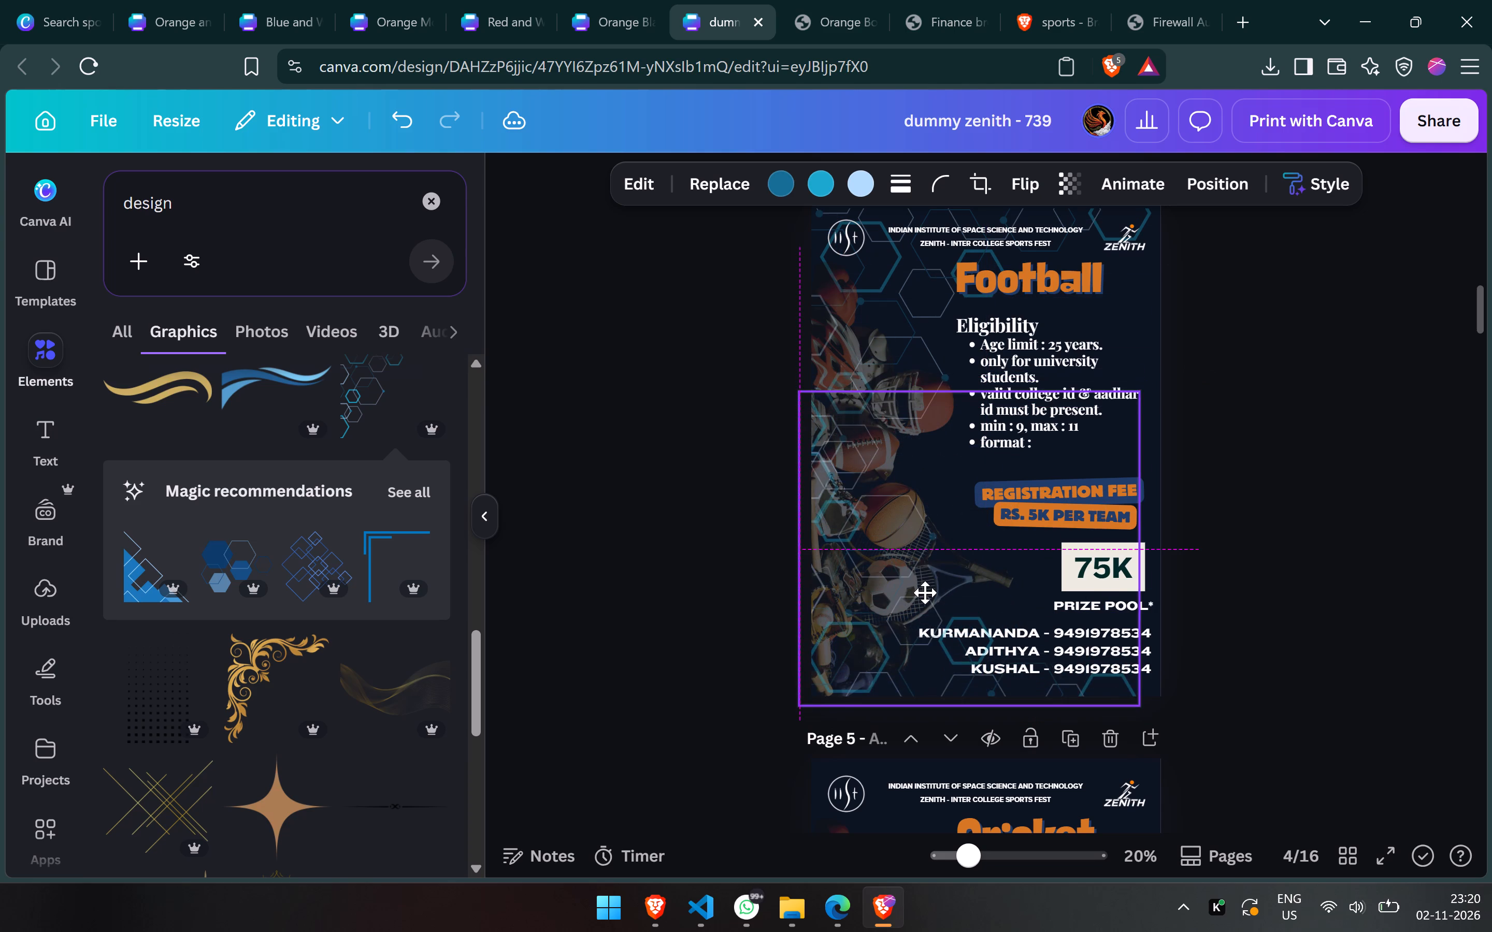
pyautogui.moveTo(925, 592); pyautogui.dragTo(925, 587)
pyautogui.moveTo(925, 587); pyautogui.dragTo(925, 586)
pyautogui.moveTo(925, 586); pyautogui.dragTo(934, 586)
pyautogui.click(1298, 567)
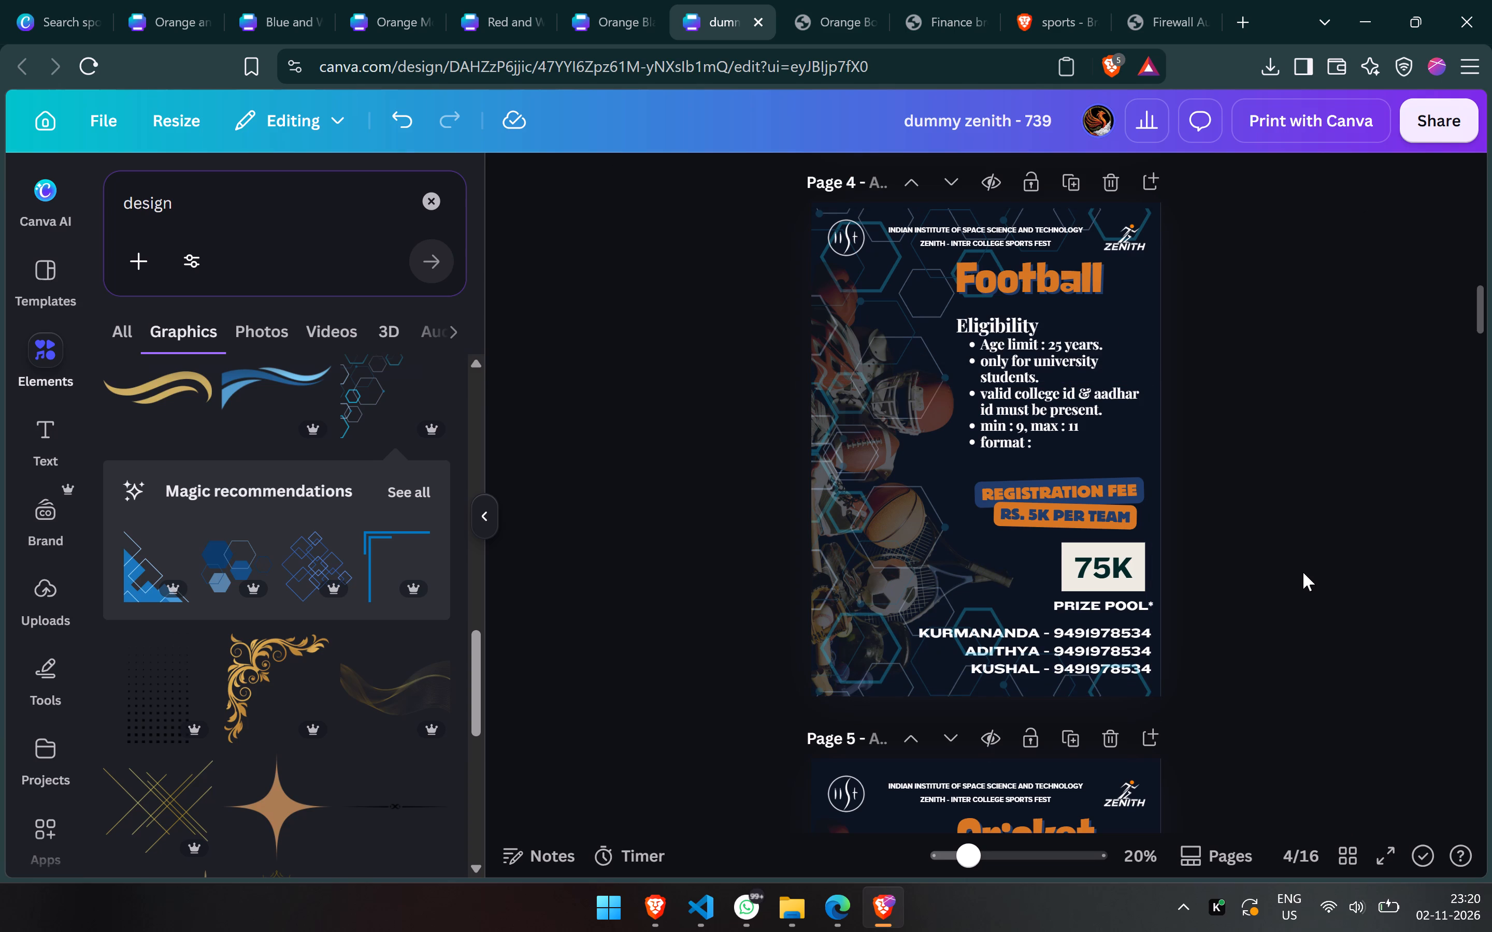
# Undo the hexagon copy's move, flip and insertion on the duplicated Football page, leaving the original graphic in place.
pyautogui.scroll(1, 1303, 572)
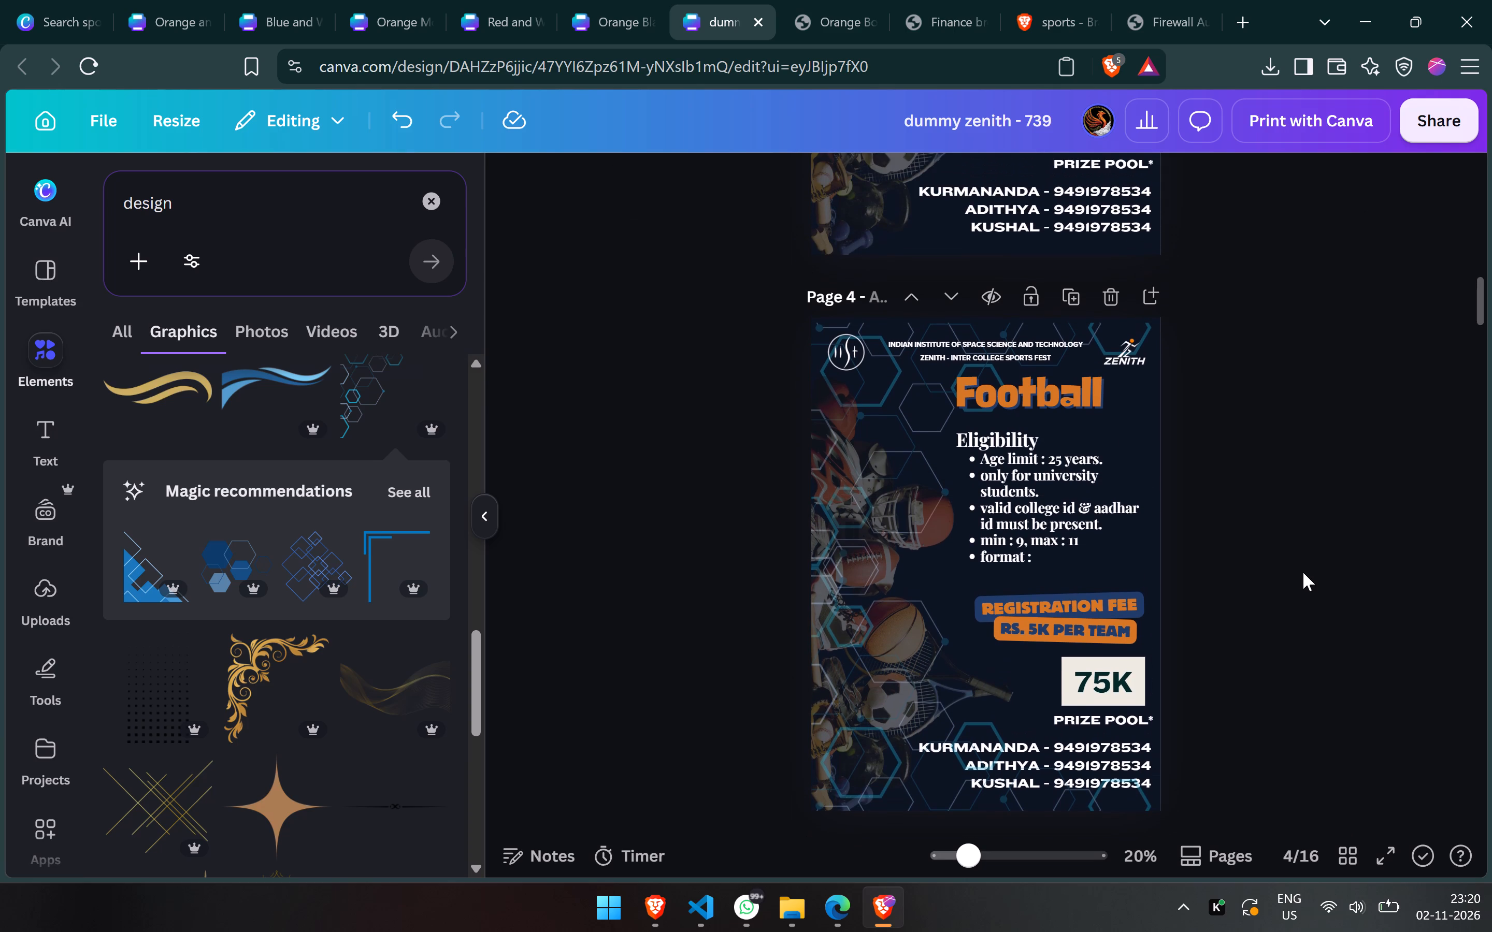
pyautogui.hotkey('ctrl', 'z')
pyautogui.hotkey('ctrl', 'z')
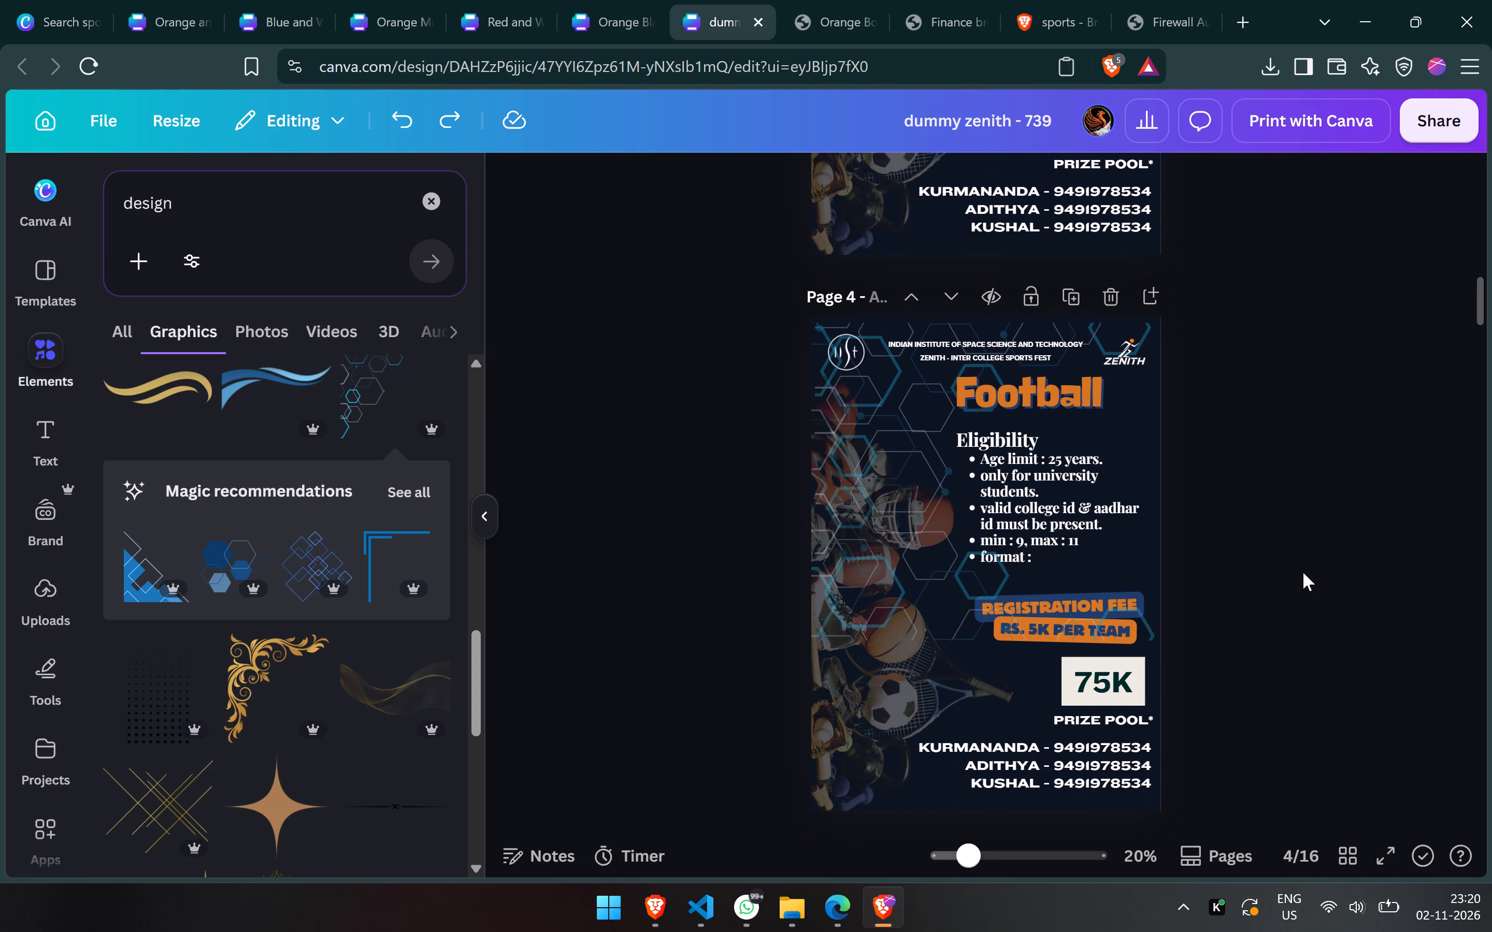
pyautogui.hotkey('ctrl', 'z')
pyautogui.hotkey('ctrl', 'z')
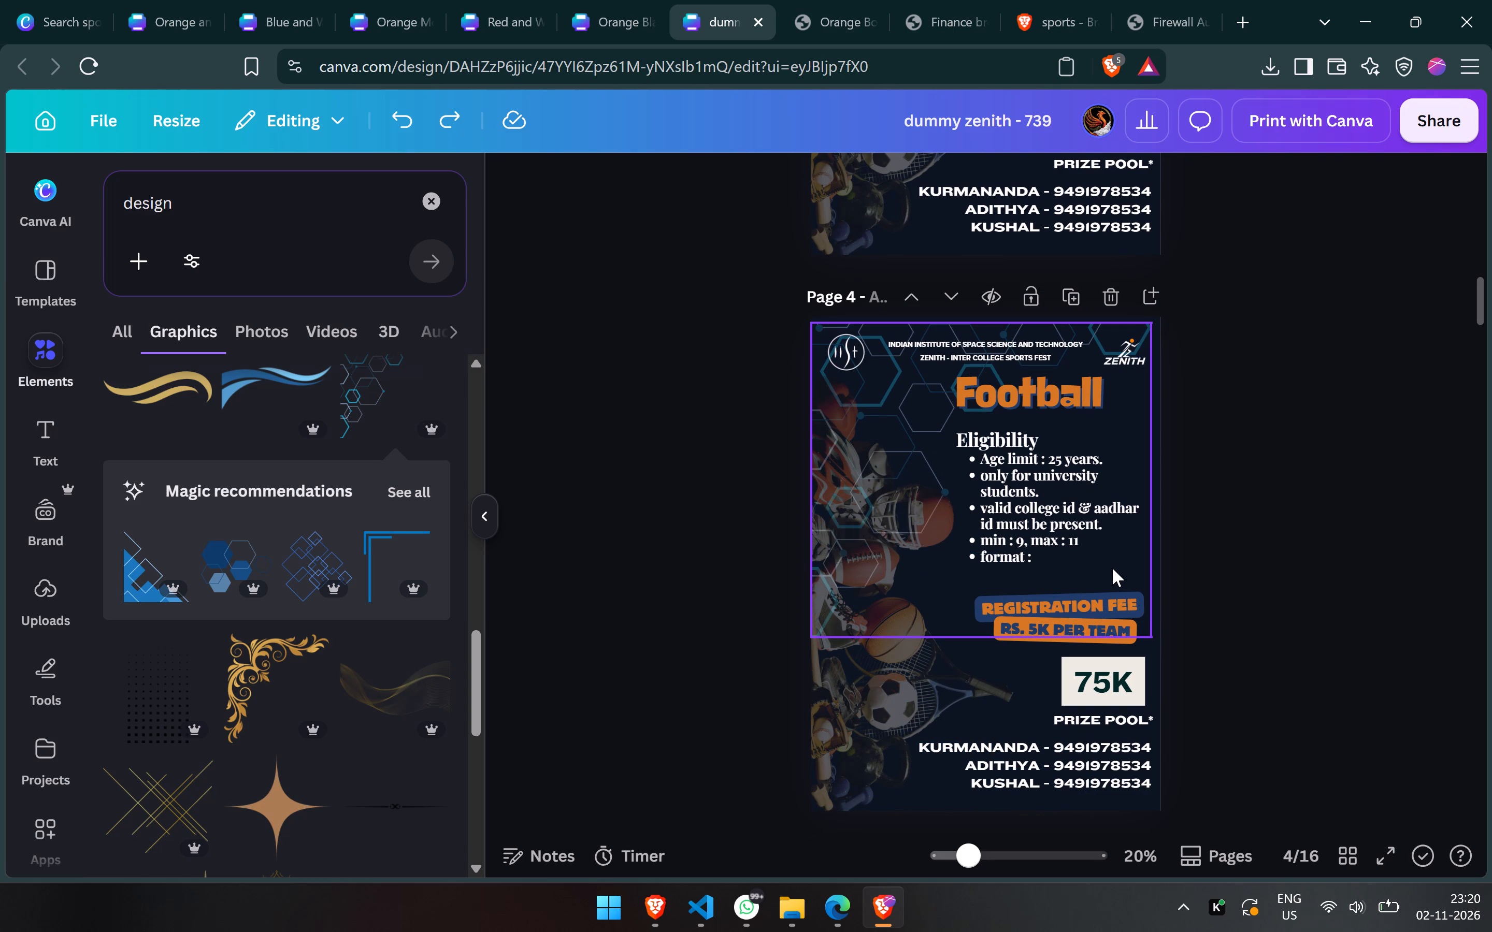
# Look through more of the design graphics for another decorative element for the Football page.
pyautogui.scroll(-6, 342, 737)
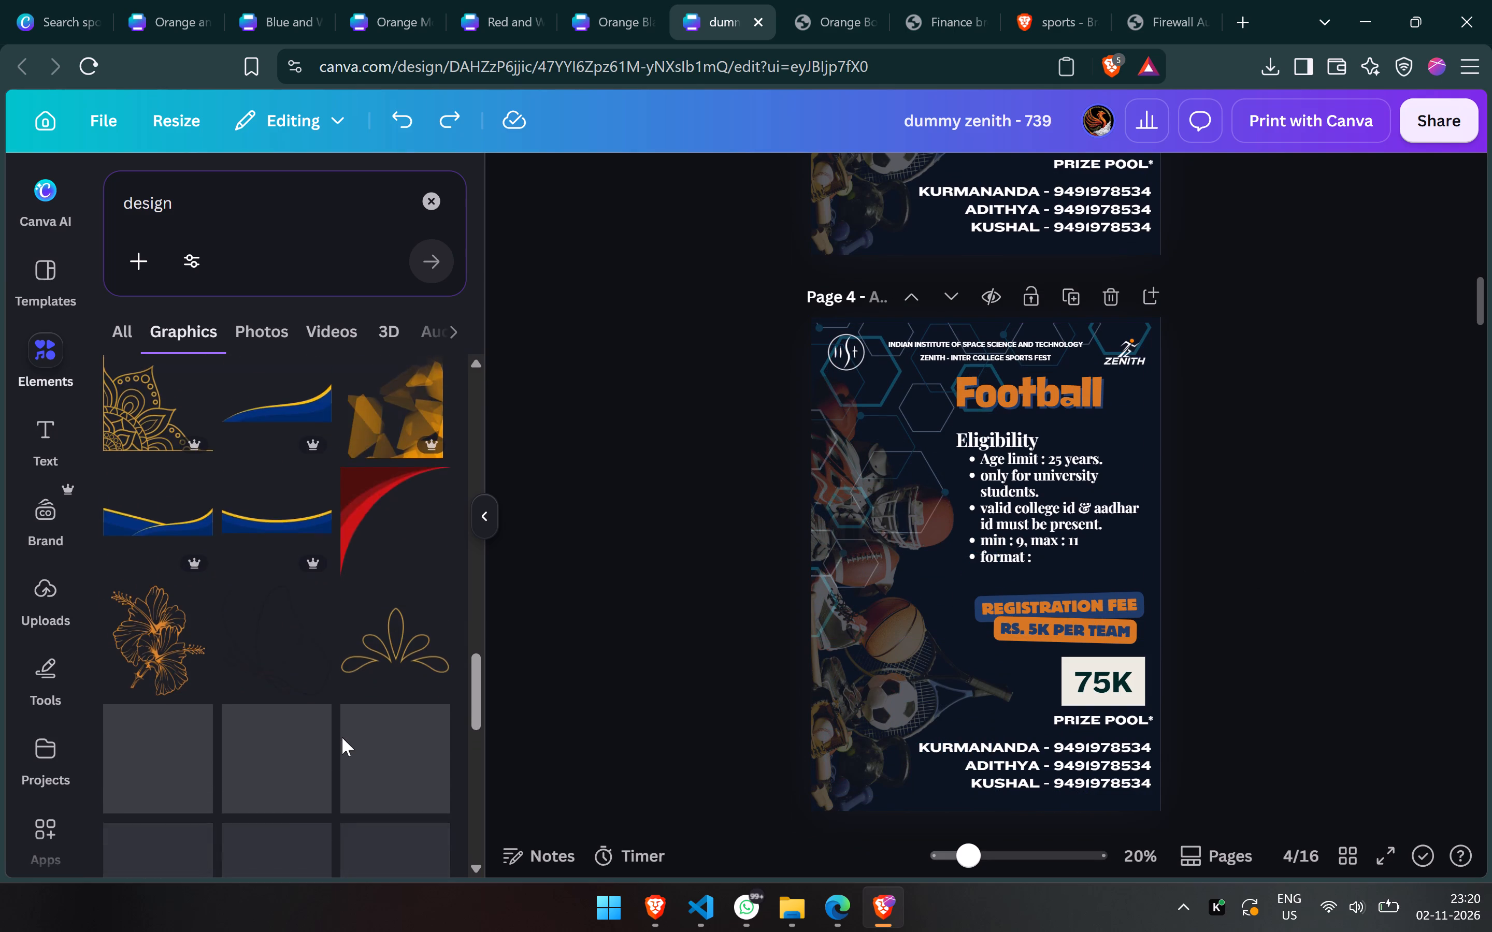
pyautogui.scroll(-1, 342, 737)
pyautogui.scroll(1, 342, 737)
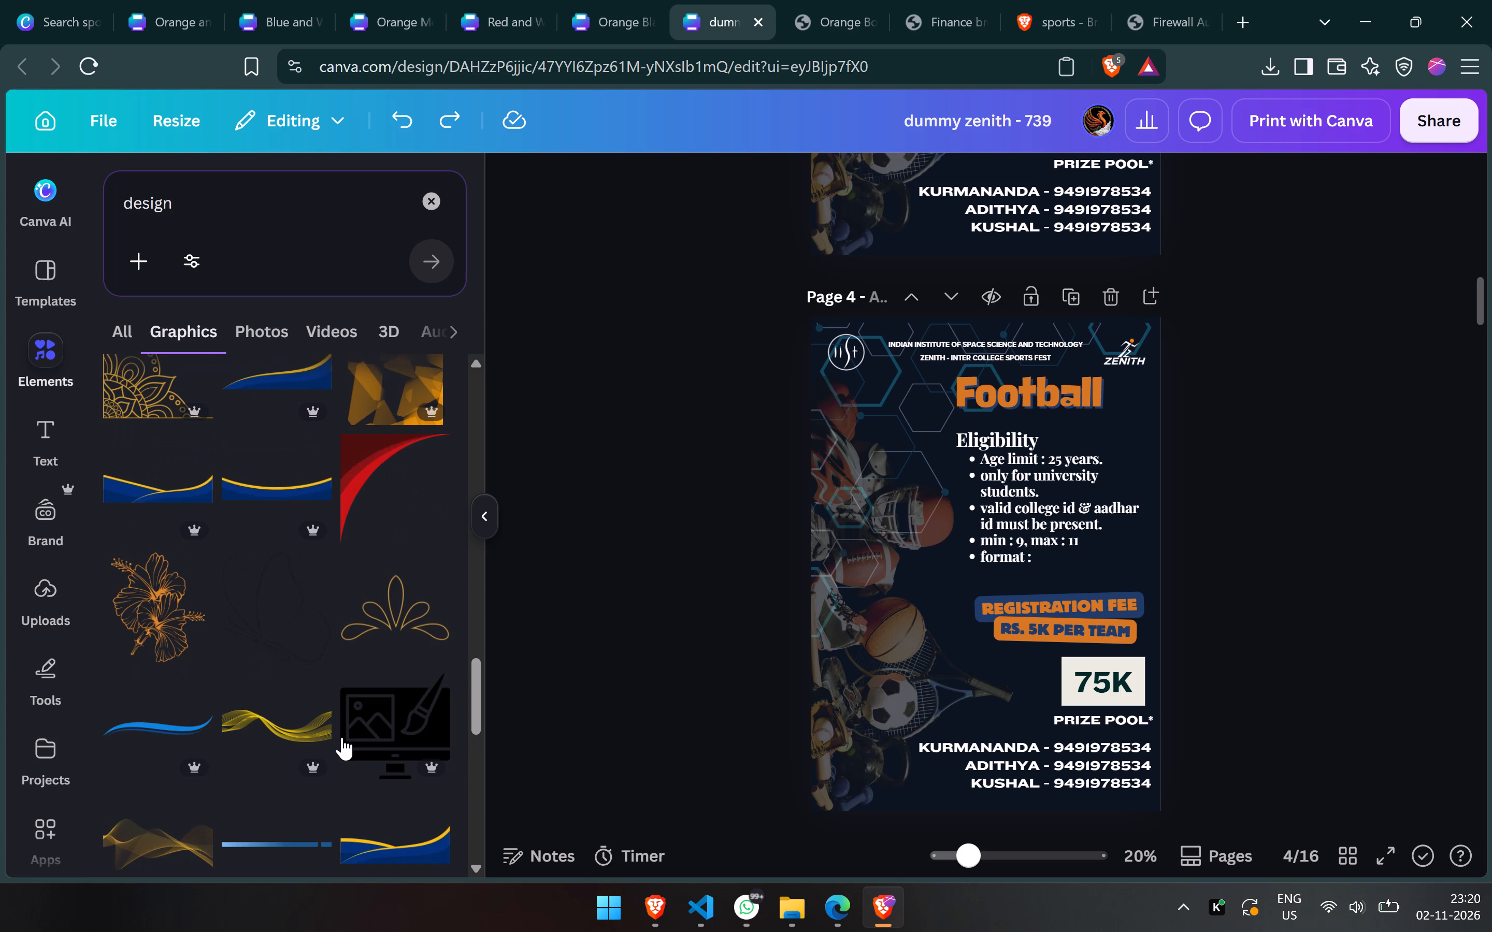
pyautogui.scroll(-3, 342, 737)
# Search the graphics library for sports background.
pyautogui.click(219, 177)
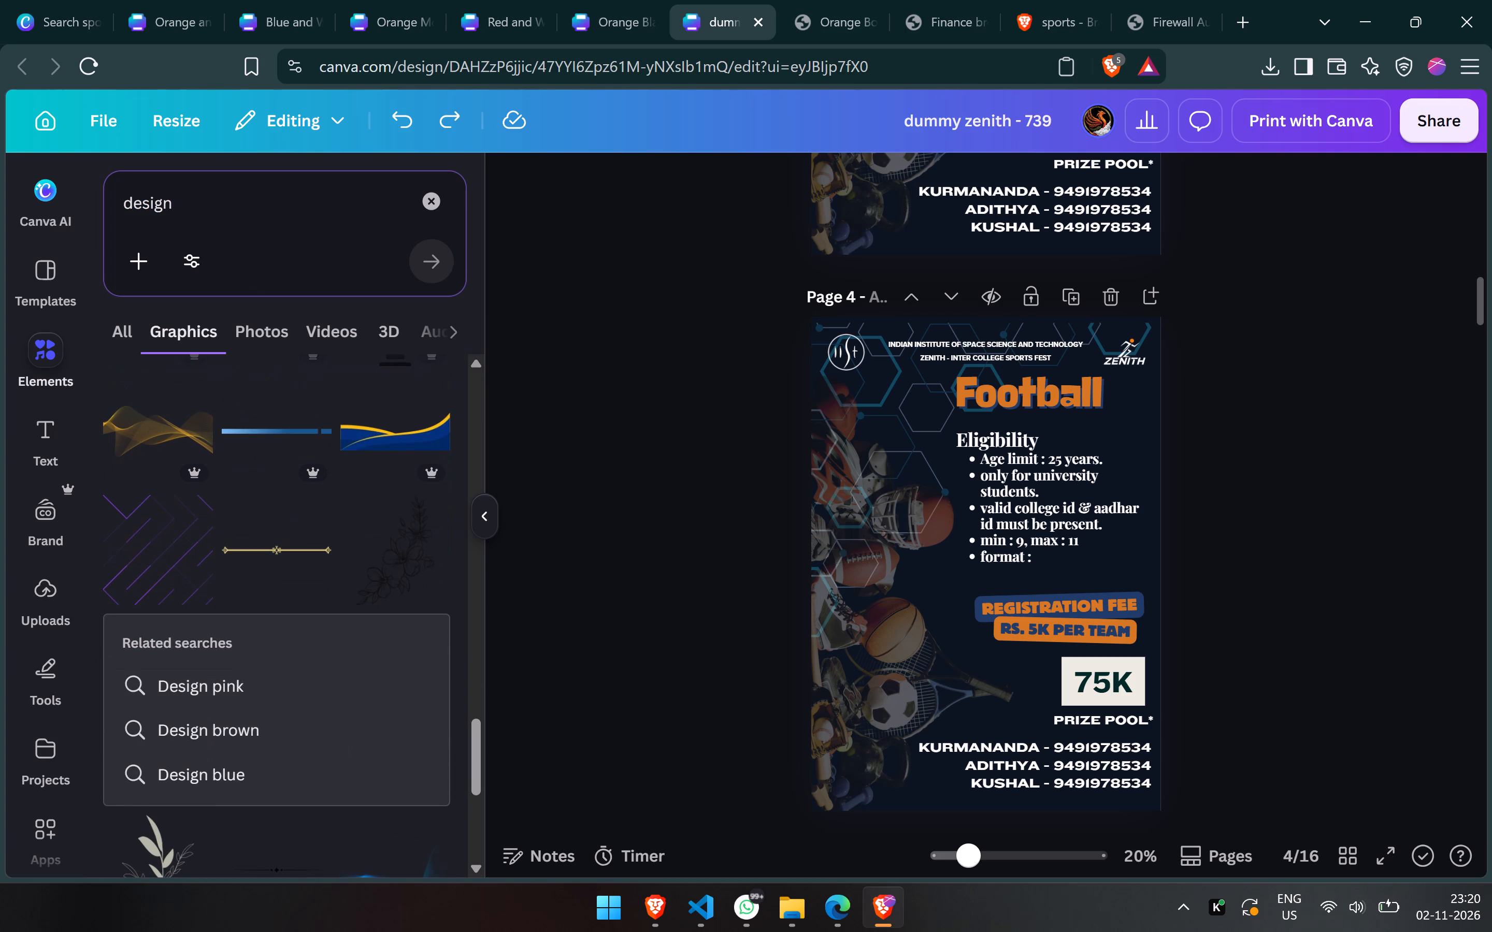
pyautogui.click(211, 190)
pyautogui.hotkey('ctrl', 'a')
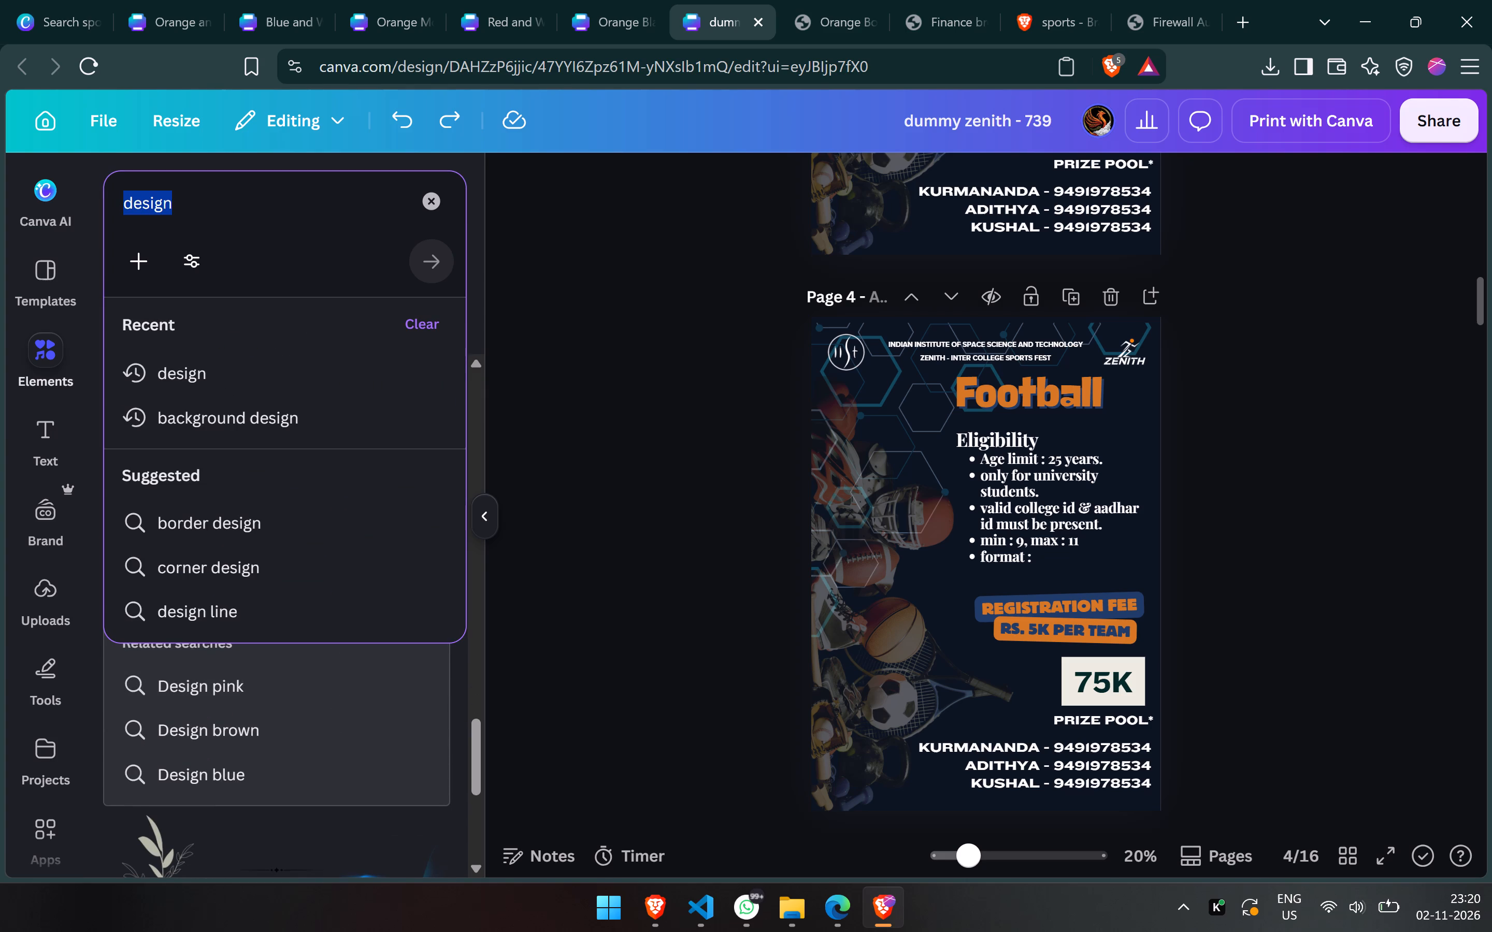
pyautogui.press('Left')
pyautogui.press('Right')
pyautogui.press('Right')
pyautogui.hotkey('ctrl', 'Right')
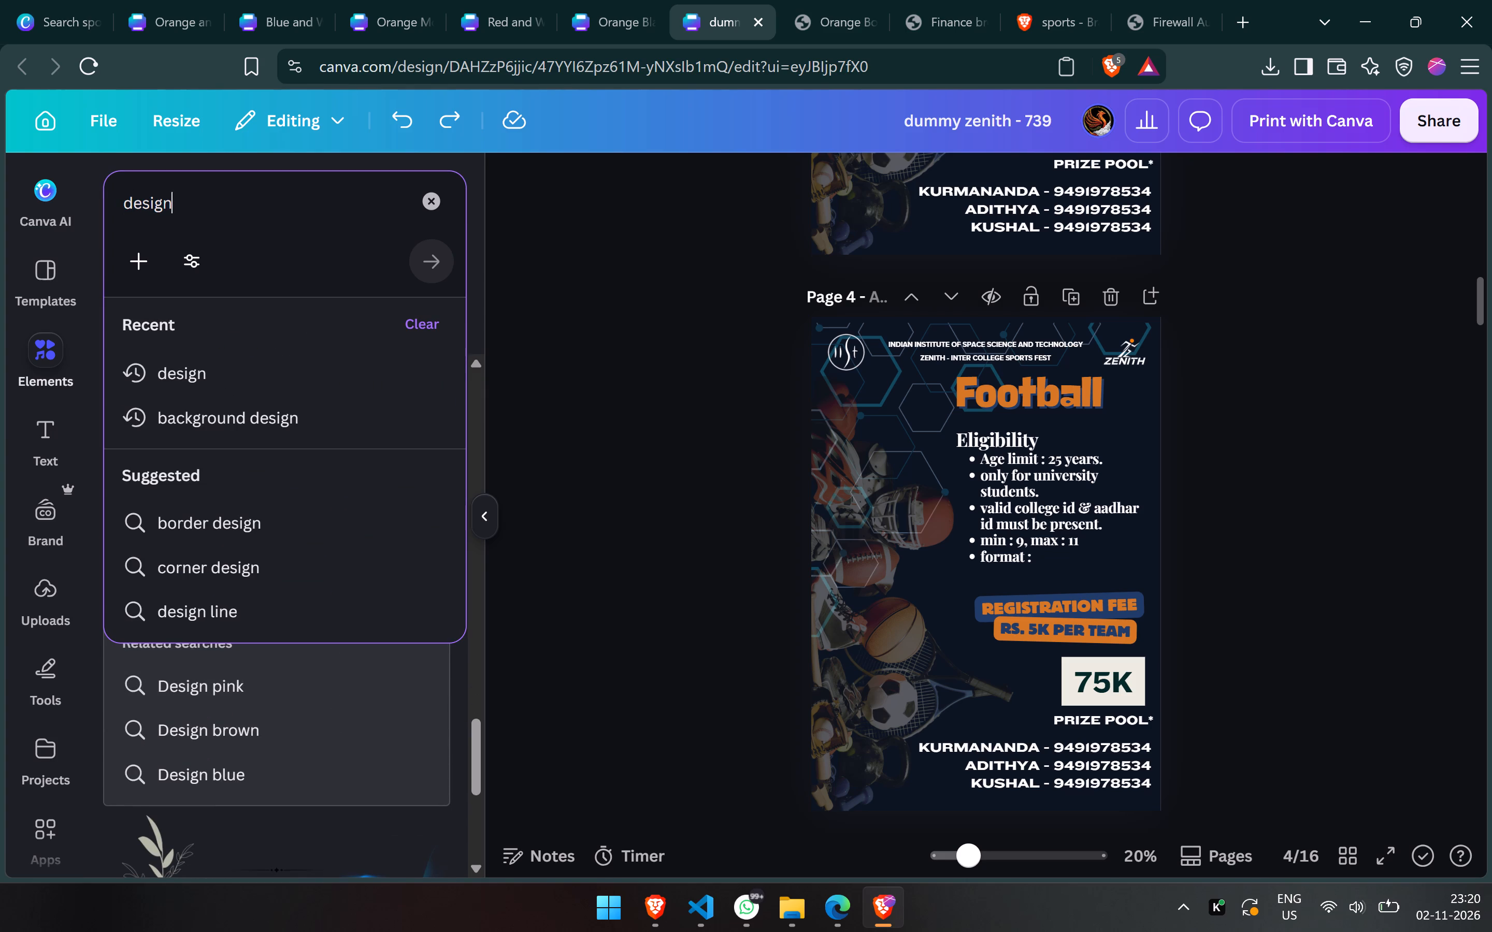
pyautogui.hotkey('ctrl', 'BackSpace')
pyautogui.press('s')
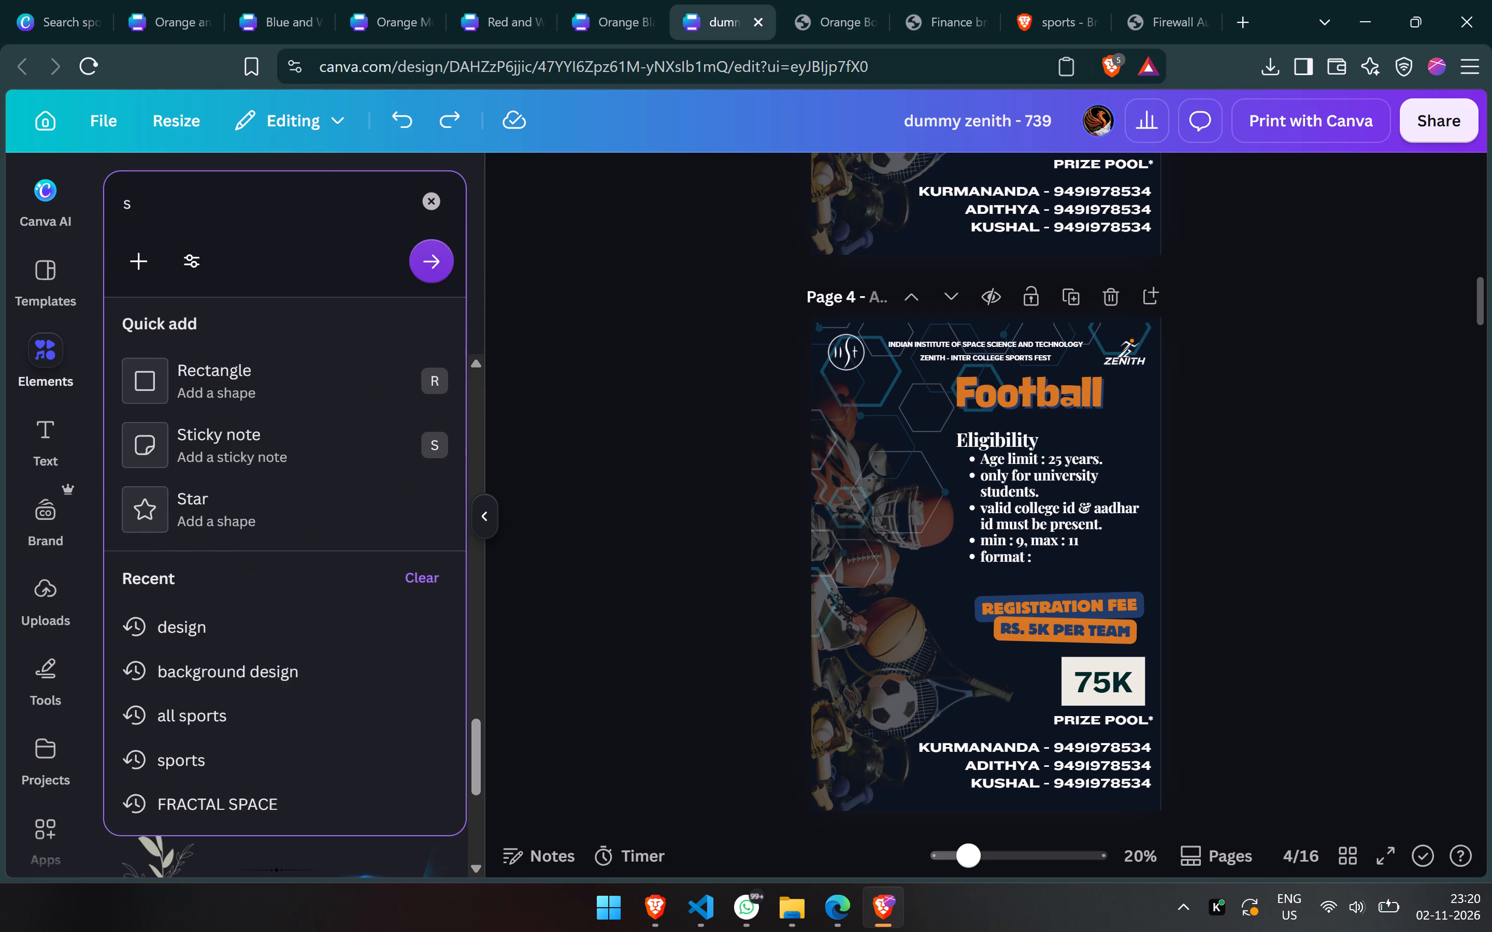
pyautogui.write('ports background')
pyautogui.press('Return')
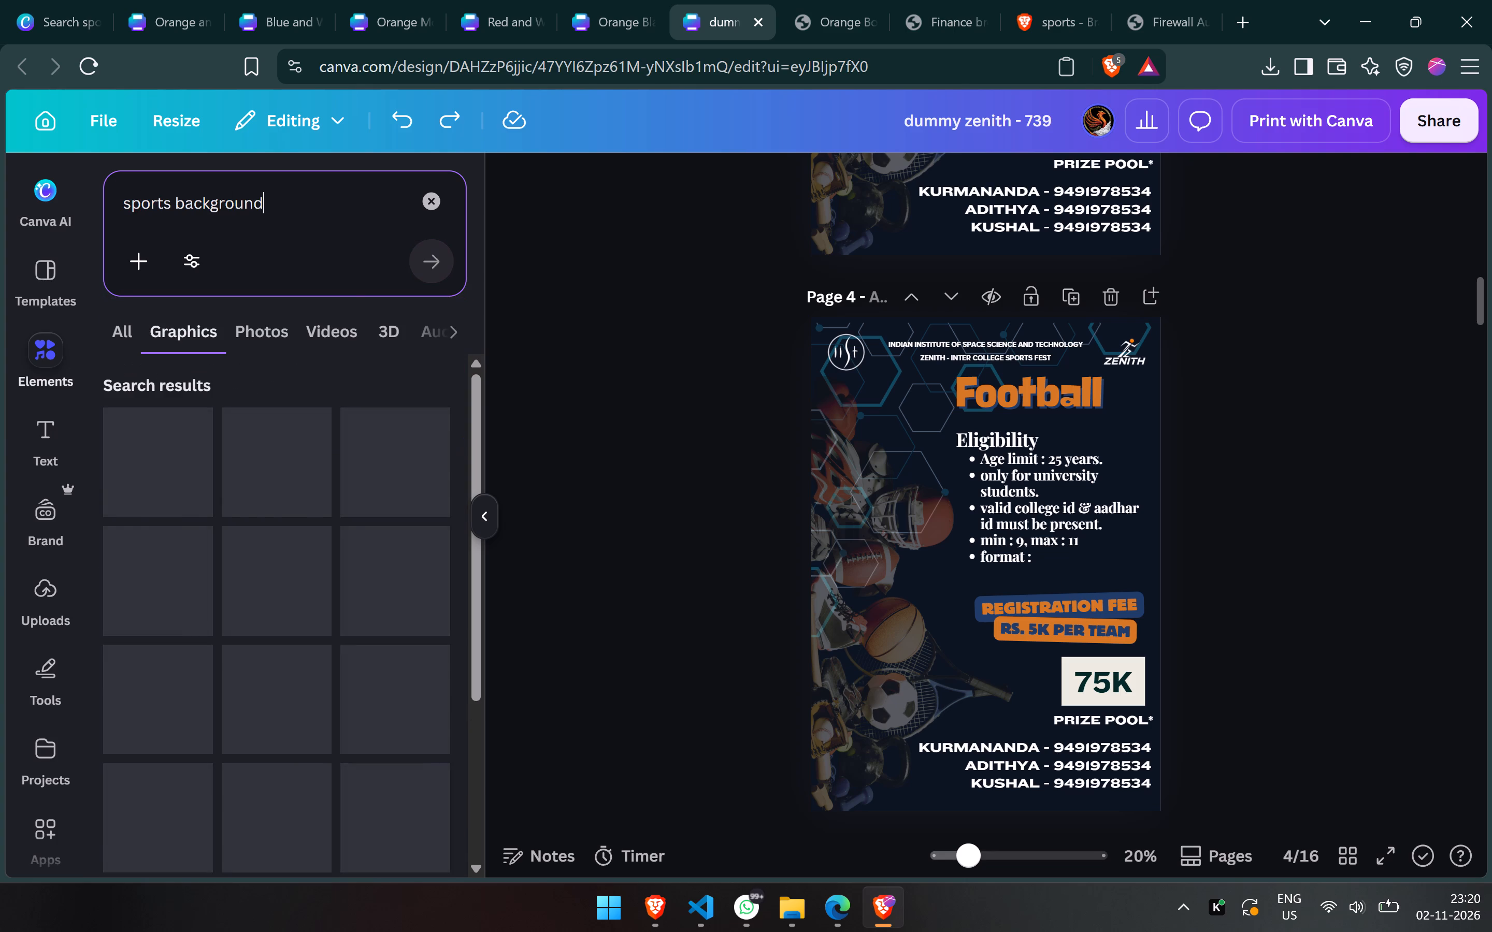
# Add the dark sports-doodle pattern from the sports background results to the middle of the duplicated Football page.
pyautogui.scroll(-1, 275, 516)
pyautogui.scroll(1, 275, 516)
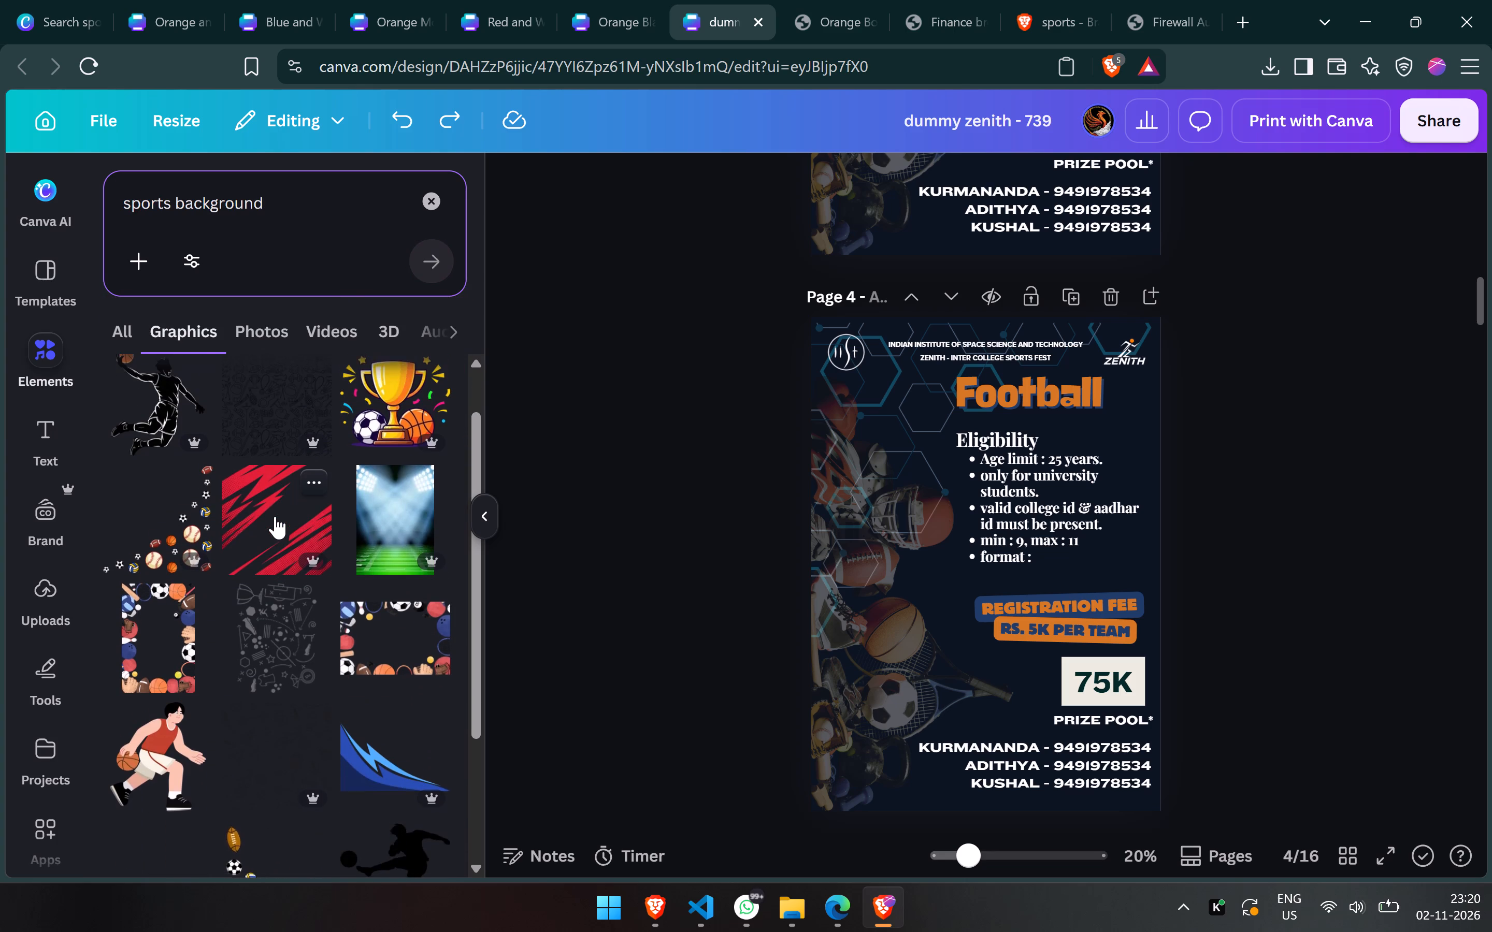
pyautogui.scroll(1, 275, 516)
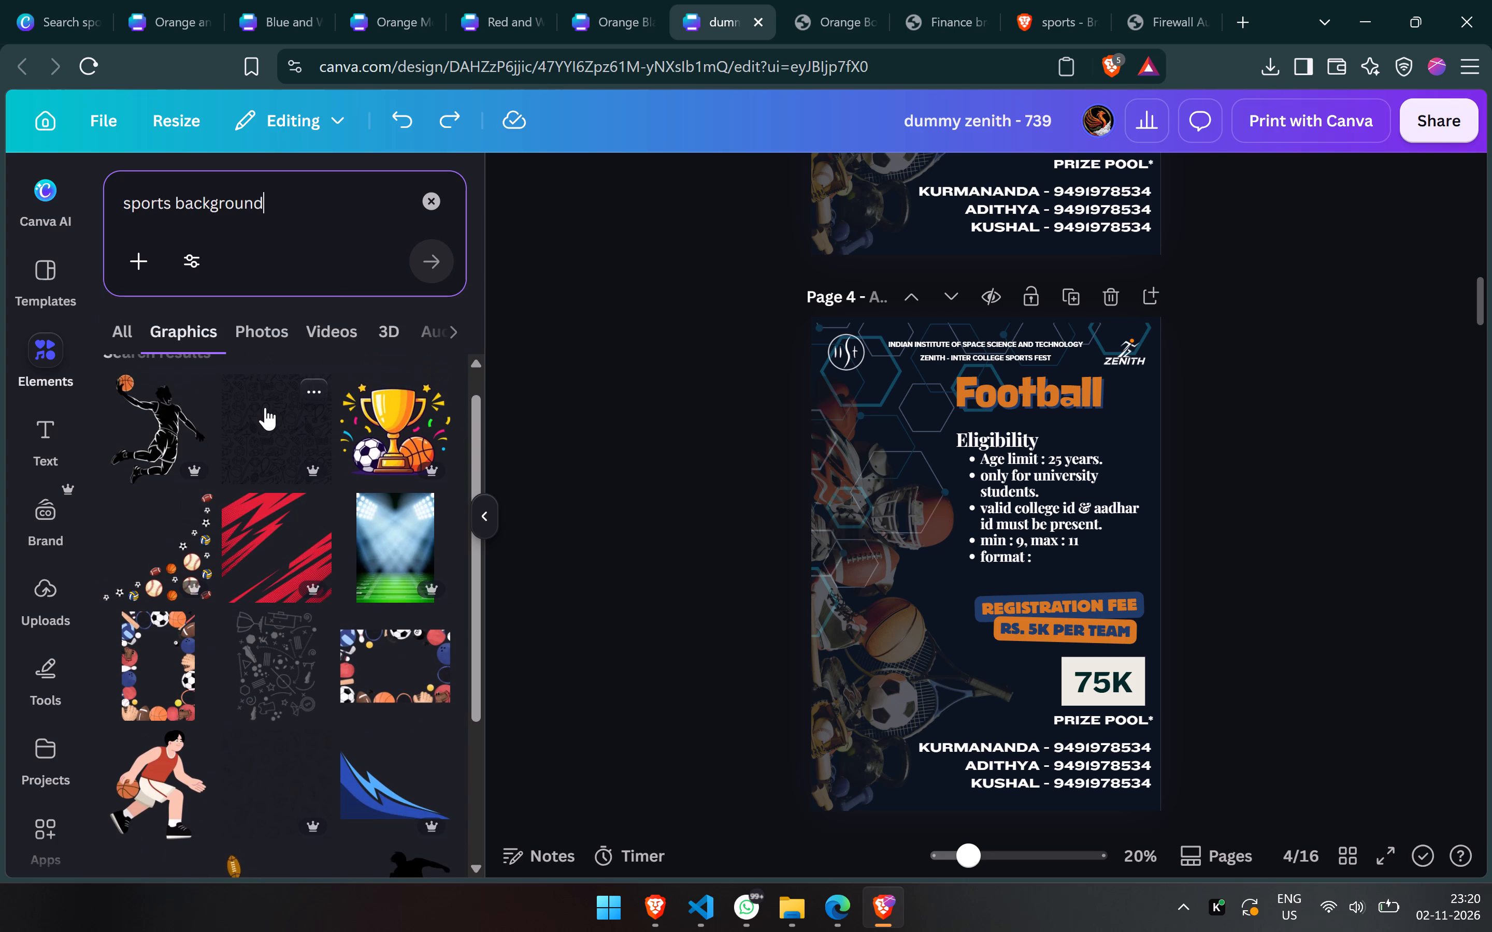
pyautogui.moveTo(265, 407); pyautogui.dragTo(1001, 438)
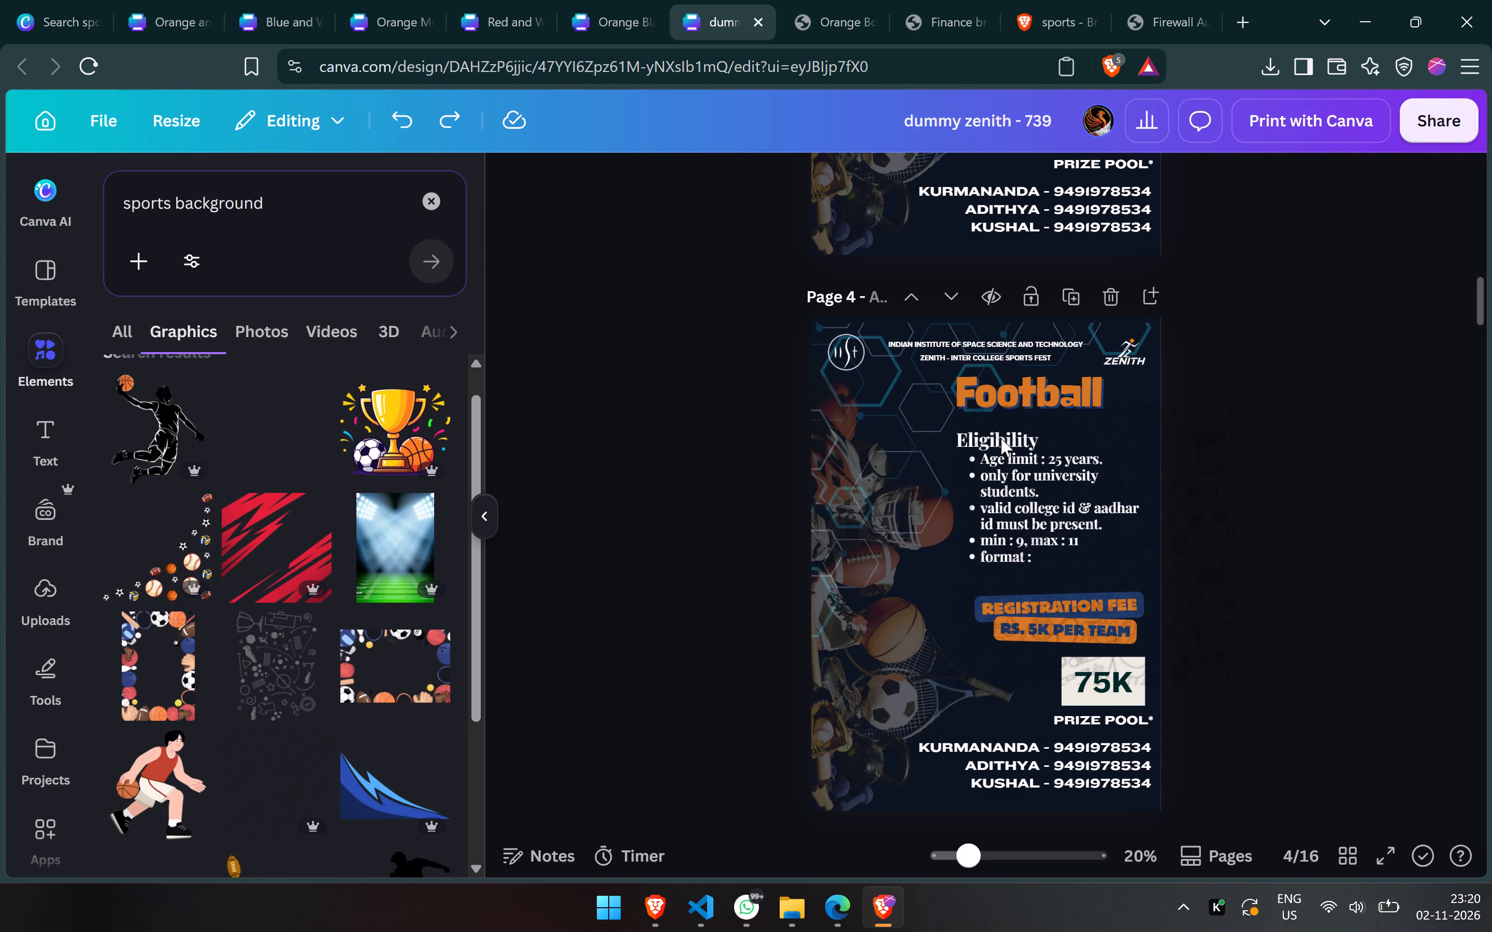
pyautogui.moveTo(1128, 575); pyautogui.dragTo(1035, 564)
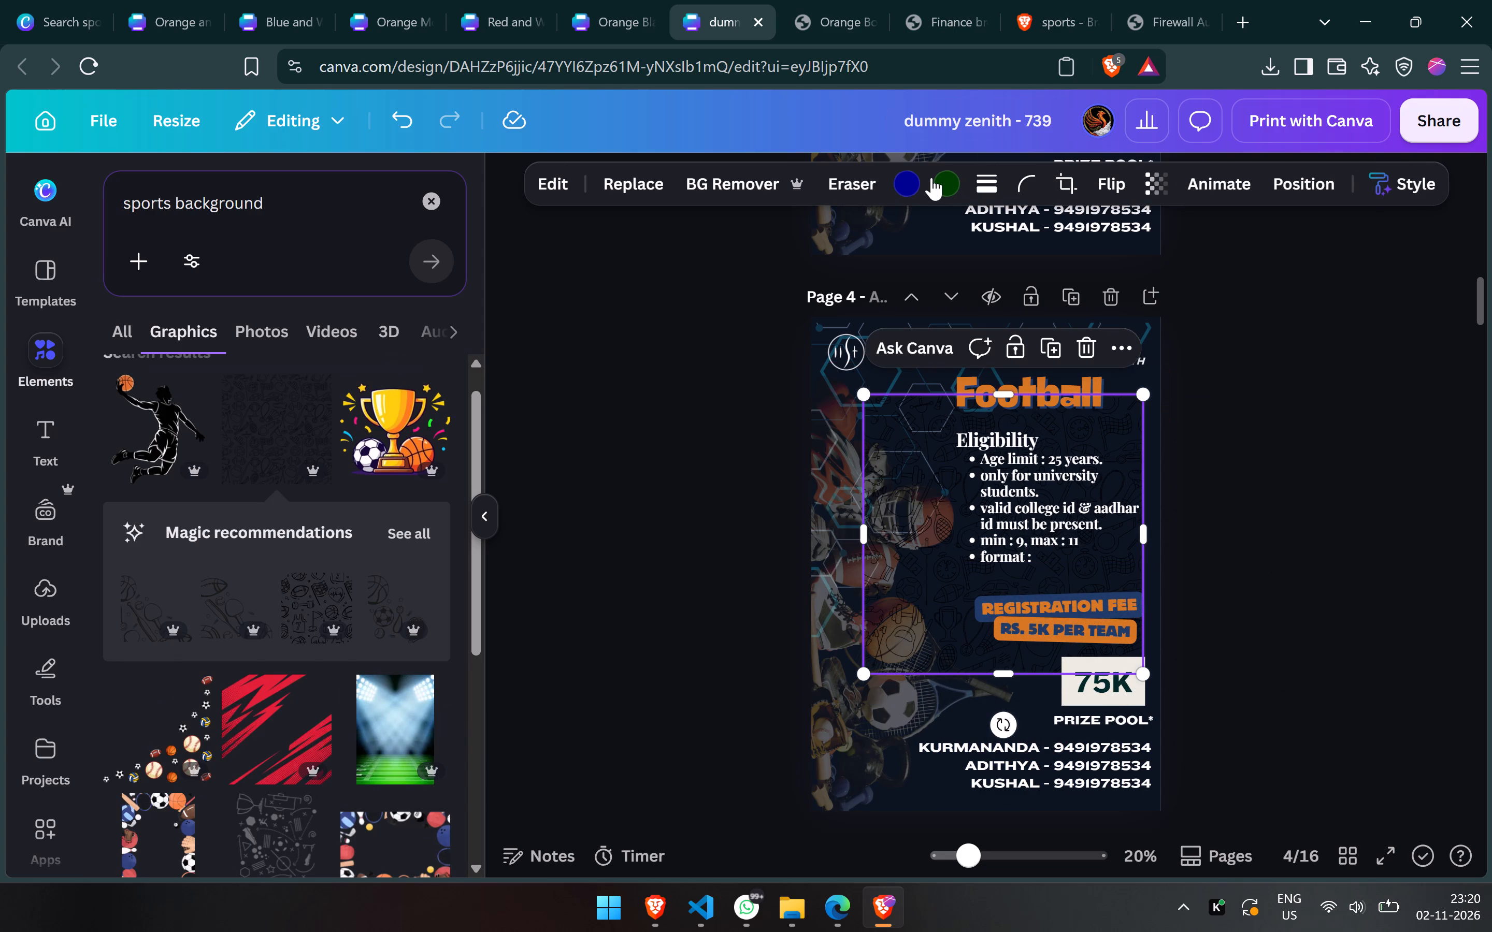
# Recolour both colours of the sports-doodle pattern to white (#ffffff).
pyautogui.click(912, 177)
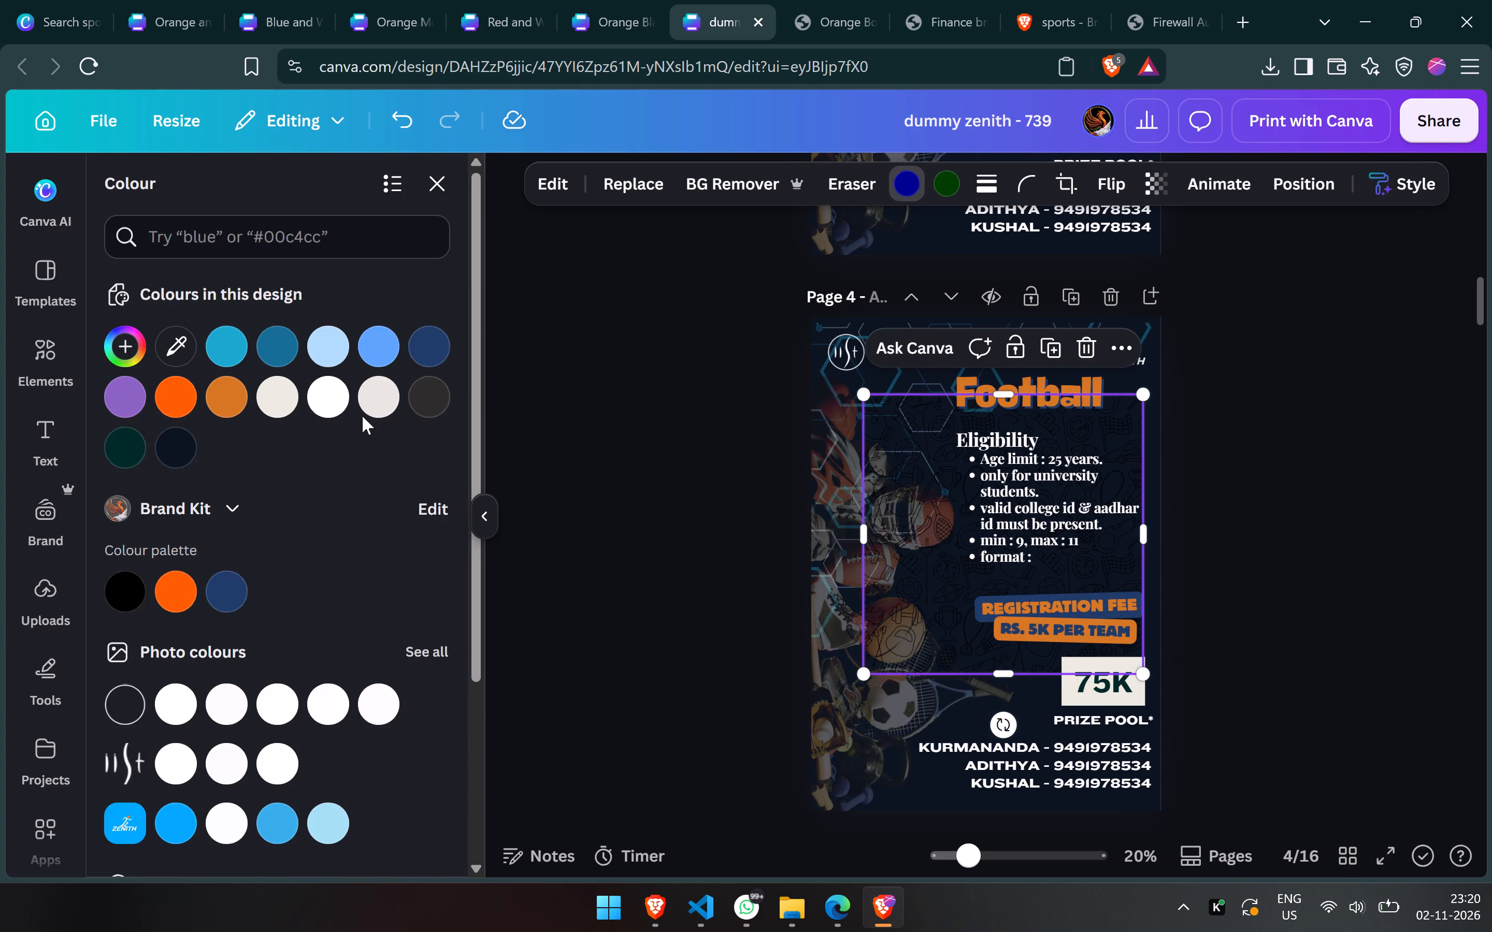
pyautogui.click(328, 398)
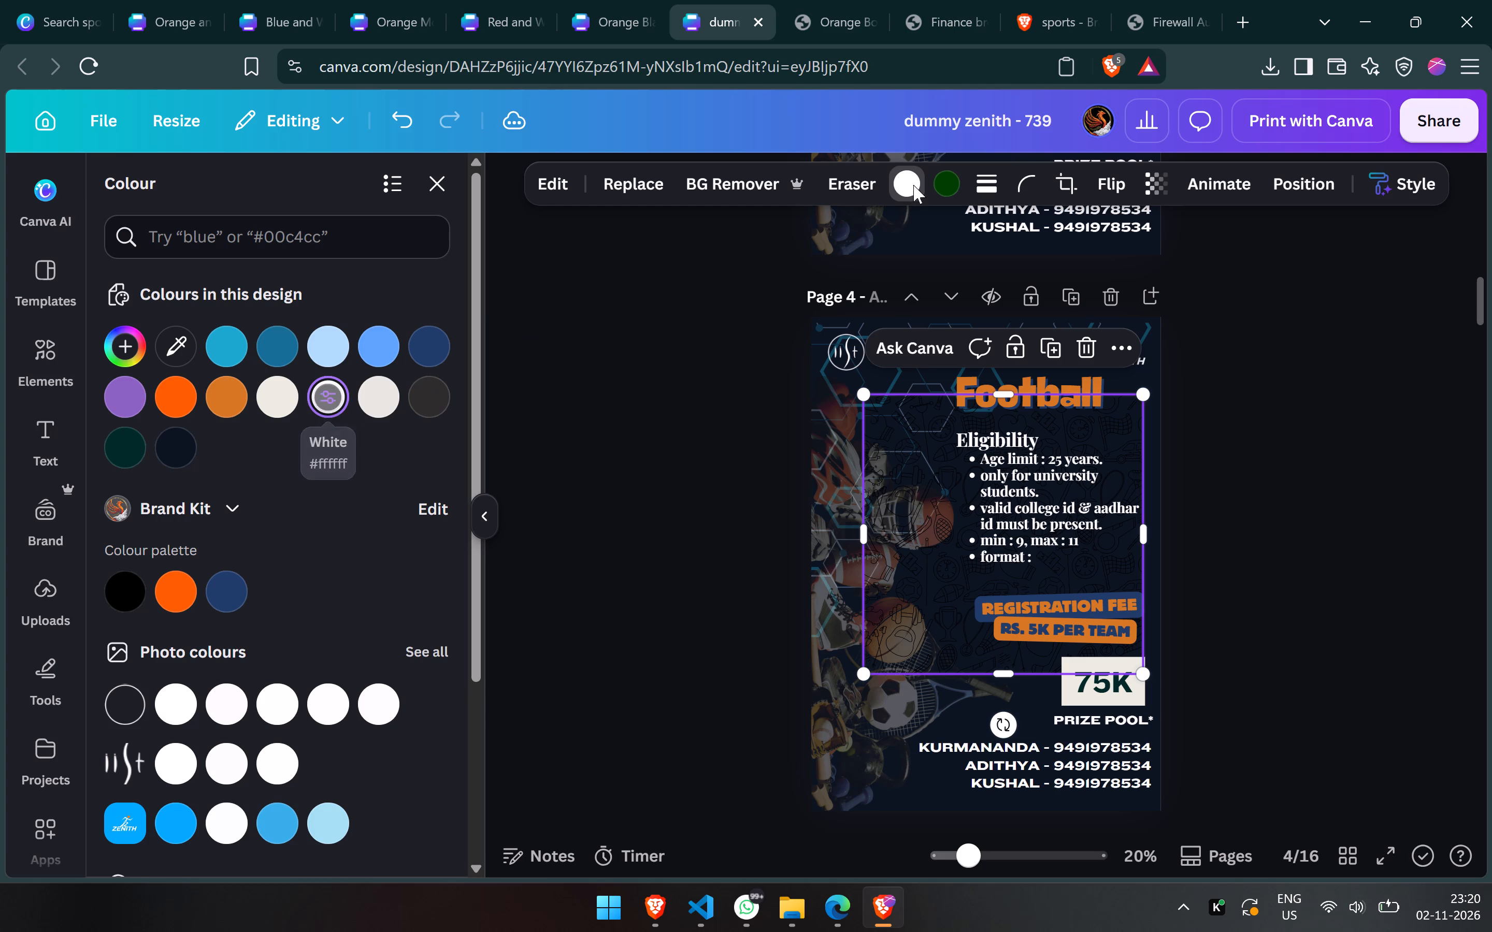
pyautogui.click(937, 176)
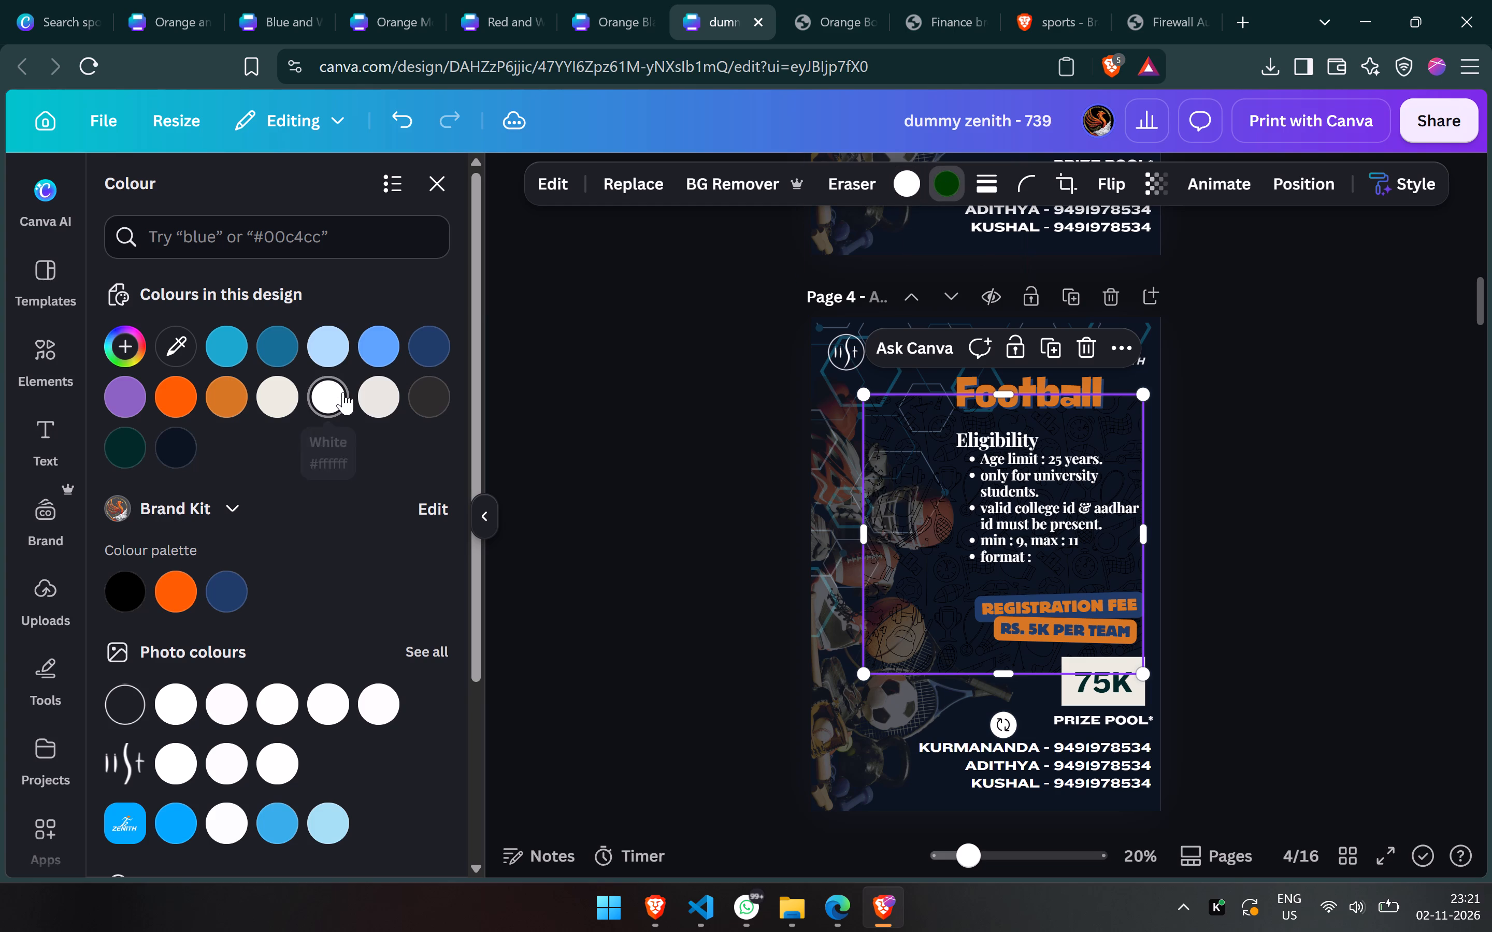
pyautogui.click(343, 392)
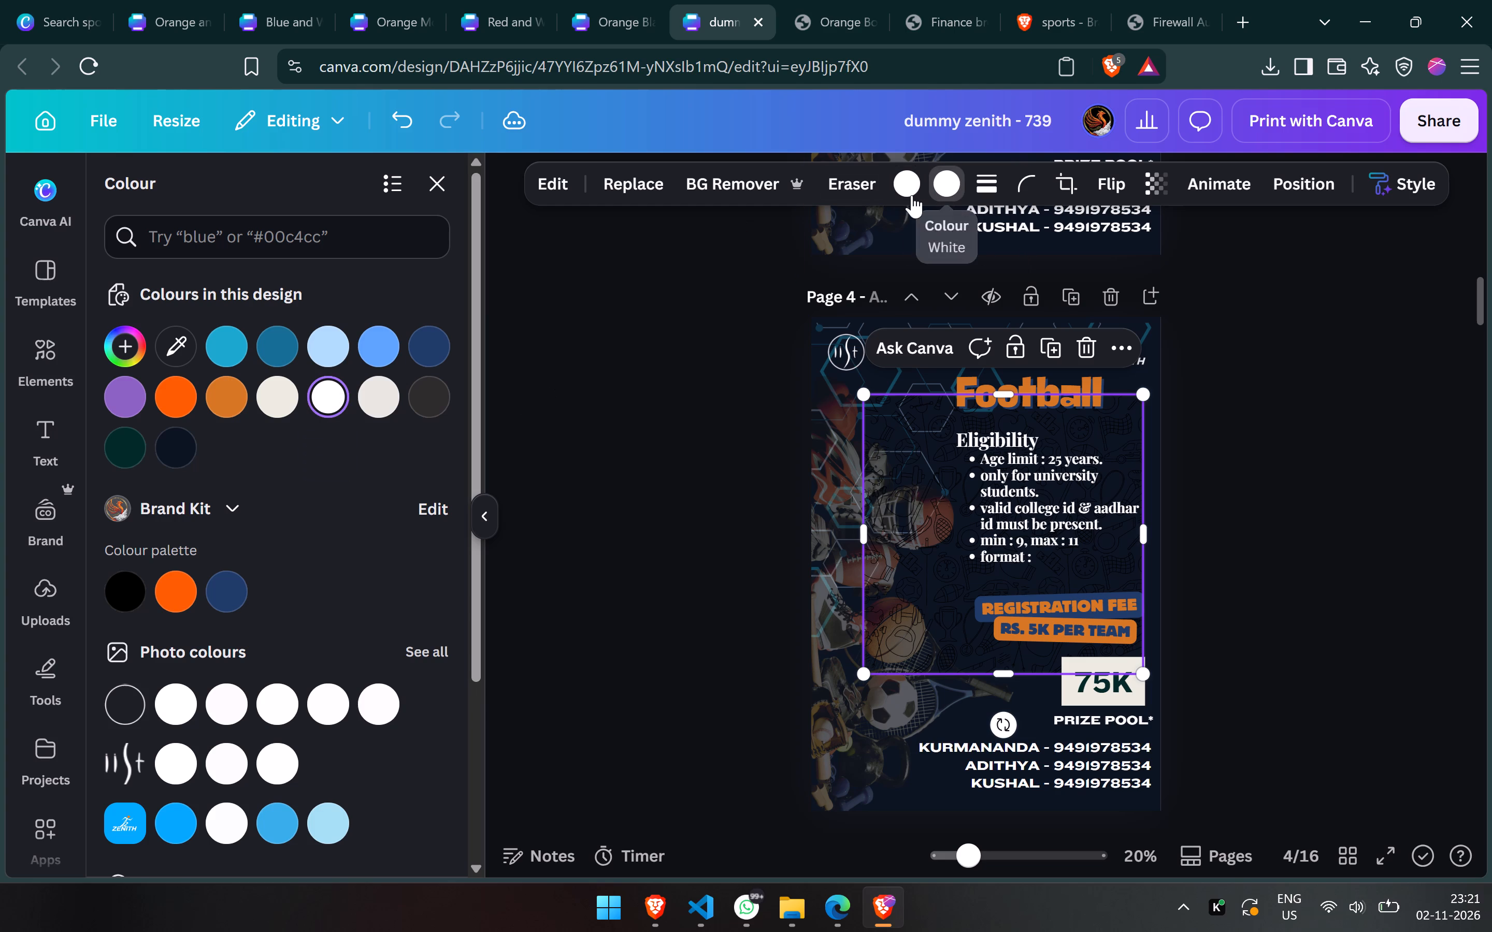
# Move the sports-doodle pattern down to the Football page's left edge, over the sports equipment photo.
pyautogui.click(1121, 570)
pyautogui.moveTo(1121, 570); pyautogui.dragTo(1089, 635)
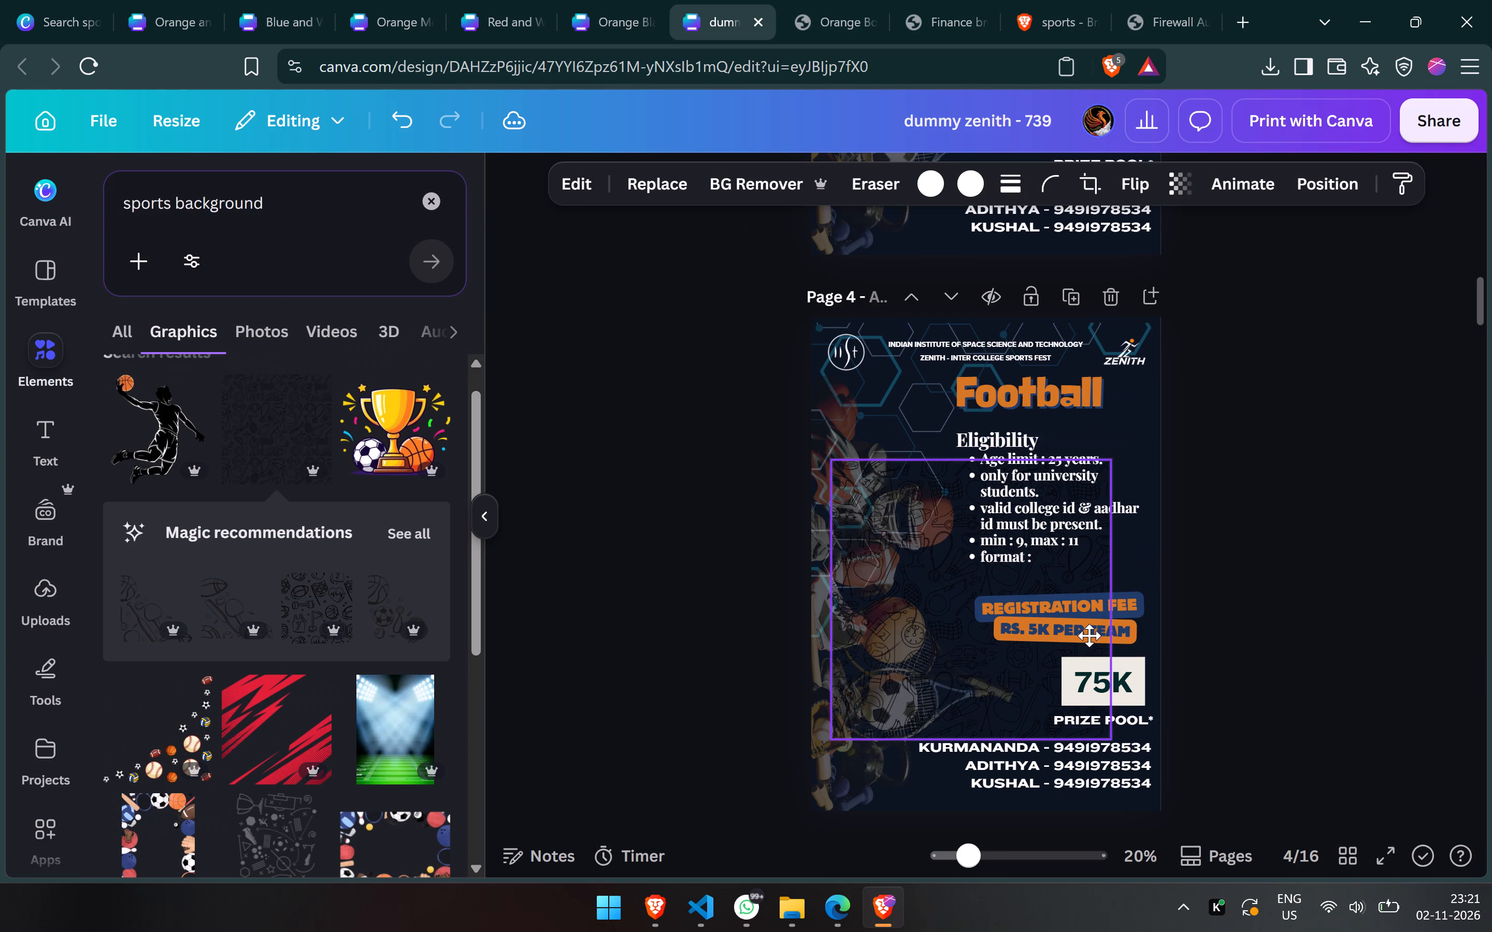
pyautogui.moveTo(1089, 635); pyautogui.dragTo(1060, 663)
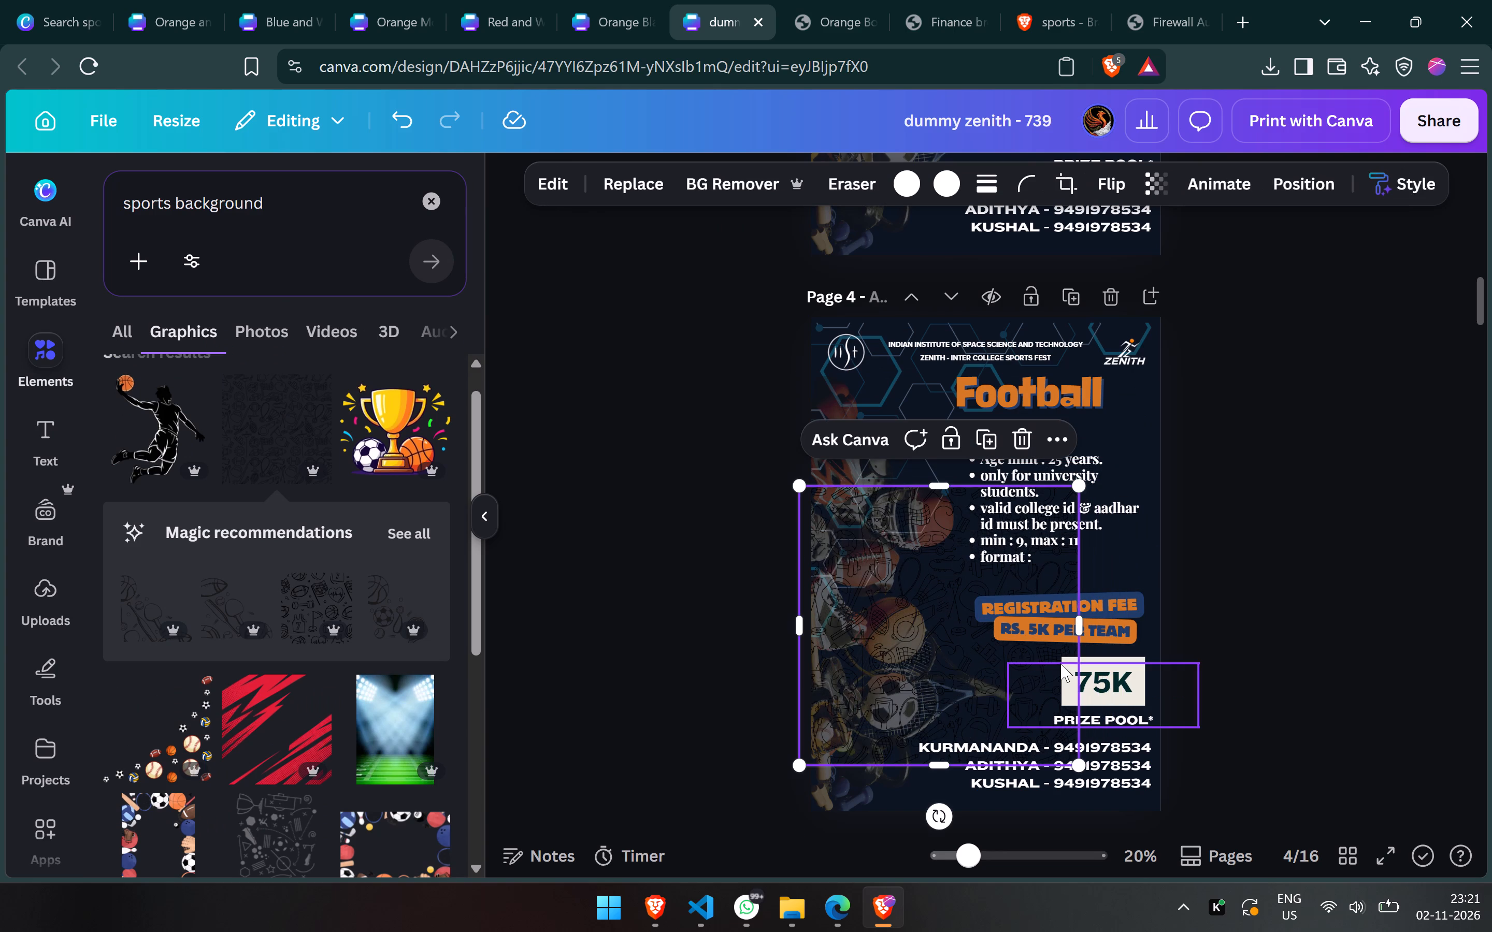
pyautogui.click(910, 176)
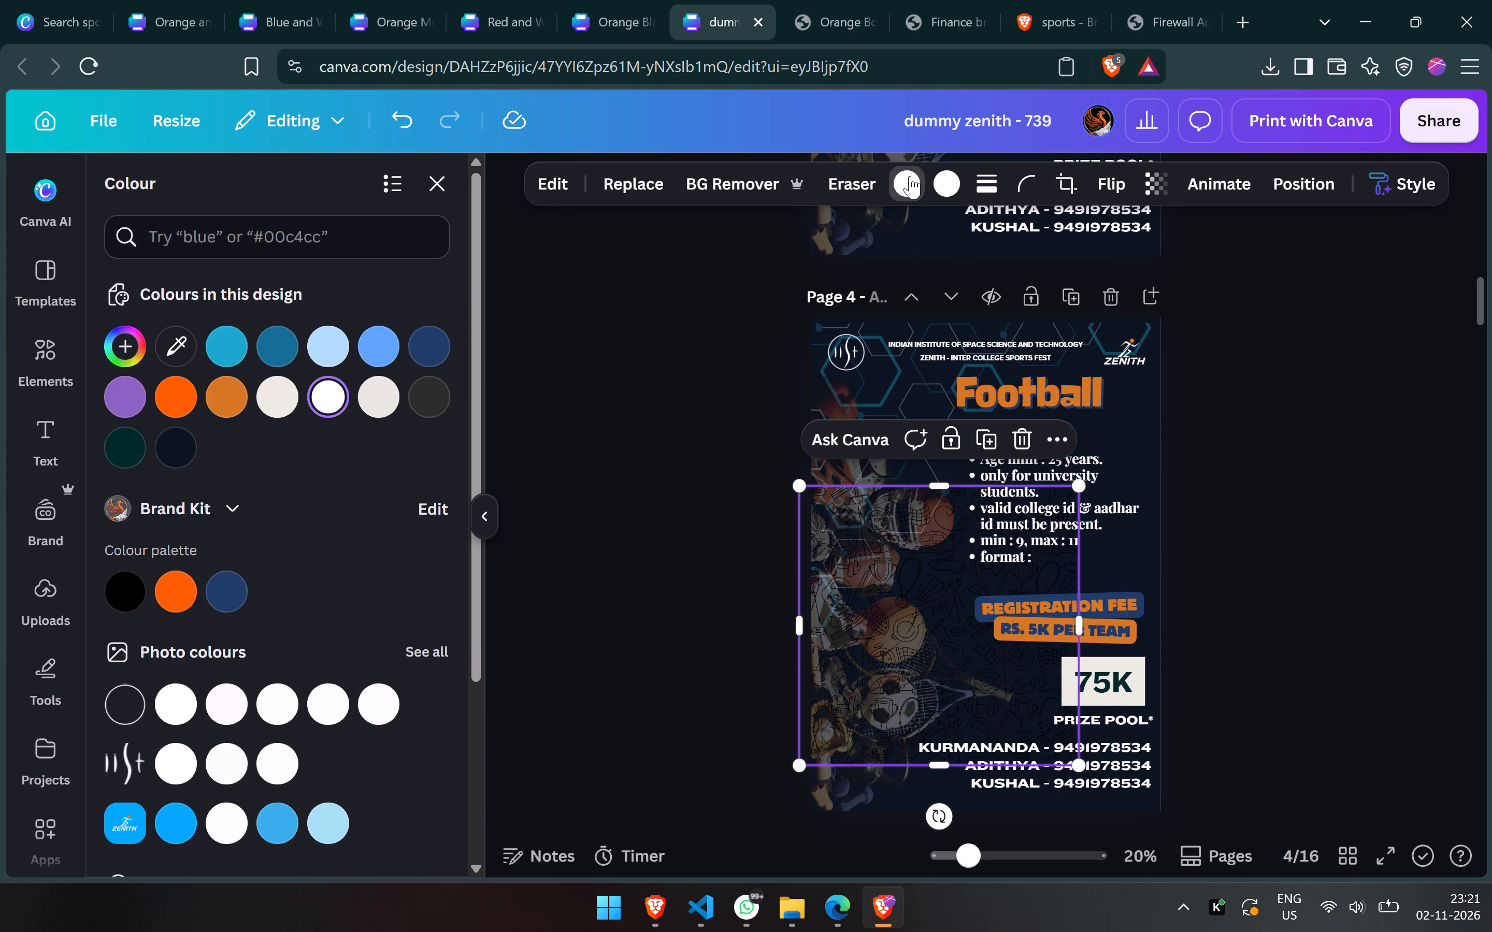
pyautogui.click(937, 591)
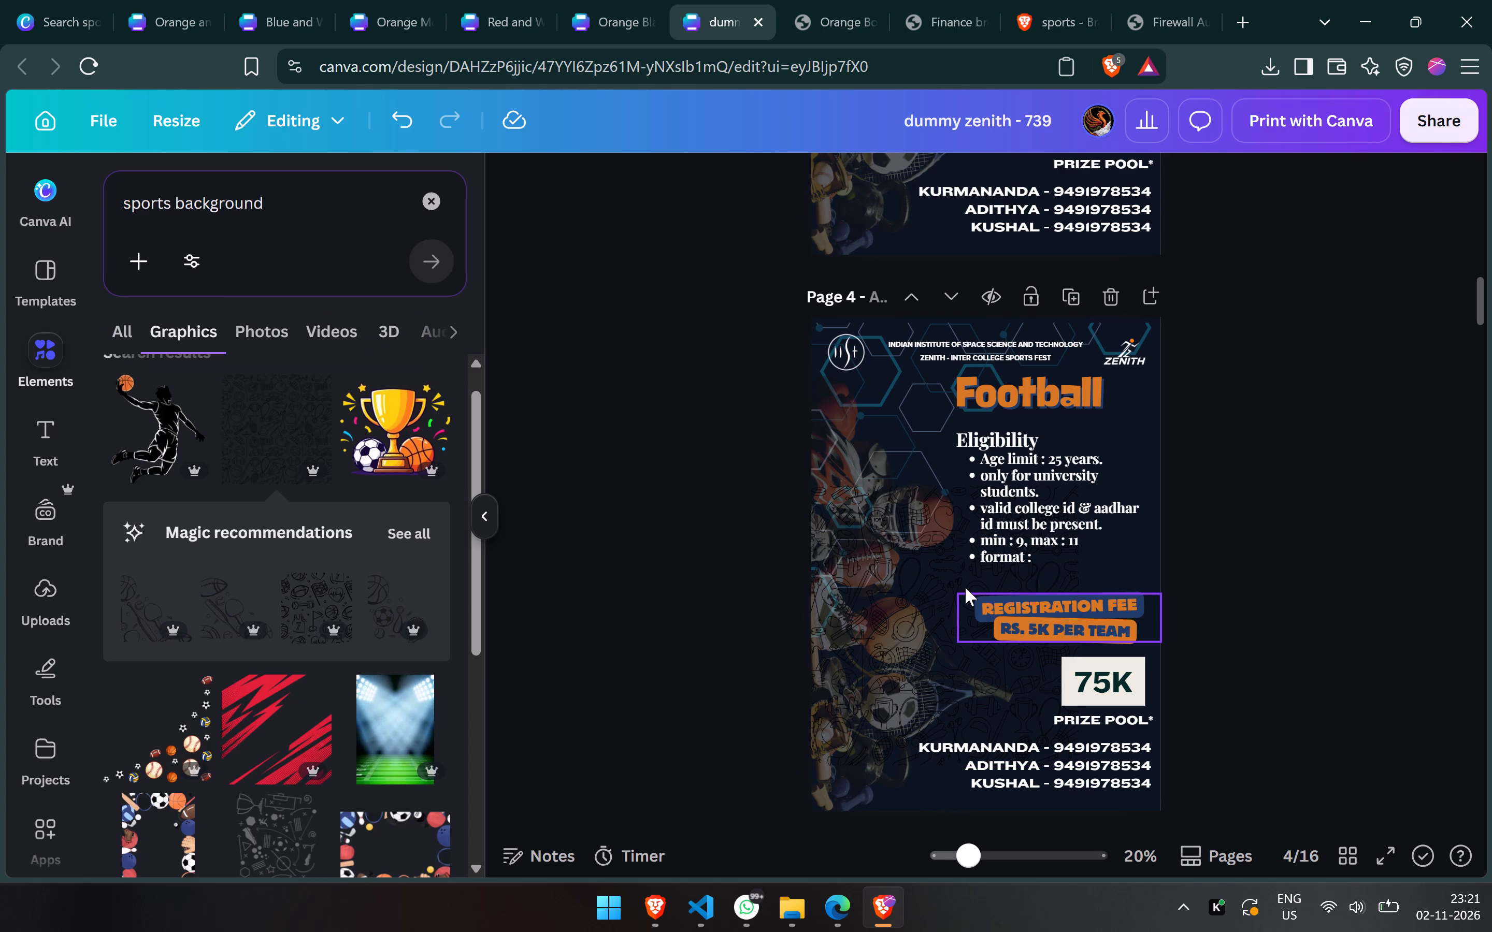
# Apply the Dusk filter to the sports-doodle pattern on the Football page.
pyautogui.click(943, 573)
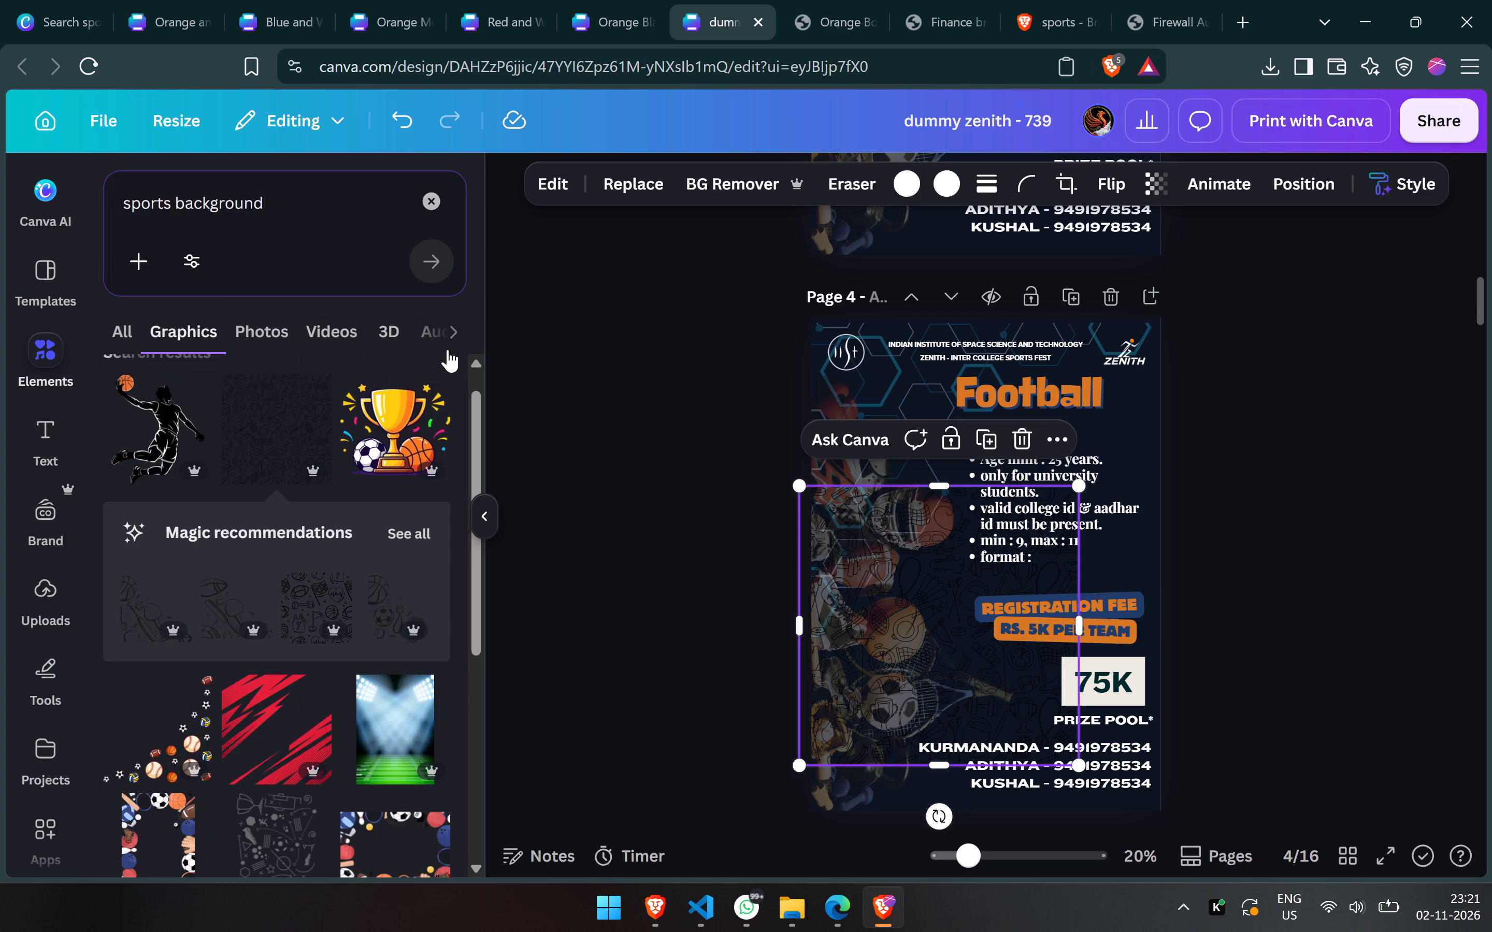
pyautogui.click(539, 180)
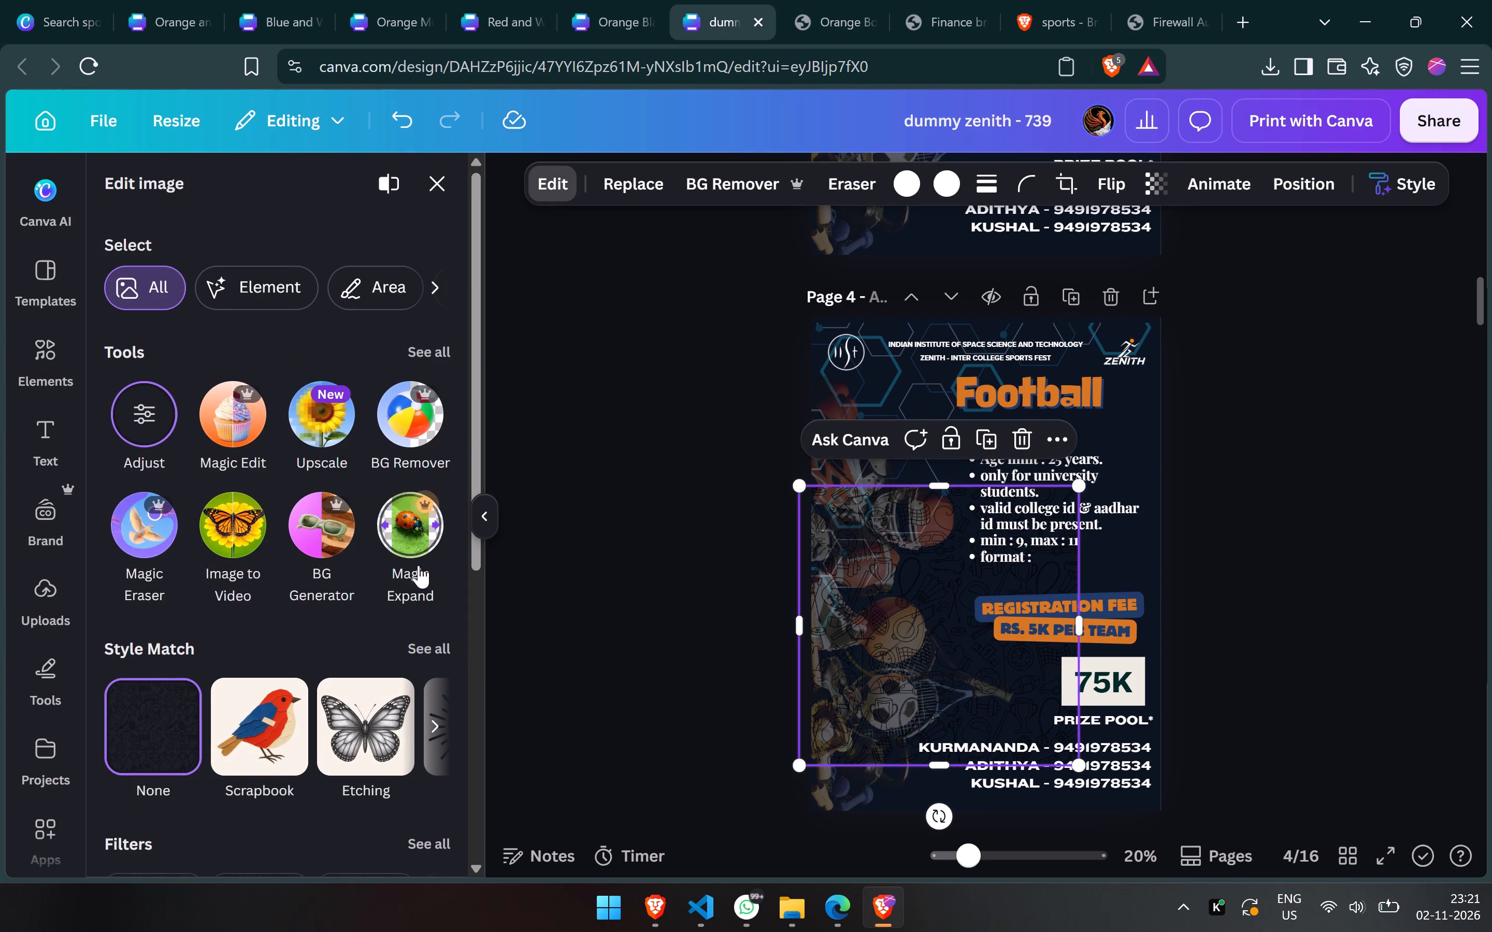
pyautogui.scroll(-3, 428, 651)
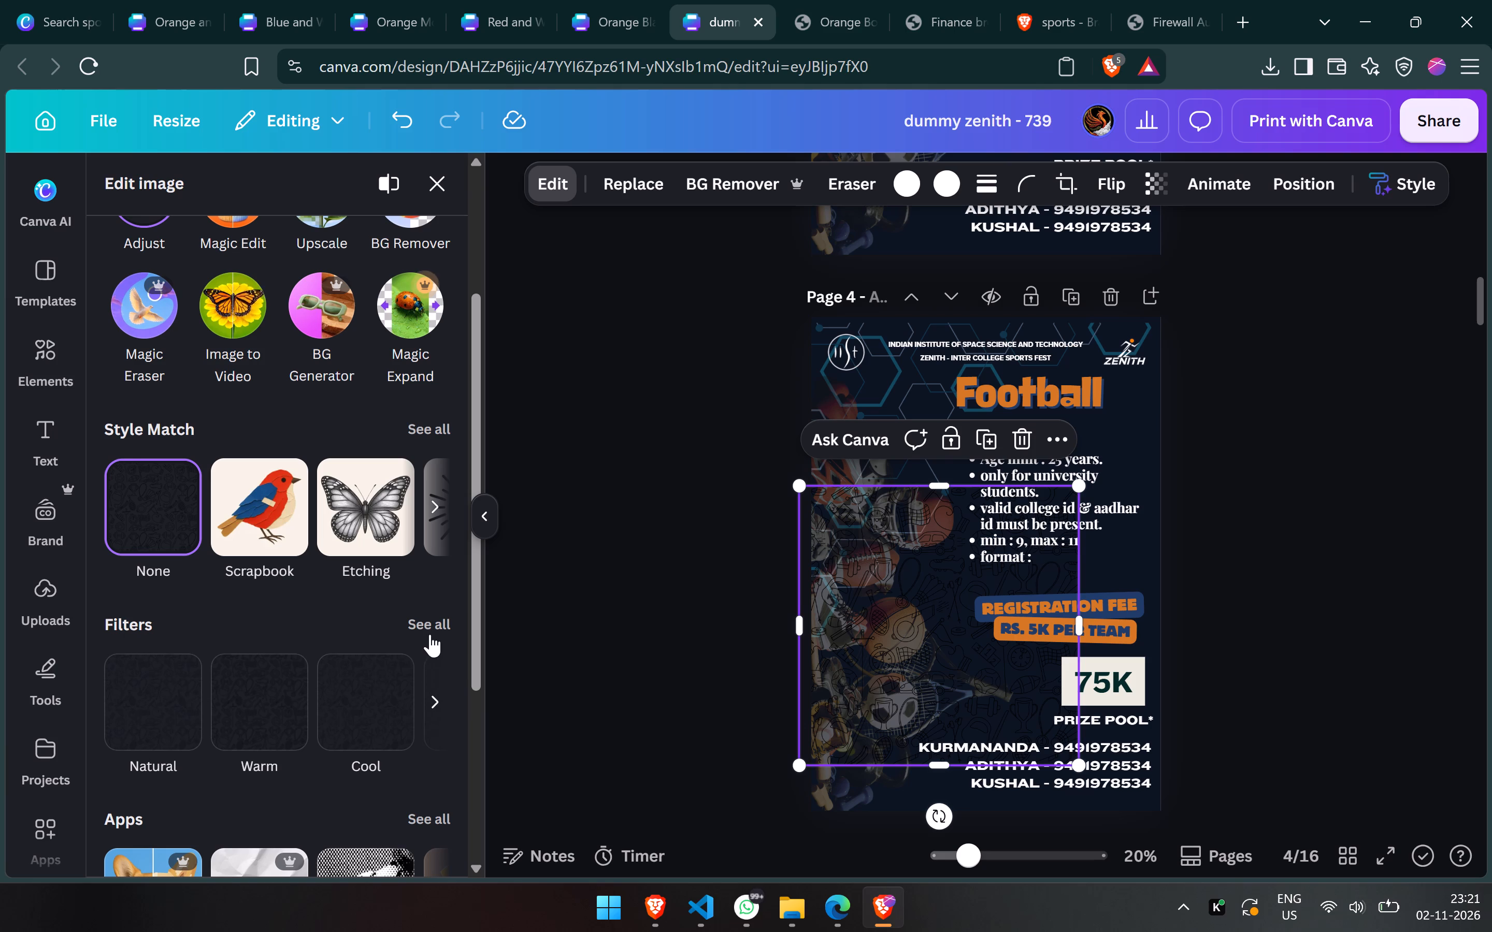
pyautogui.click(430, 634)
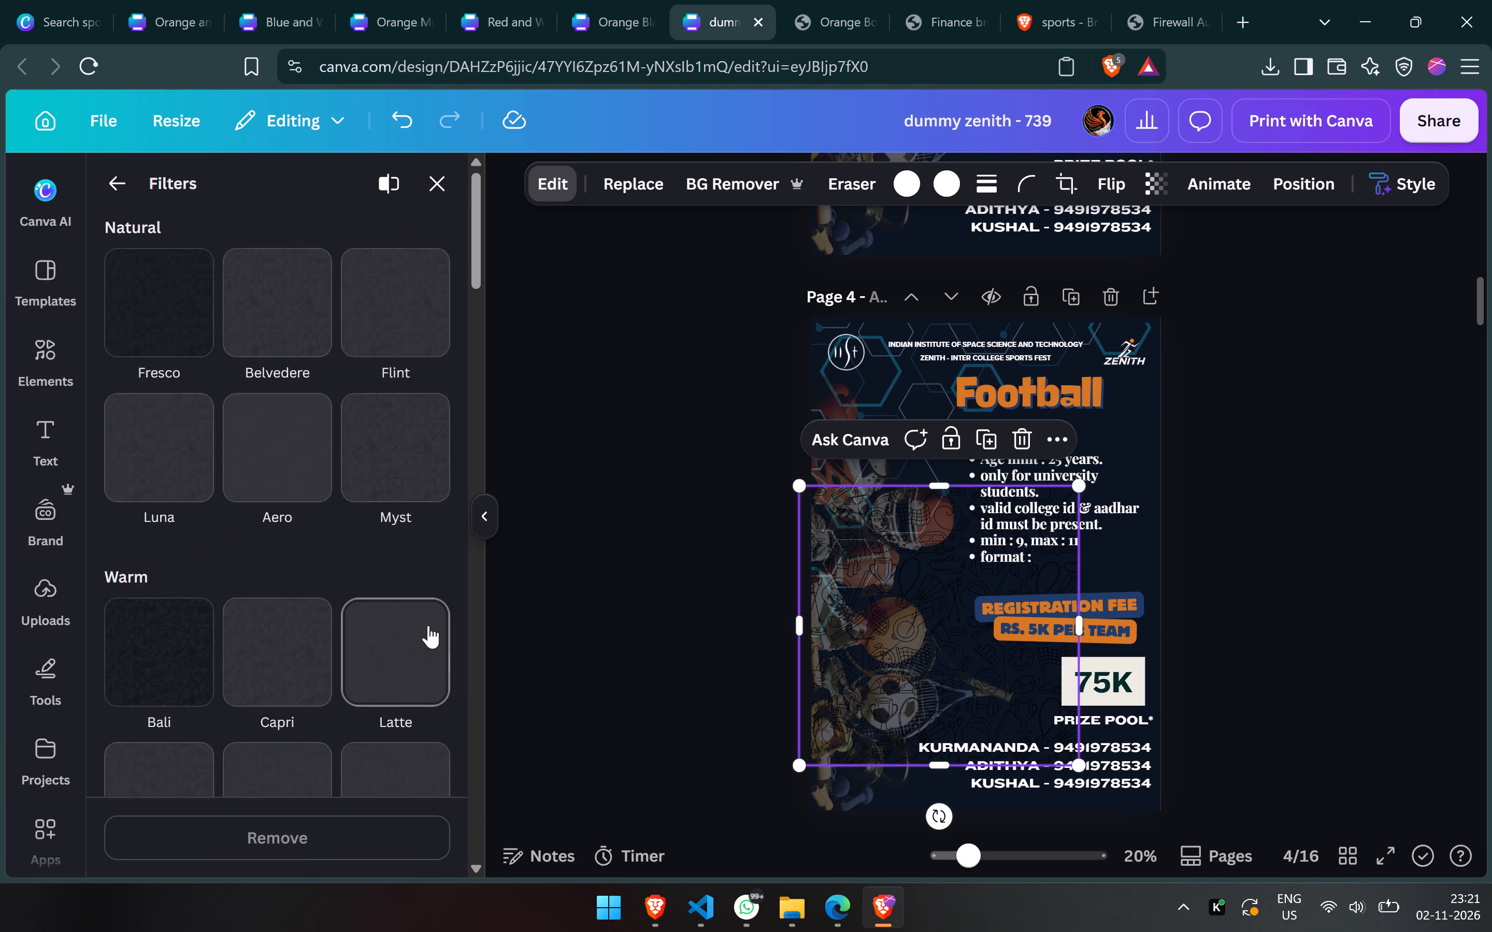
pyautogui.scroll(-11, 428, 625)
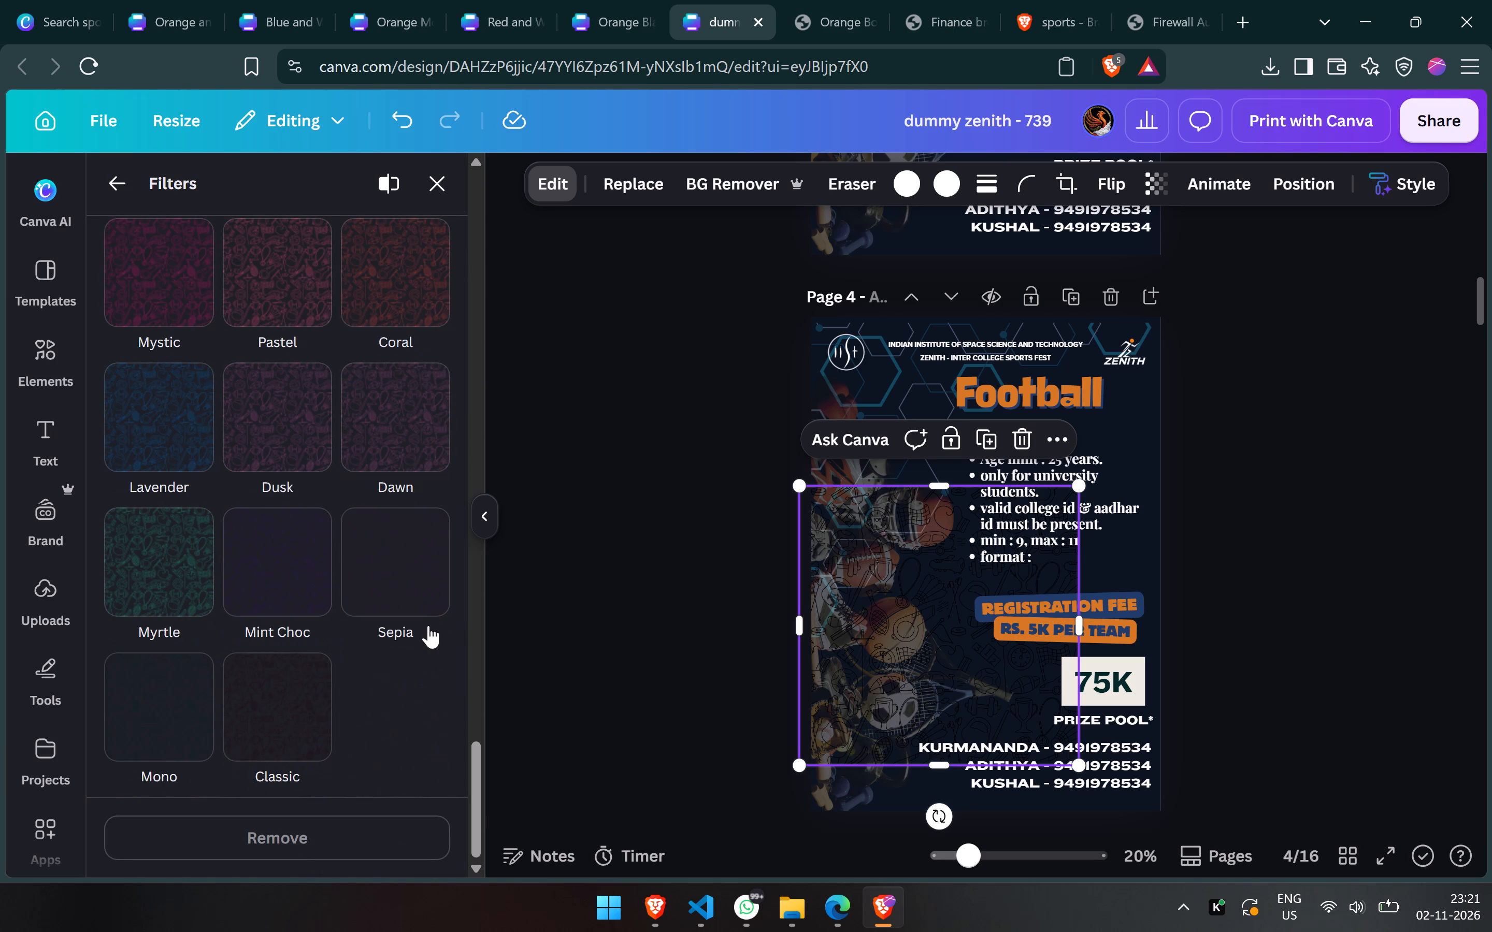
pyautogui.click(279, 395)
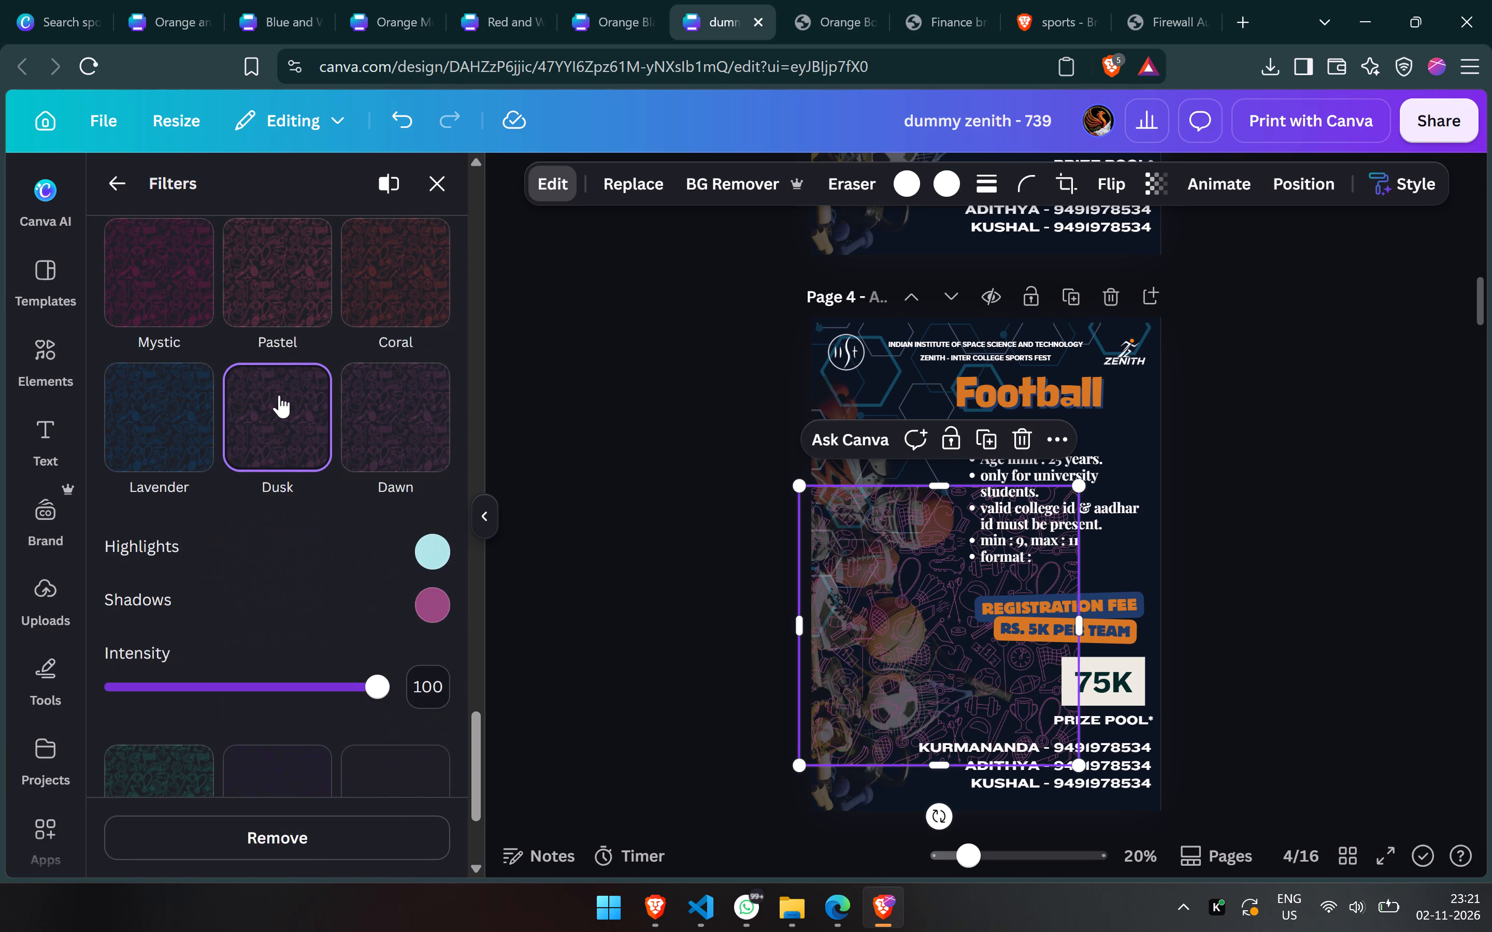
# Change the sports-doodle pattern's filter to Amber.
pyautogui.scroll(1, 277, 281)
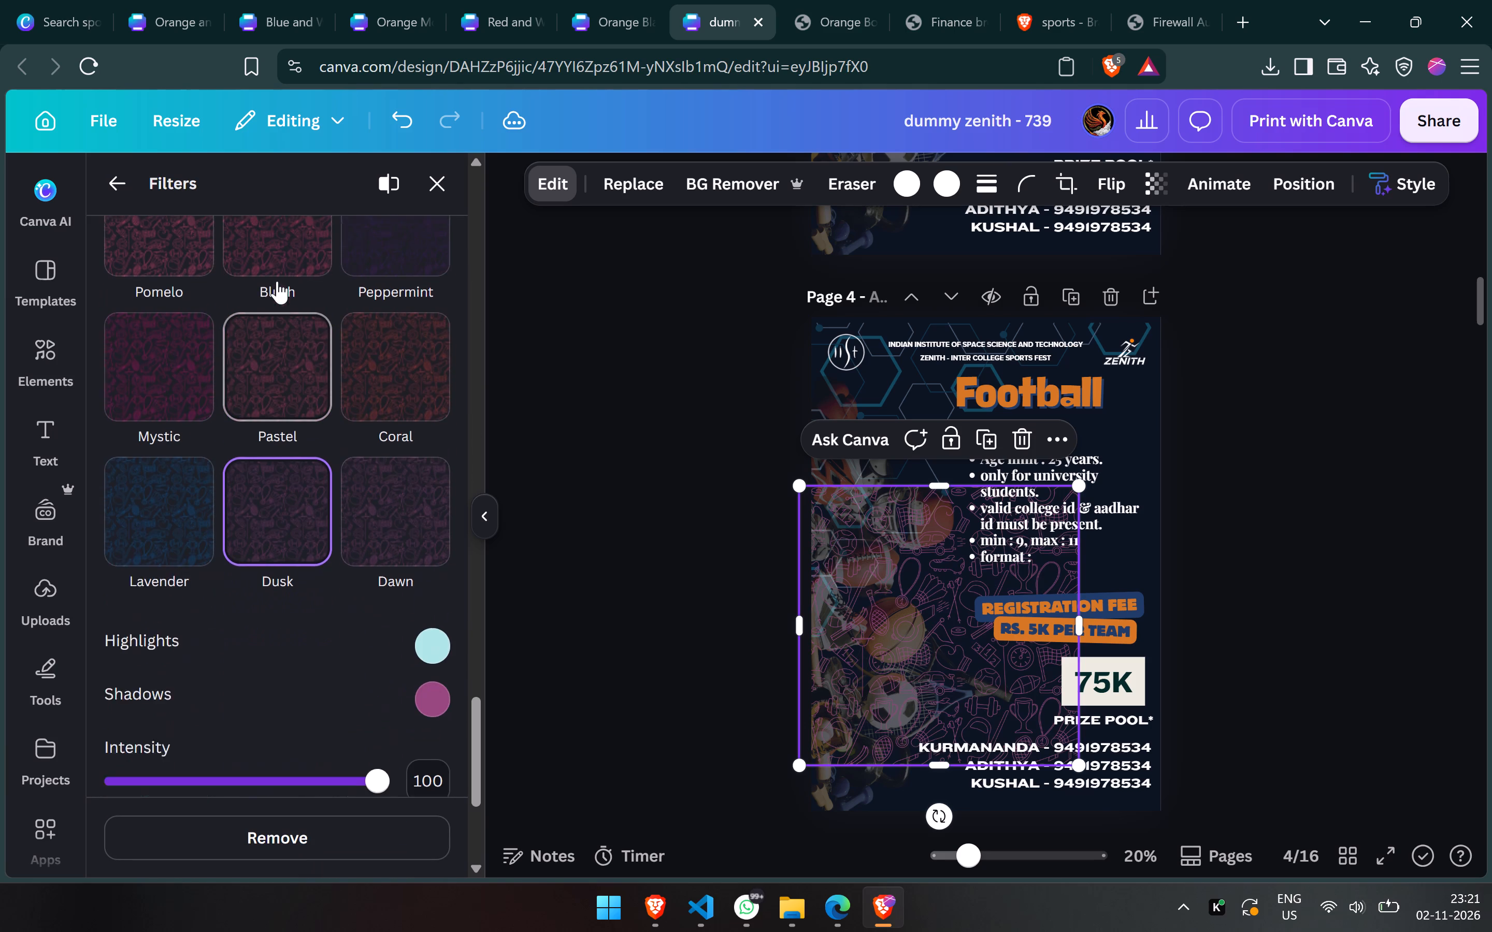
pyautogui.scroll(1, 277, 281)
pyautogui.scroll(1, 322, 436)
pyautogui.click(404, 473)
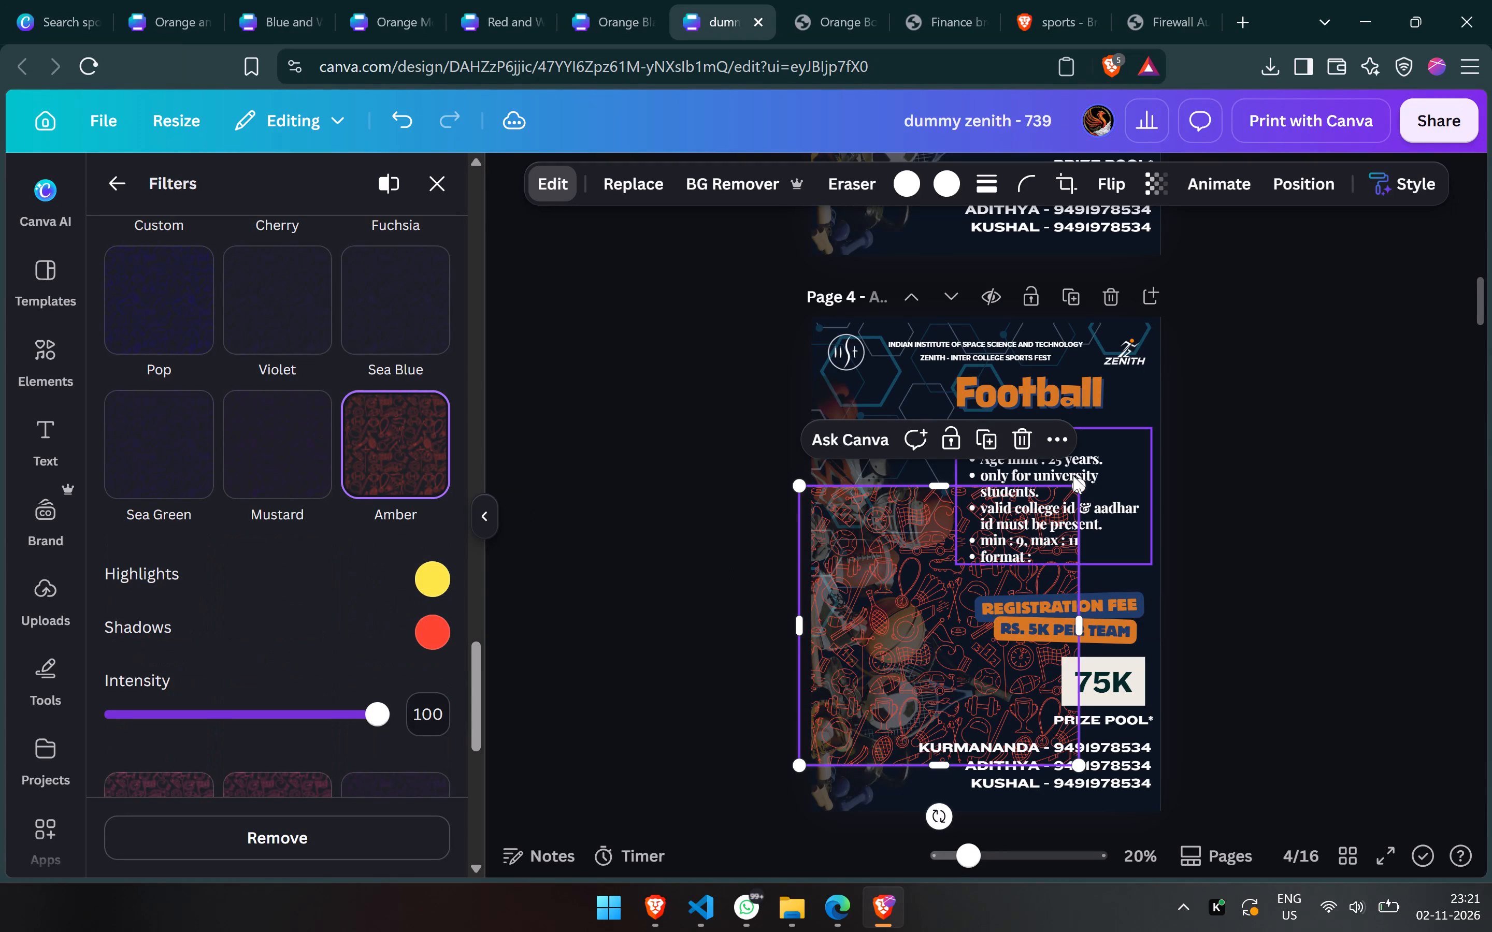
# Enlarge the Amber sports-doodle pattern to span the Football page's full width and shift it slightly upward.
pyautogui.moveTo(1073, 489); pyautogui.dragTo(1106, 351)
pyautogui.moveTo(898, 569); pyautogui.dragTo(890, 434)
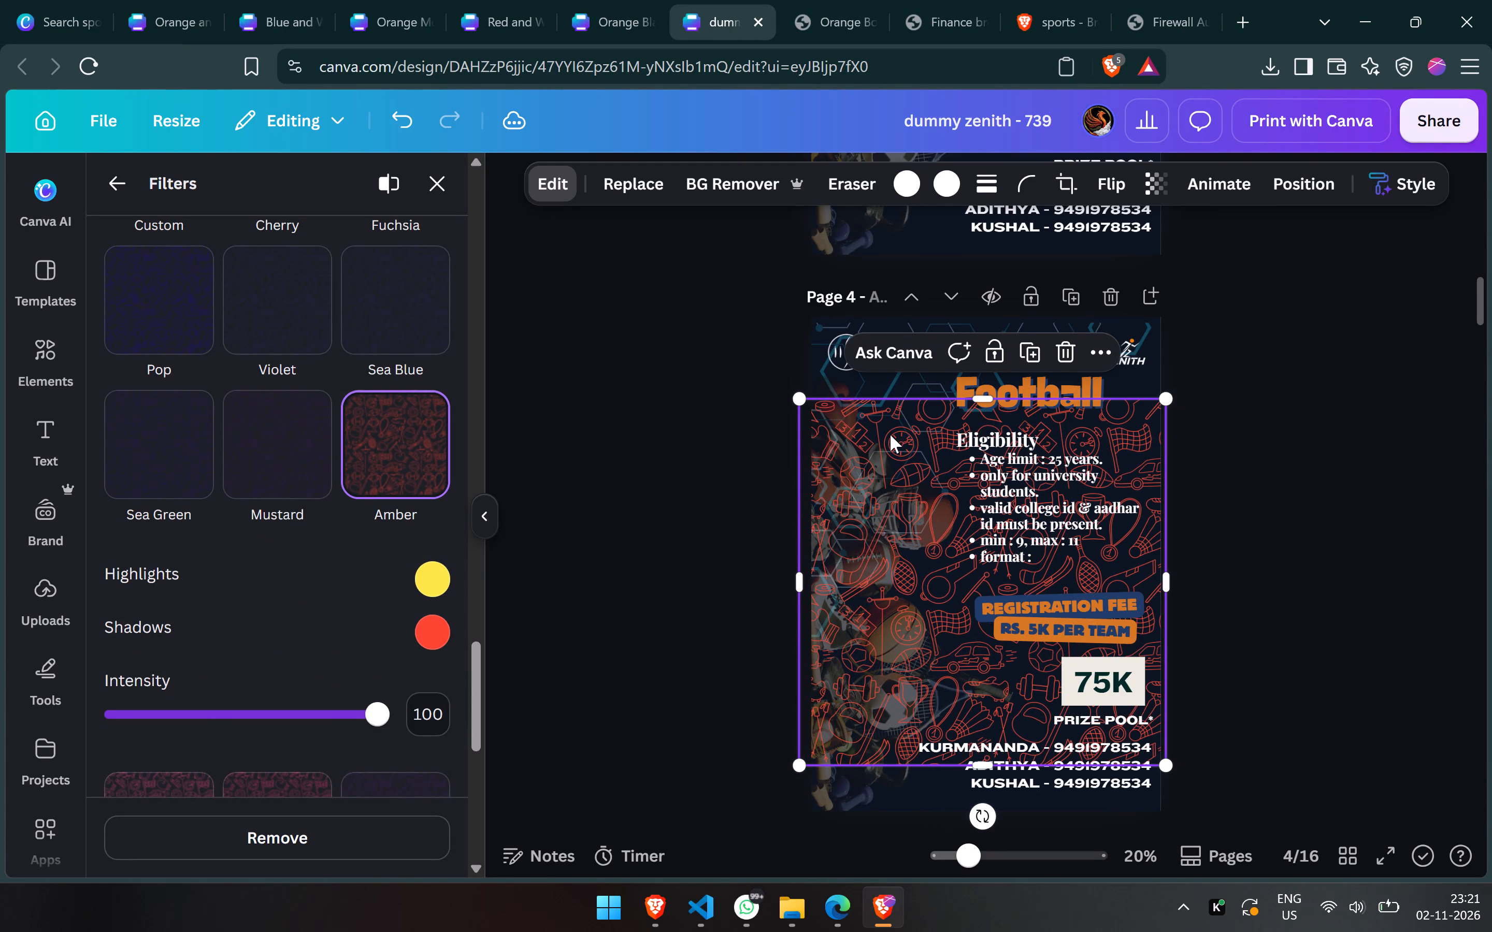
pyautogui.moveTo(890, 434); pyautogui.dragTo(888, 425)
# Delete the hexagon graphic from the top of the duplicated Football page.
pyautogui.click(818, 339)
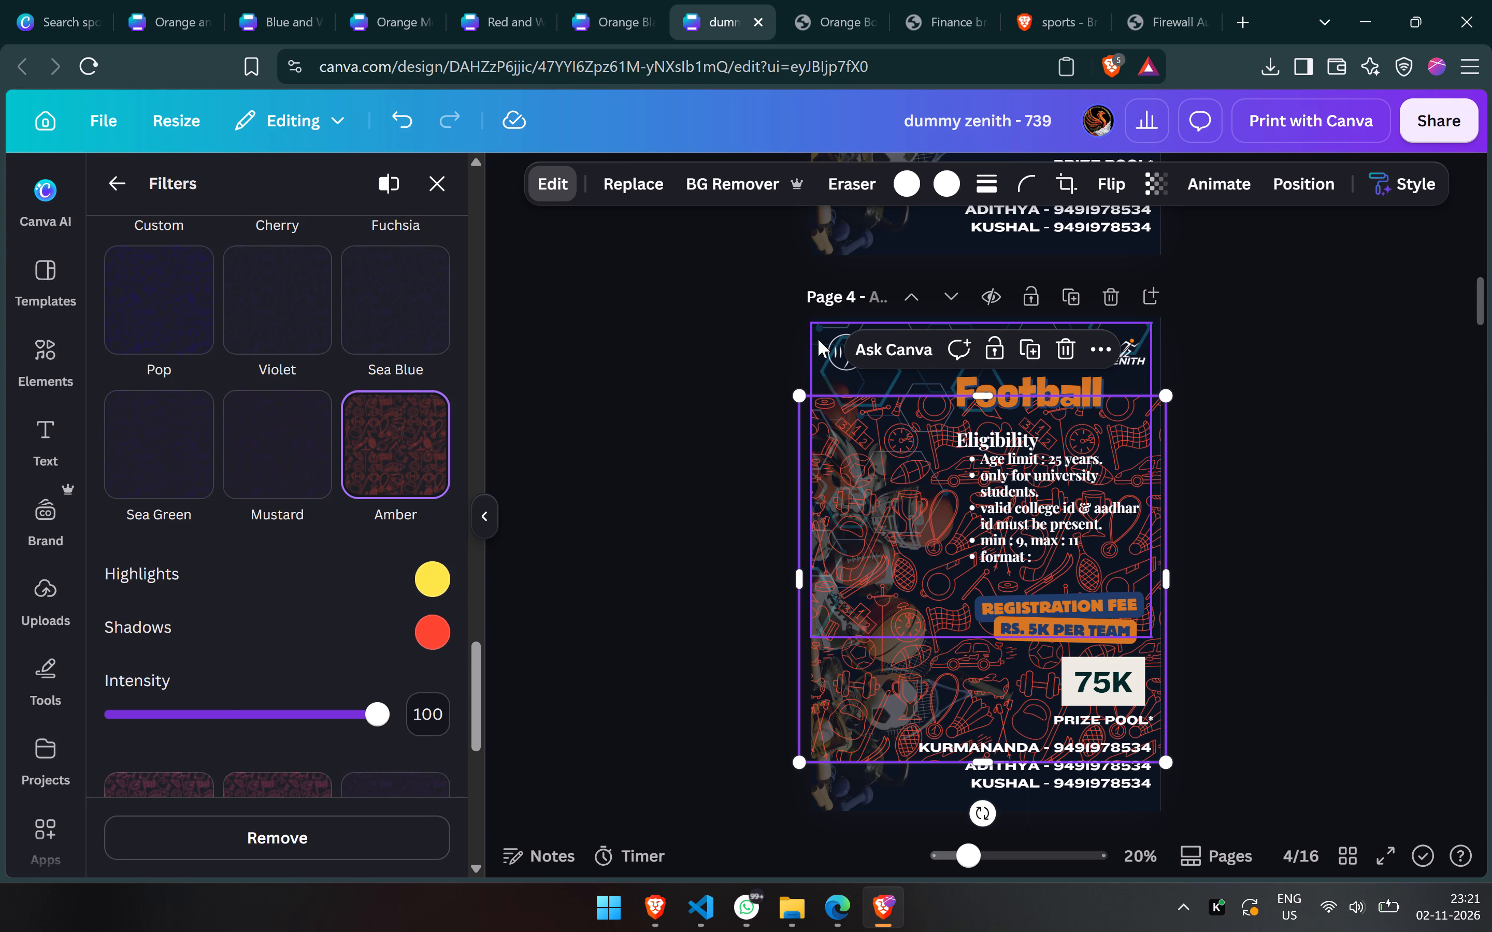
pyautogui.press('BackSpace')
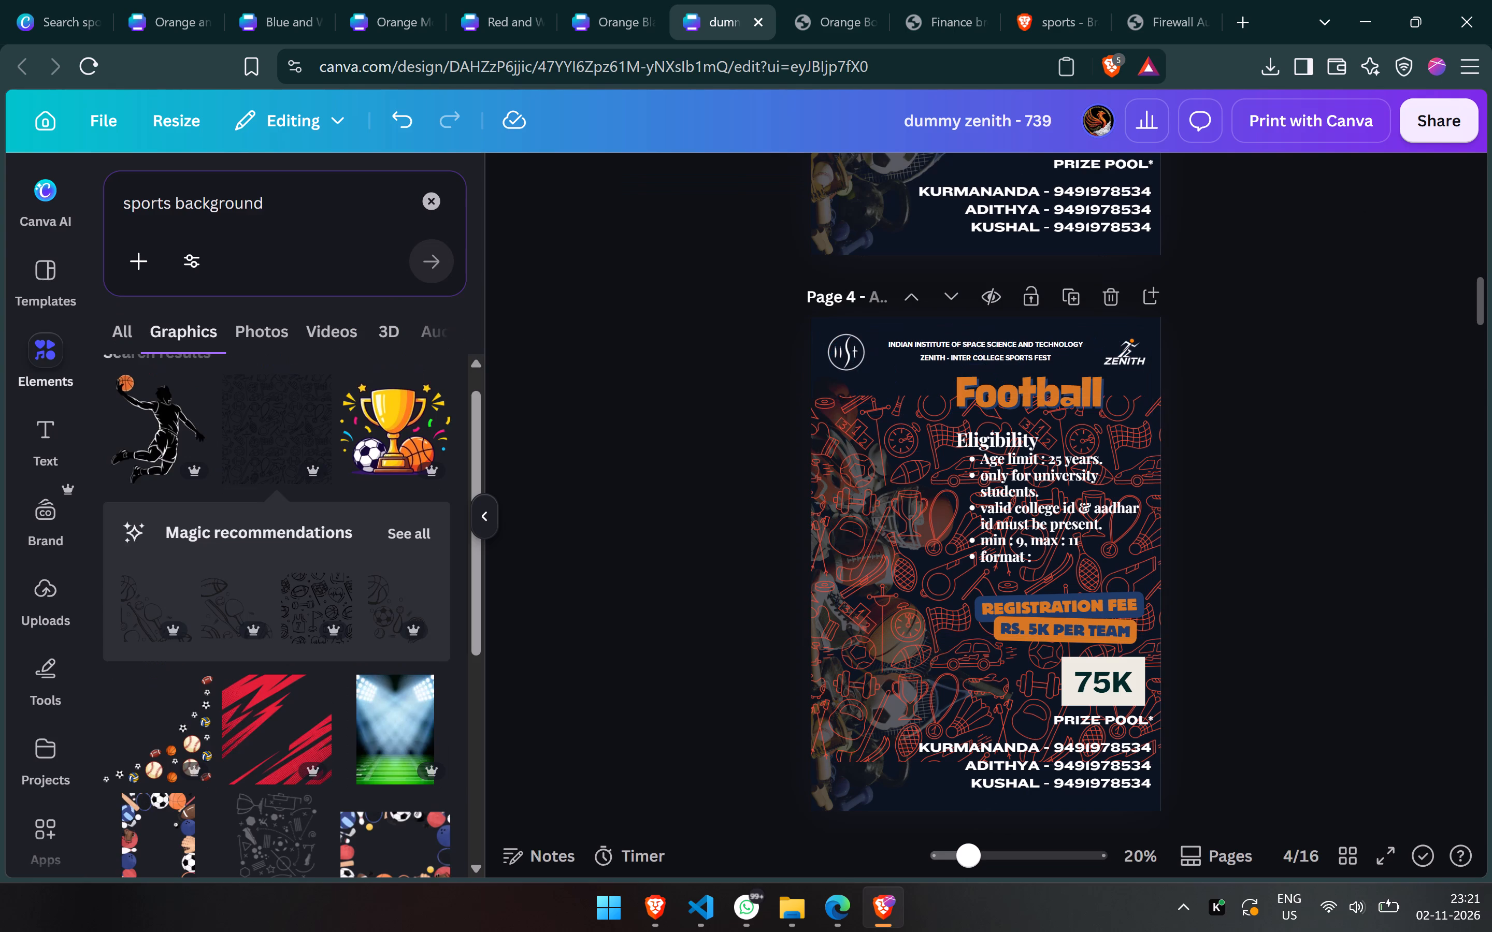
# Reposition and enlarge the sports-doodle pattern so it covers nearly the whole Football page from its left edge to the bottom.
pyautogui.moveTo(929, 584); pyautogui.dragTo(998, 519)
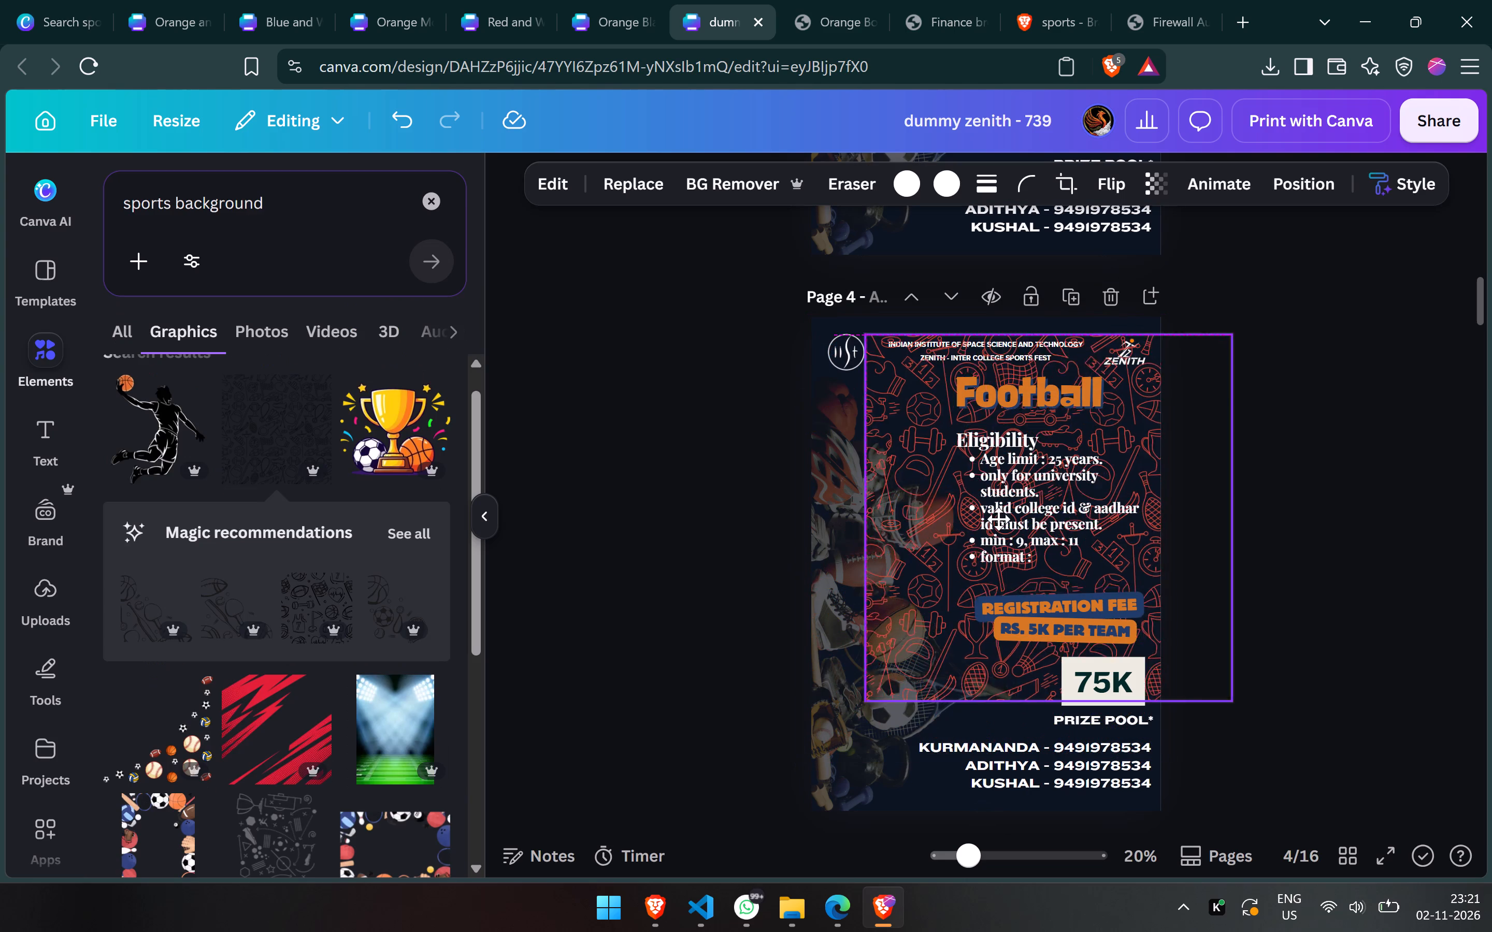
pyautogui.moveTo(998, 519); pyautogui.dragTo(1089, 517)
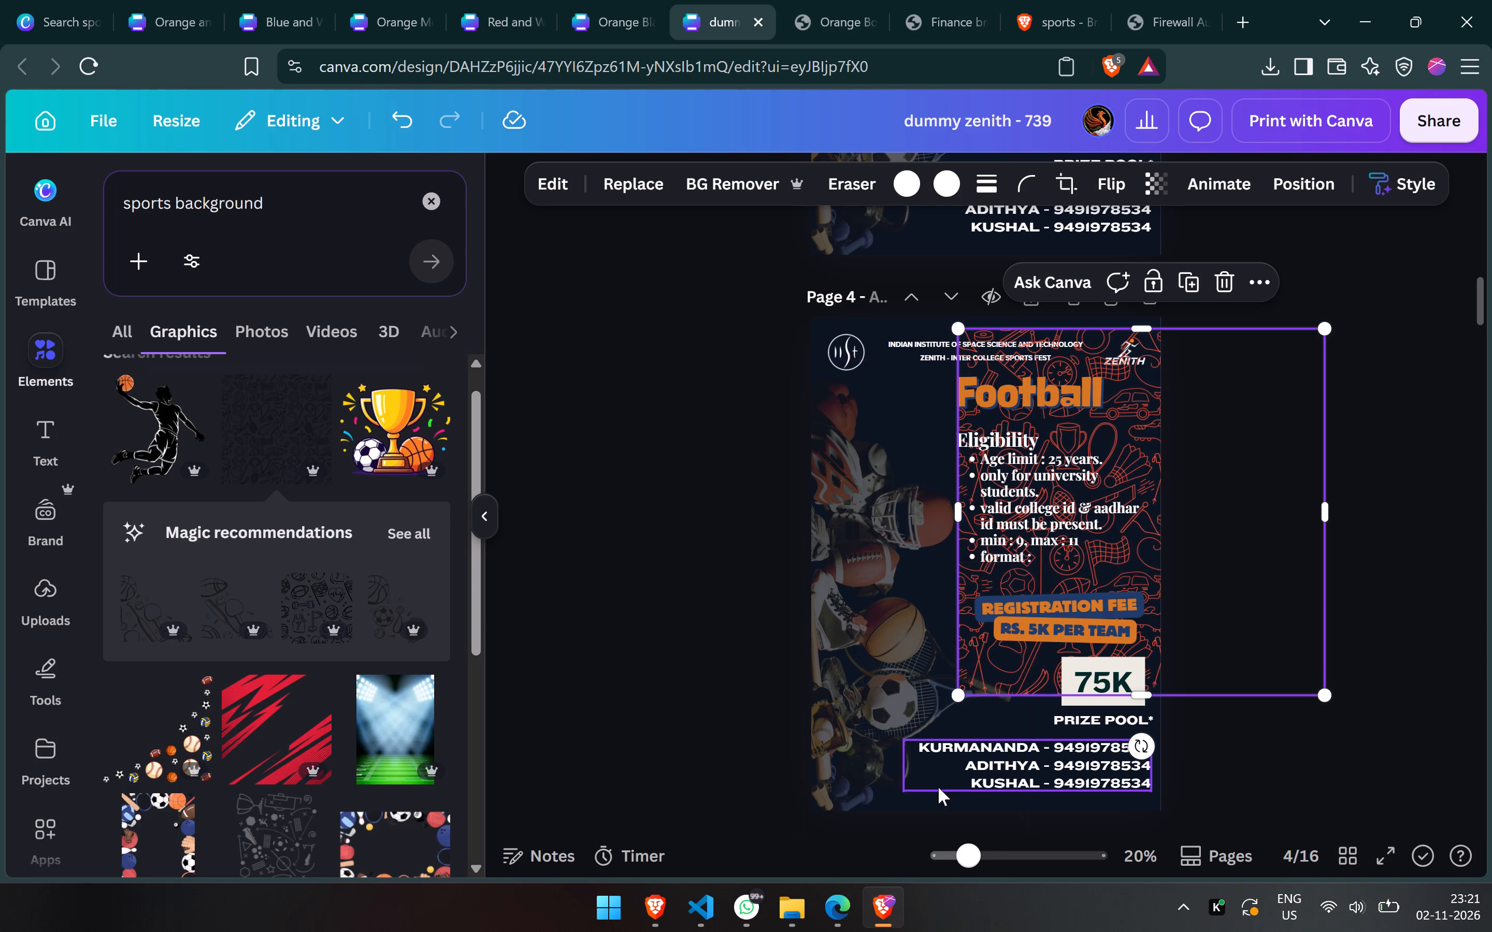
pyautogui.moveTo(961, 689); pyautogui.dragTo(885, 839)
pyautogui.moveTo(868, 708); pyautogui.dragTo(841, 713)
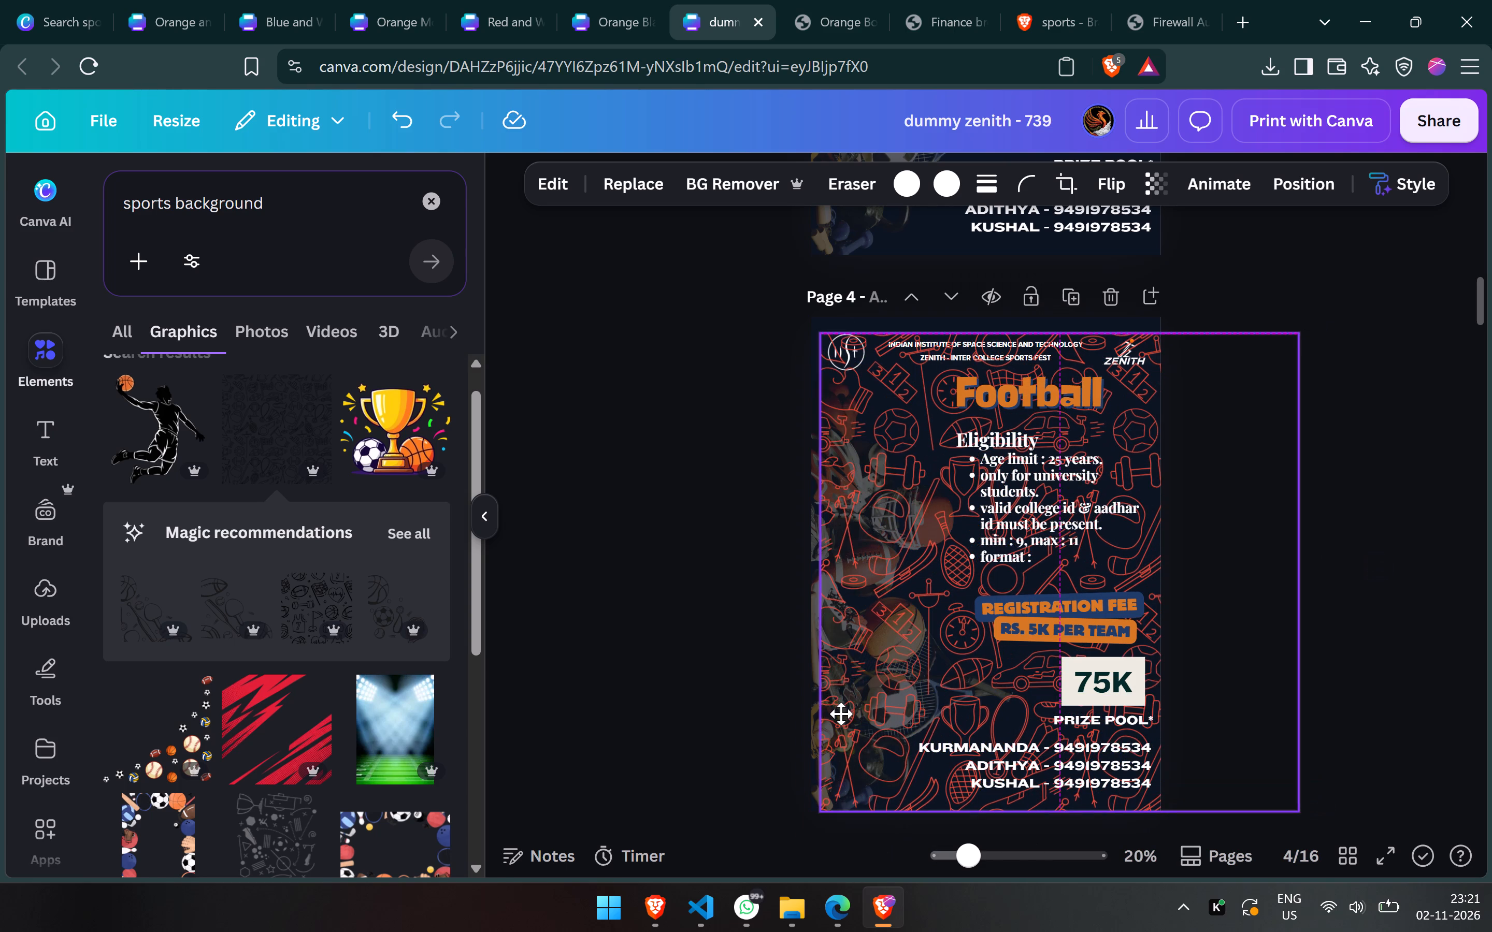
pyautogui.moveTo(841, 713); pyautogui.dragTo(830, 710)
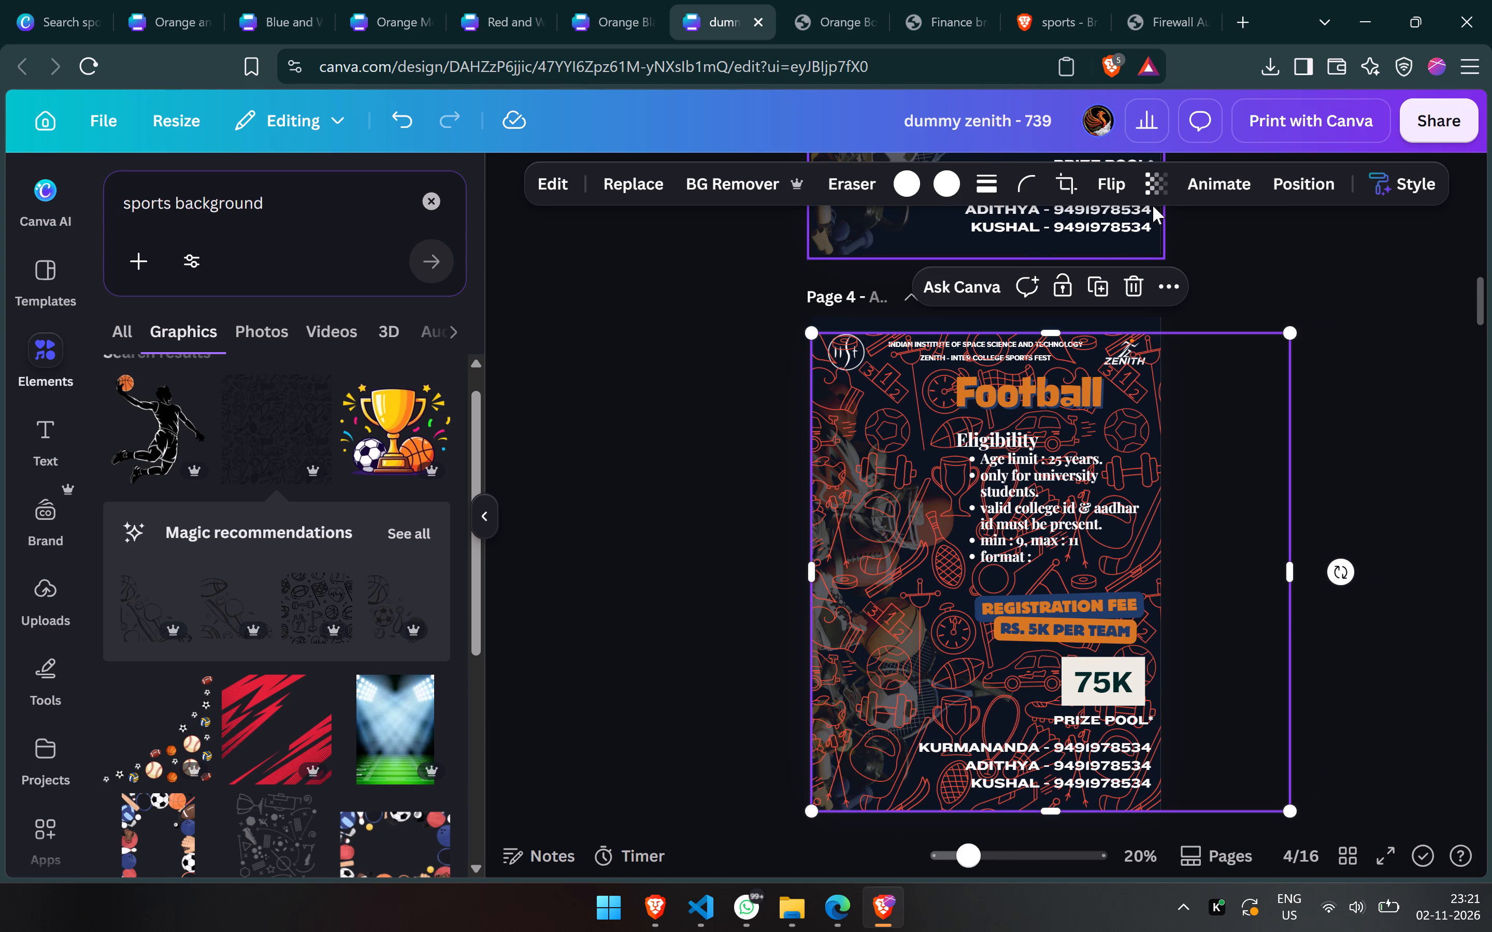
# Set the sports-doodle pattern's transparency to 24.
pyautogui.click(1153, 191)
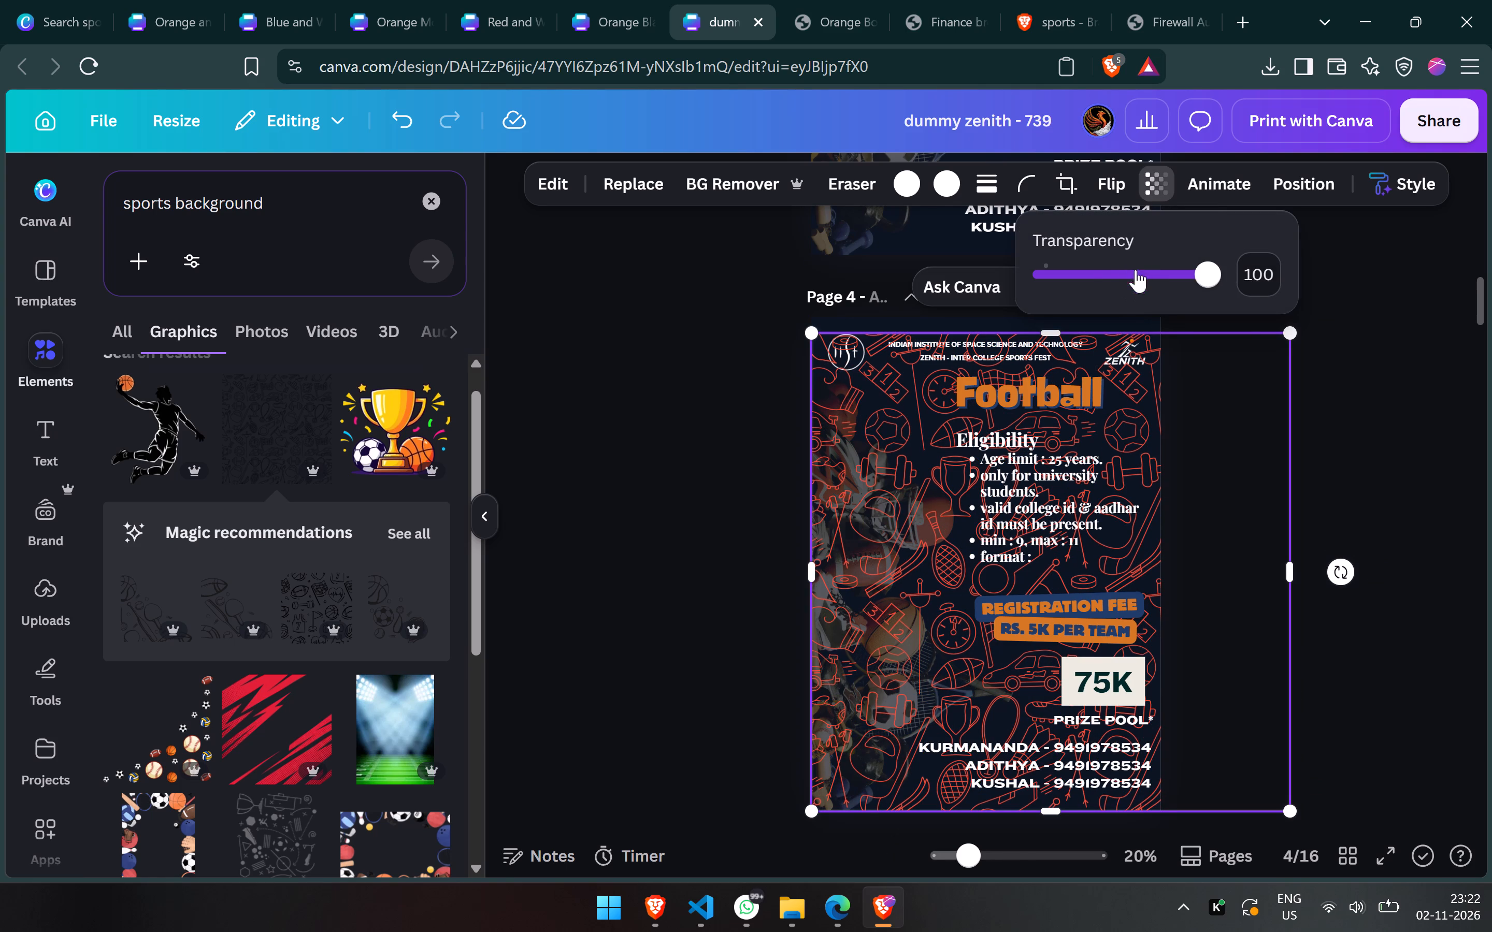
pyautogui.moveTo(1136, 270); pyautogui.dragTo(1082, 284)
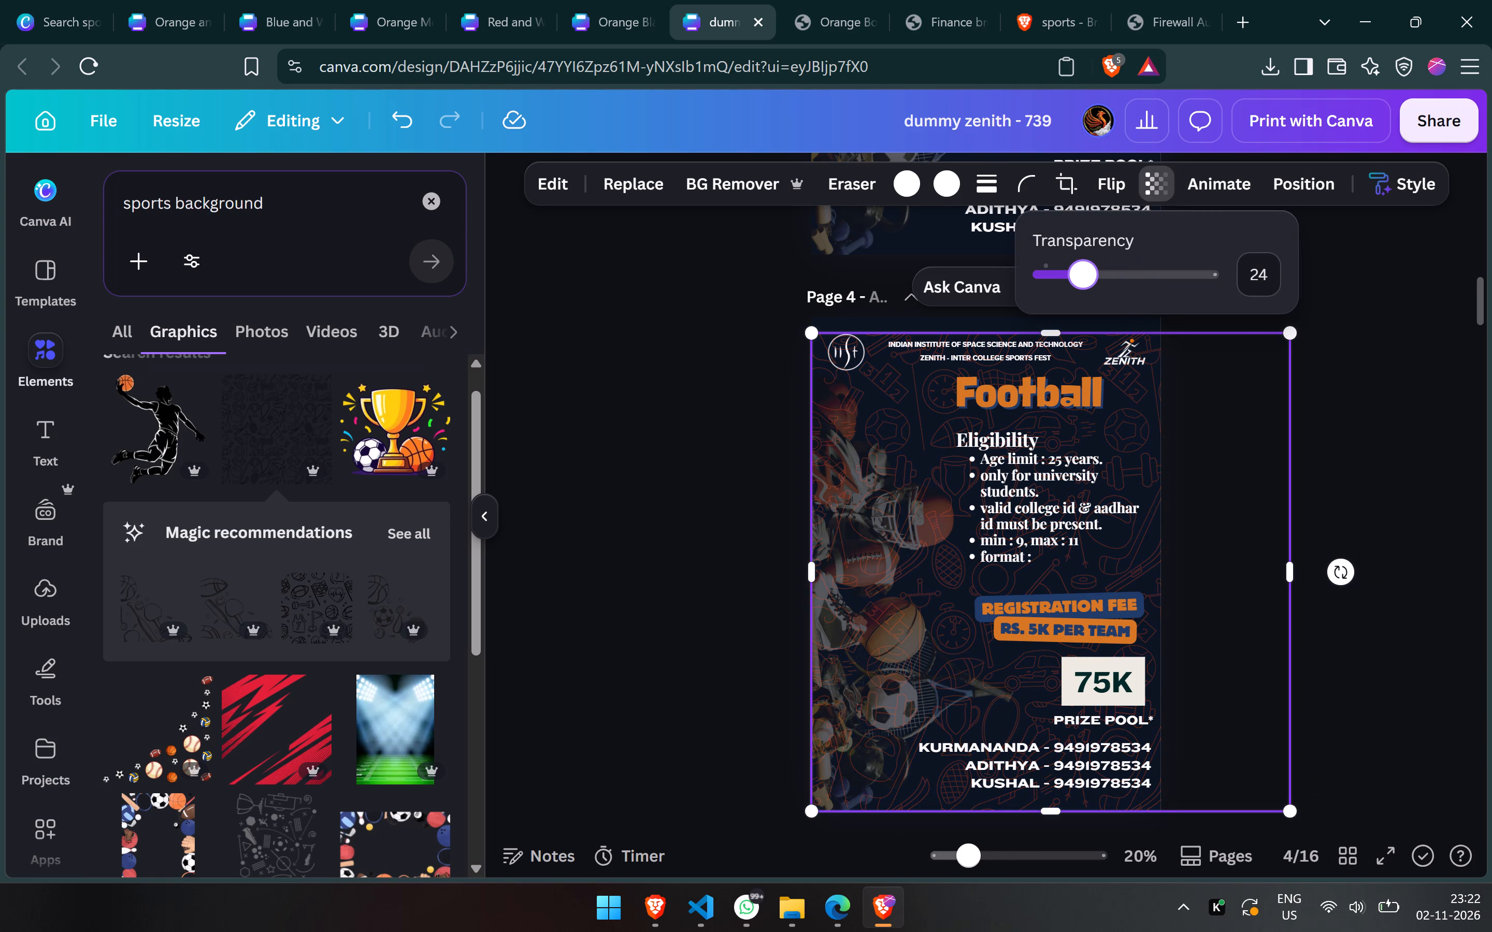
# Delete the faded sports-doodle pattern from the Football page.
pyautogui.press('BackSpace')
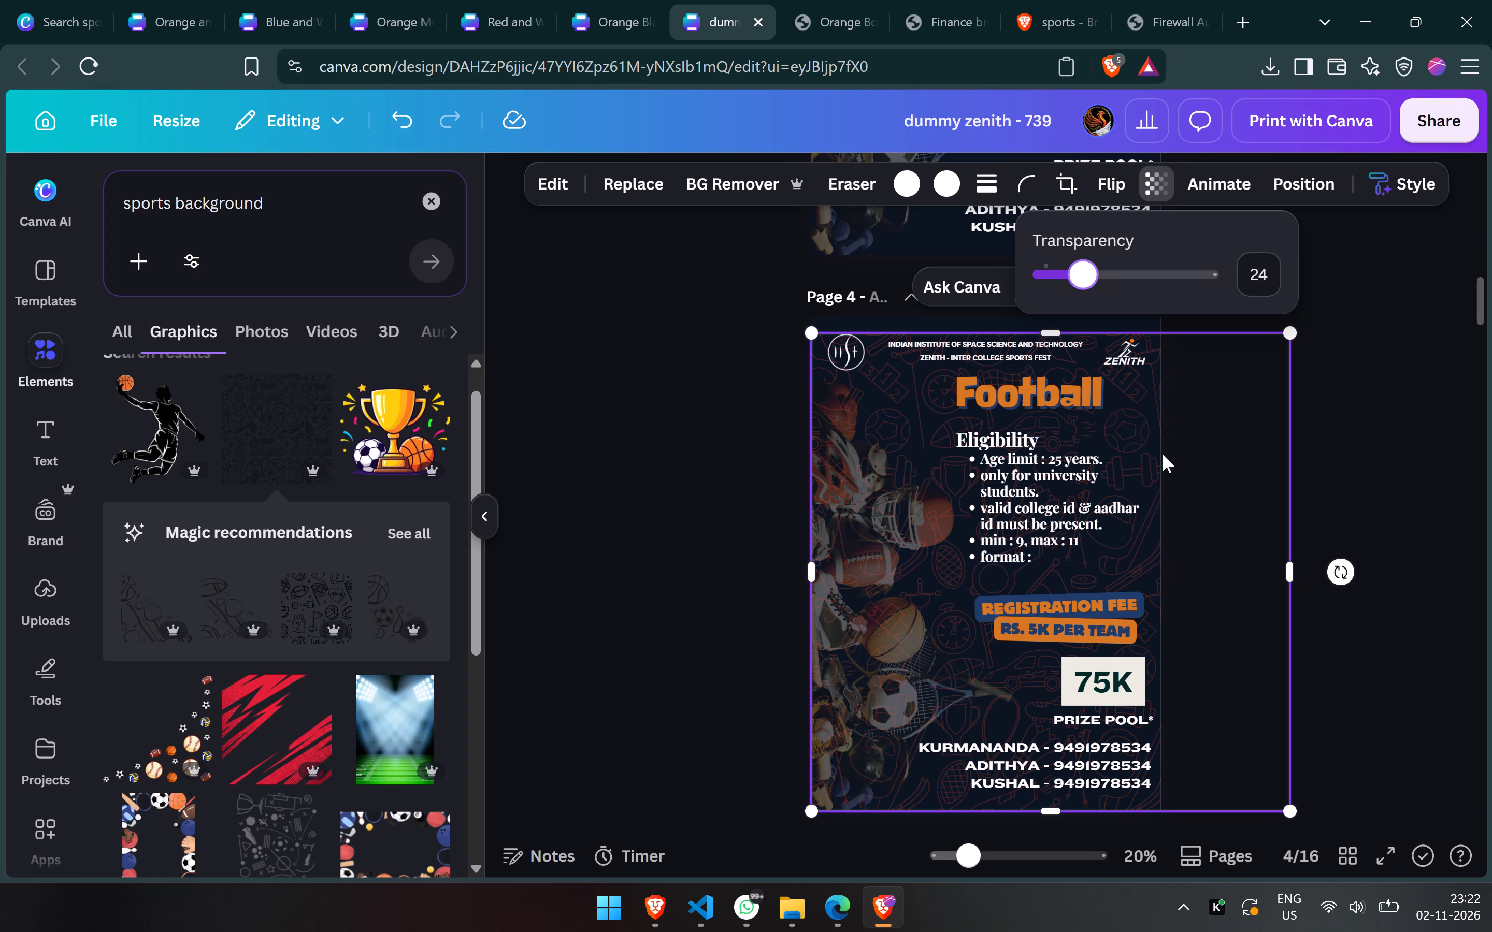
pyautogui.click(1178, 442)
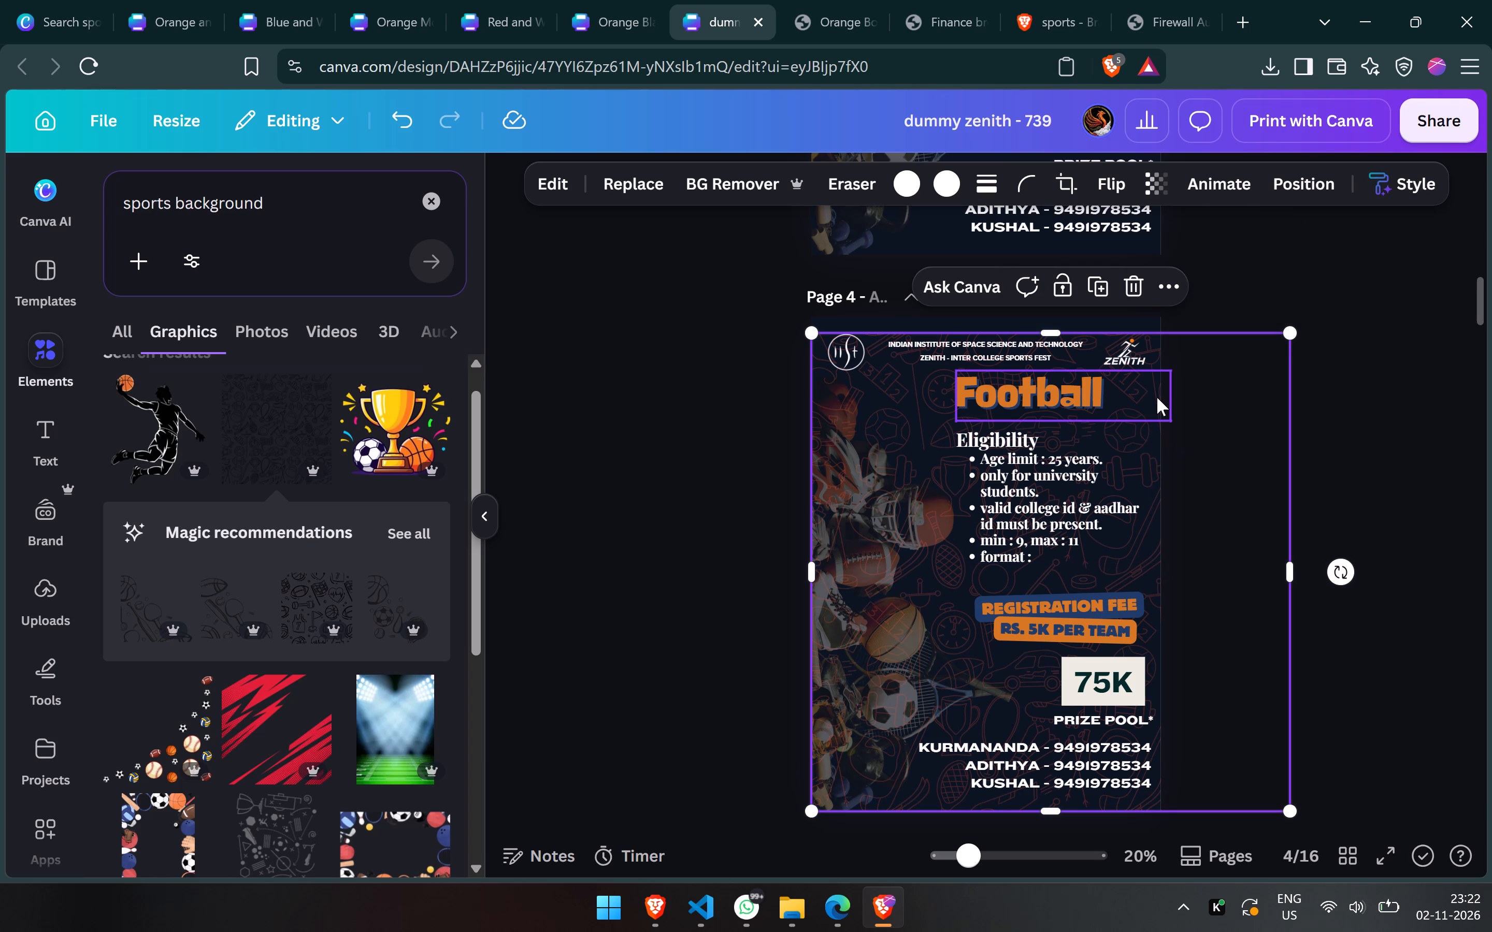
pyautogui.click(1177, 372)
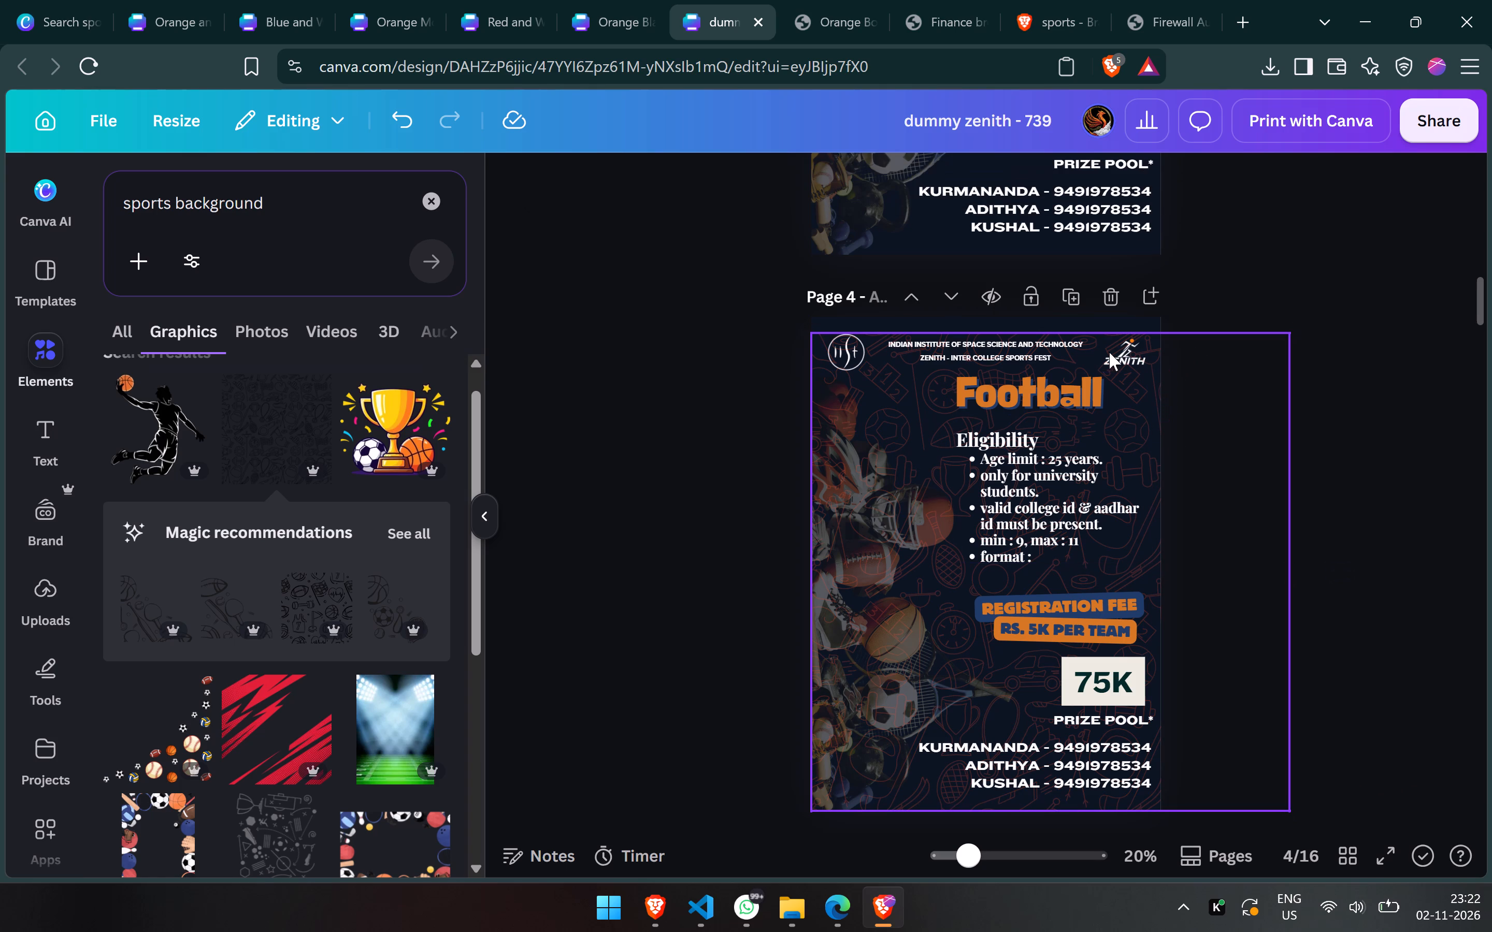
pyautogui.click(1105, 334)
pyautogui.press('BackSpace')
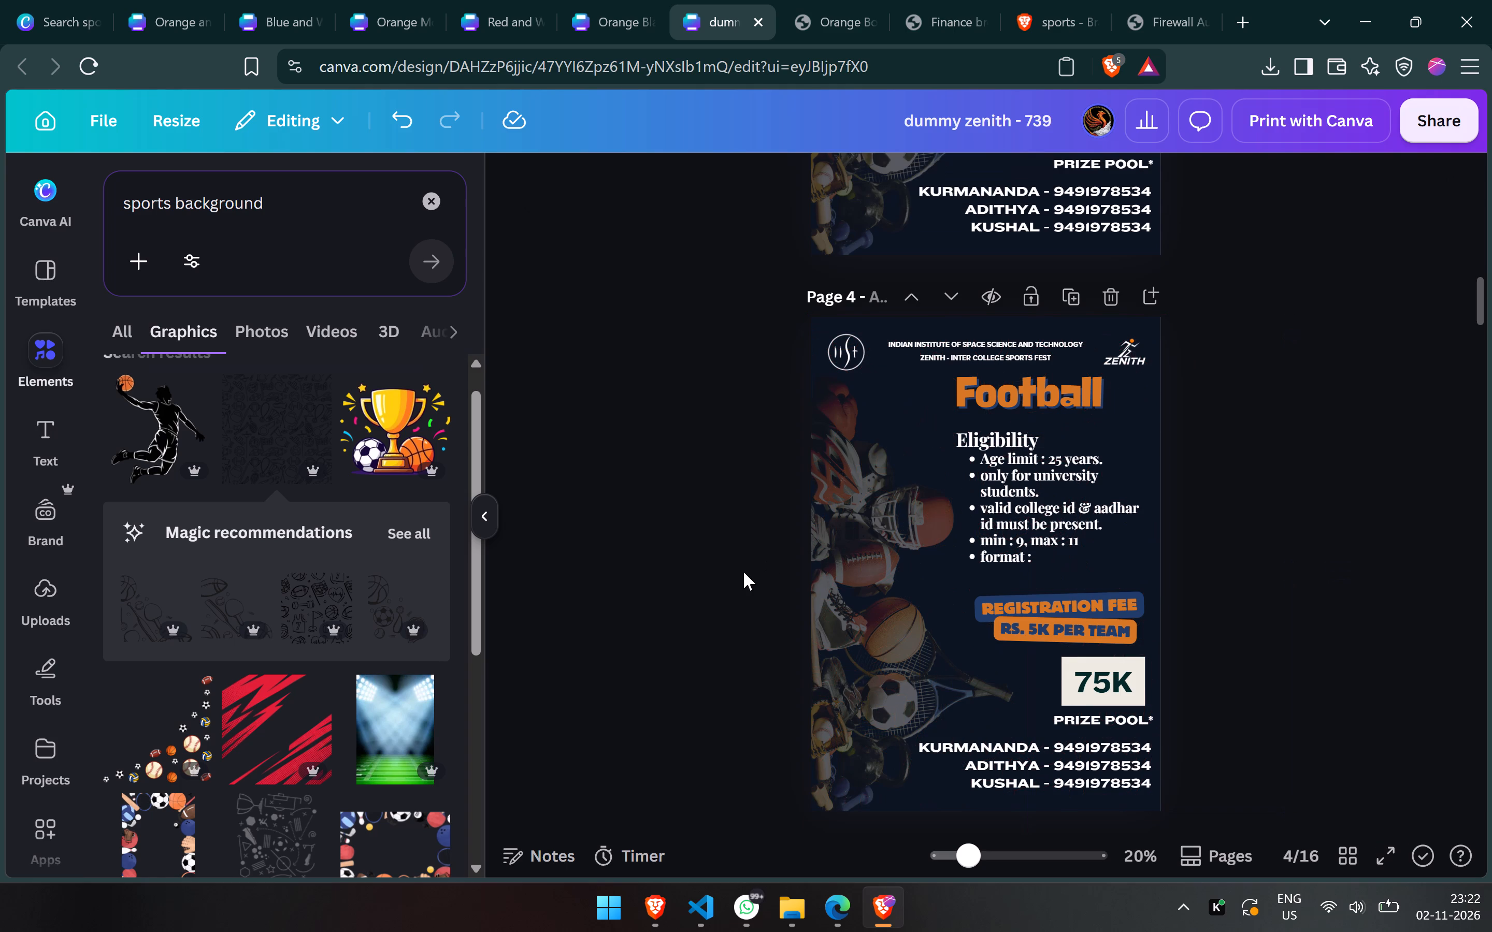
# Add the dark grey sports-icon pattern from the sports background graphics to the Football page.
pyautogui.scroll(-2, 220, 755)
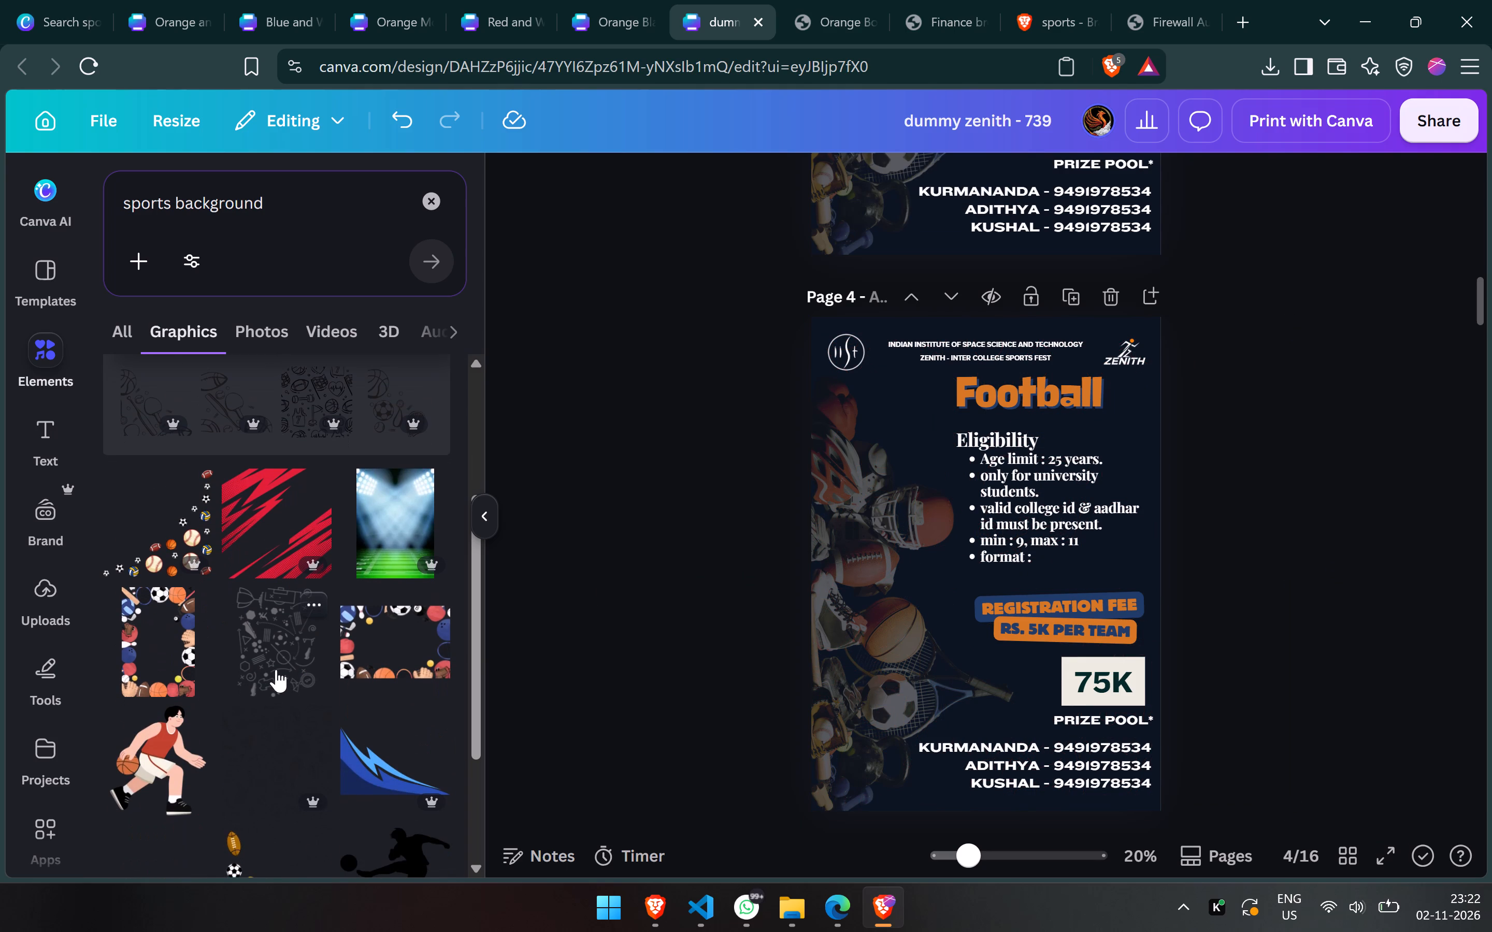
pyautogui.scroll(-2, 276, 669)
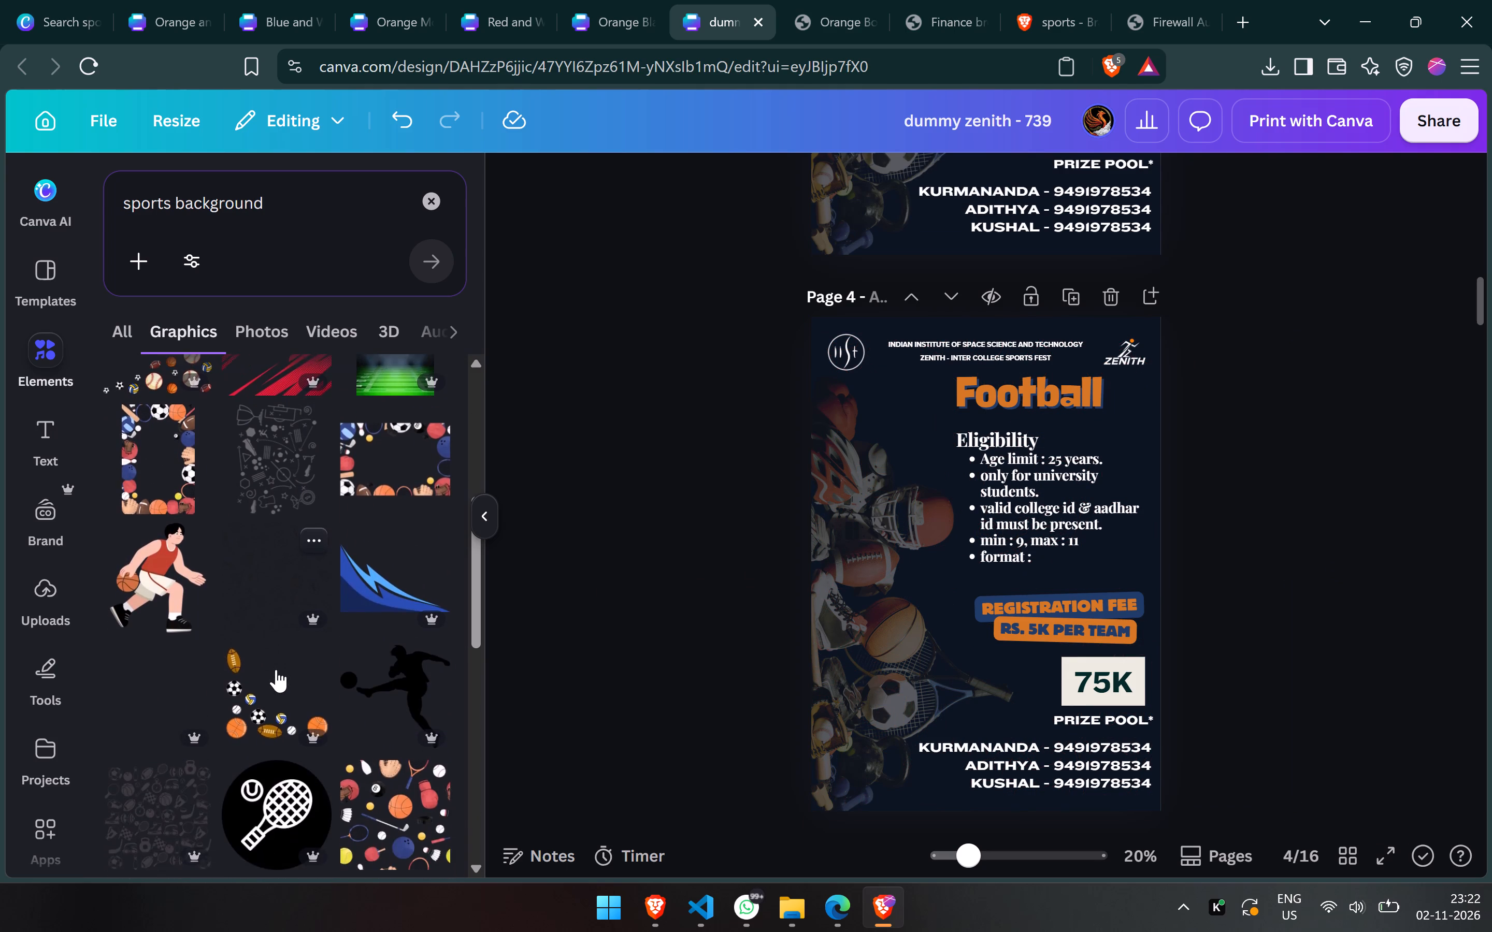
pyautogui.scroll(-1, 276, 669)
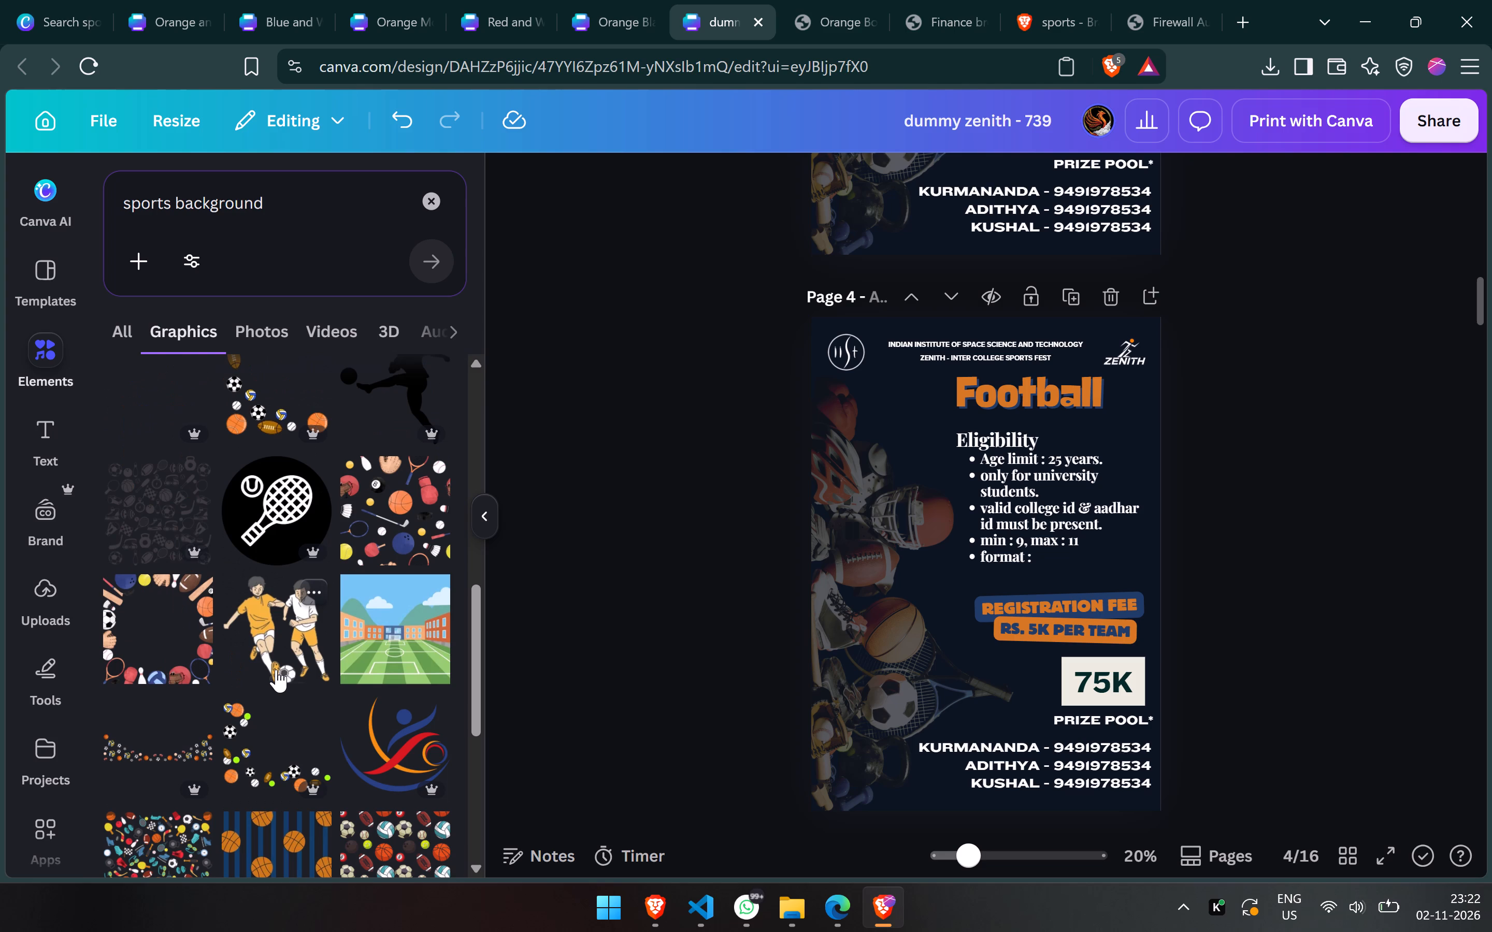
pyautogui.scroll(2, 276, 669)
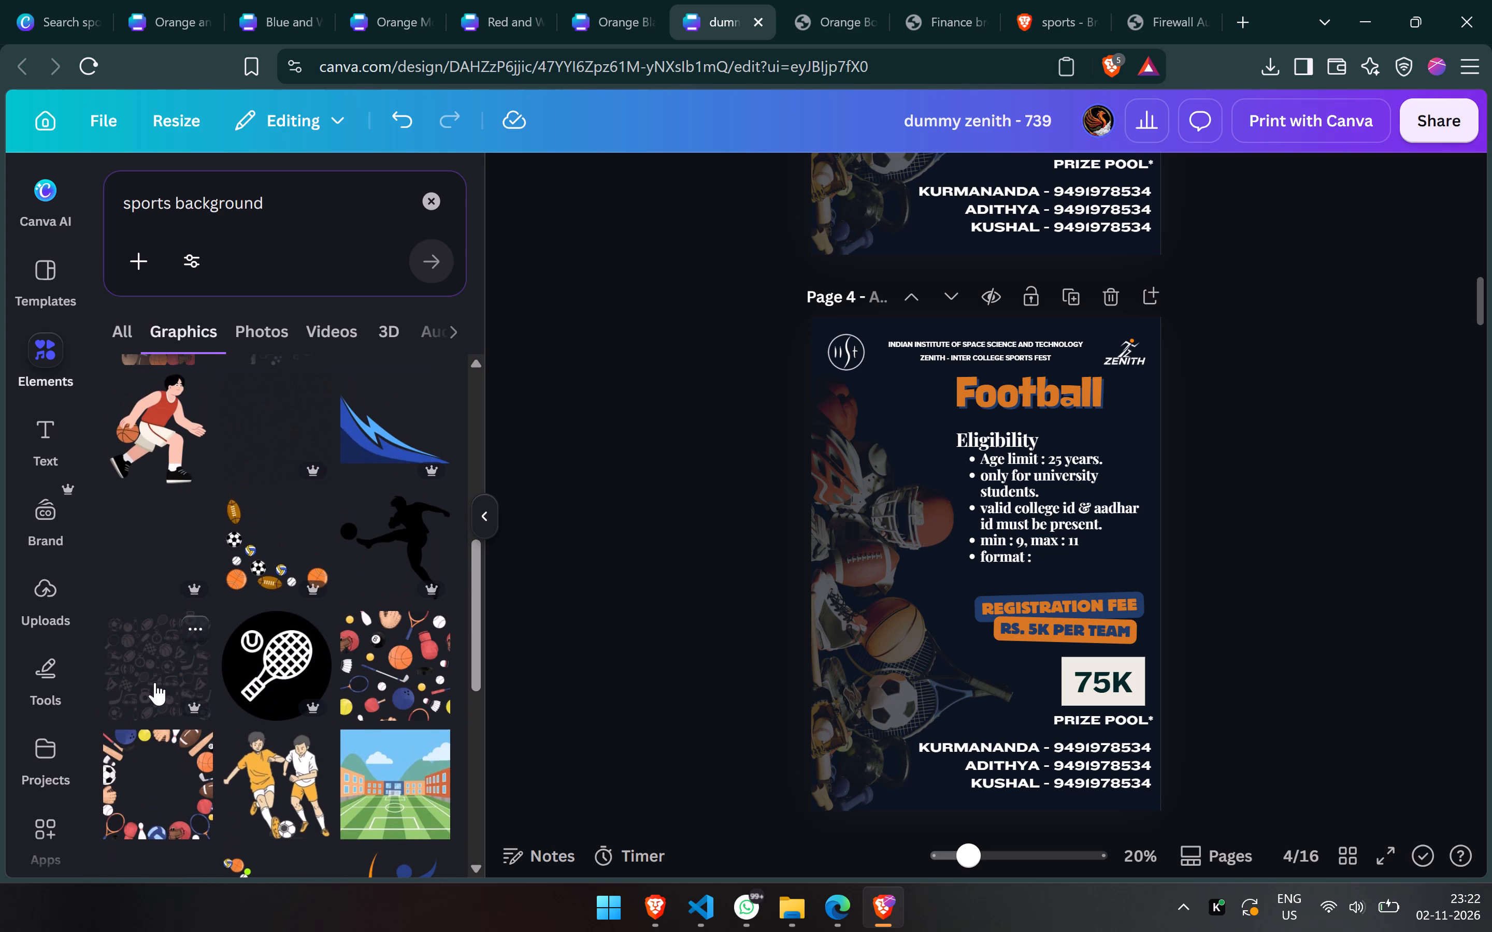
pyautogui.moveTo(155, 682); pyautogui.dragTo(1036, 462)
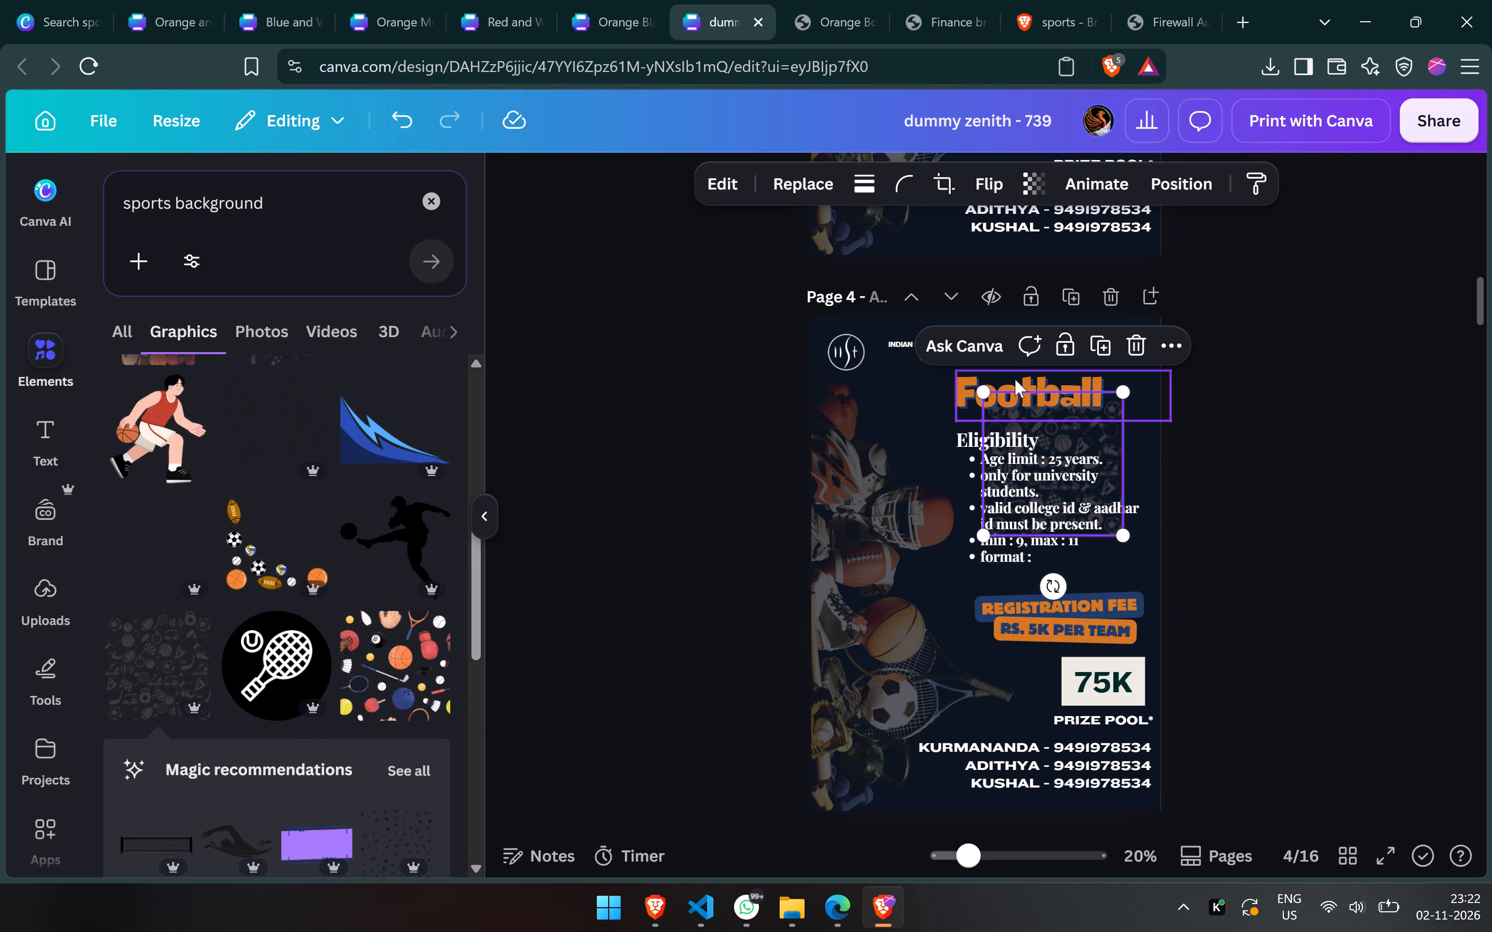
# Enlarge and reposition the sports-icon pattern so it covers the Football page from below the header to near the bottom.
pyautogui.moveTo(983, 393); pyautogui.dragTo(822, 349)
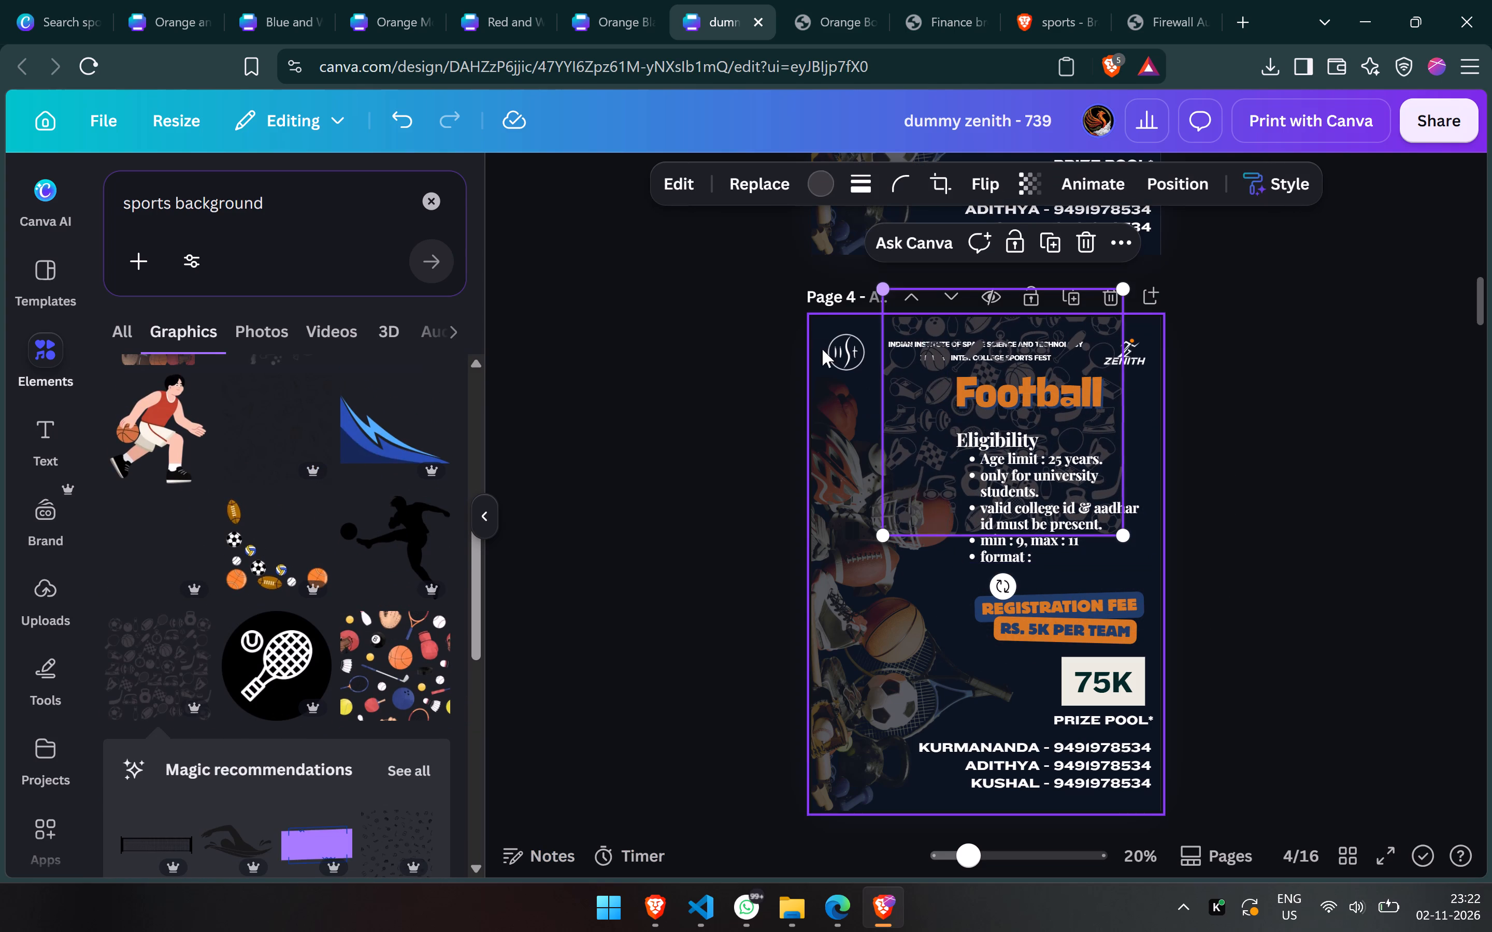
pyautogui.moveTo(879, 536); pyautogui.dragTo(823, 855)
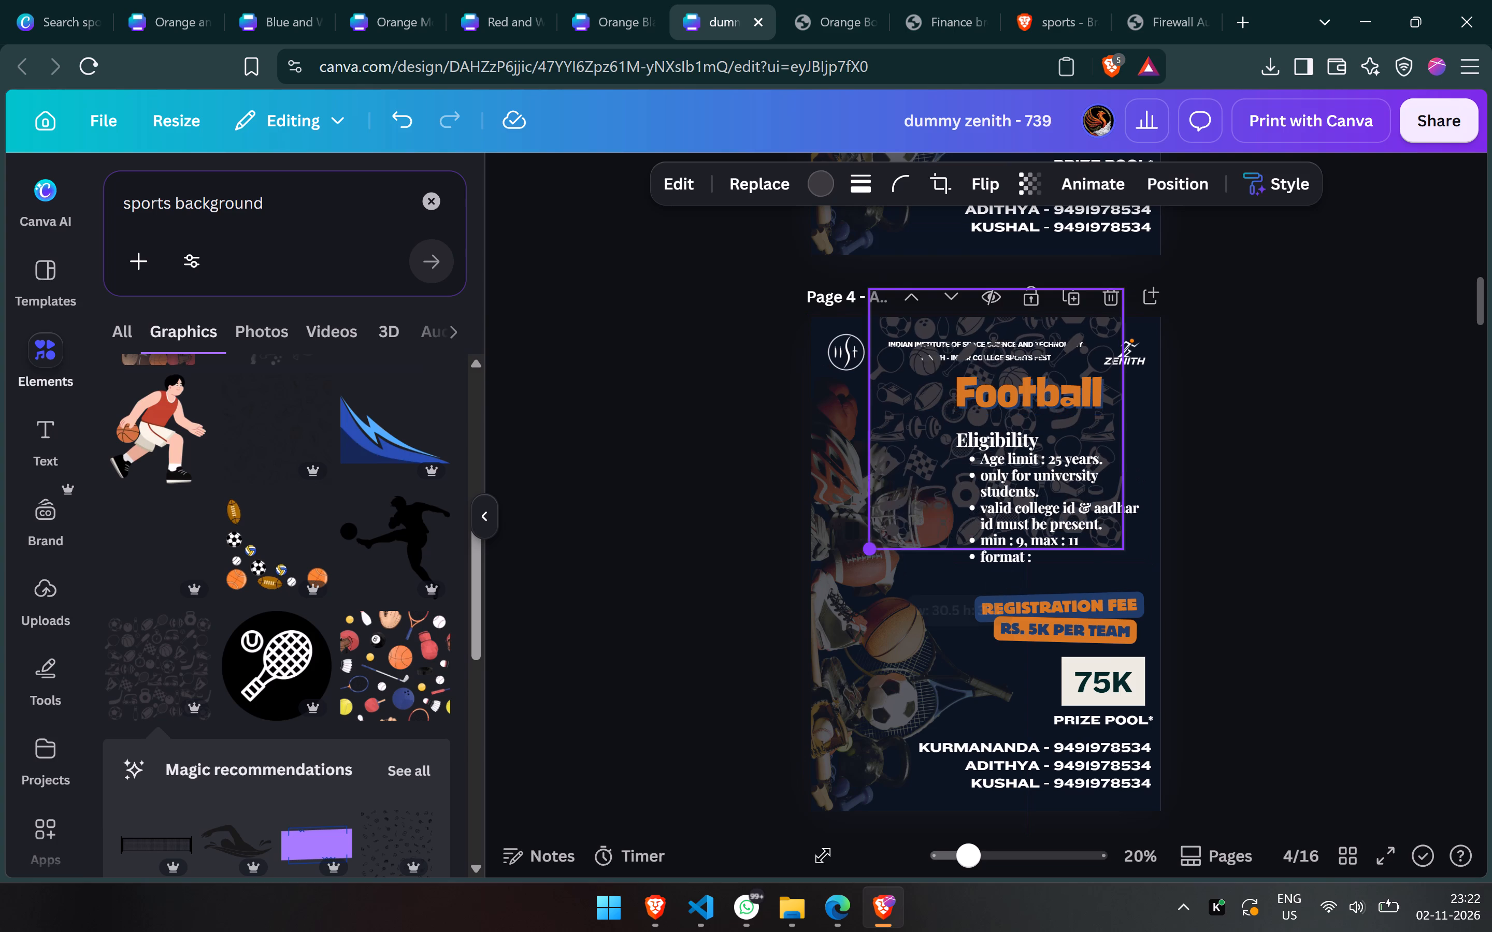
pyautogui.moveTo(823, 855); pyautogui.dragTo(818, 886)
pyautogui.moveTo(846, 631); pyautogui.dragTo(969, 687)
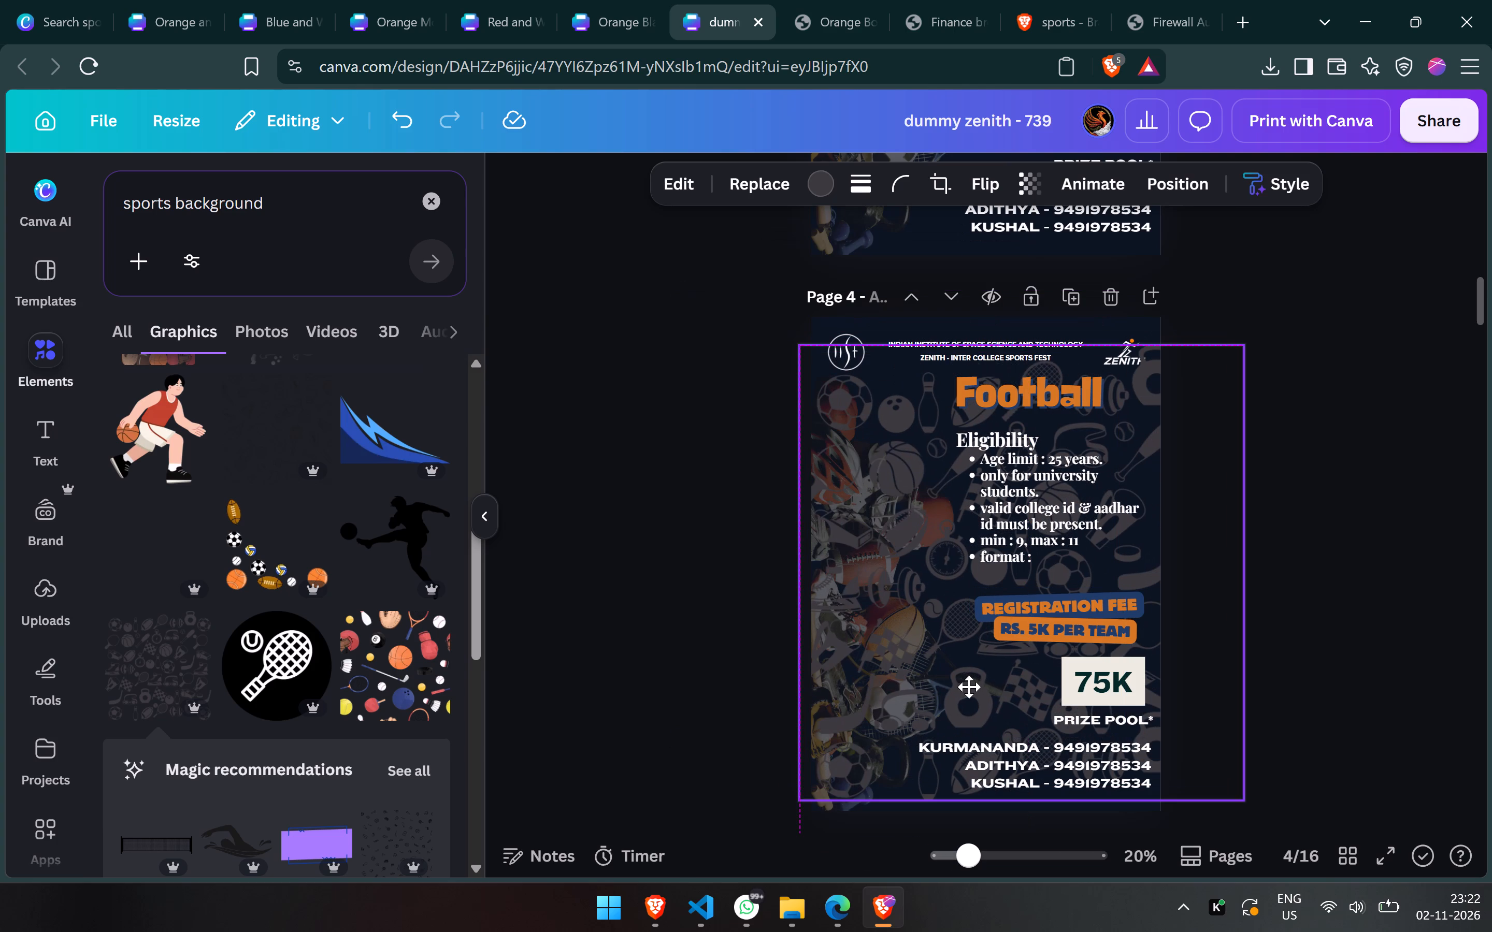
pyautogui.moveTo(969, 687); pyautogui.dragTo(963, 687)
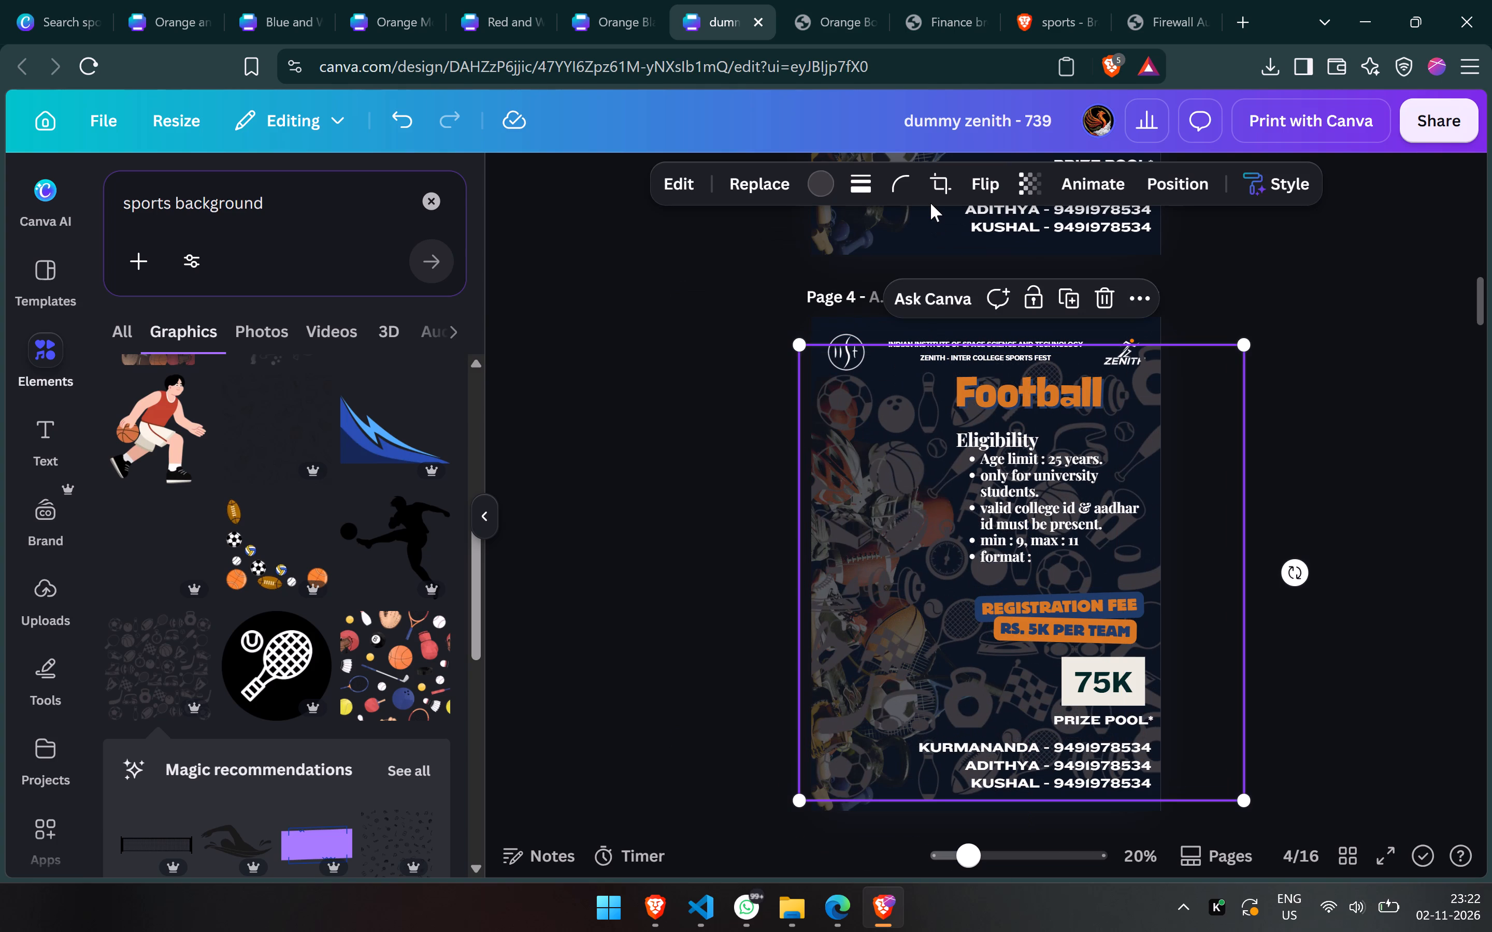
# Set the sports-icon pattern's transparency to 61.
pyautogui.click(1031, 185)
pyautogui.moveTo(1029, 279); pyautogui.dragTo(998, 279)
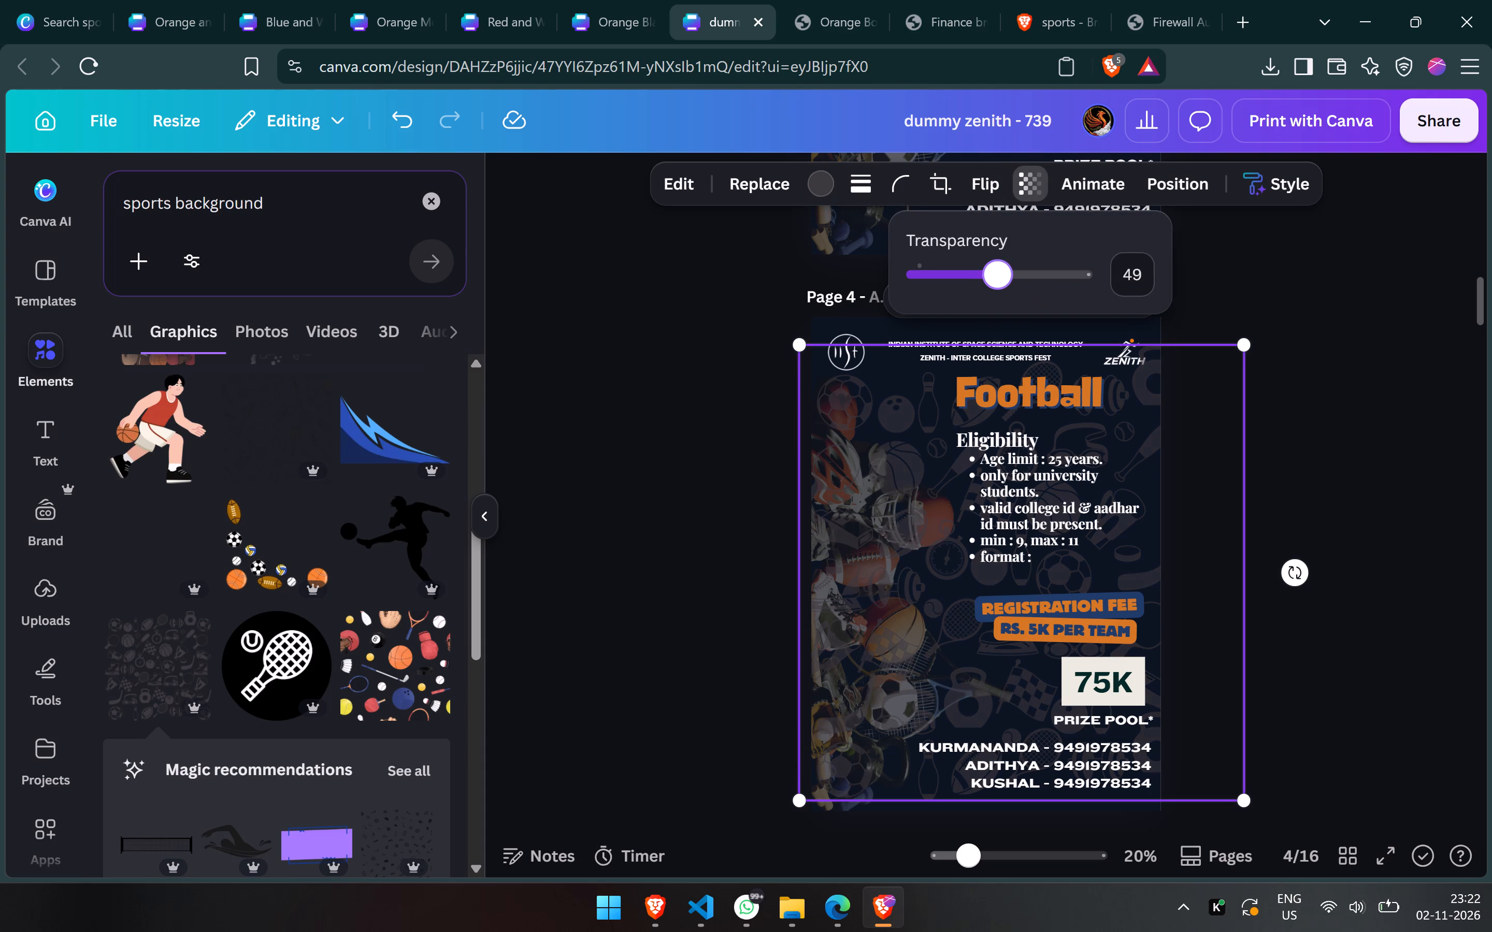
pyautogui.moveTo(998, 279); pyautogui.dragTo(1017, 280)
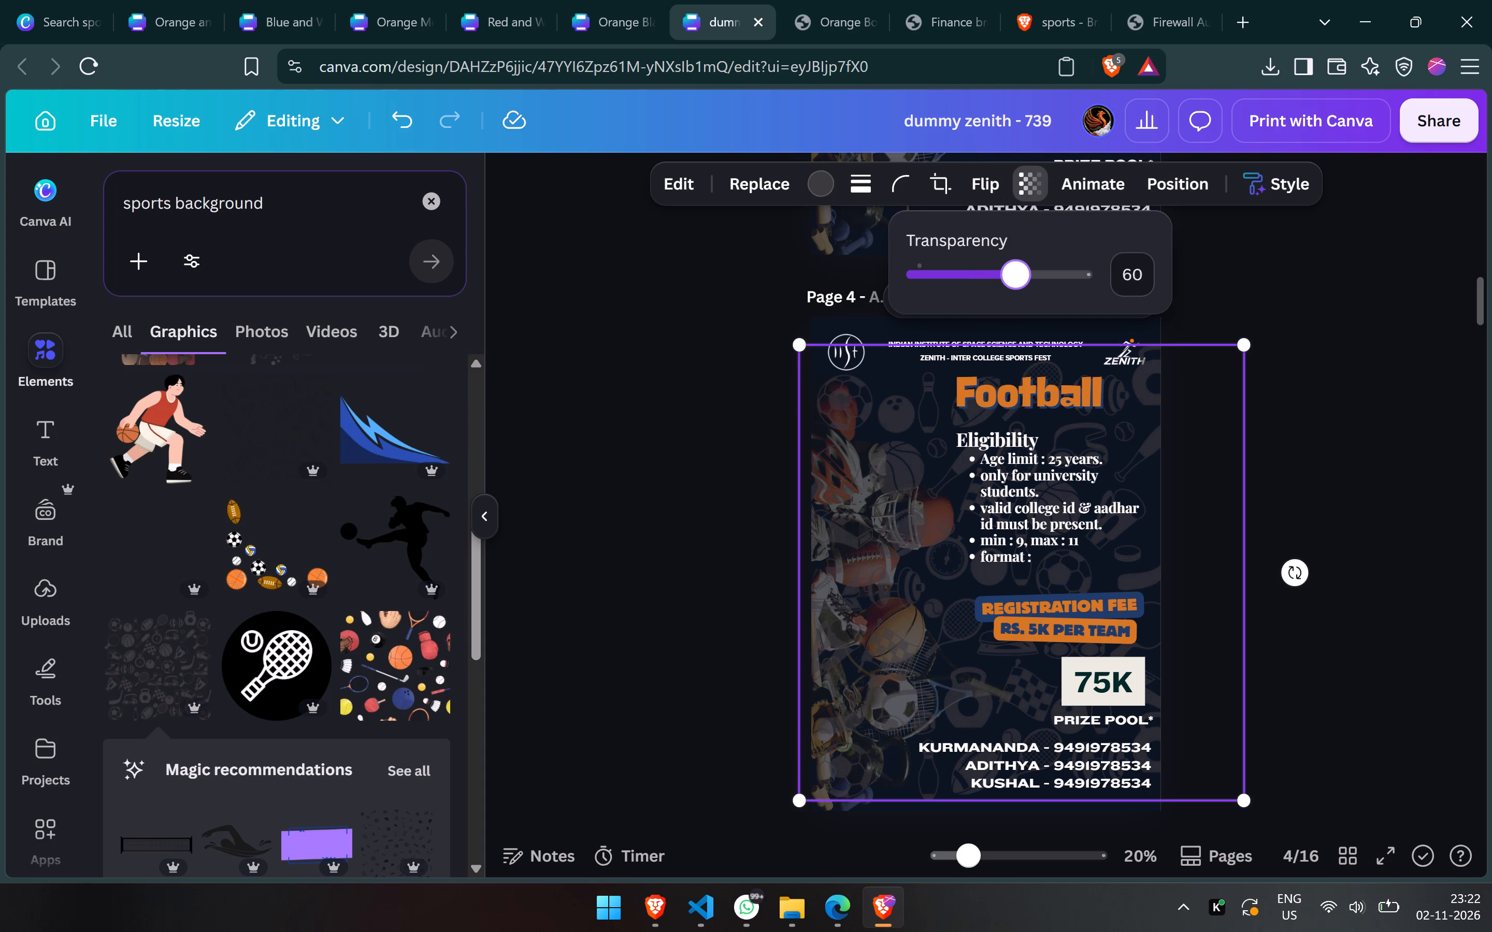
pyautogui.moveTo(1017, 280); pyautogui.dragTo(1018, 279)
# Try the Latte and Bronz filters on the sports-icon pattern, and settle on the Eldar filter.
pyautogui.click(697, 181)
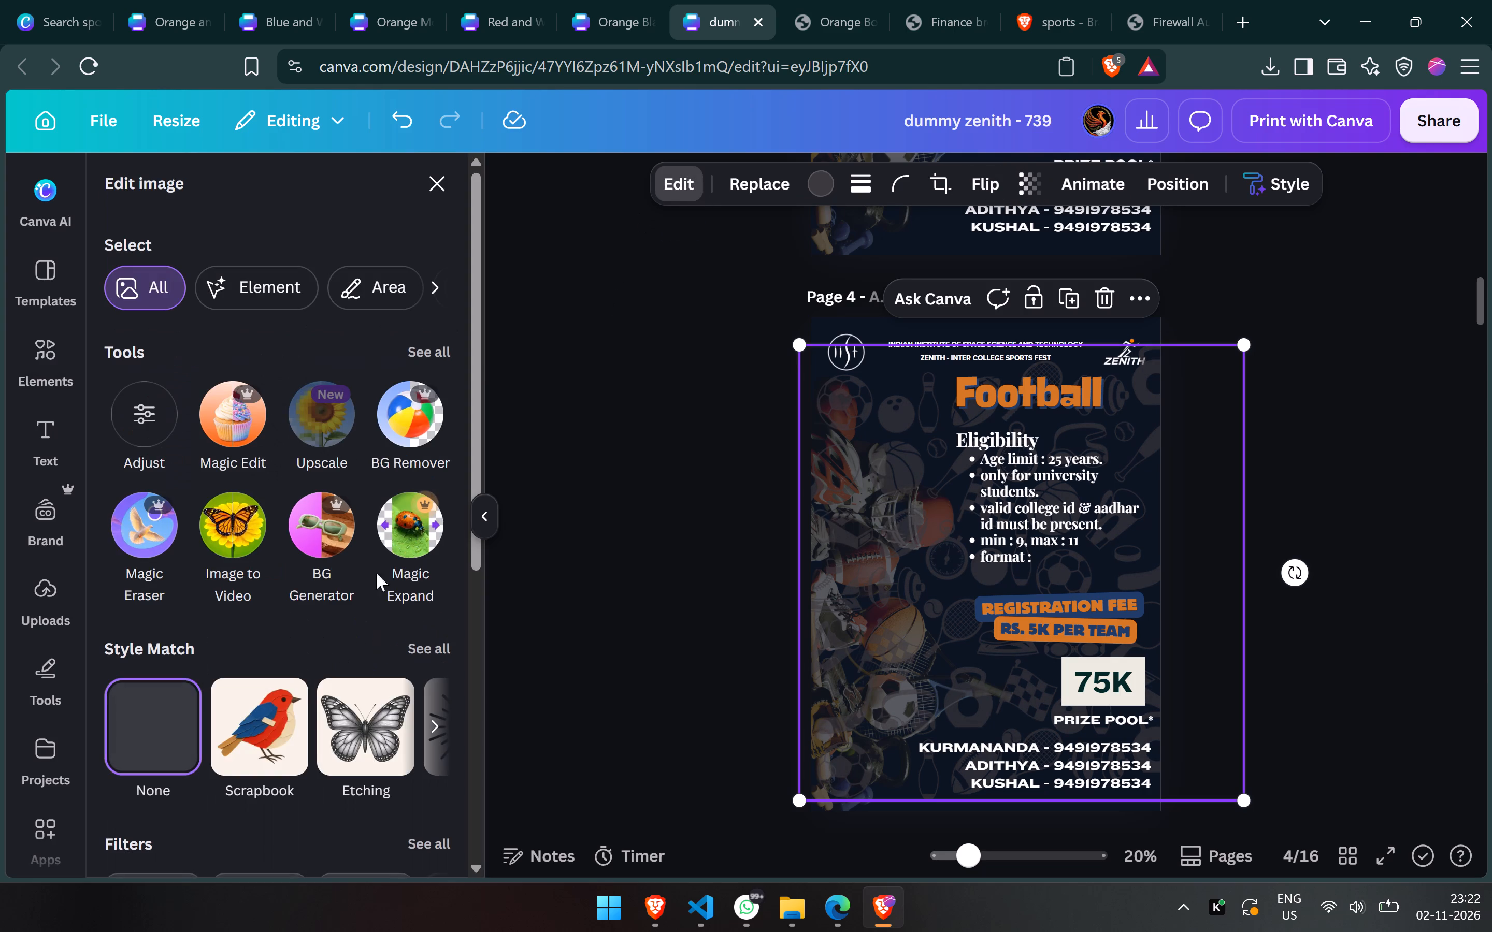
pyautogui.scroll(-3, 366, 738)
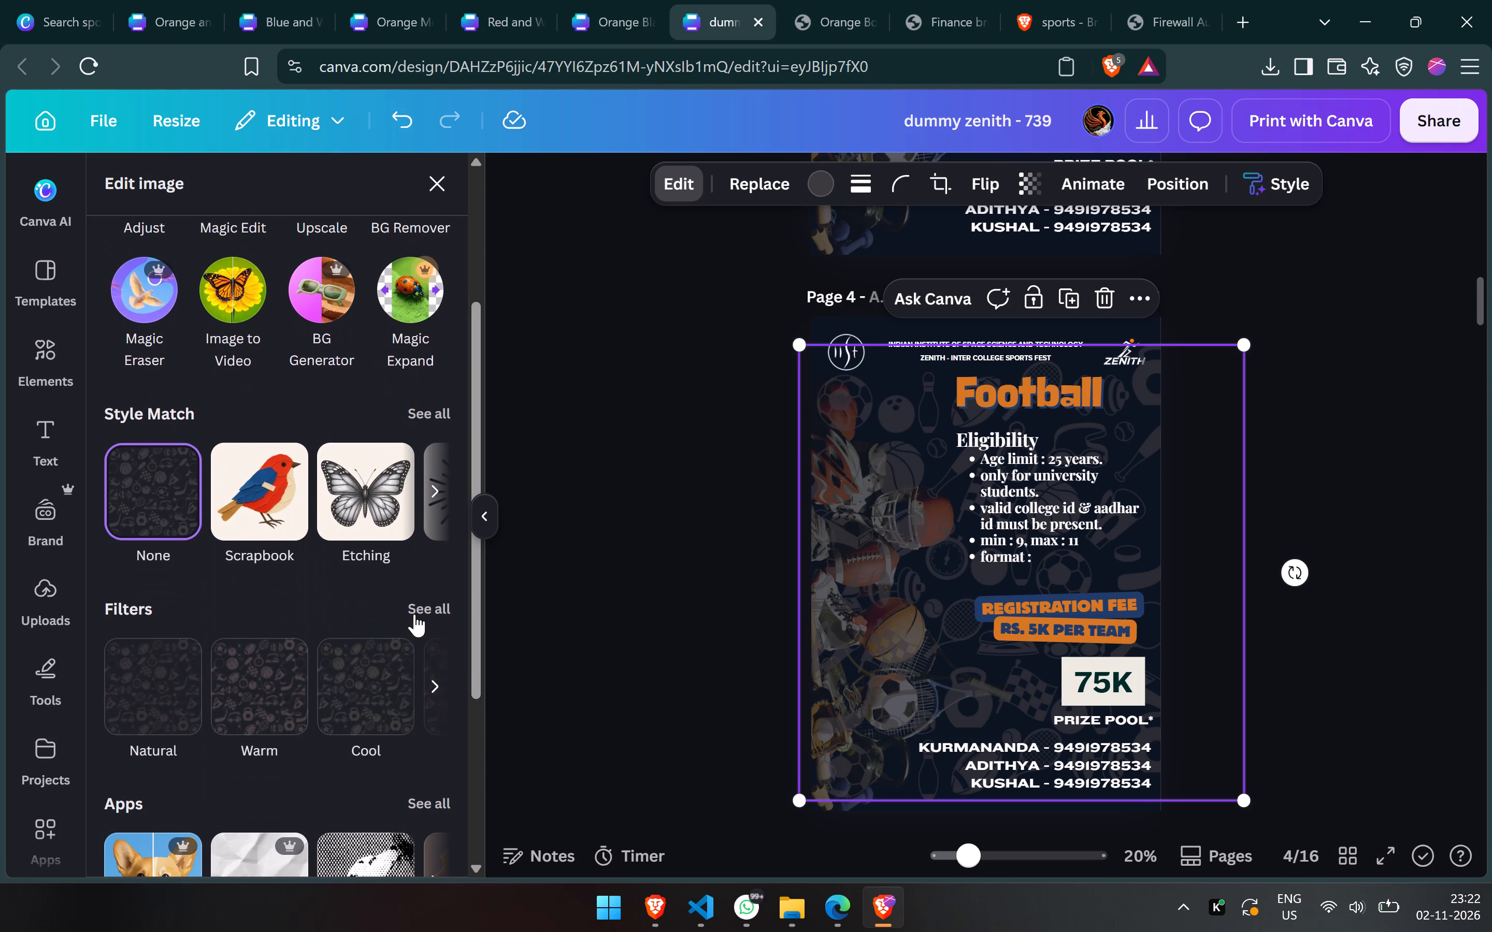
pyautogui.click(414, 614)
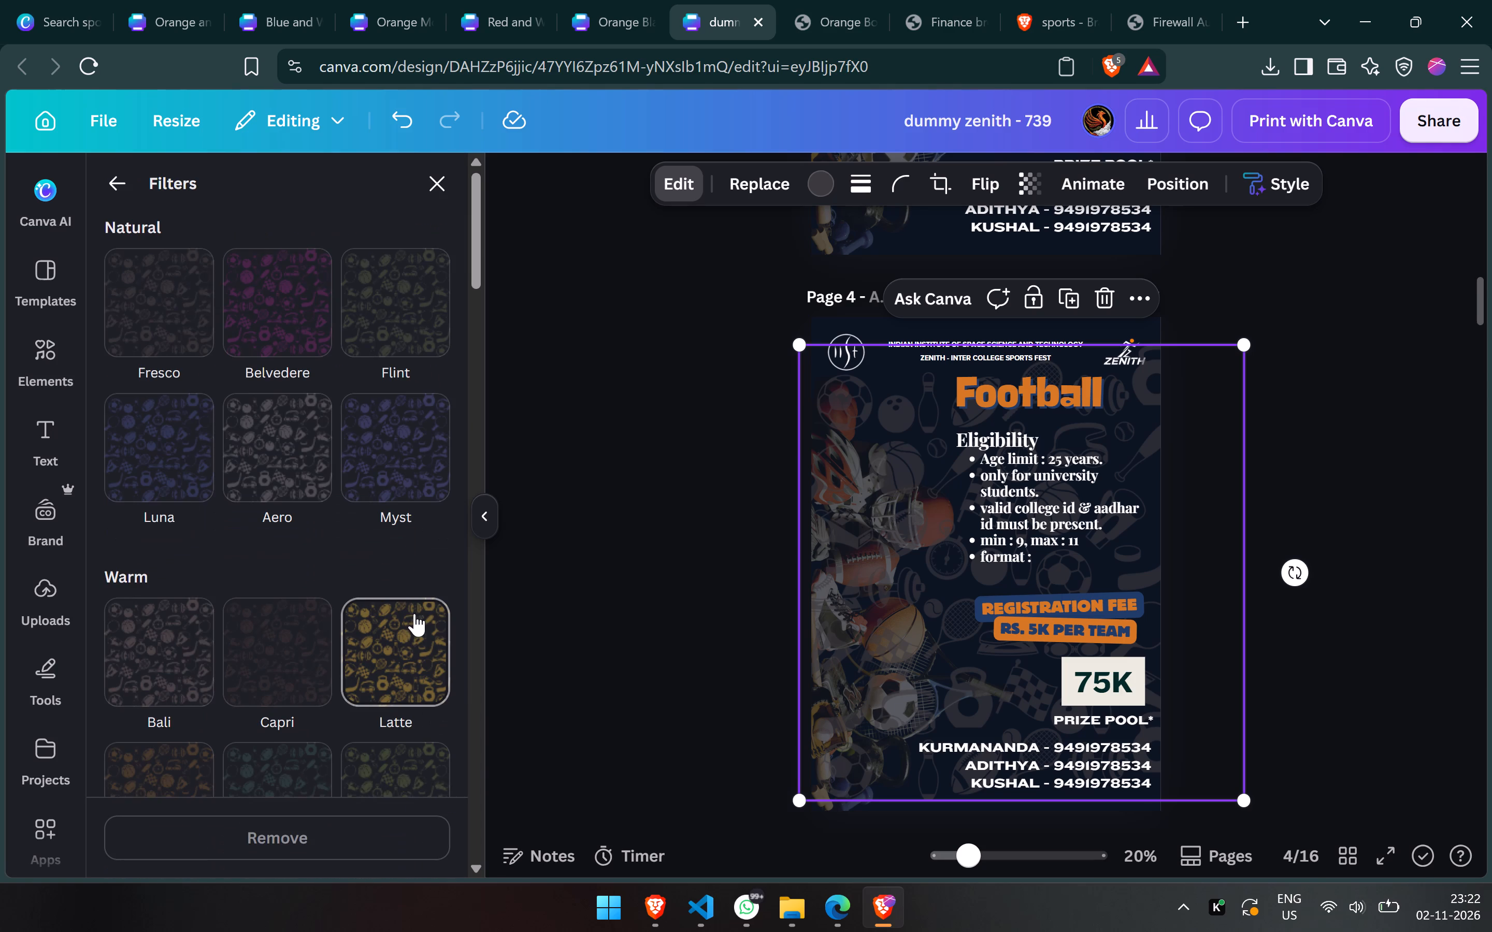
pyautogui.scroll(-1, 414, 614)
pyautogui.click(414, 614)
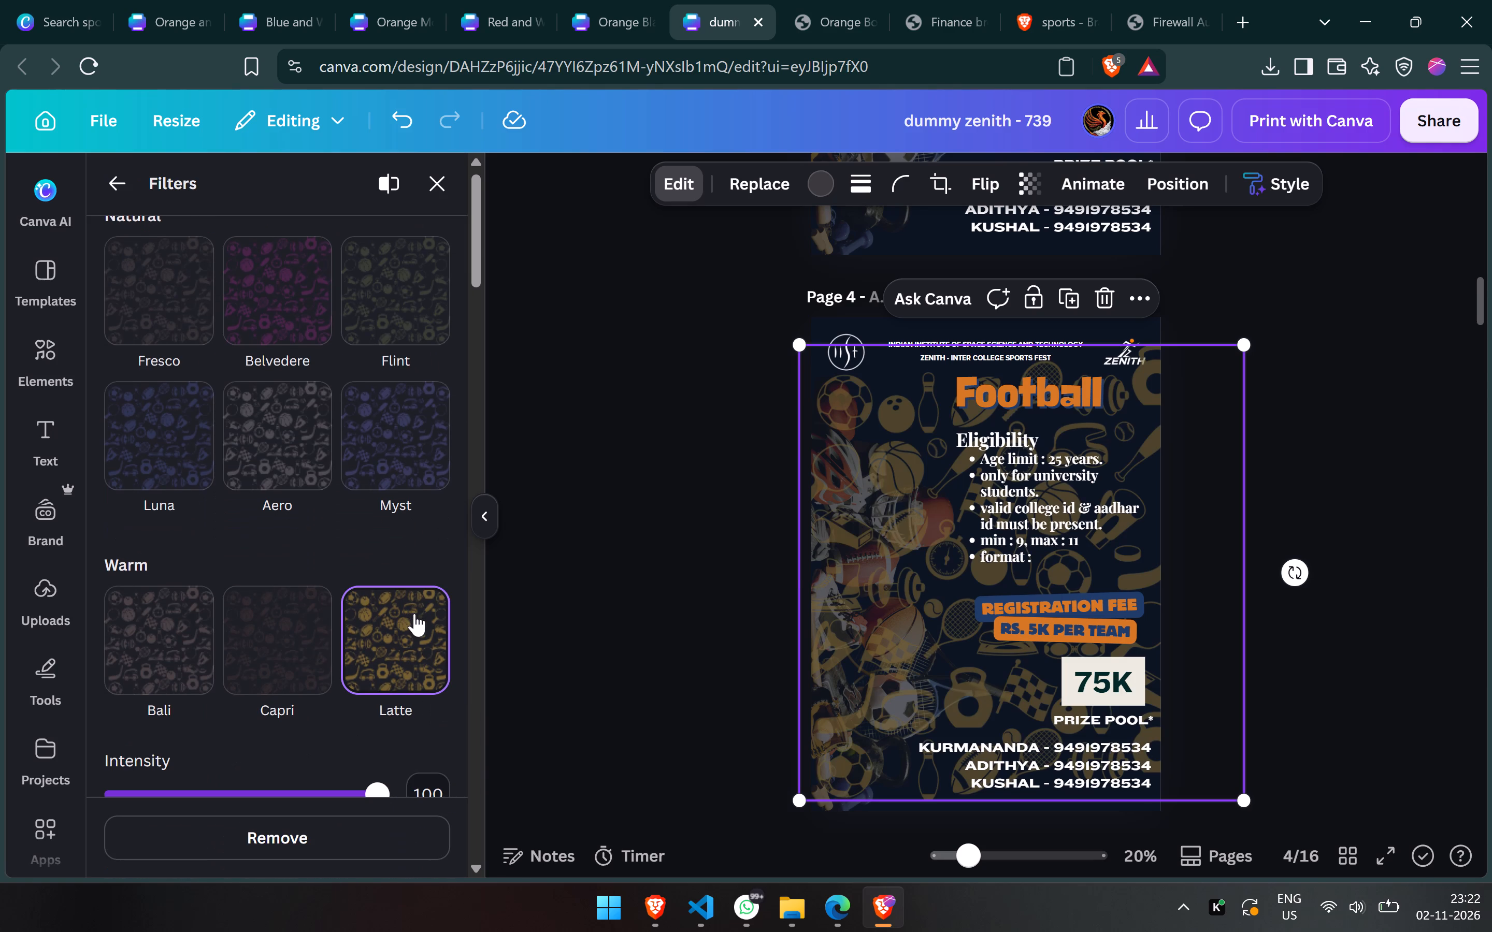
pyautogui.scroll(-2, 414, 614)
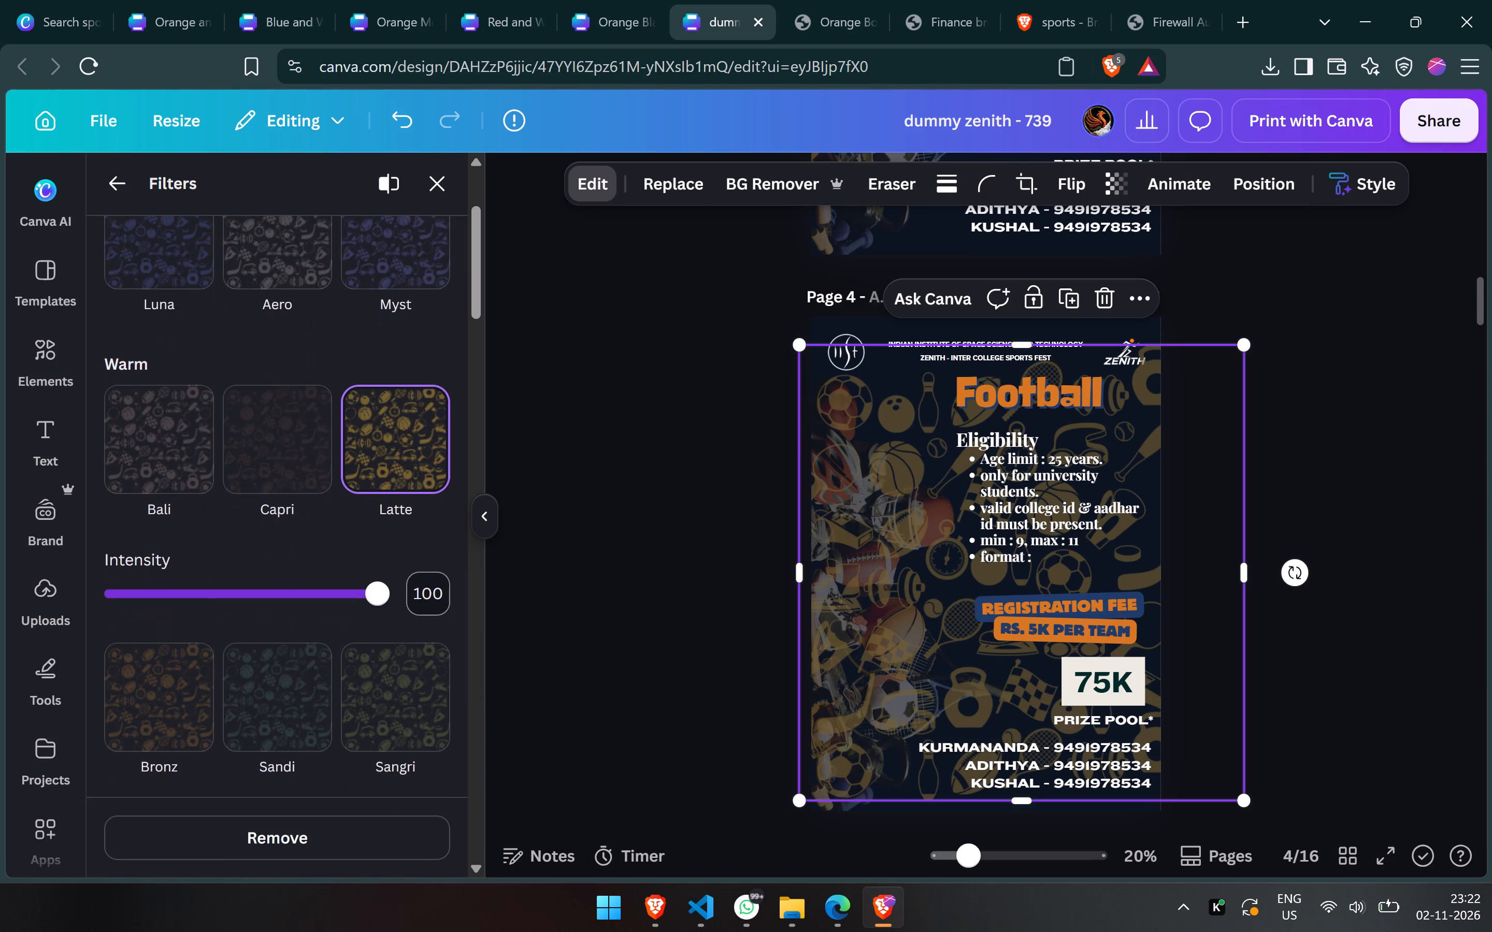
pyautogui.scroll(-1, 414, 614)
pyautogui.click(160, 621)
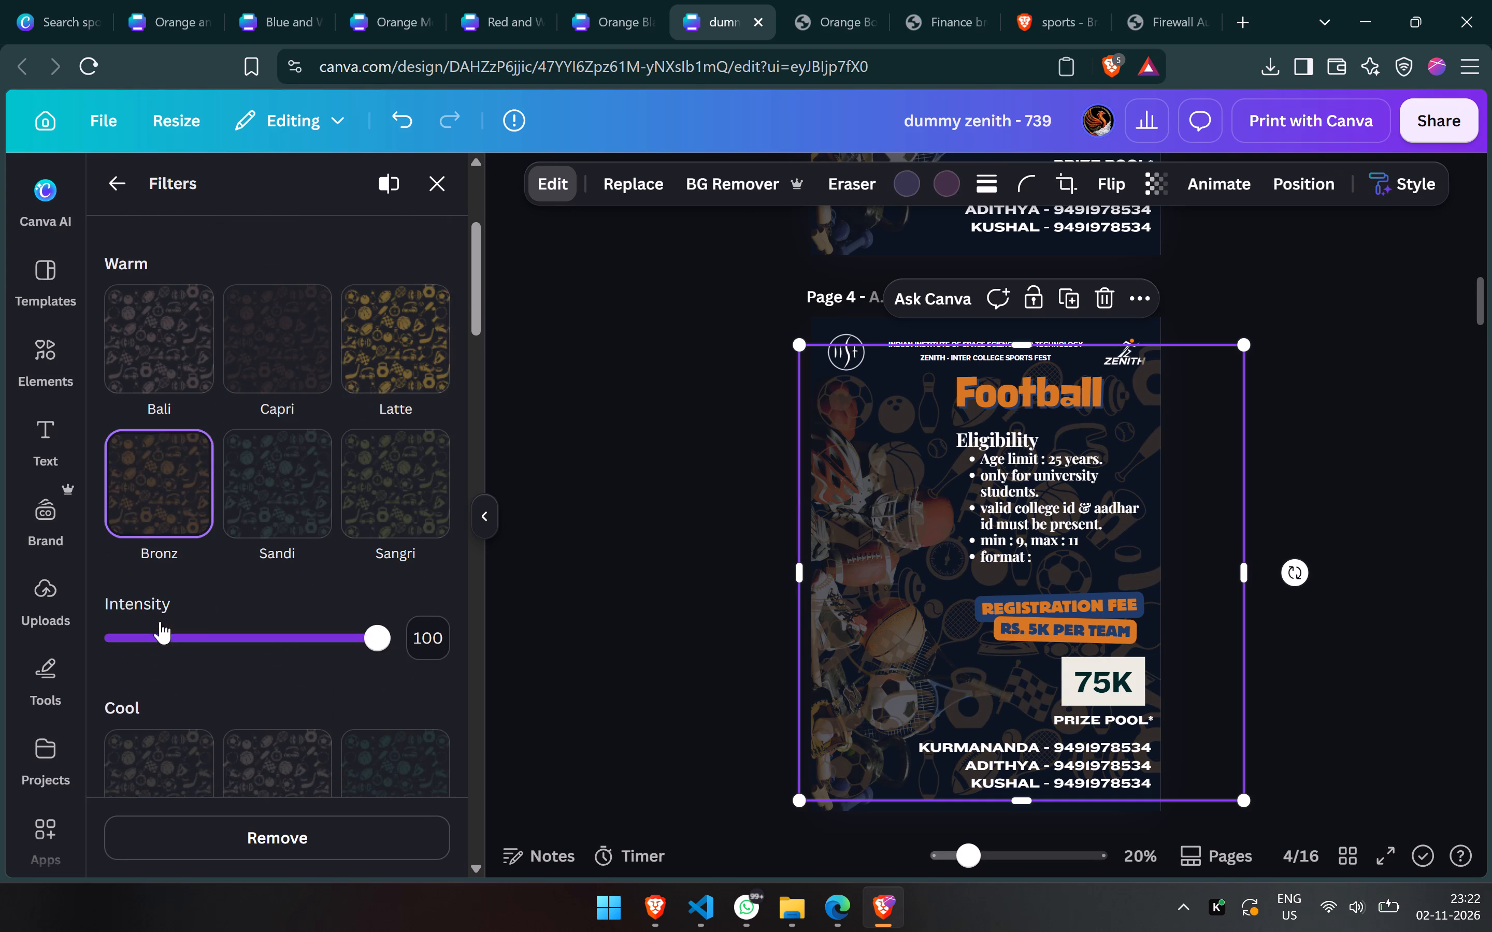
pyautogui.scroll(-2, 240, 659)
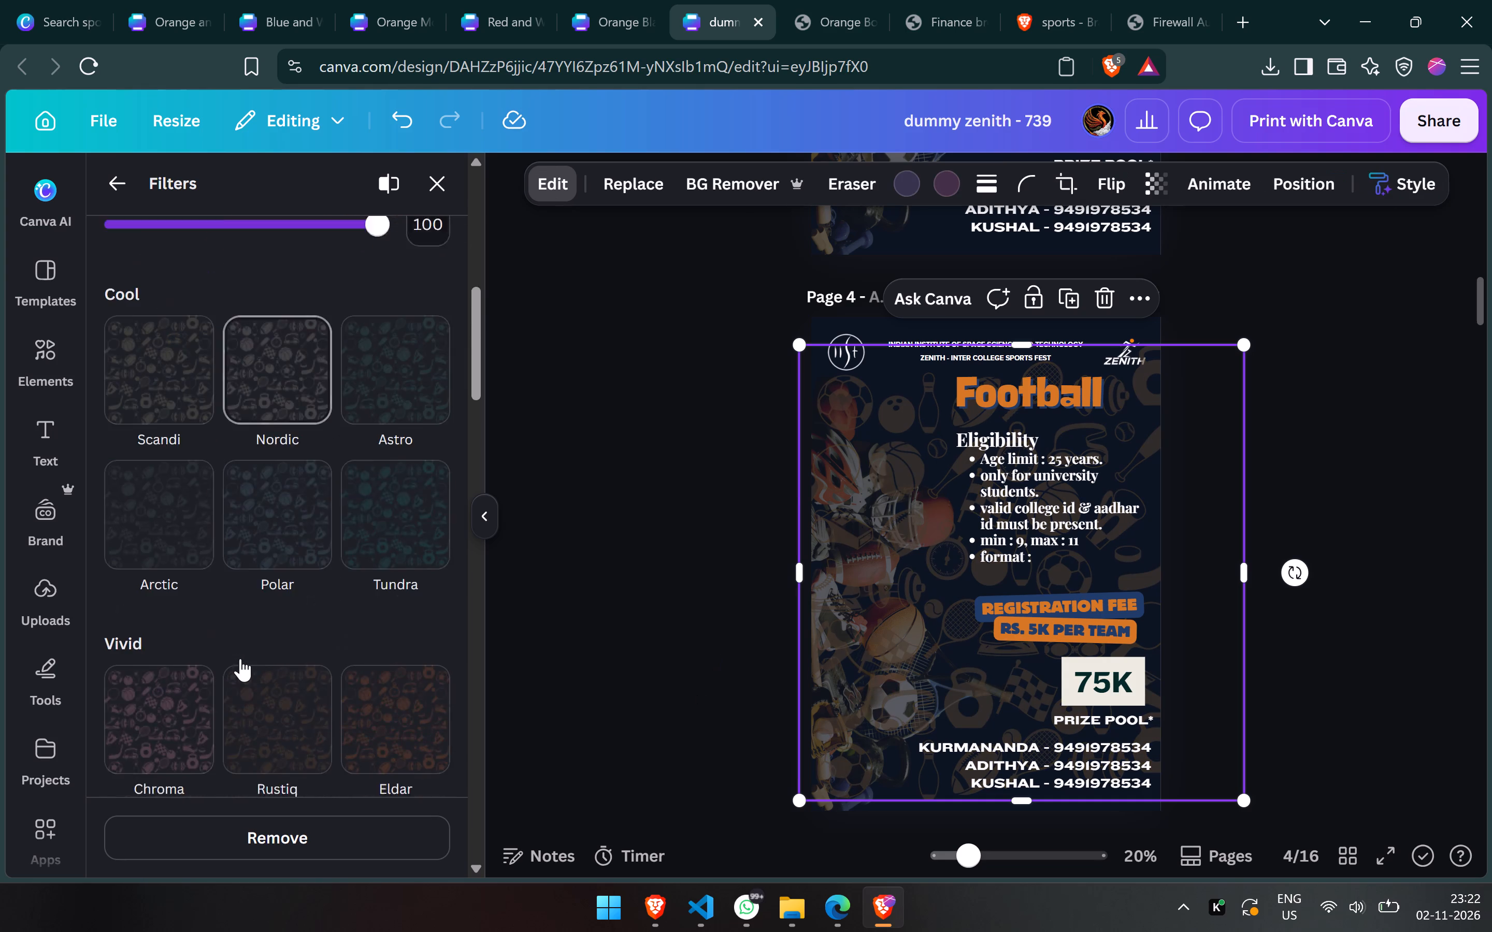
pyautogui.scroll(-1, 240, 659)
pyautogui.scroll(2, 240, 659)
pyautogui.scroll(-2, 240, 659)
pyautogui.click(418, 741)
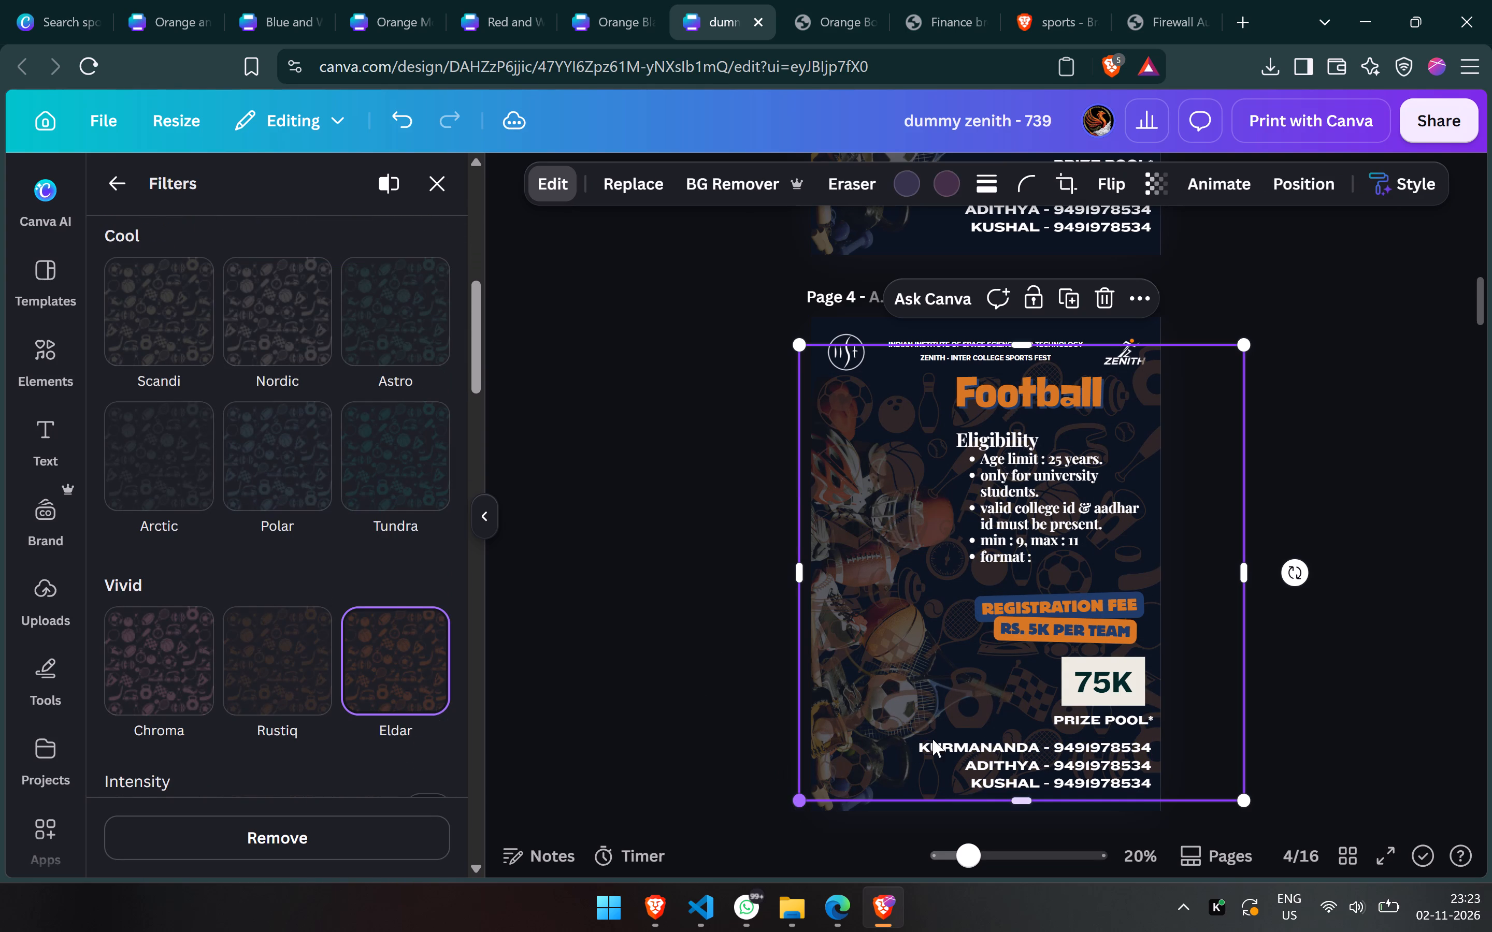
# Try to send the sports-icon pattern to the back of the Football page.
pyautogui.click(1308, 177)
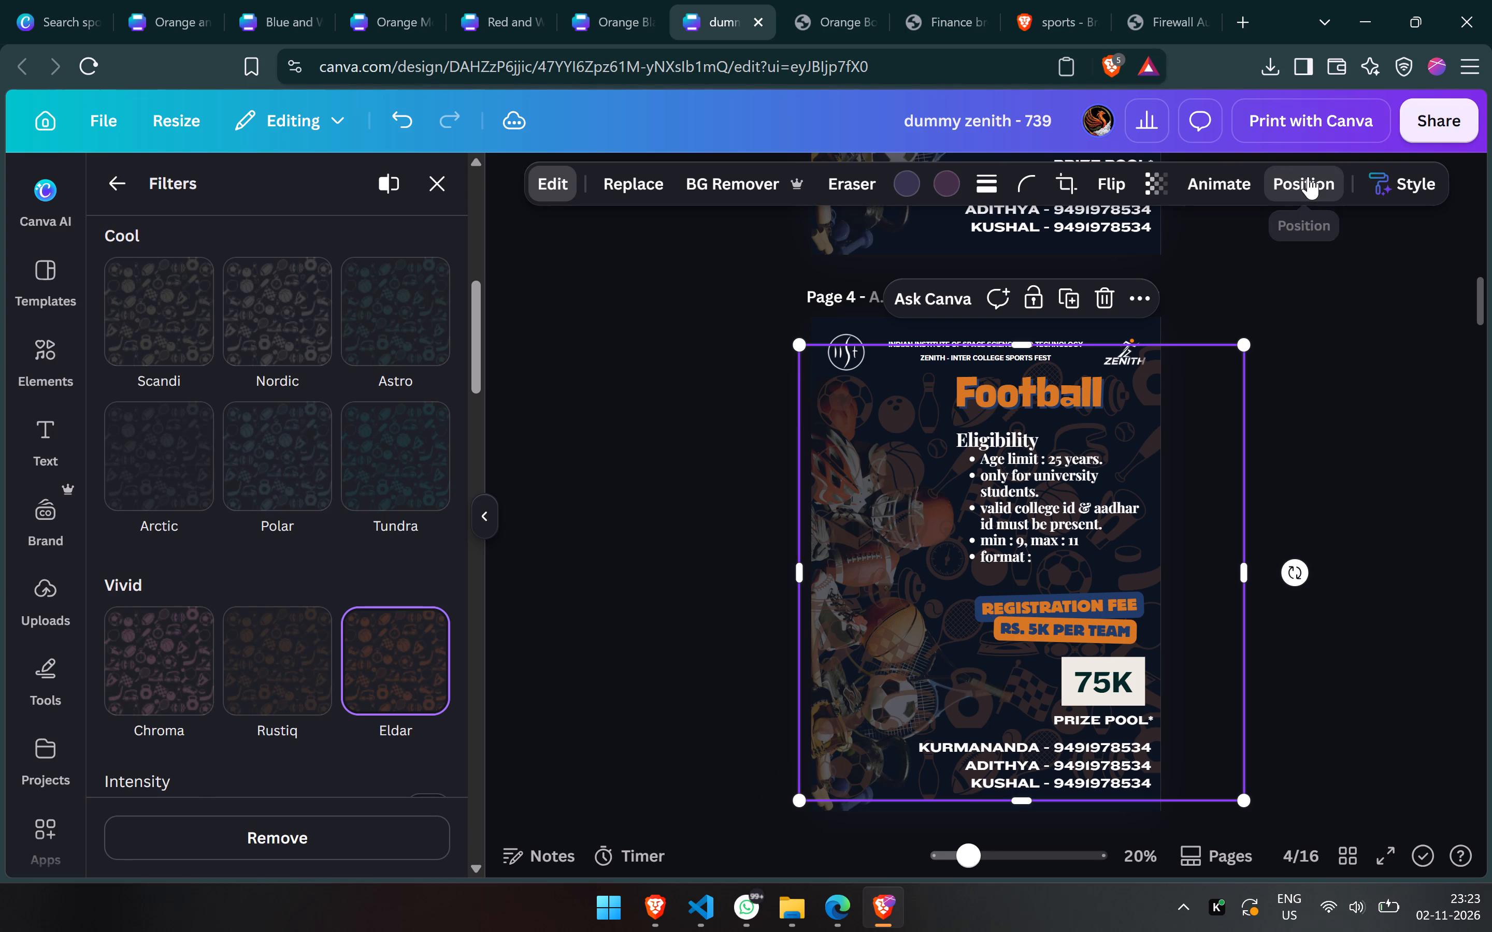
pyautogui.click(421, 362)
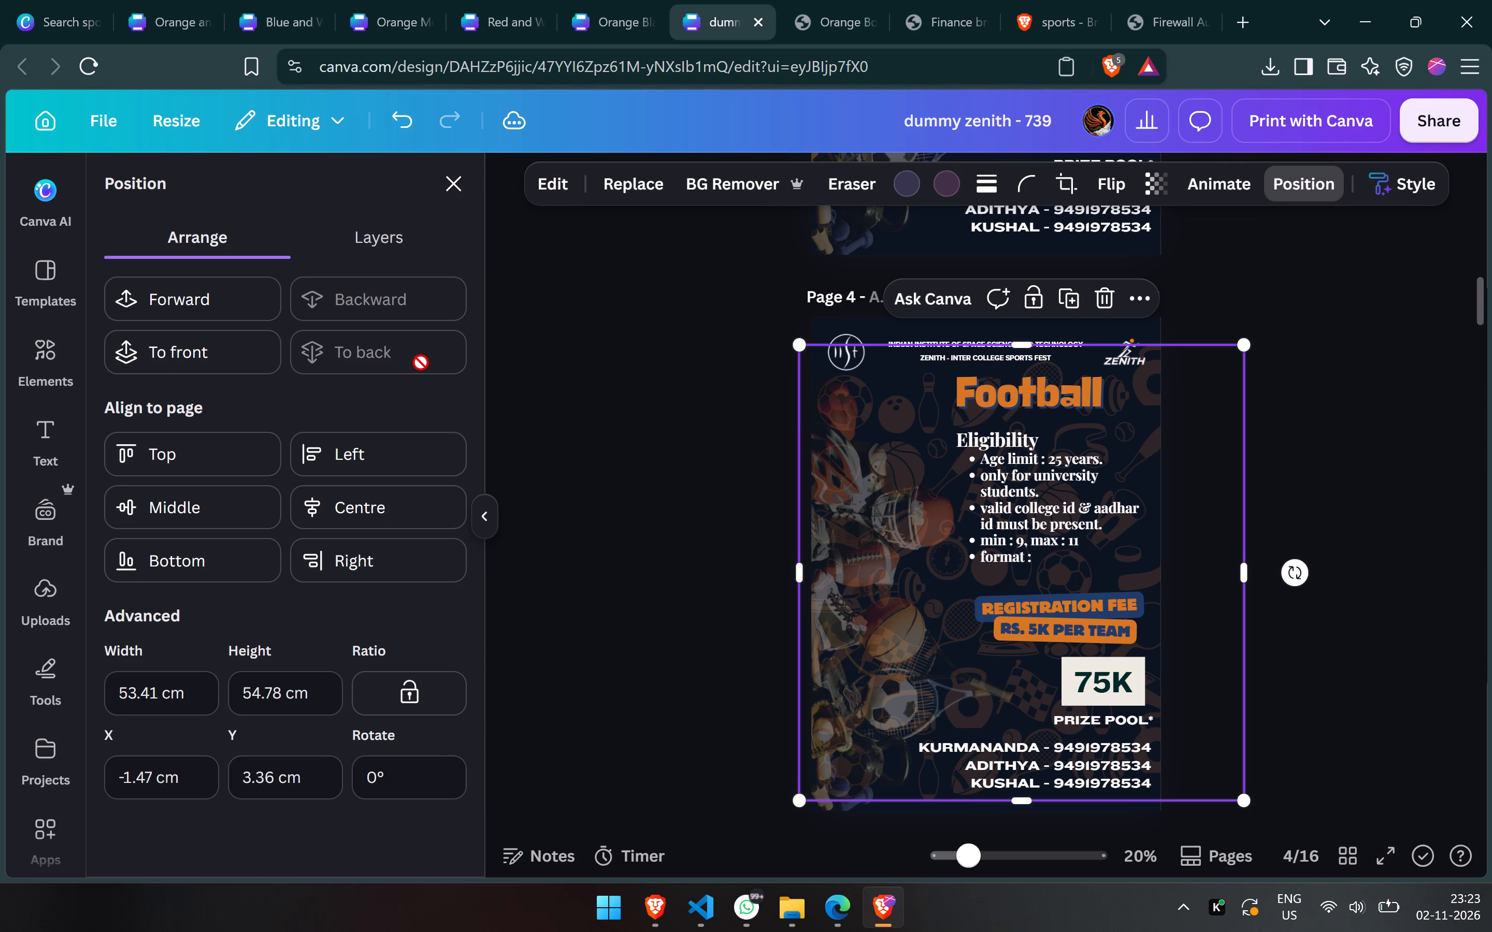
# Set the transparency of the sports-equipment photo along the Football page's left side to 55.
pyautogui.click(886, 588)
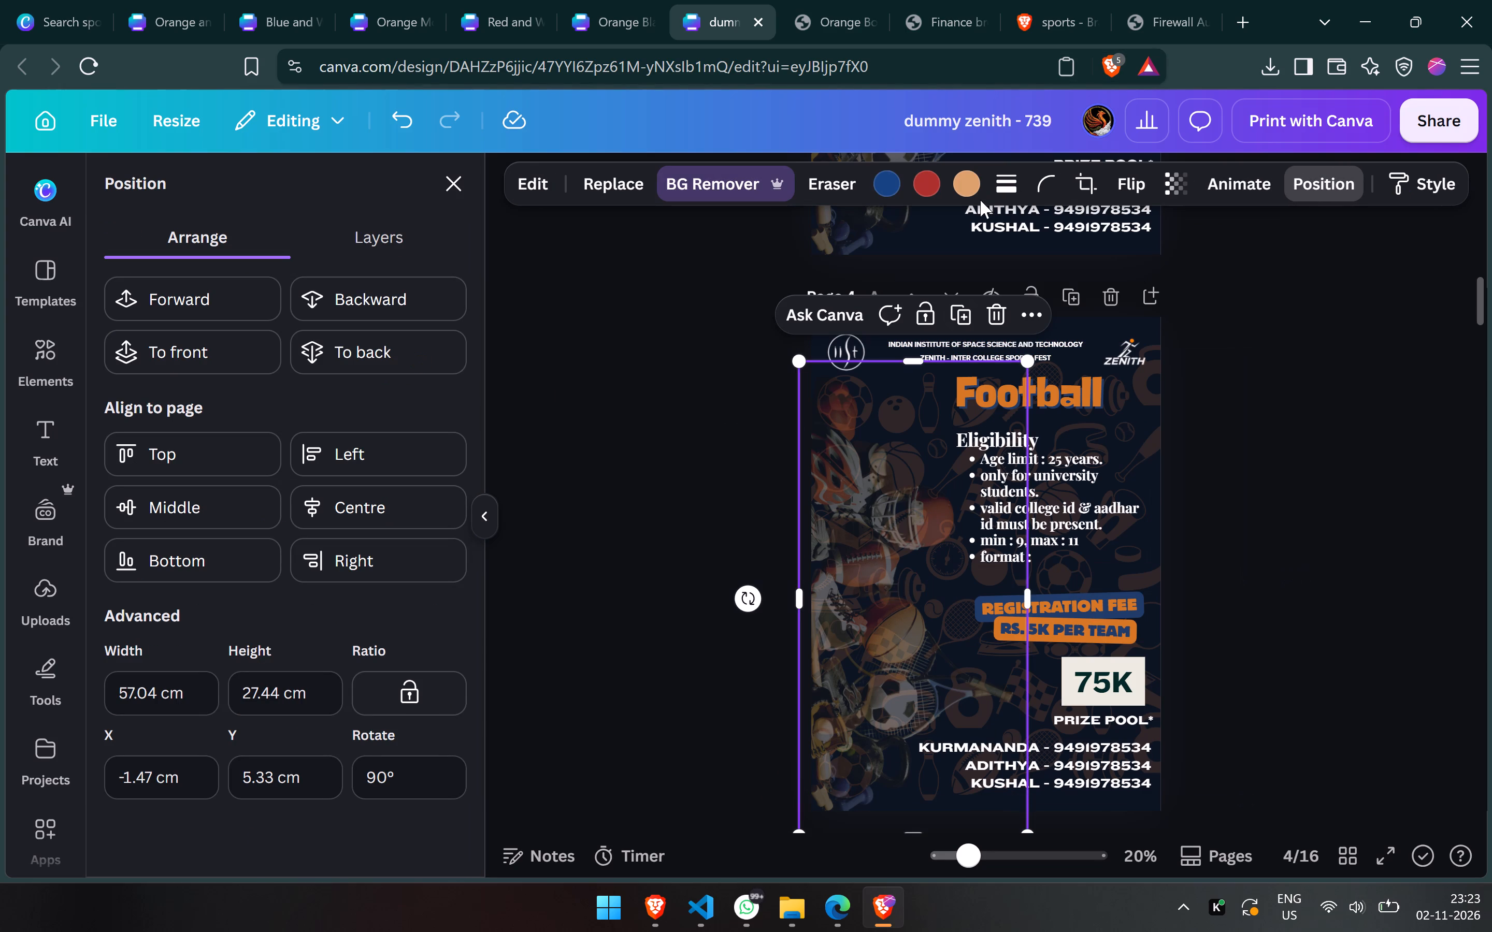
pyautogui.click(1174, 194)
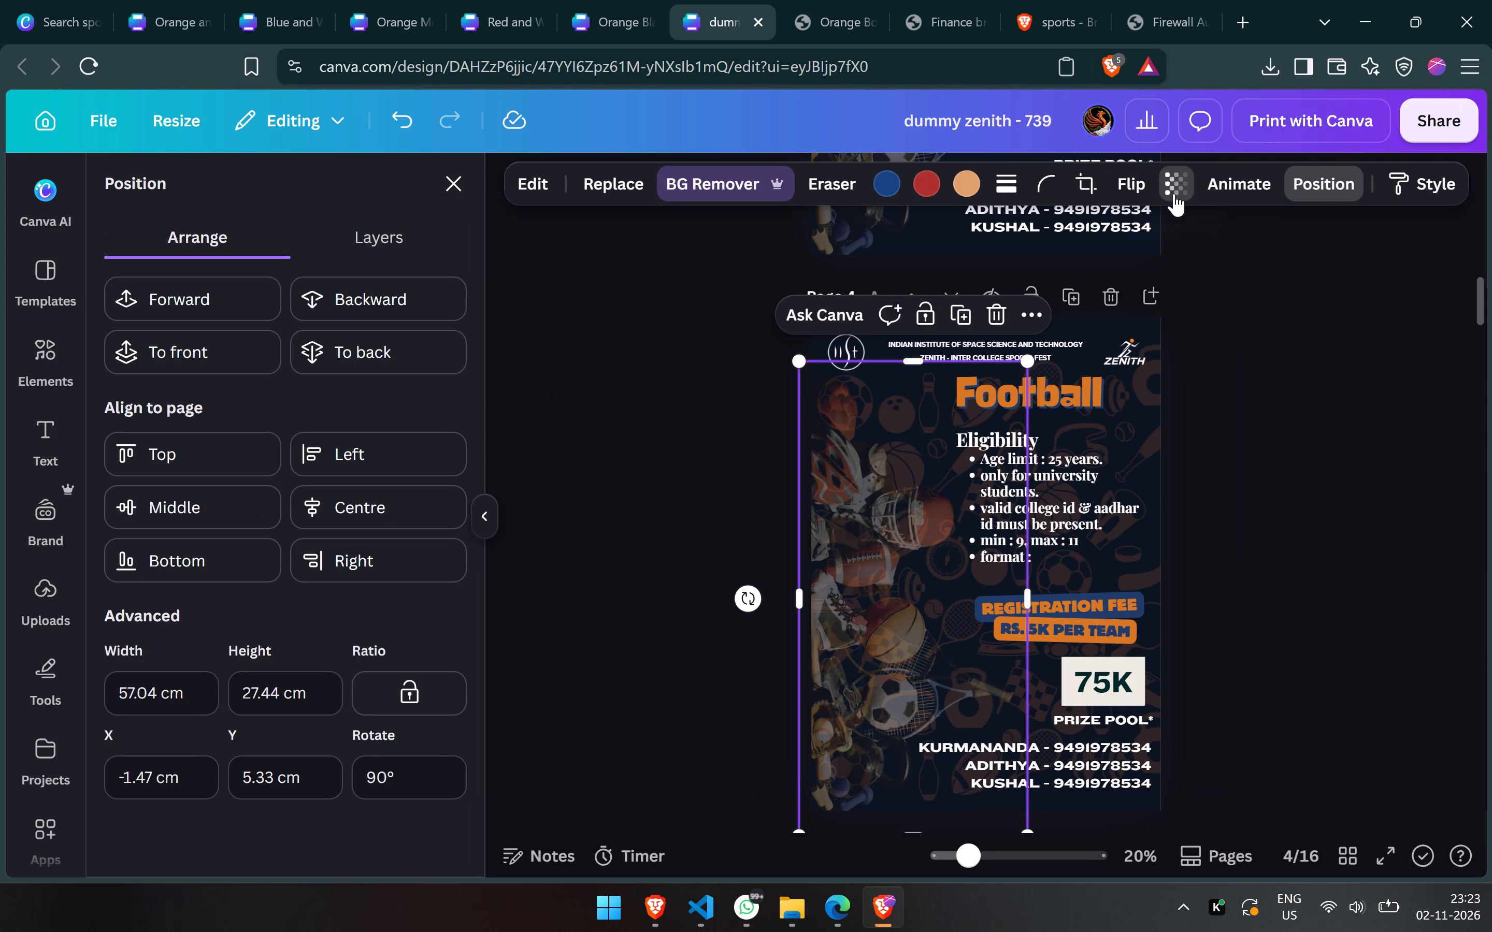
pyautogui.moveTo(1108, 285); pyautogui.dragTo(1122, 285)
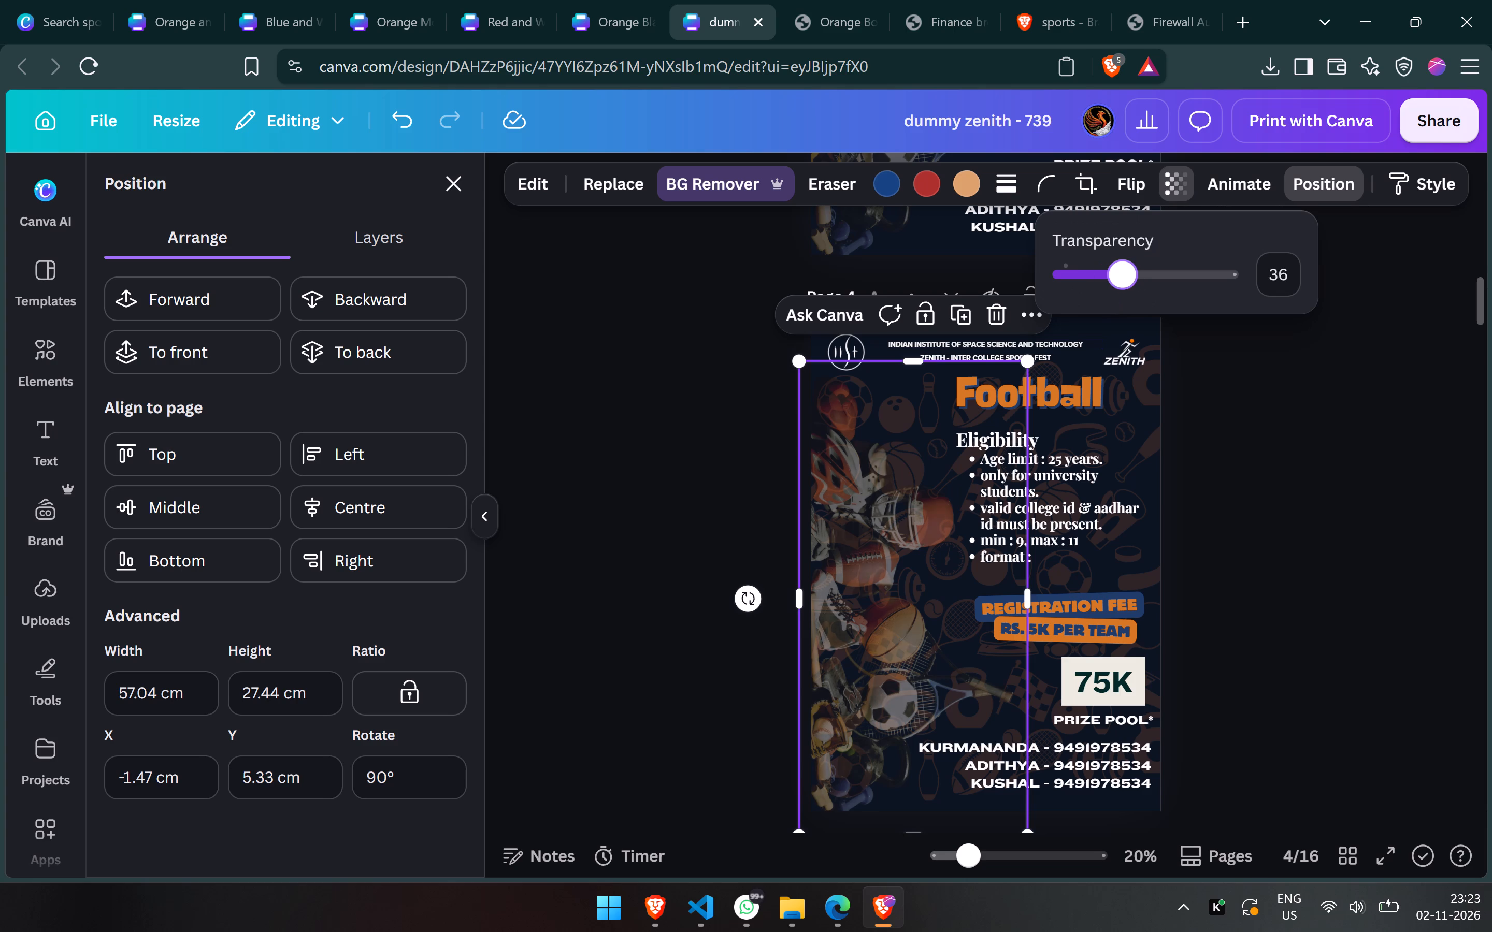
pyautogui.moveTo(1122, 285); pyautogui.dragTo(1154, 287)
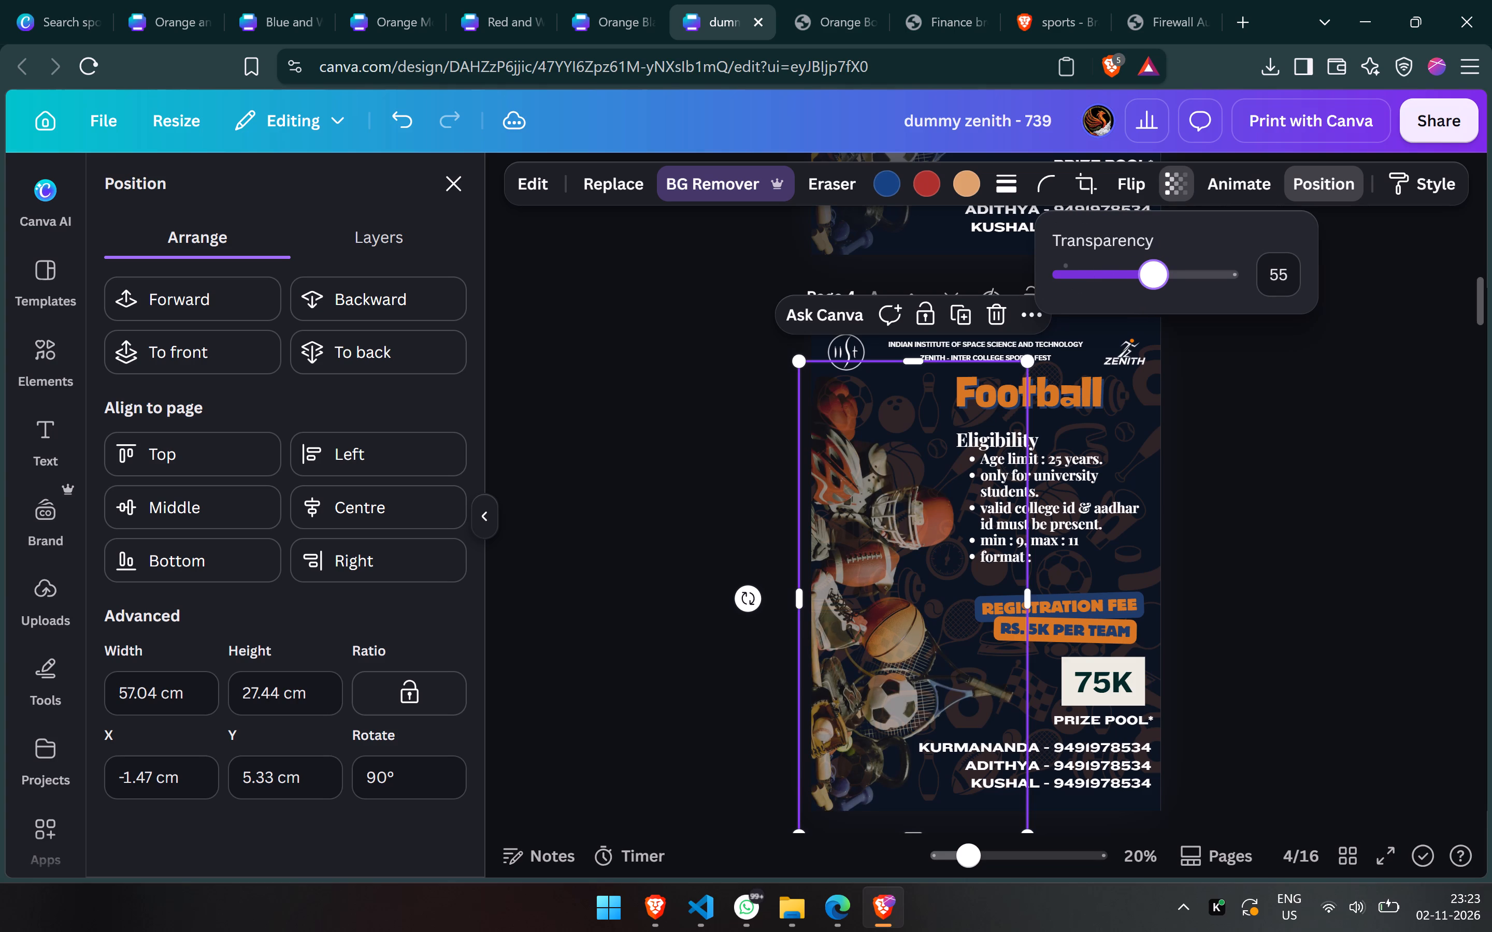
pyautogui.click(1154, 287)
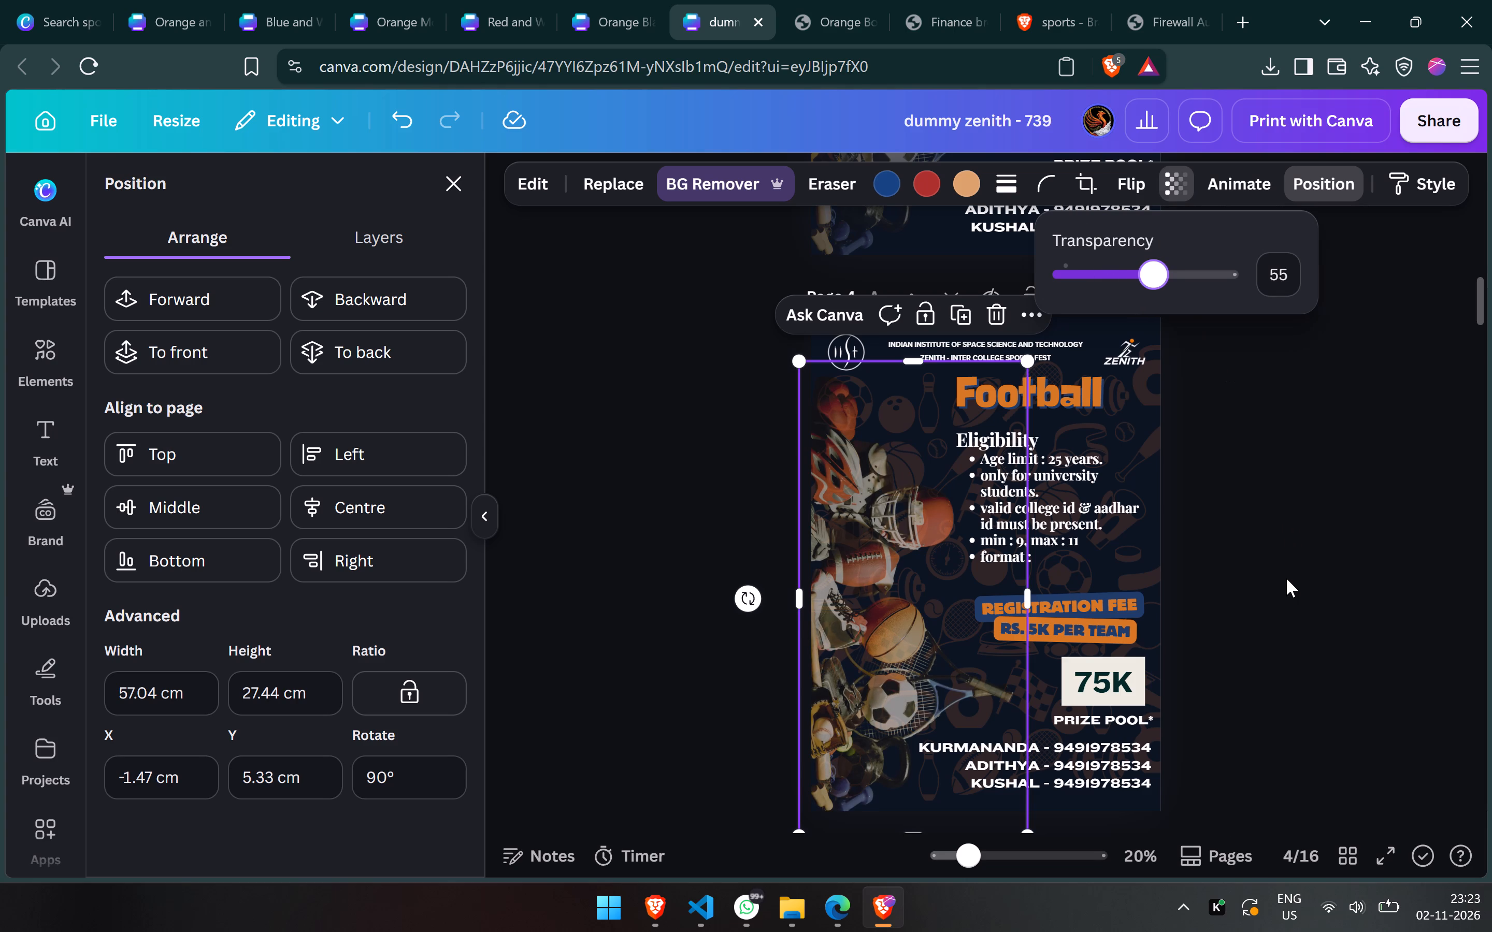
pyautogui.click(1286, 578)
pyautogui.click(1286, 578)
pyautogui.click(1286, 578)
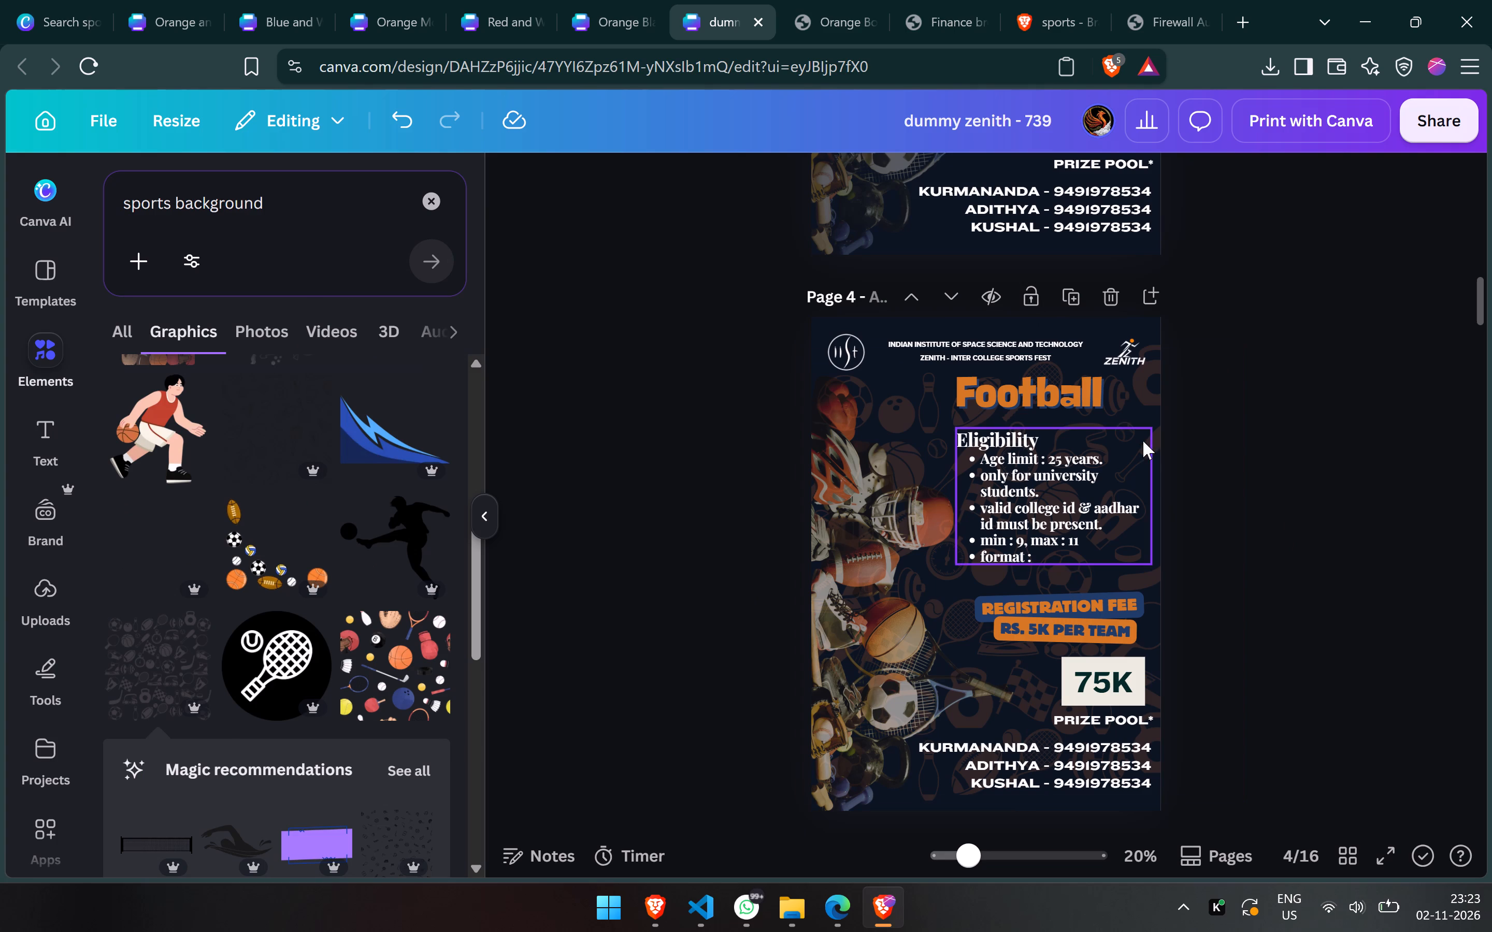
# Enlarge the sports-icon pattern further so it extends past all edges of the Football page.
pyautogui.click(1157, 441)
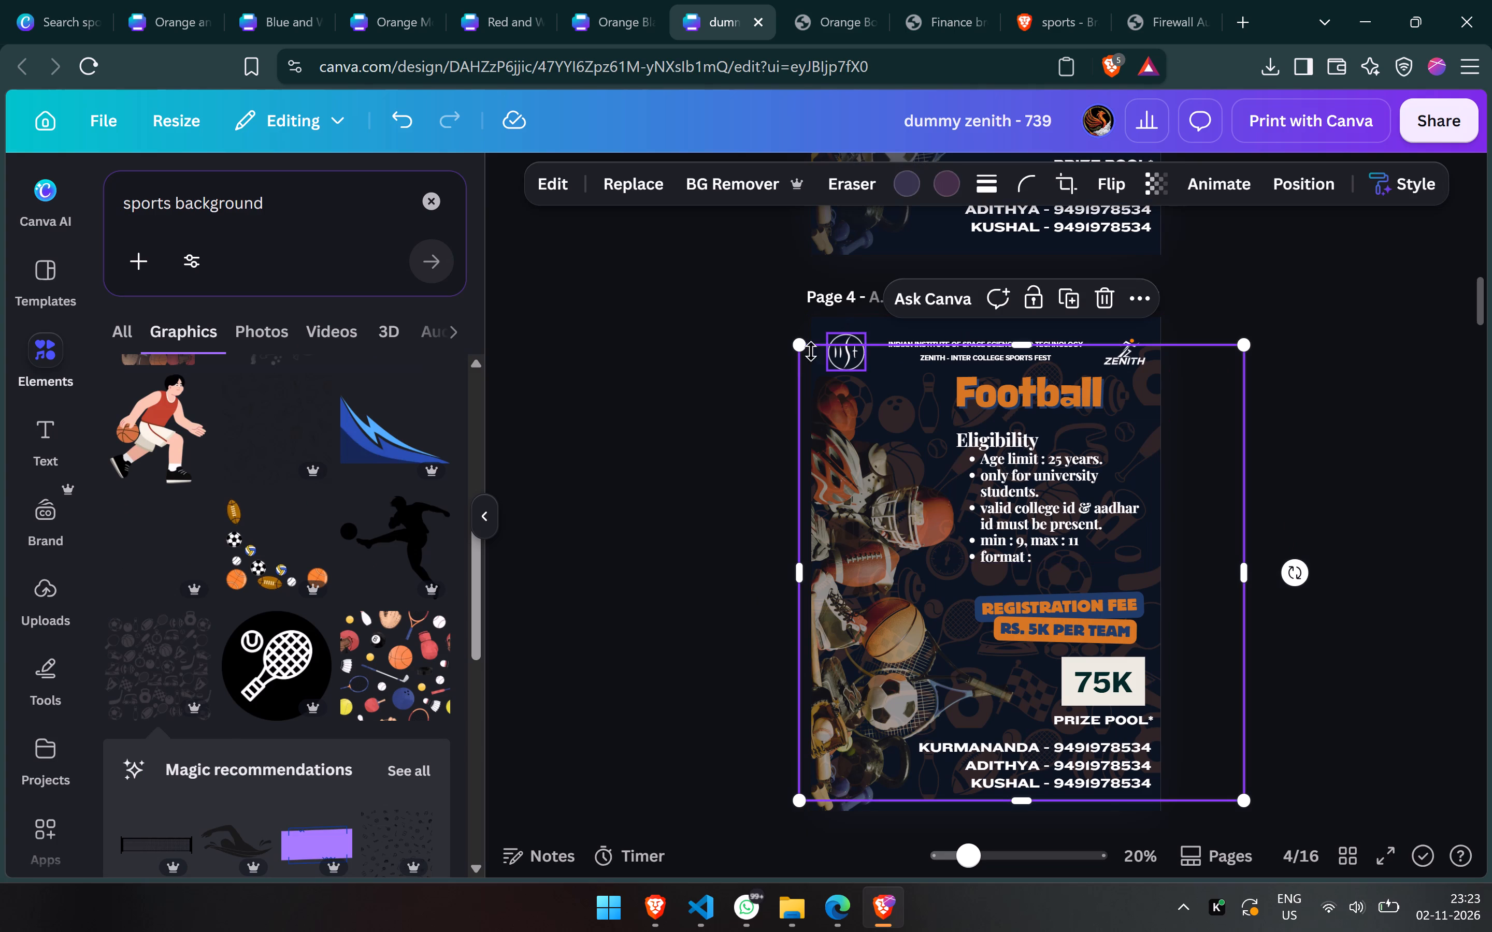
pyautogui.moveTo(801, 352); pyautogui.dragTo(769, 324)
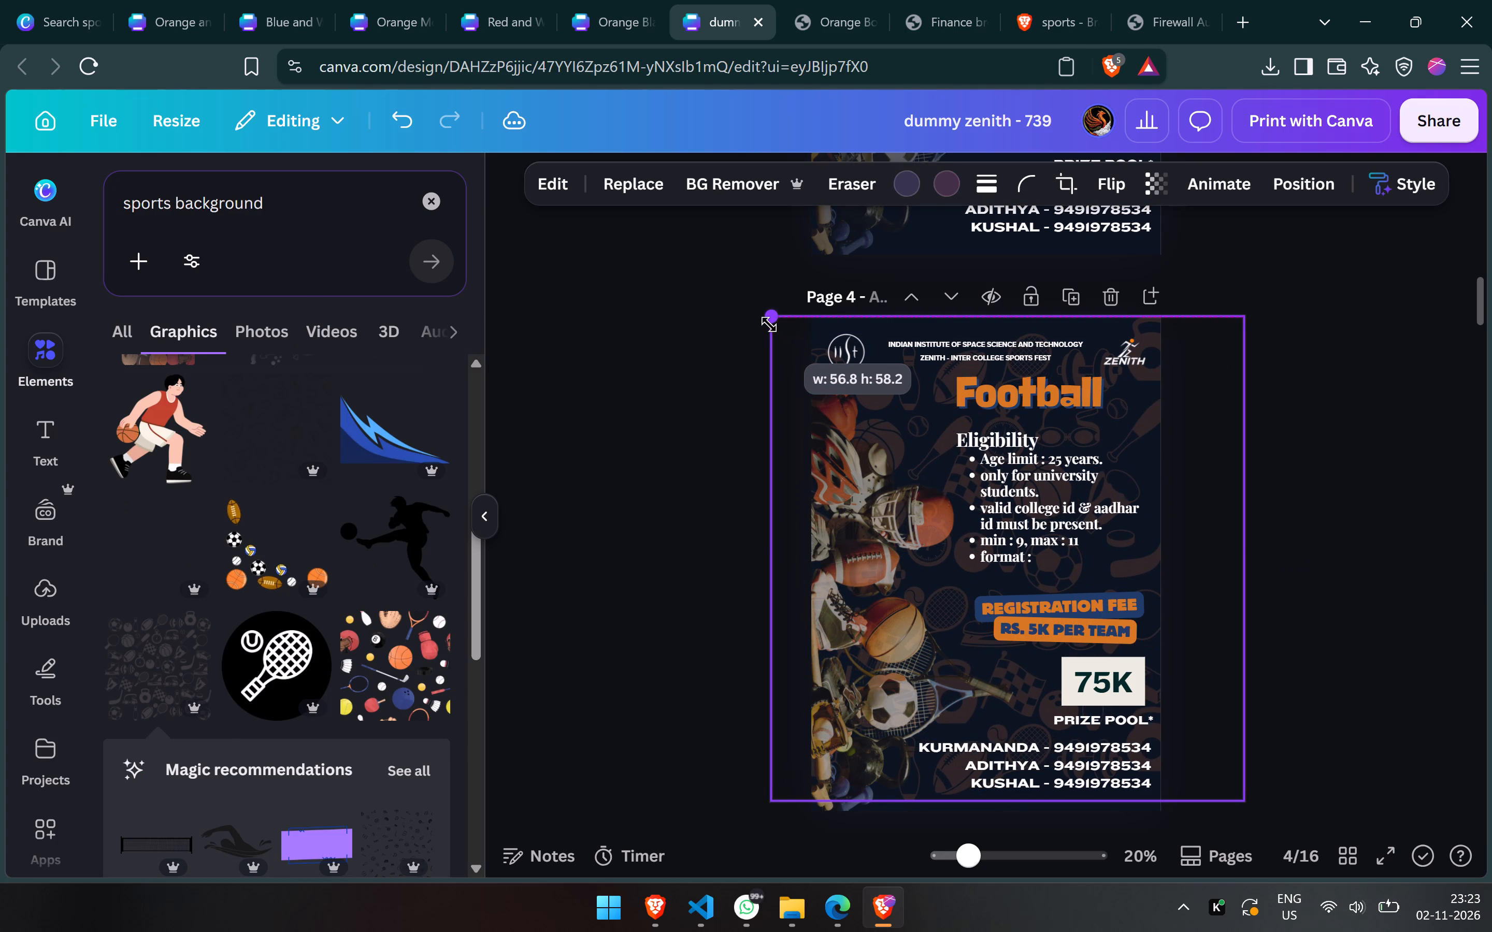
pyautogui.moveTo(769, 324); pyautogui.dragTo(769, 327)
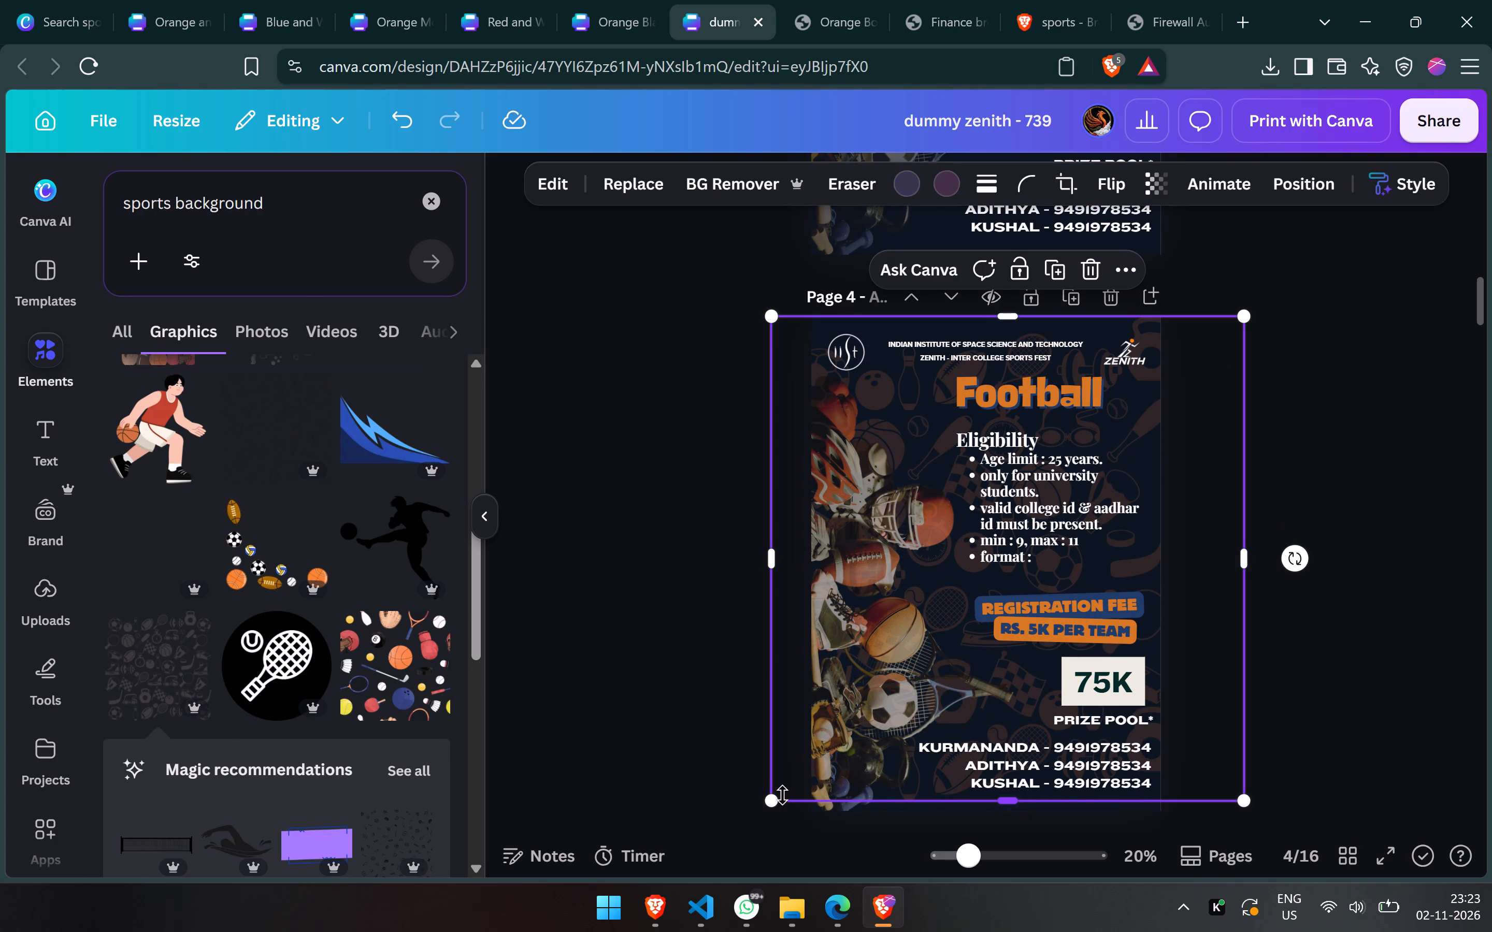
pyautogui.moveTo(777, 808); pyautogui.dragTo(759, 853)
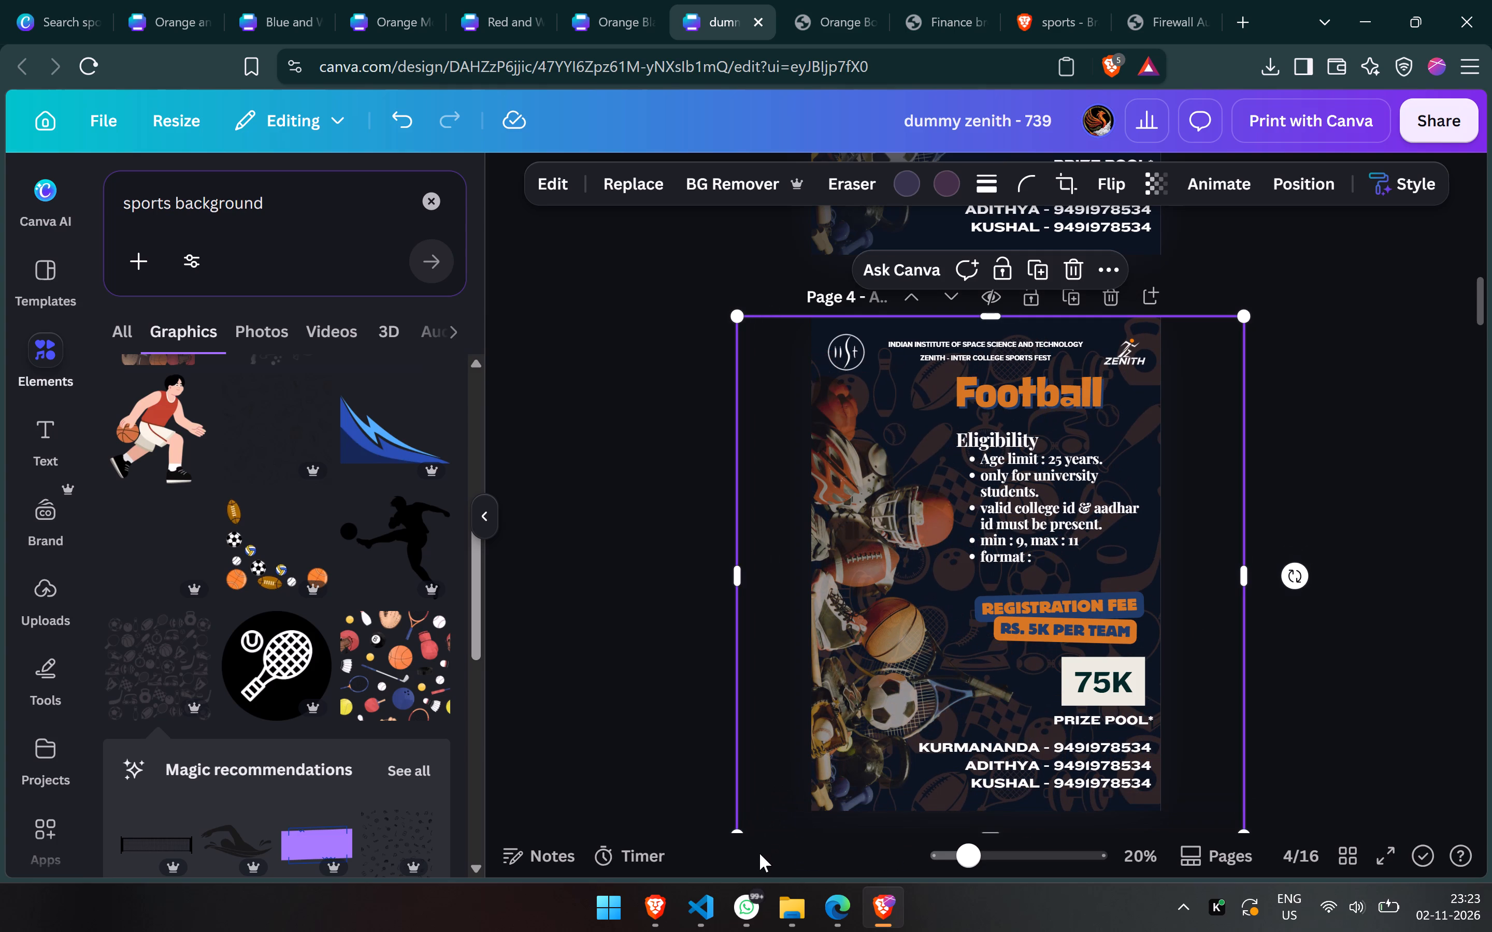
pyautogui.click(1385, 530)
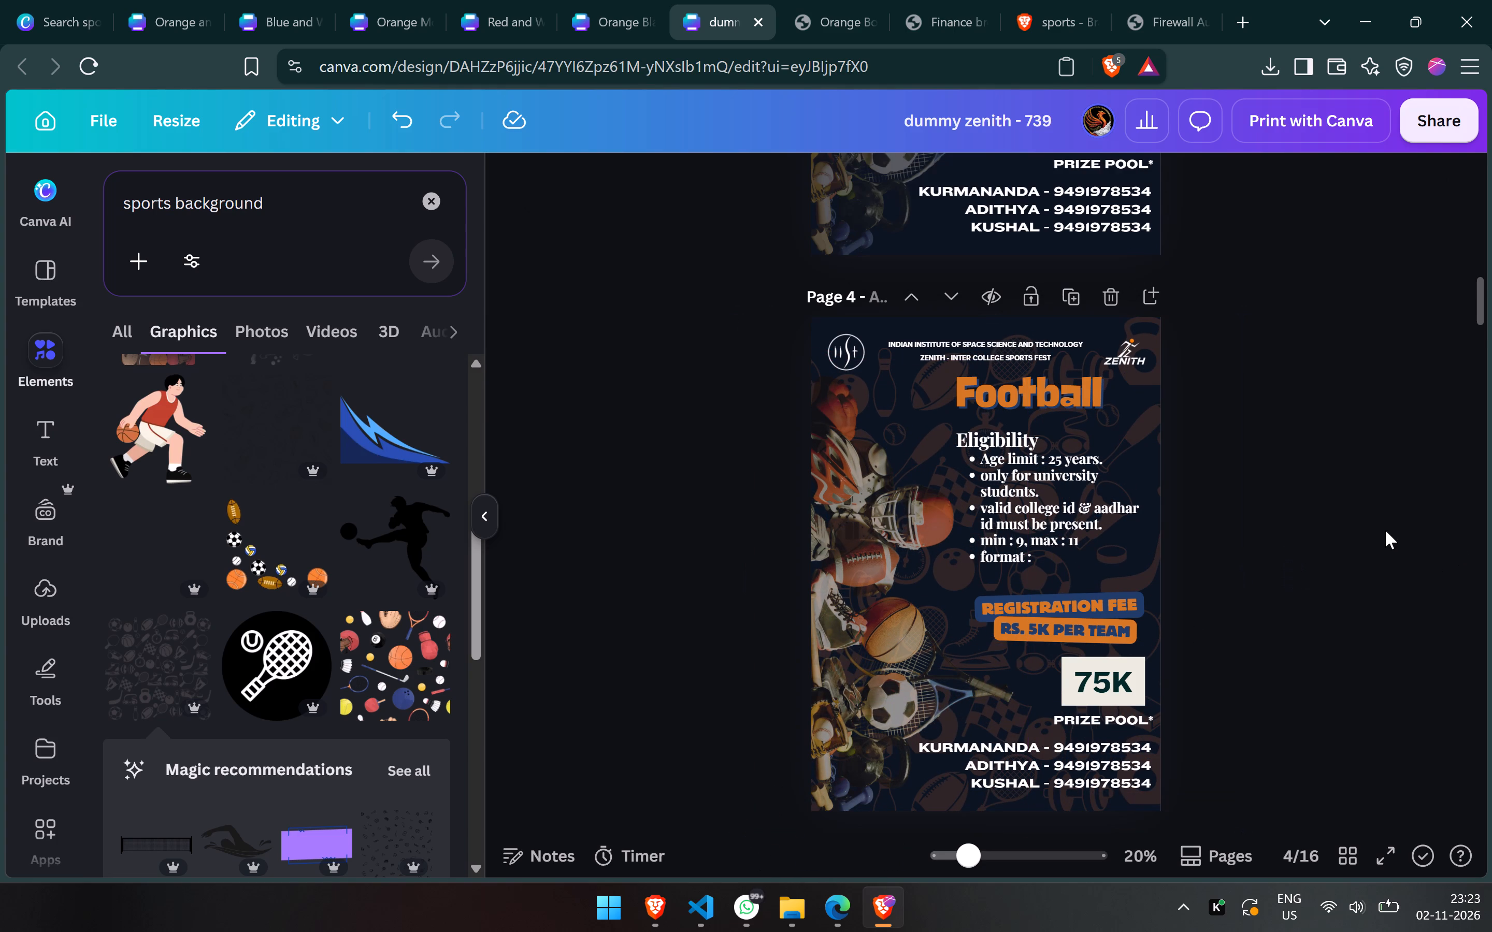
pyautogui.click(1137, 808)
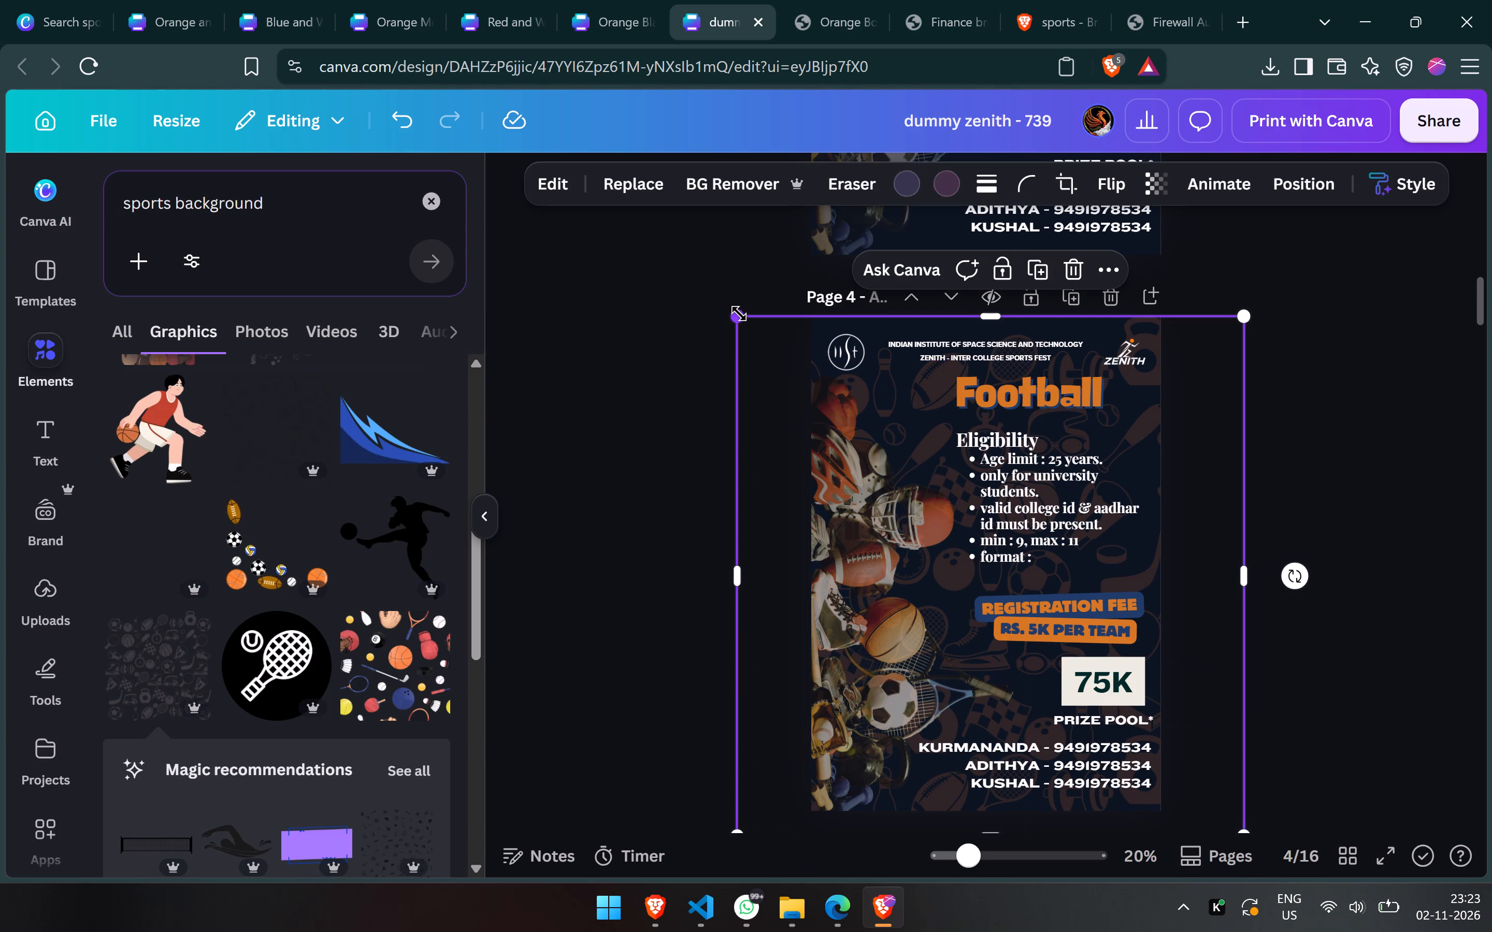
pyautogui.moveTo(739, 313); pyautogui.dragTo(720, 288)
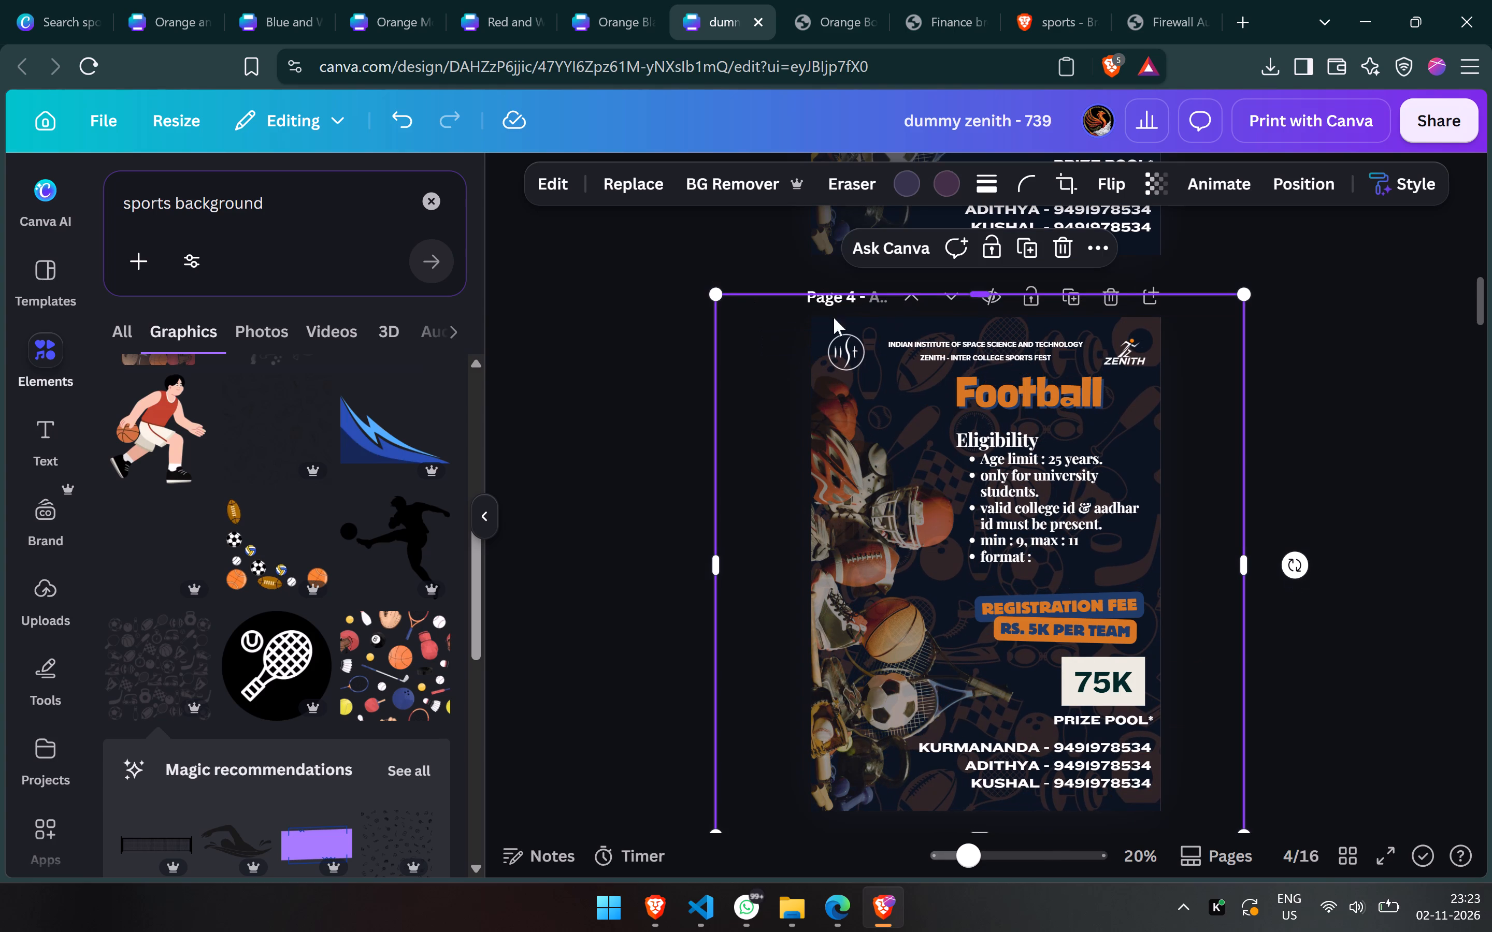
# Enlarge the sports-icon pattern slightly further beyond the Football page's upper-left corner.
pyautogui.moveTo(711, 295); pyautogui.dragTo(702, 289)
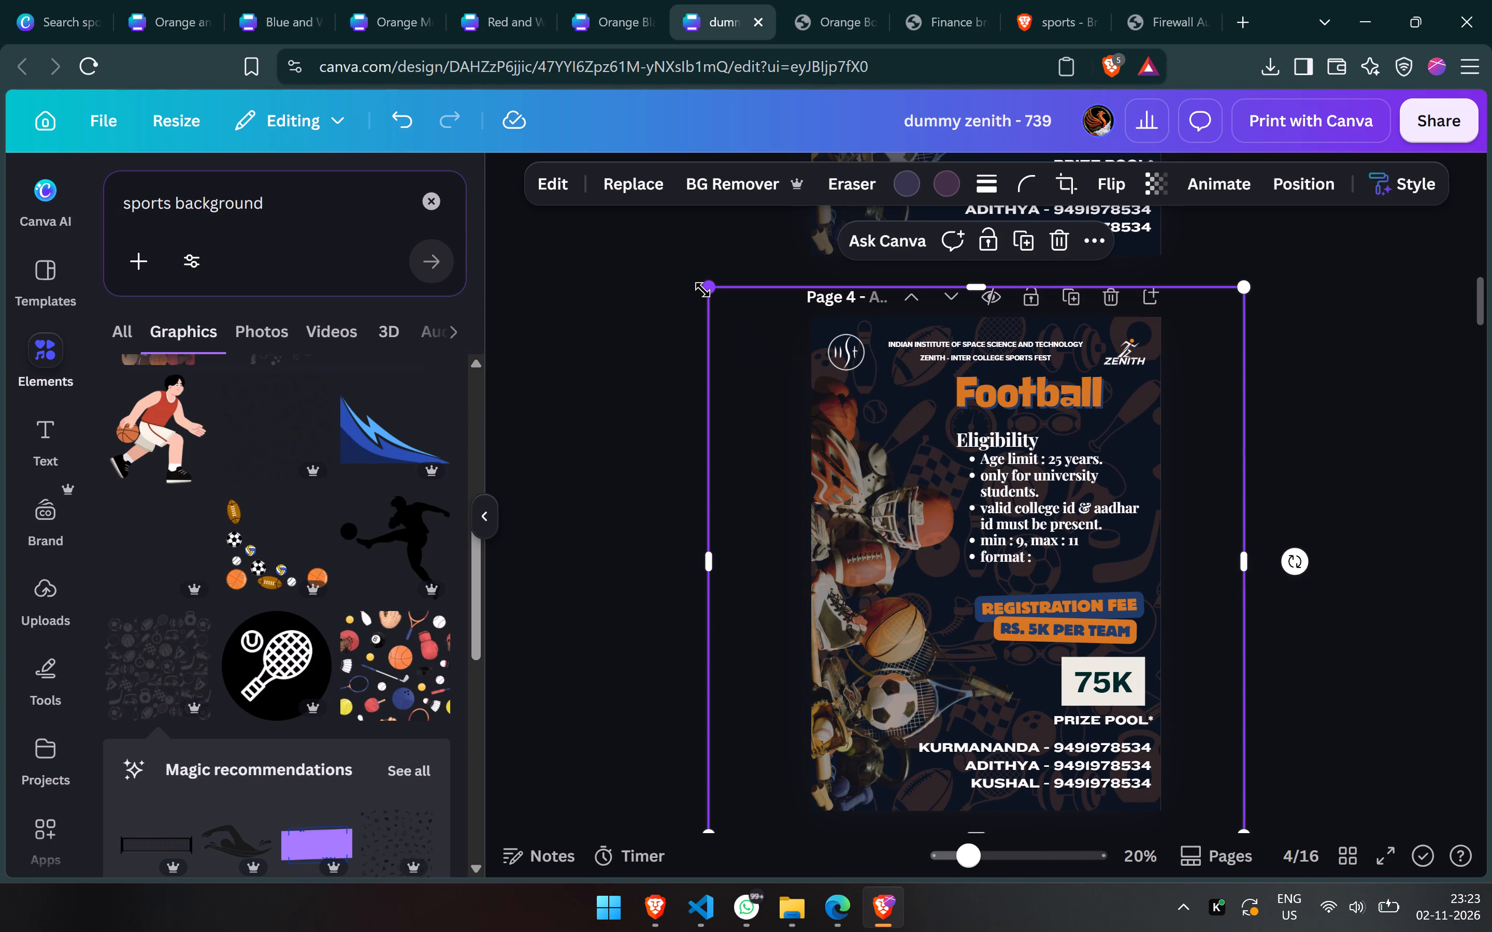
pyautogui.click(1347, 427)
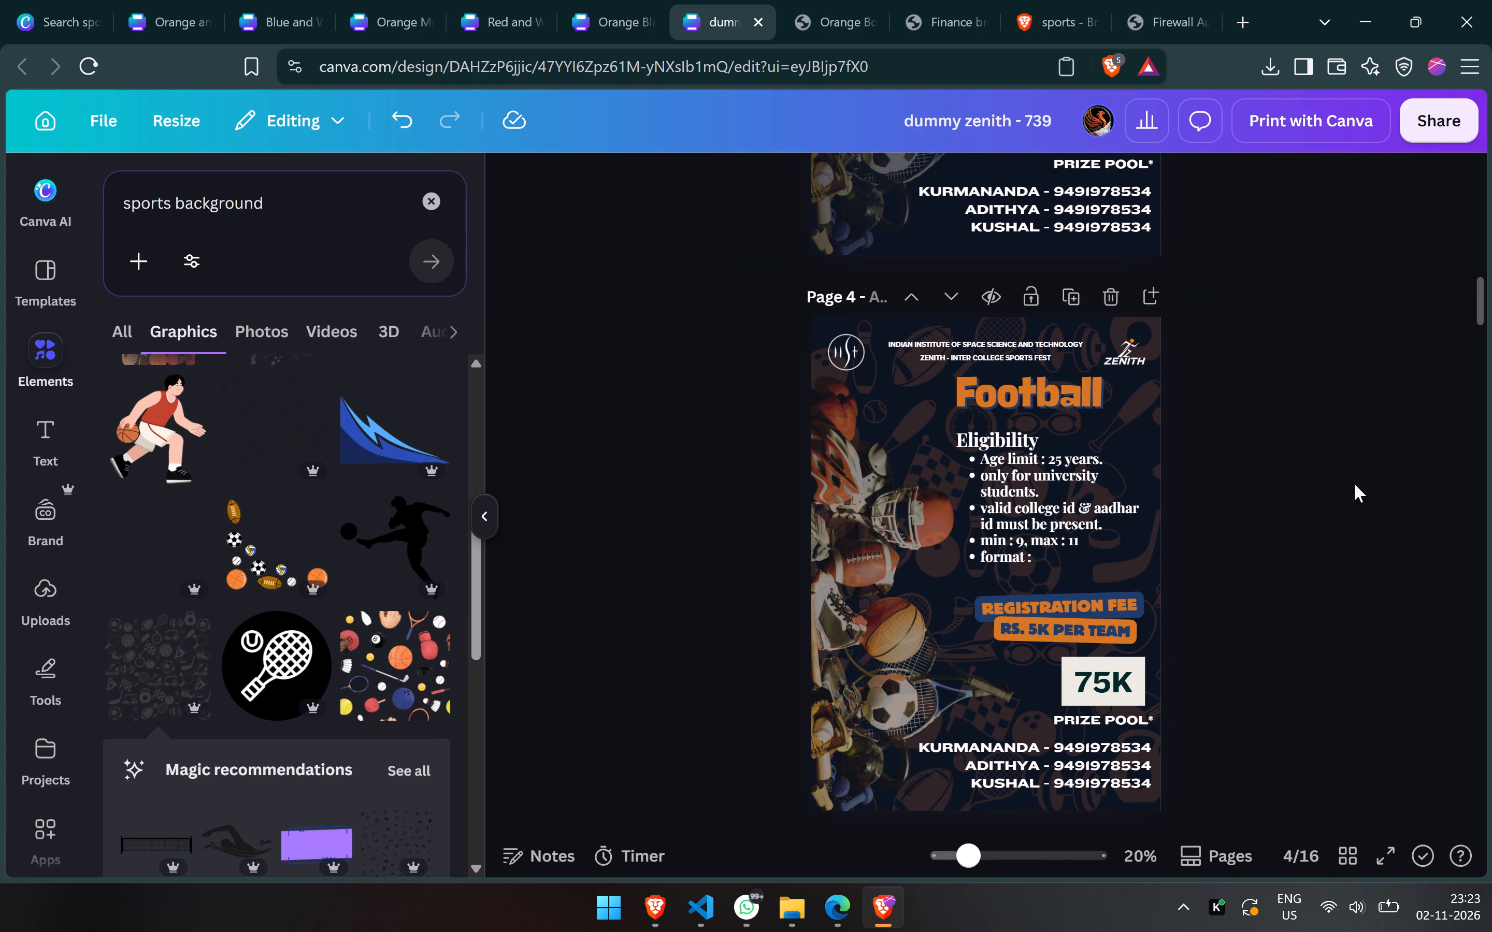
# Examine how the enlarged sports-icon pattern looks behind the Football page's photo and text.
pyautogui.click(1159, 791)
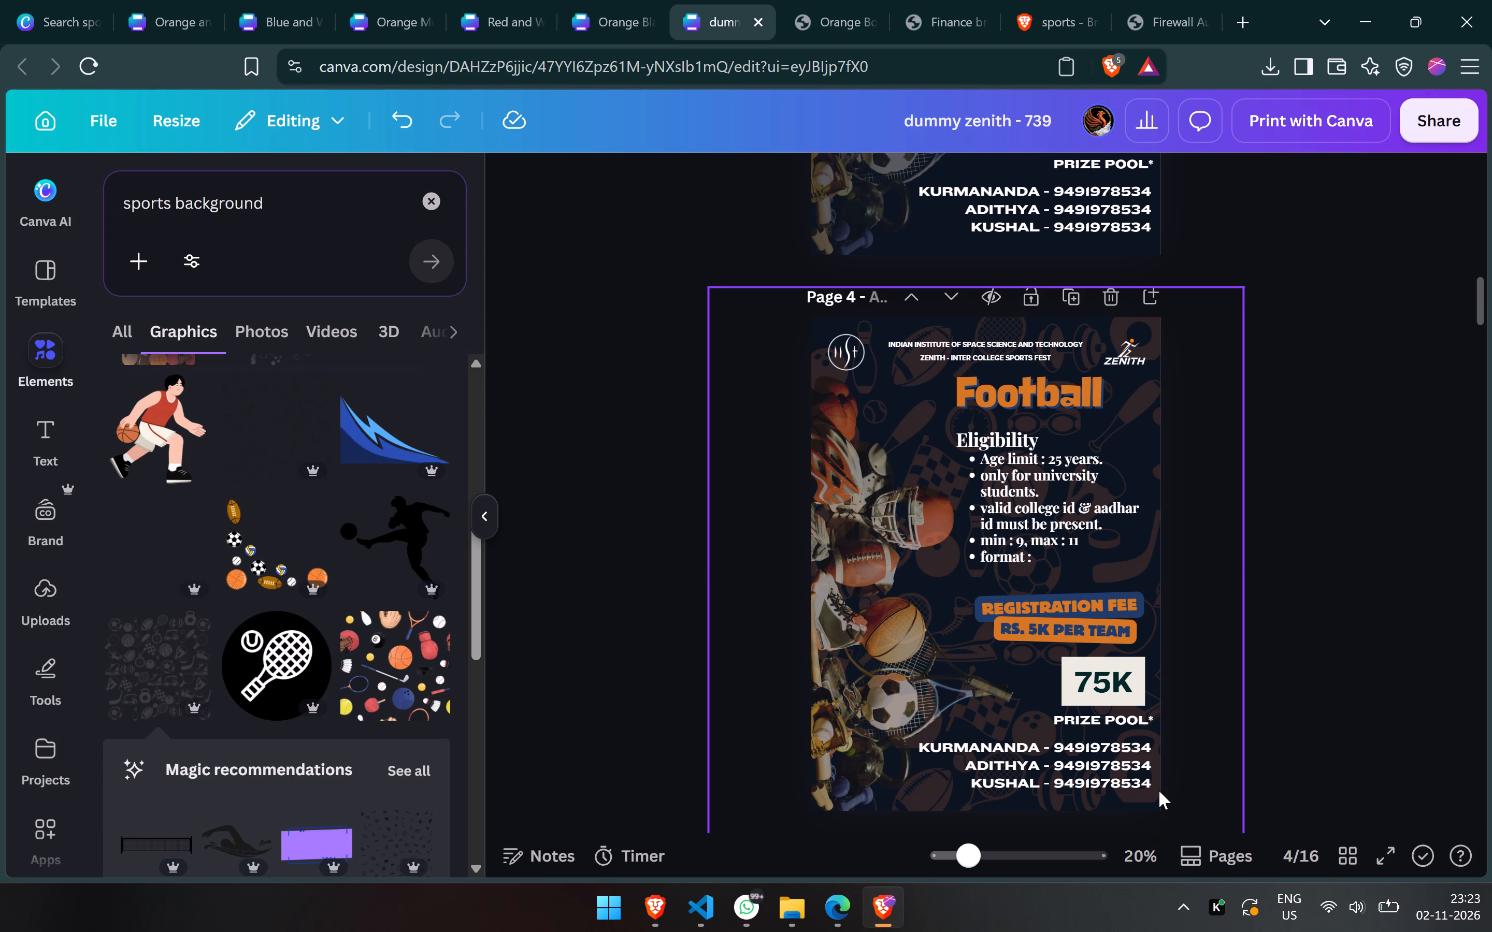
pyautogui.scroll(-2, 1159, 791)
pyautogui.scroll(1, 1159, 791)
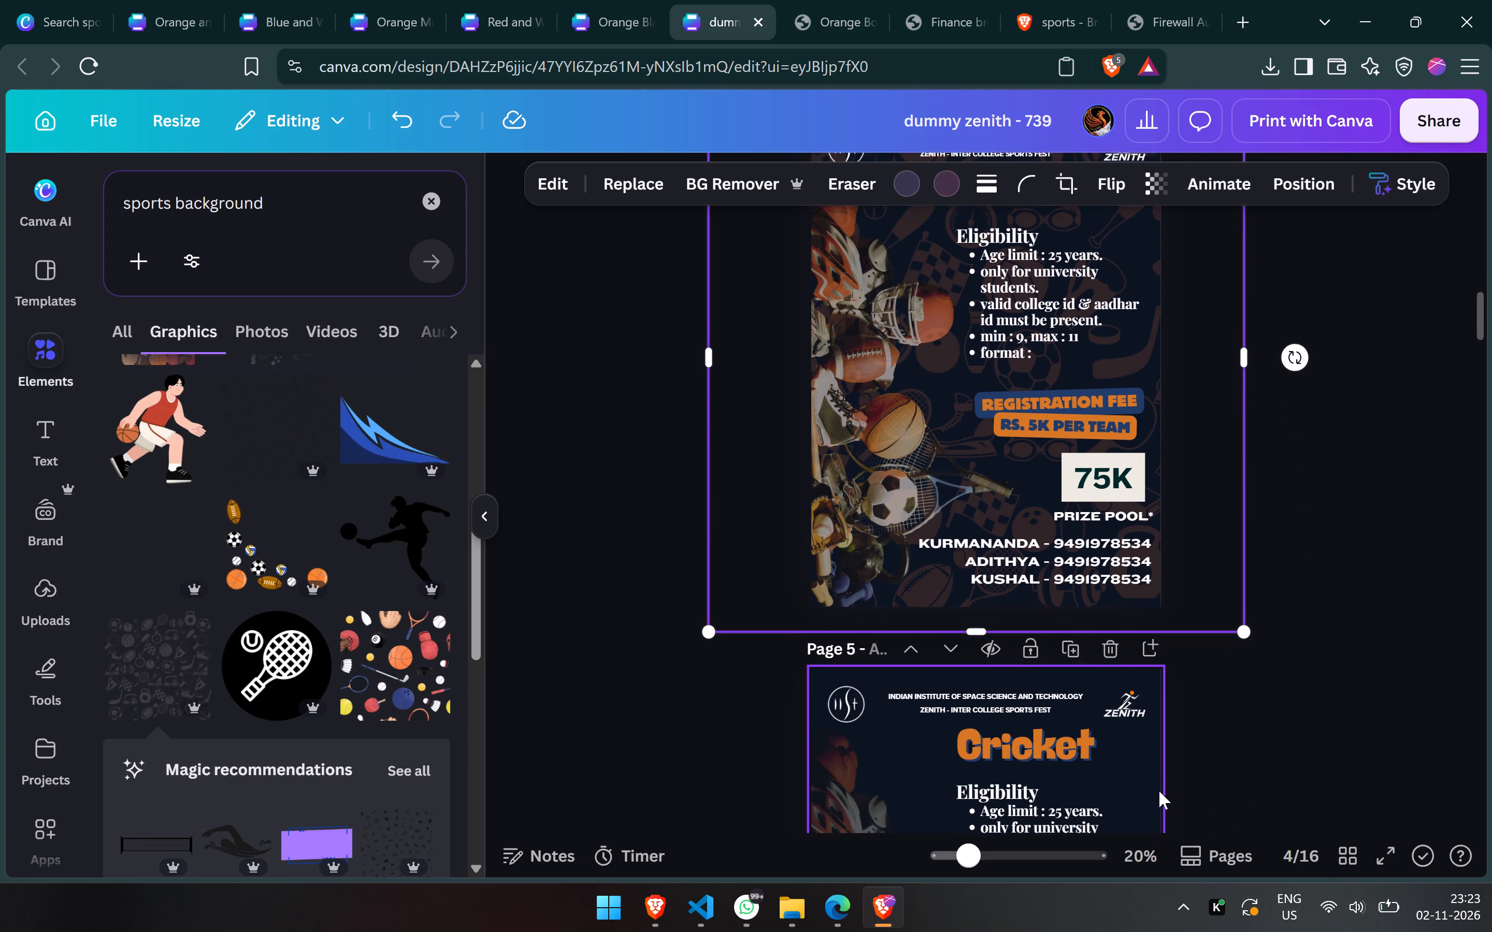
pyautogui.scroll(1, 1159, 791)
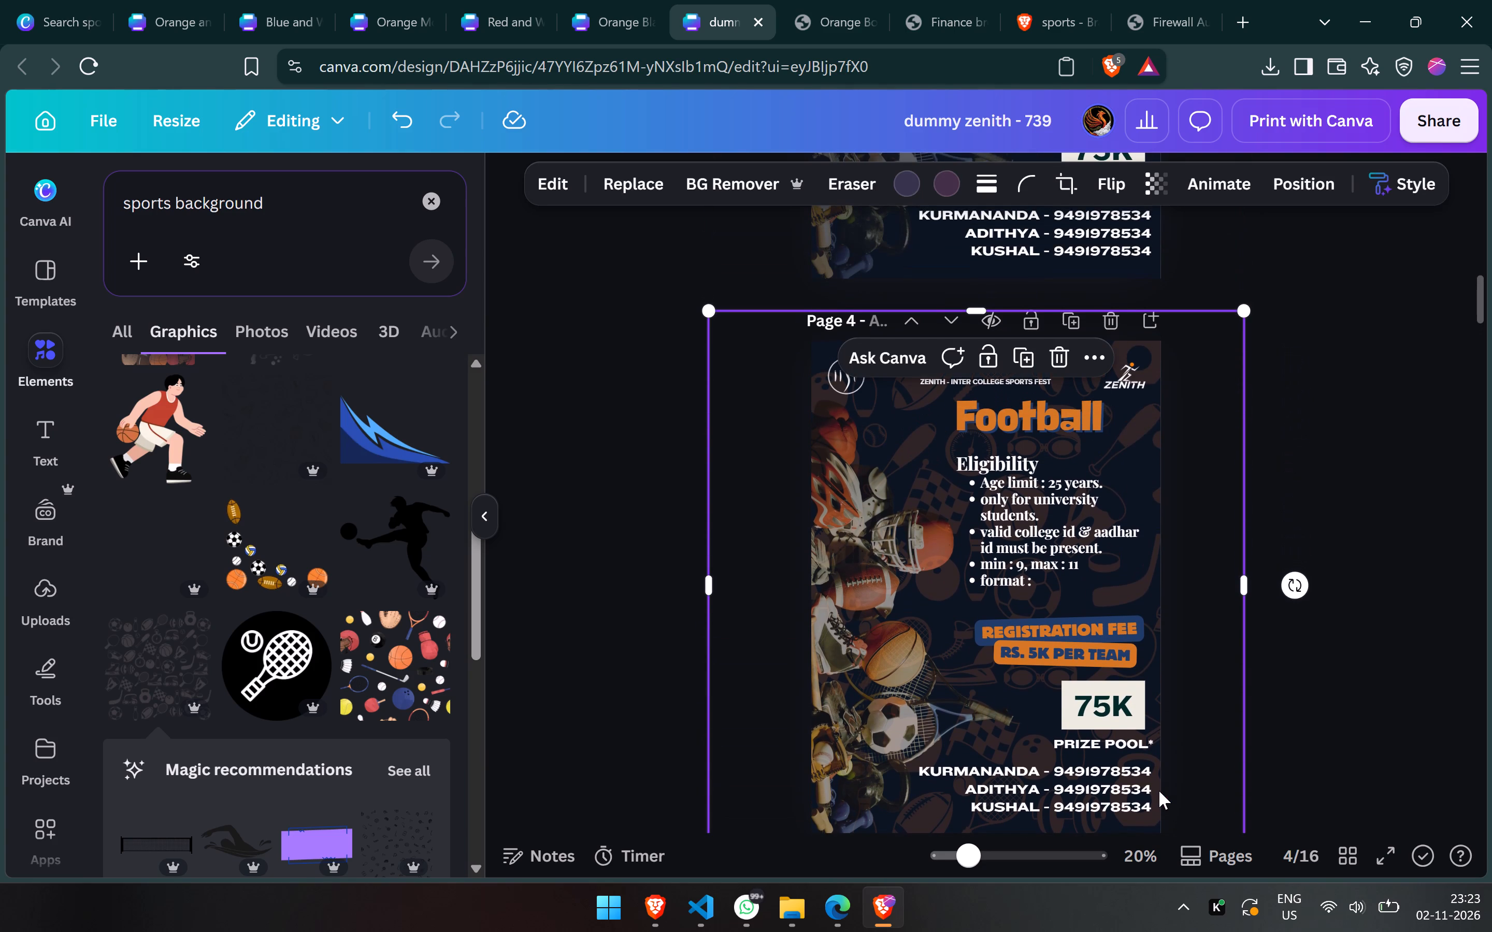
pyautogui.scroll(-1, 1159, 791)
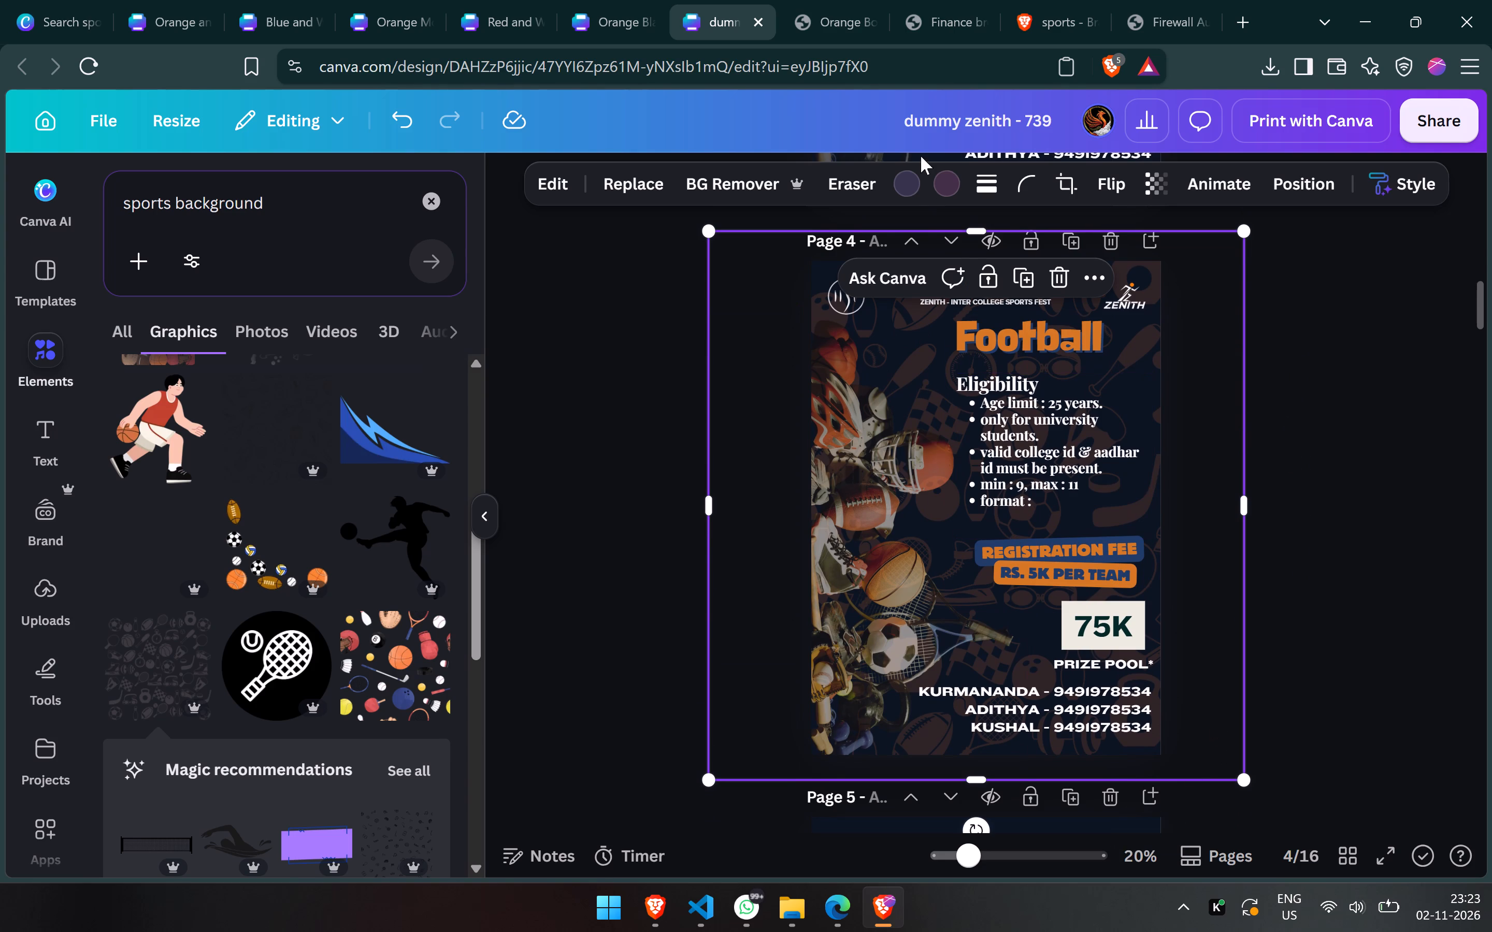
pyautogui.click(1372, 418)
pyautogui.click(1038, 463)
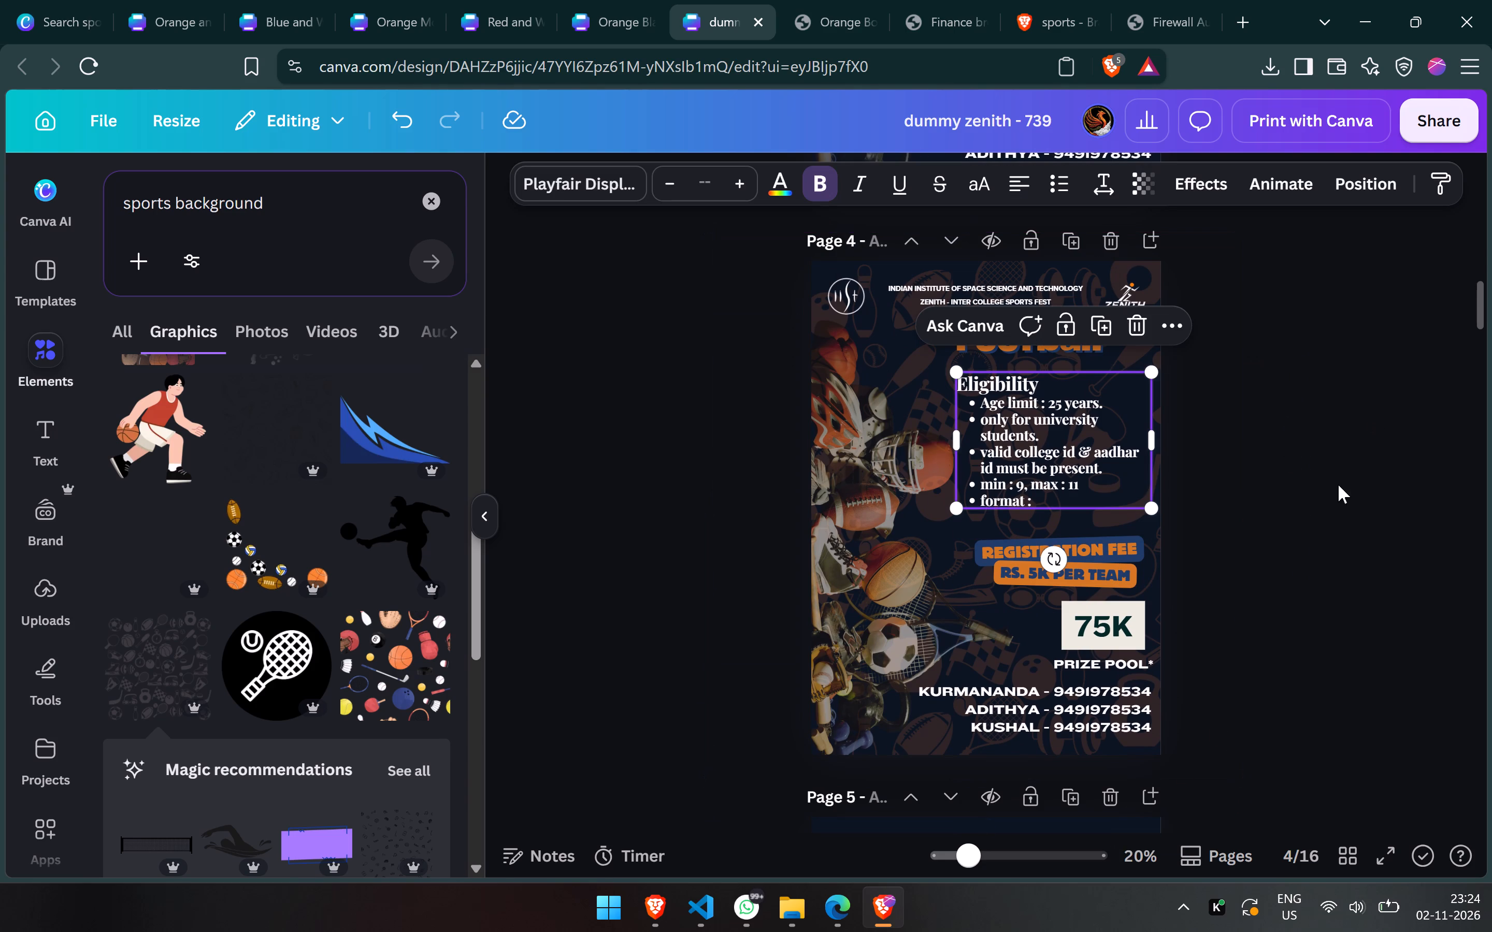
pyautogui.click(1234, 491)
pyautogui.click(1197, 489)
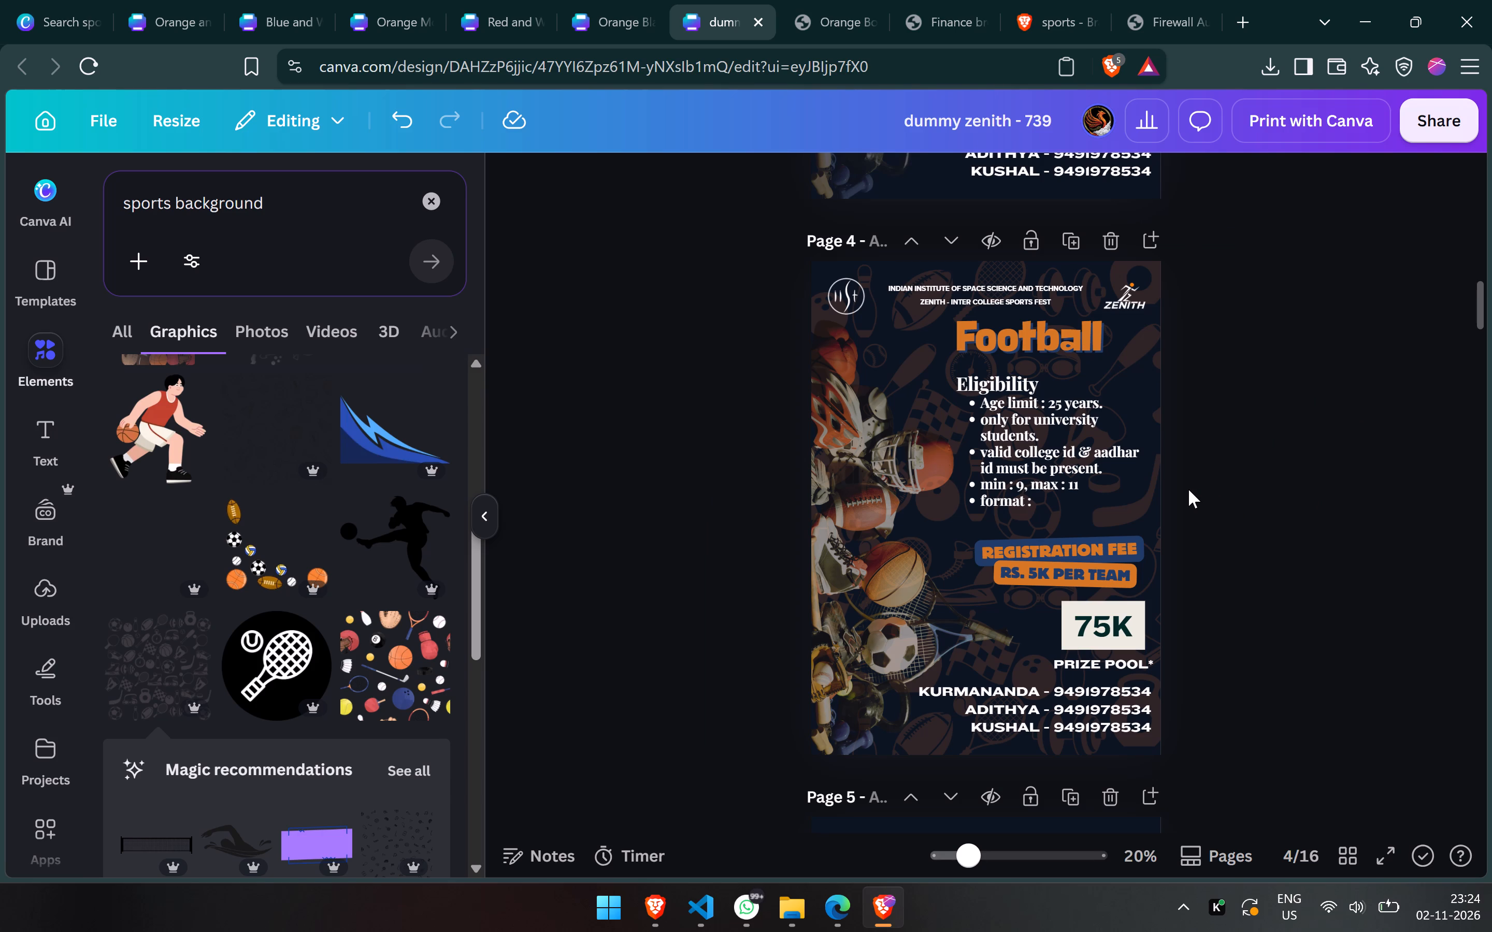
pyautogui.click(1188, 488)
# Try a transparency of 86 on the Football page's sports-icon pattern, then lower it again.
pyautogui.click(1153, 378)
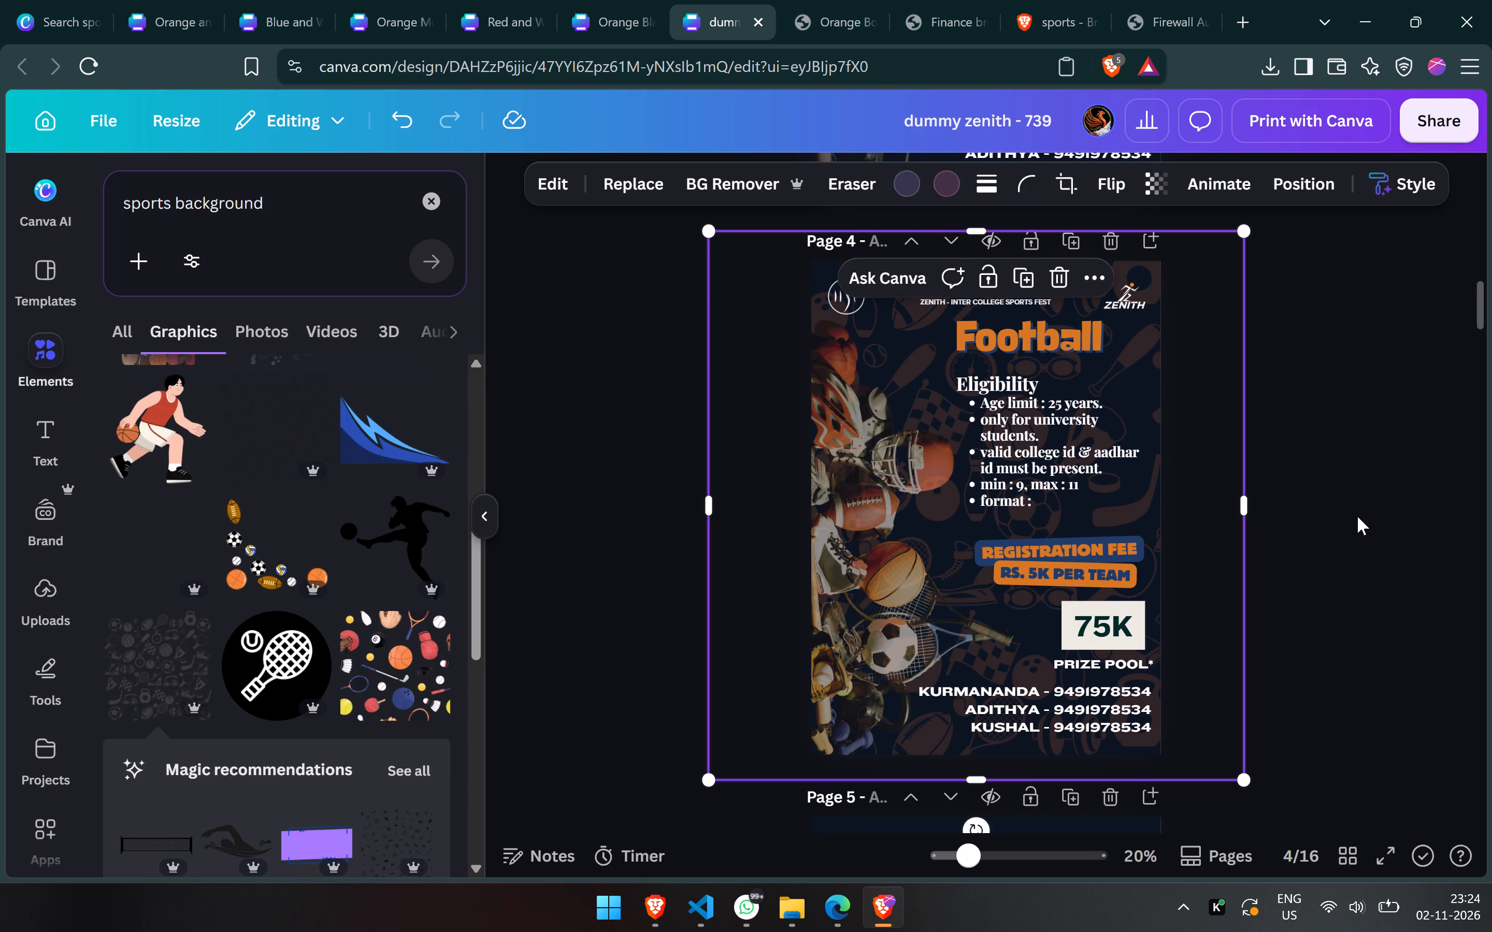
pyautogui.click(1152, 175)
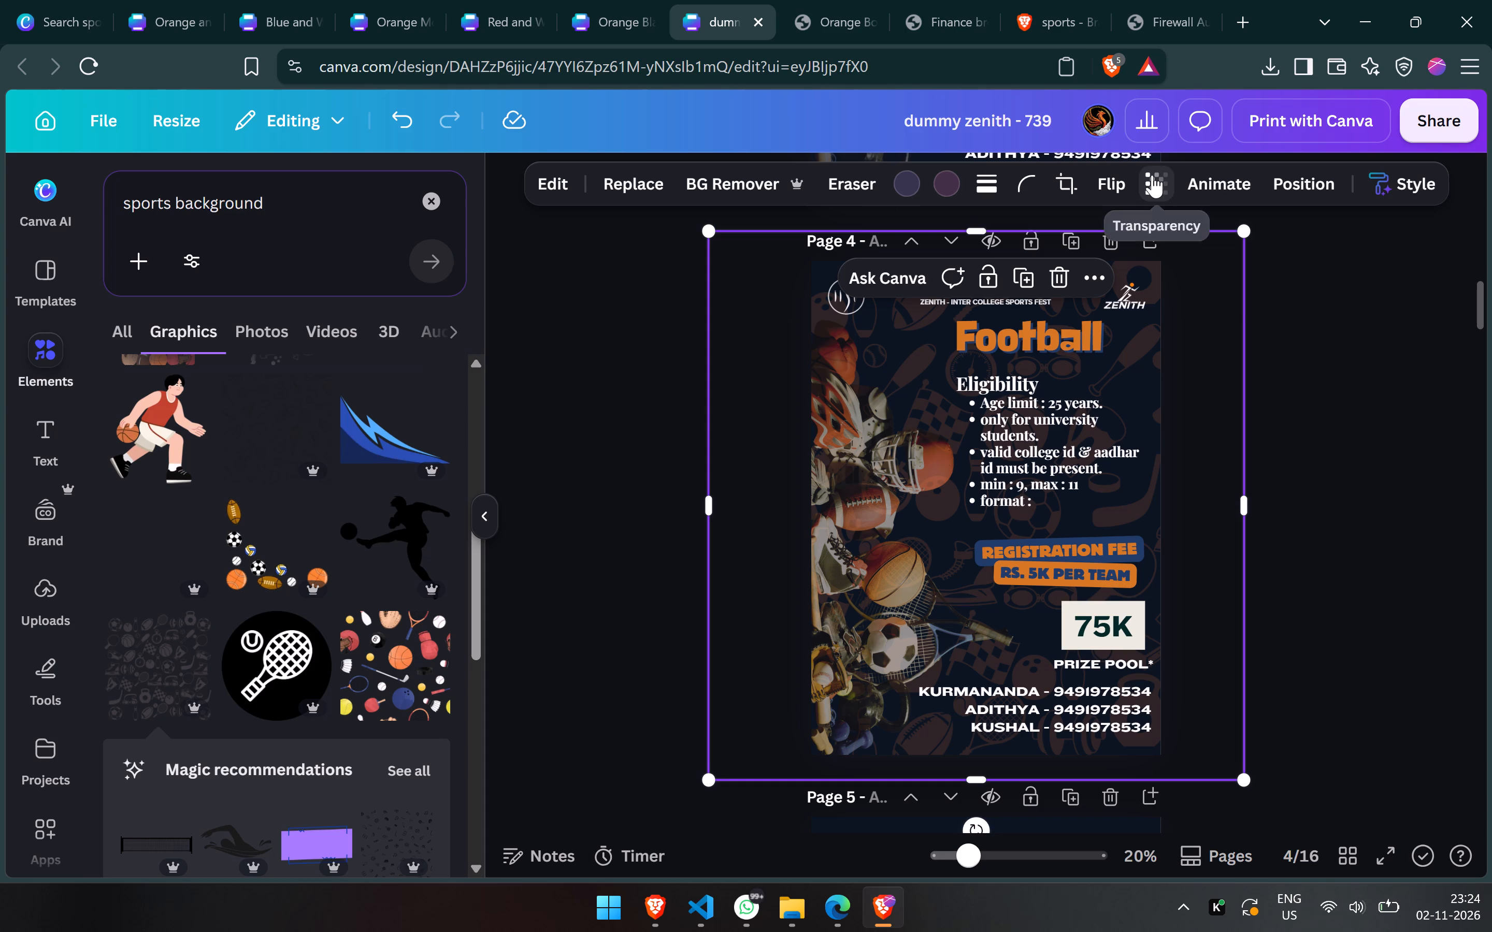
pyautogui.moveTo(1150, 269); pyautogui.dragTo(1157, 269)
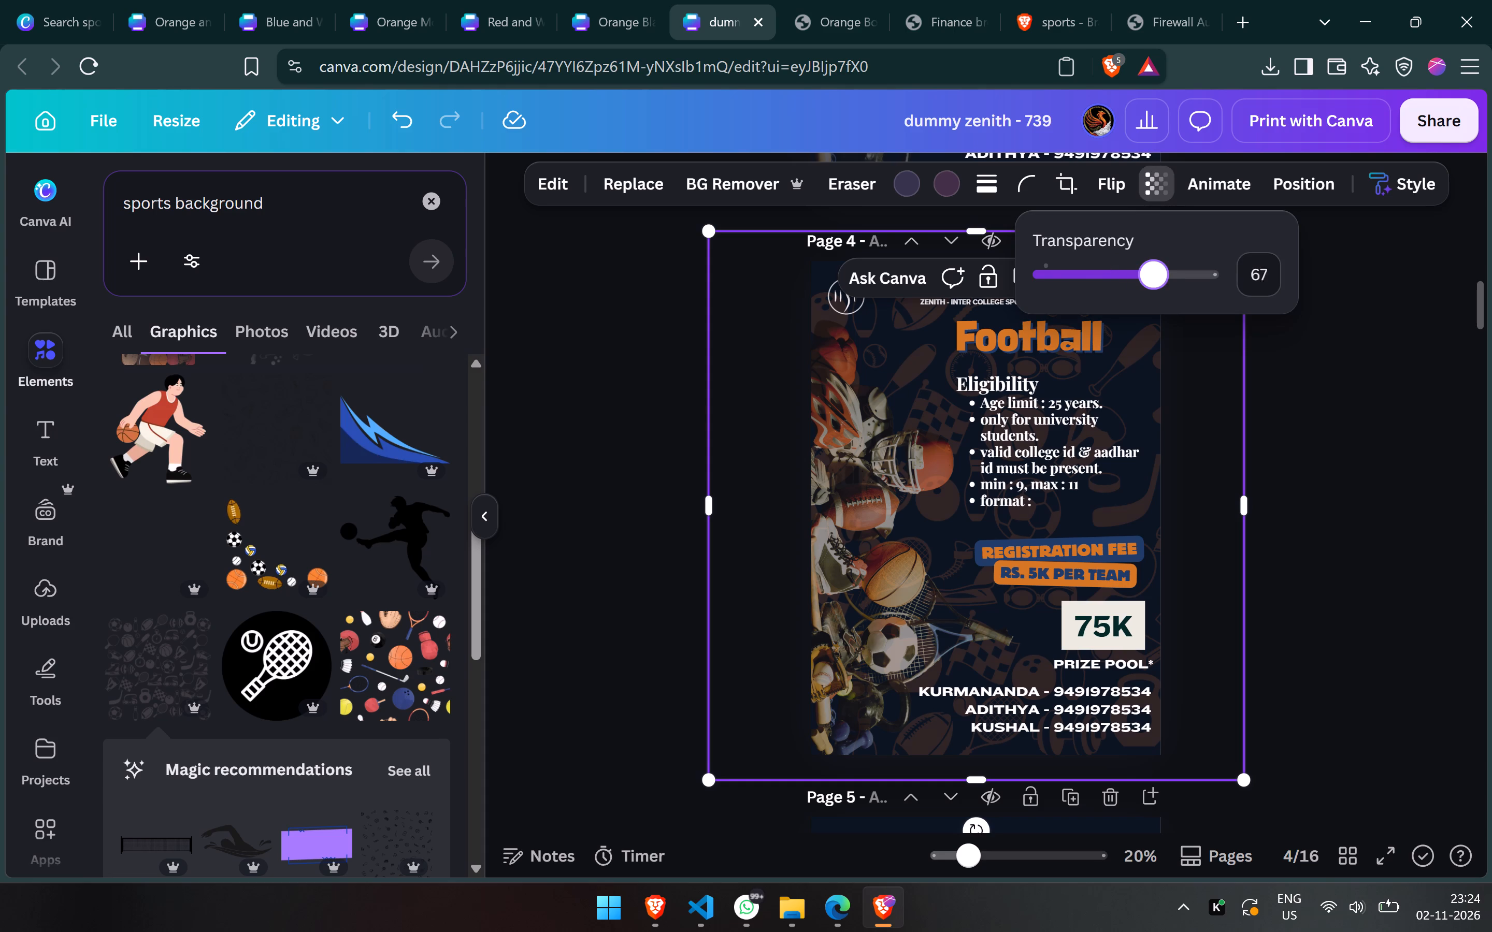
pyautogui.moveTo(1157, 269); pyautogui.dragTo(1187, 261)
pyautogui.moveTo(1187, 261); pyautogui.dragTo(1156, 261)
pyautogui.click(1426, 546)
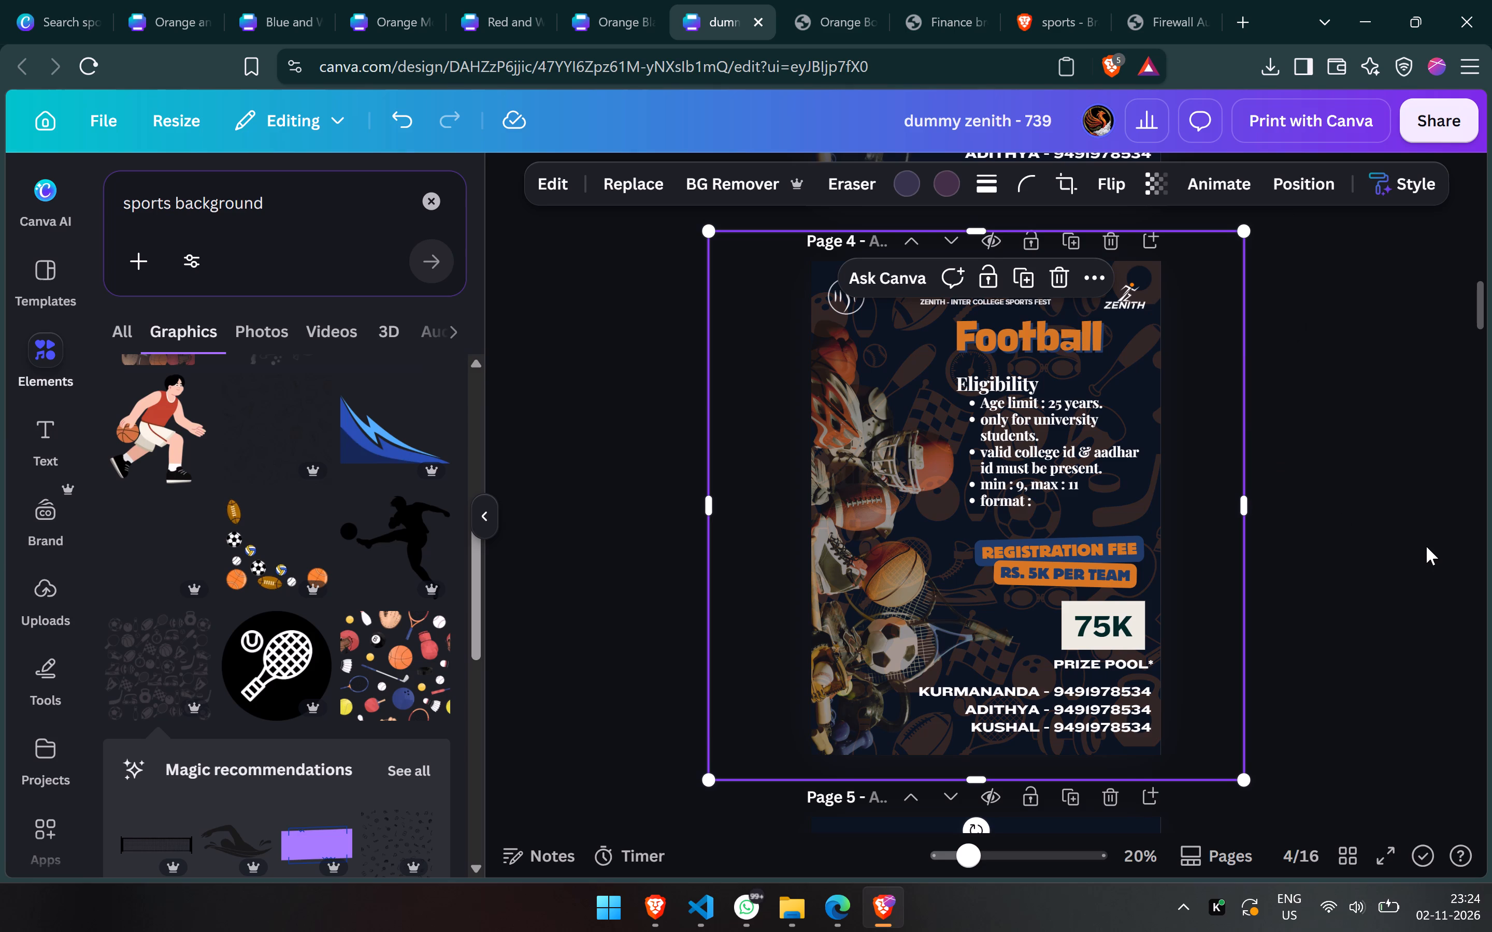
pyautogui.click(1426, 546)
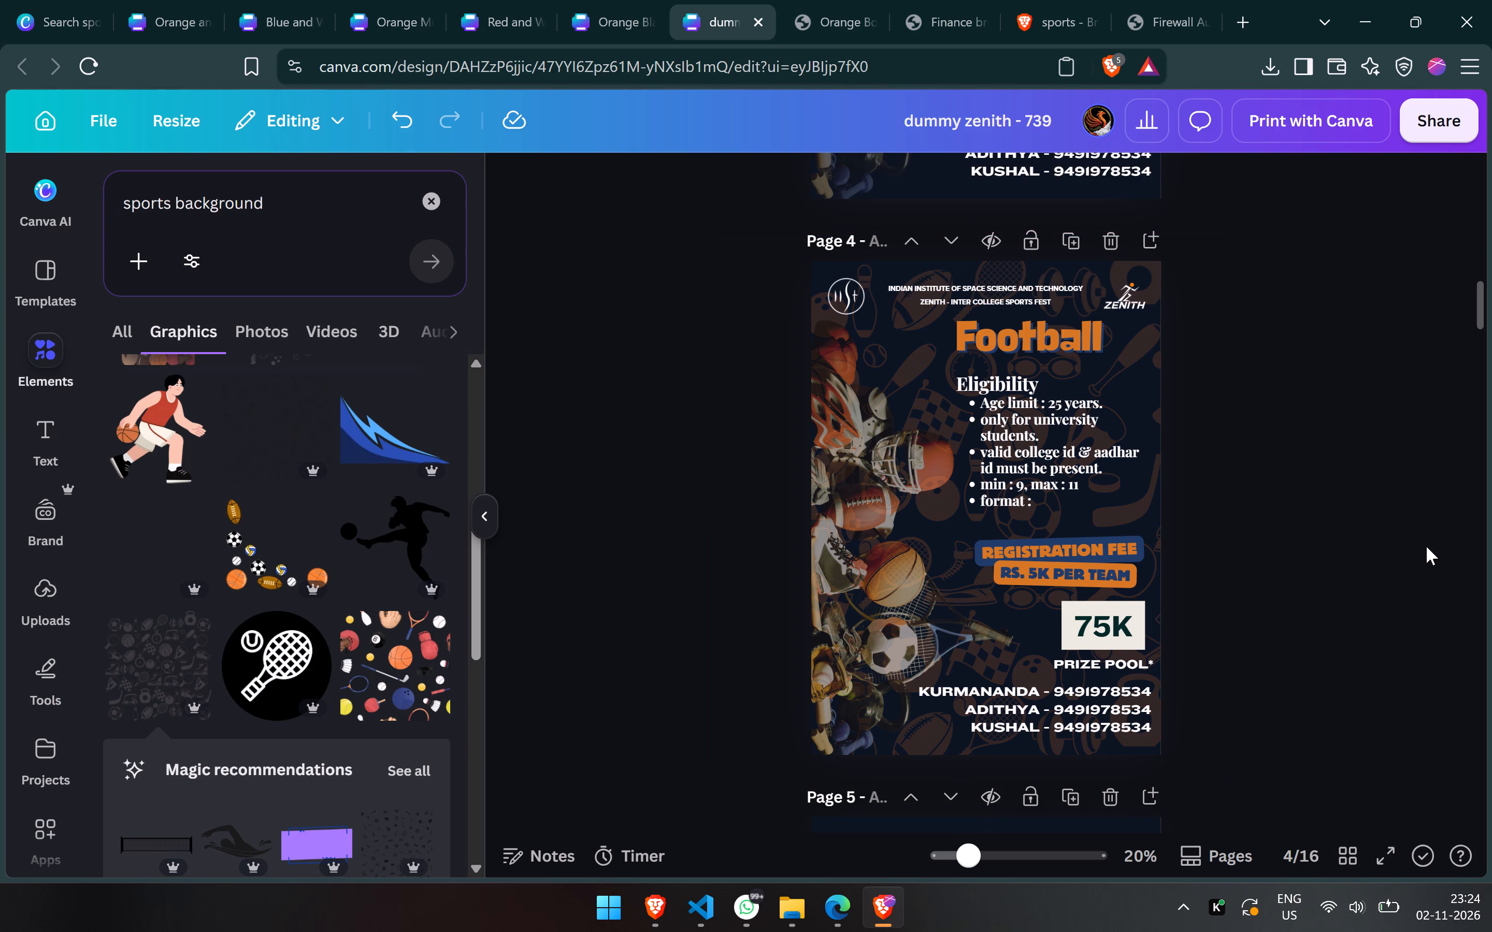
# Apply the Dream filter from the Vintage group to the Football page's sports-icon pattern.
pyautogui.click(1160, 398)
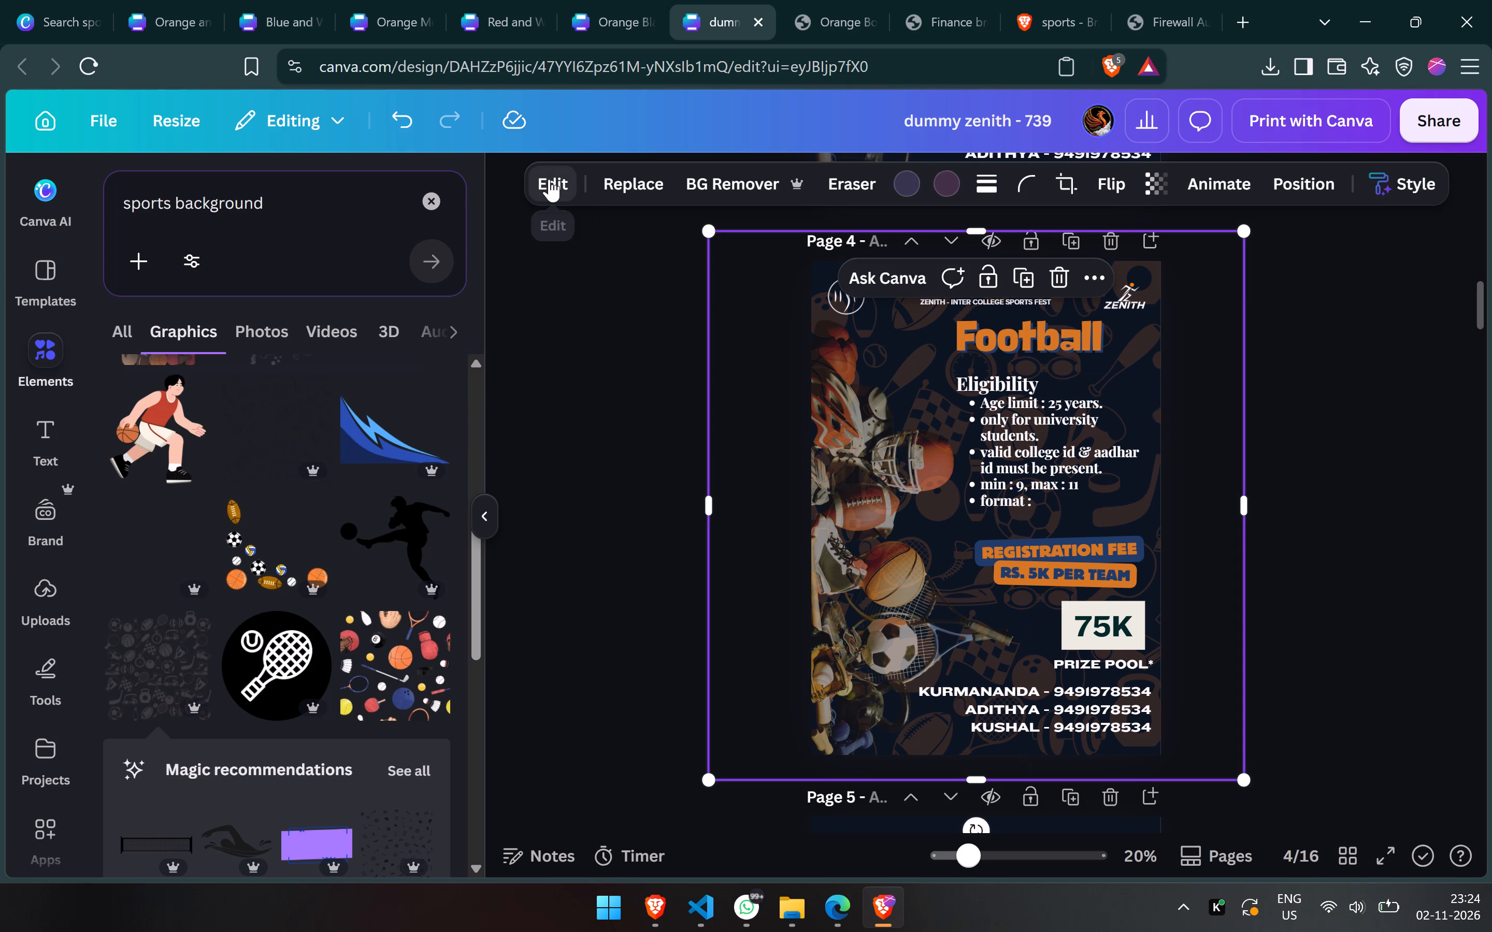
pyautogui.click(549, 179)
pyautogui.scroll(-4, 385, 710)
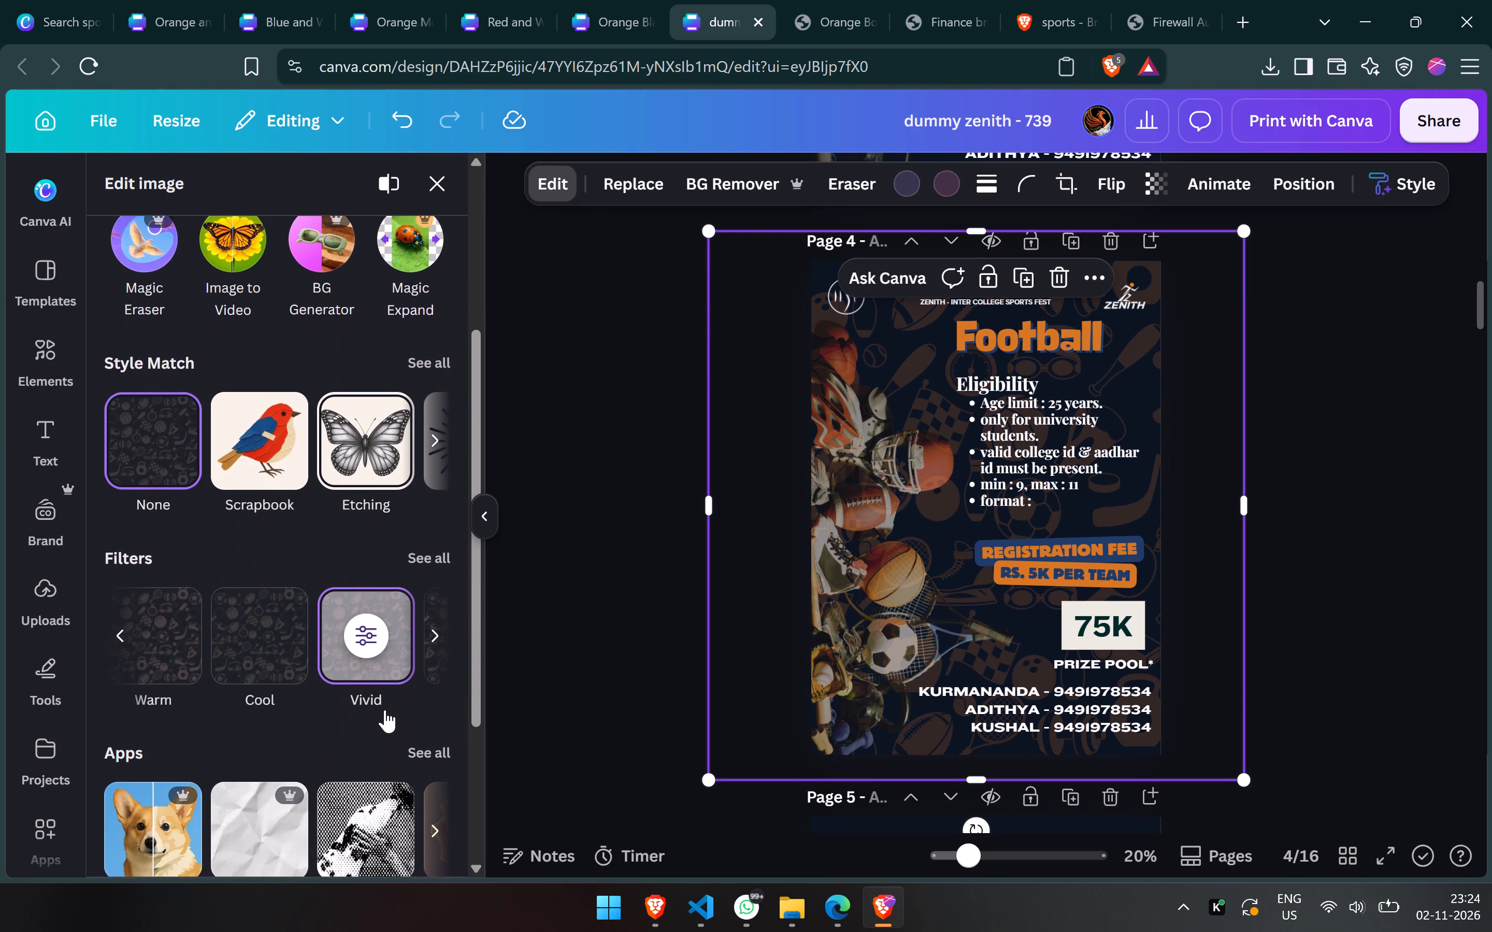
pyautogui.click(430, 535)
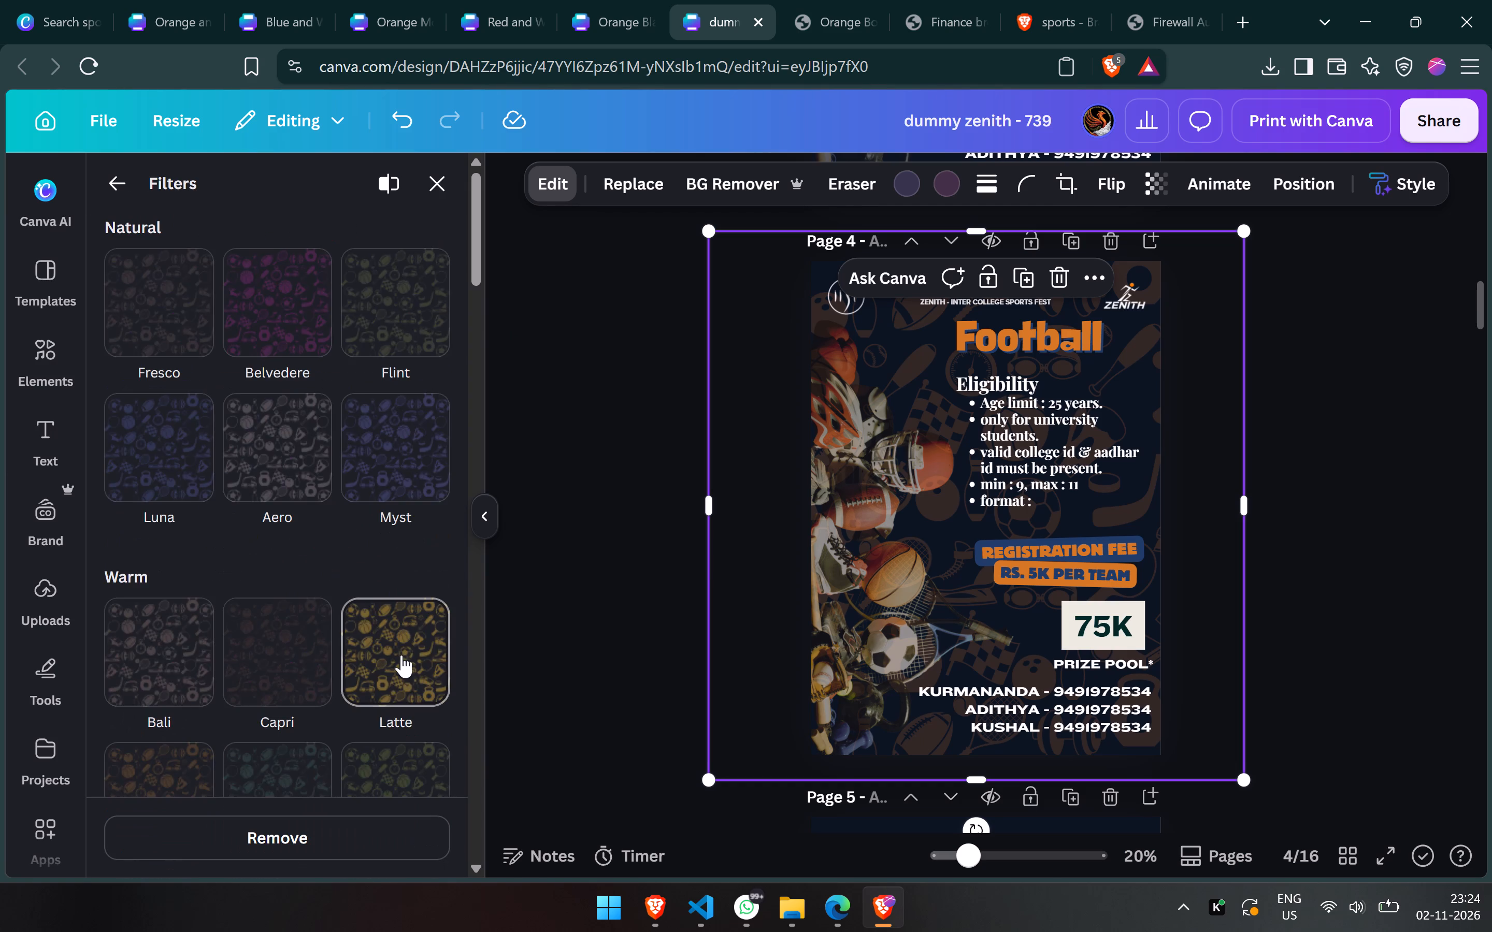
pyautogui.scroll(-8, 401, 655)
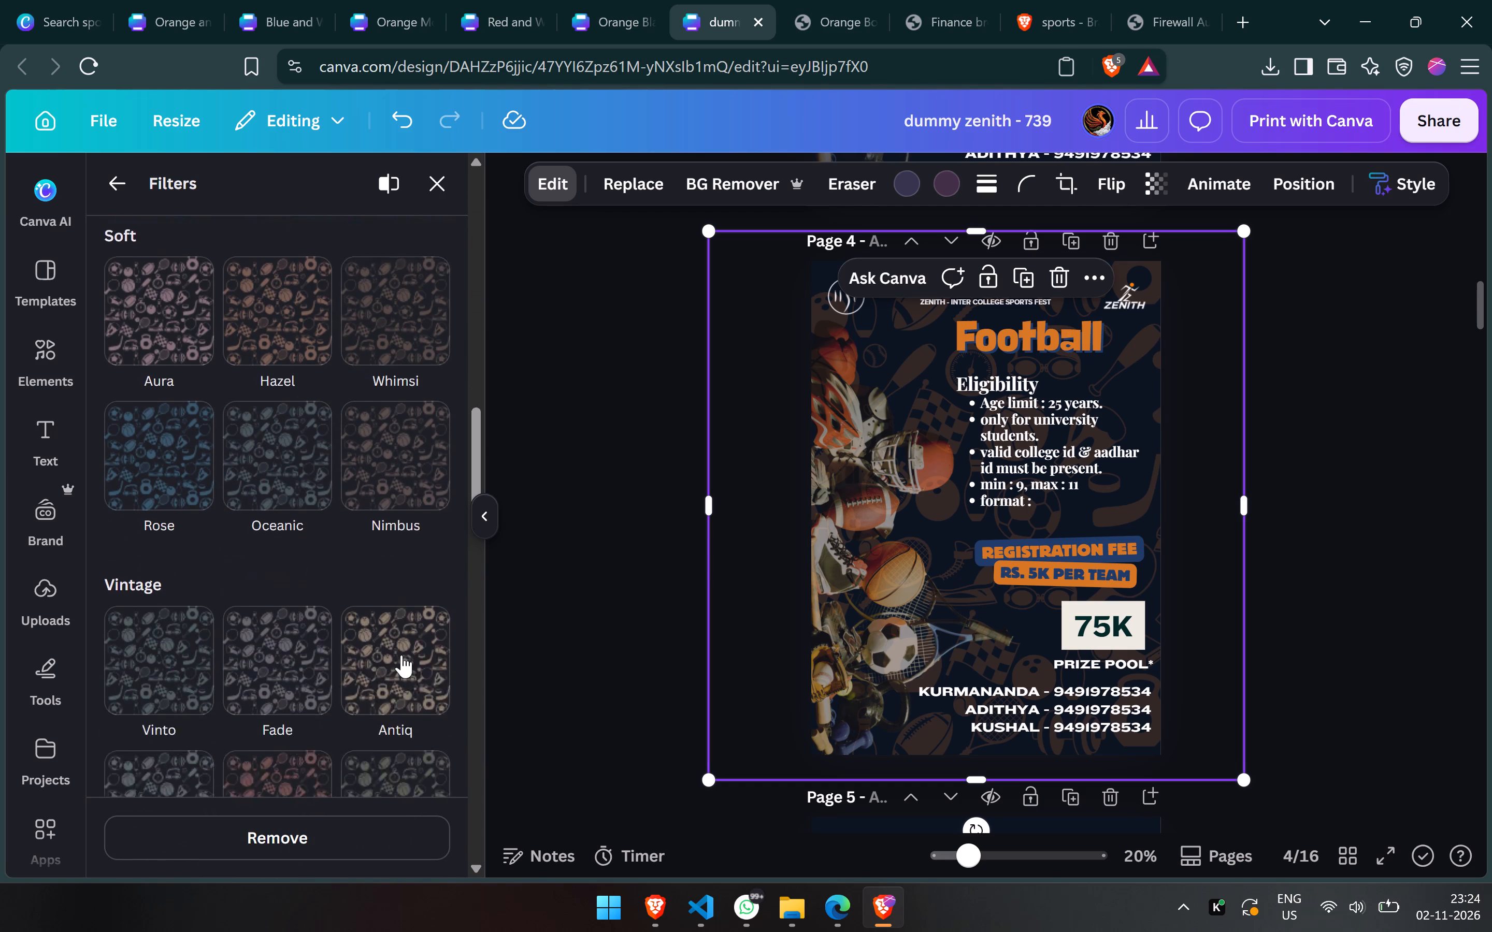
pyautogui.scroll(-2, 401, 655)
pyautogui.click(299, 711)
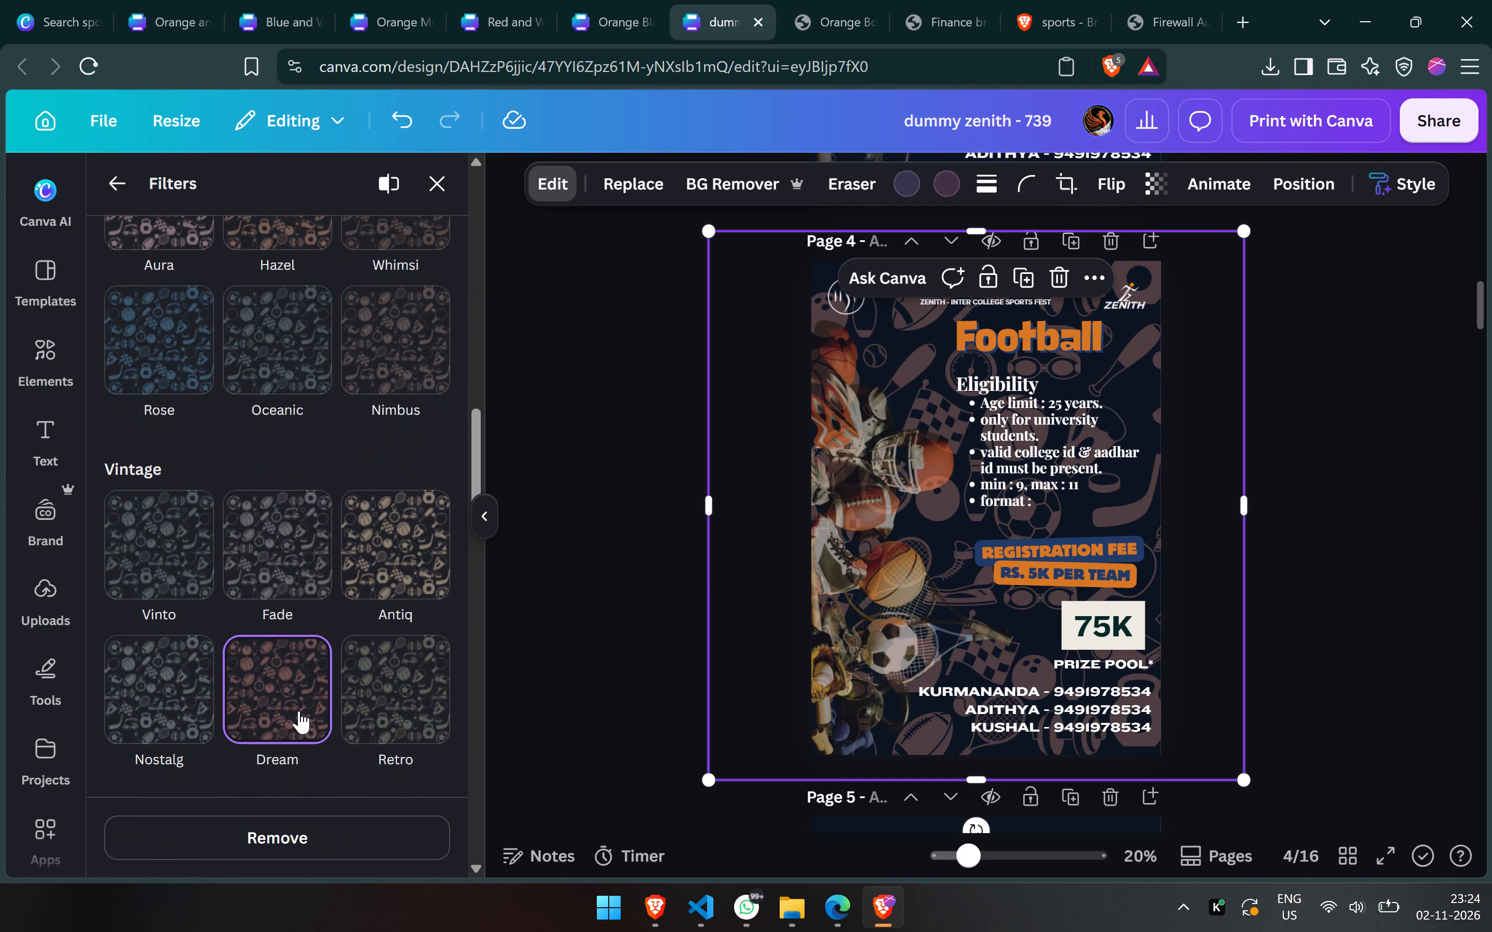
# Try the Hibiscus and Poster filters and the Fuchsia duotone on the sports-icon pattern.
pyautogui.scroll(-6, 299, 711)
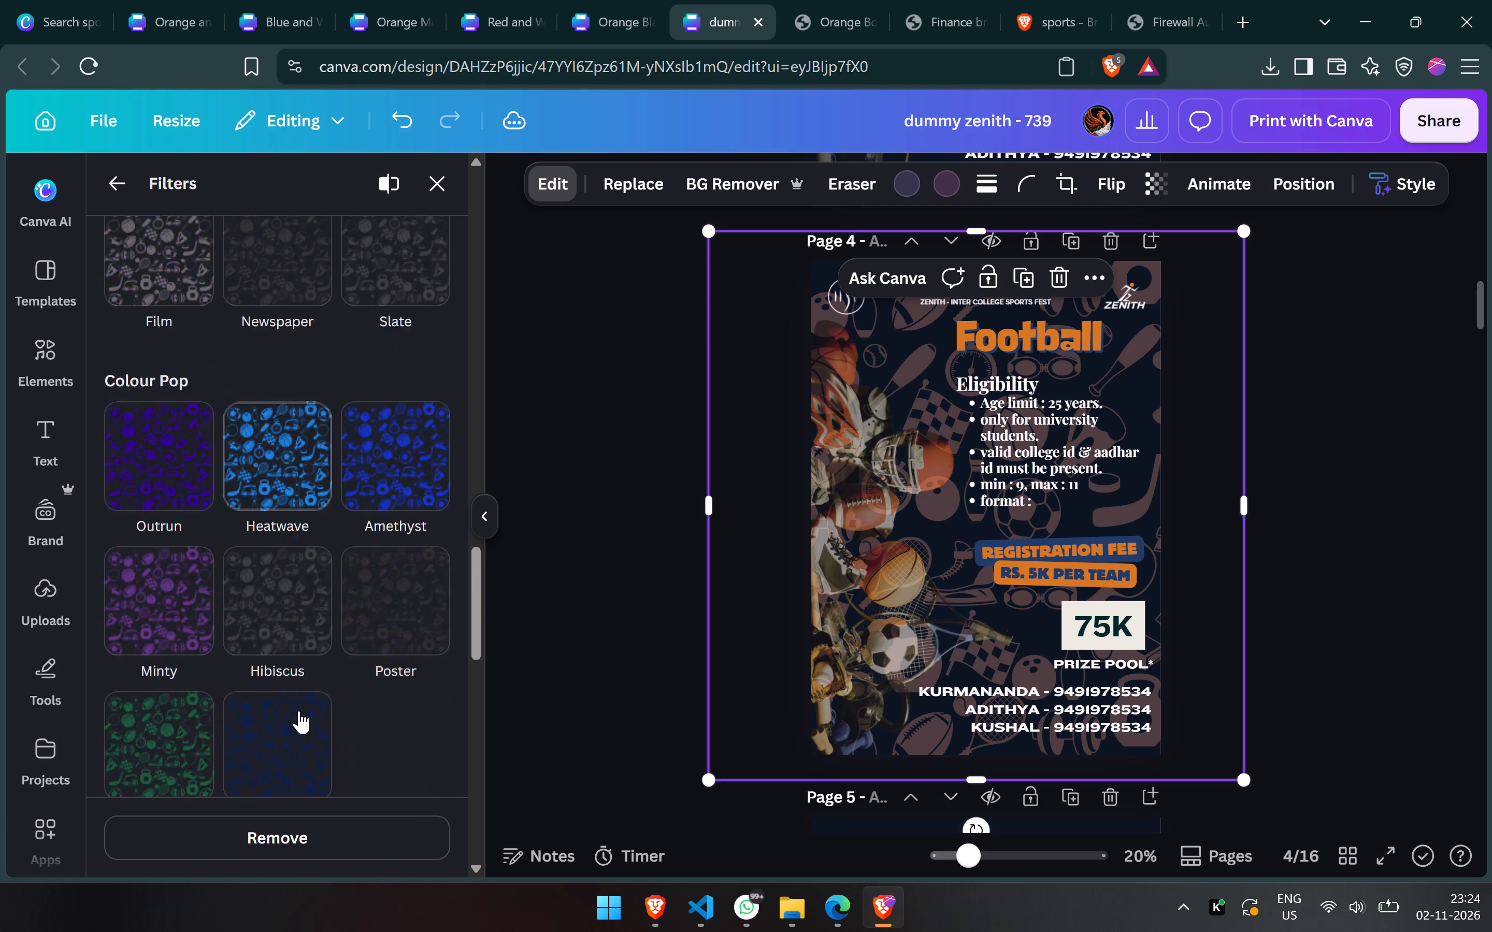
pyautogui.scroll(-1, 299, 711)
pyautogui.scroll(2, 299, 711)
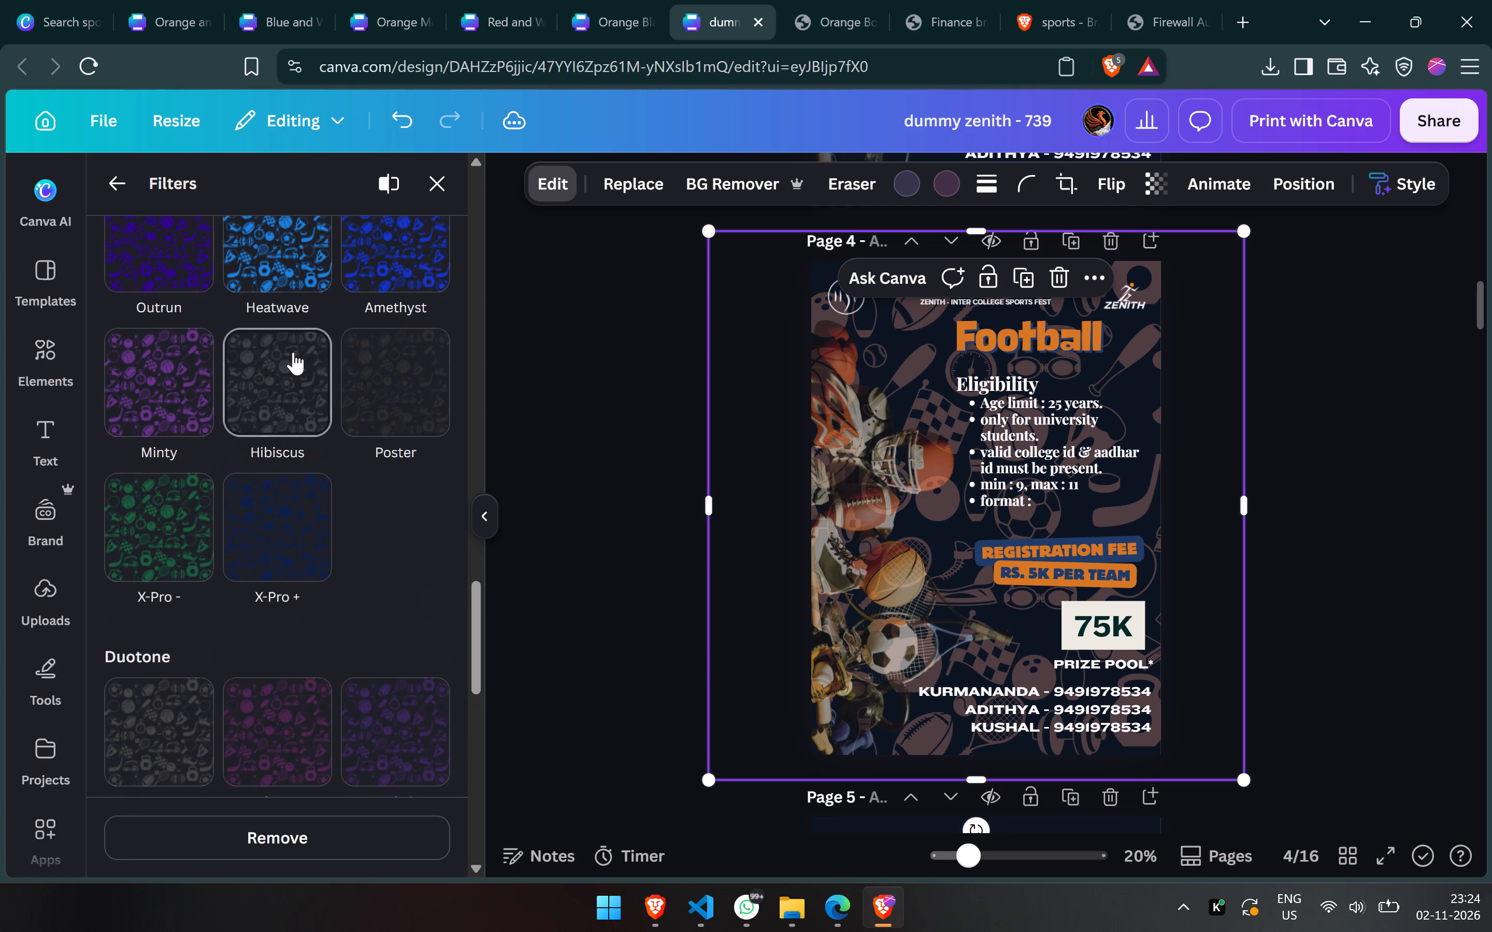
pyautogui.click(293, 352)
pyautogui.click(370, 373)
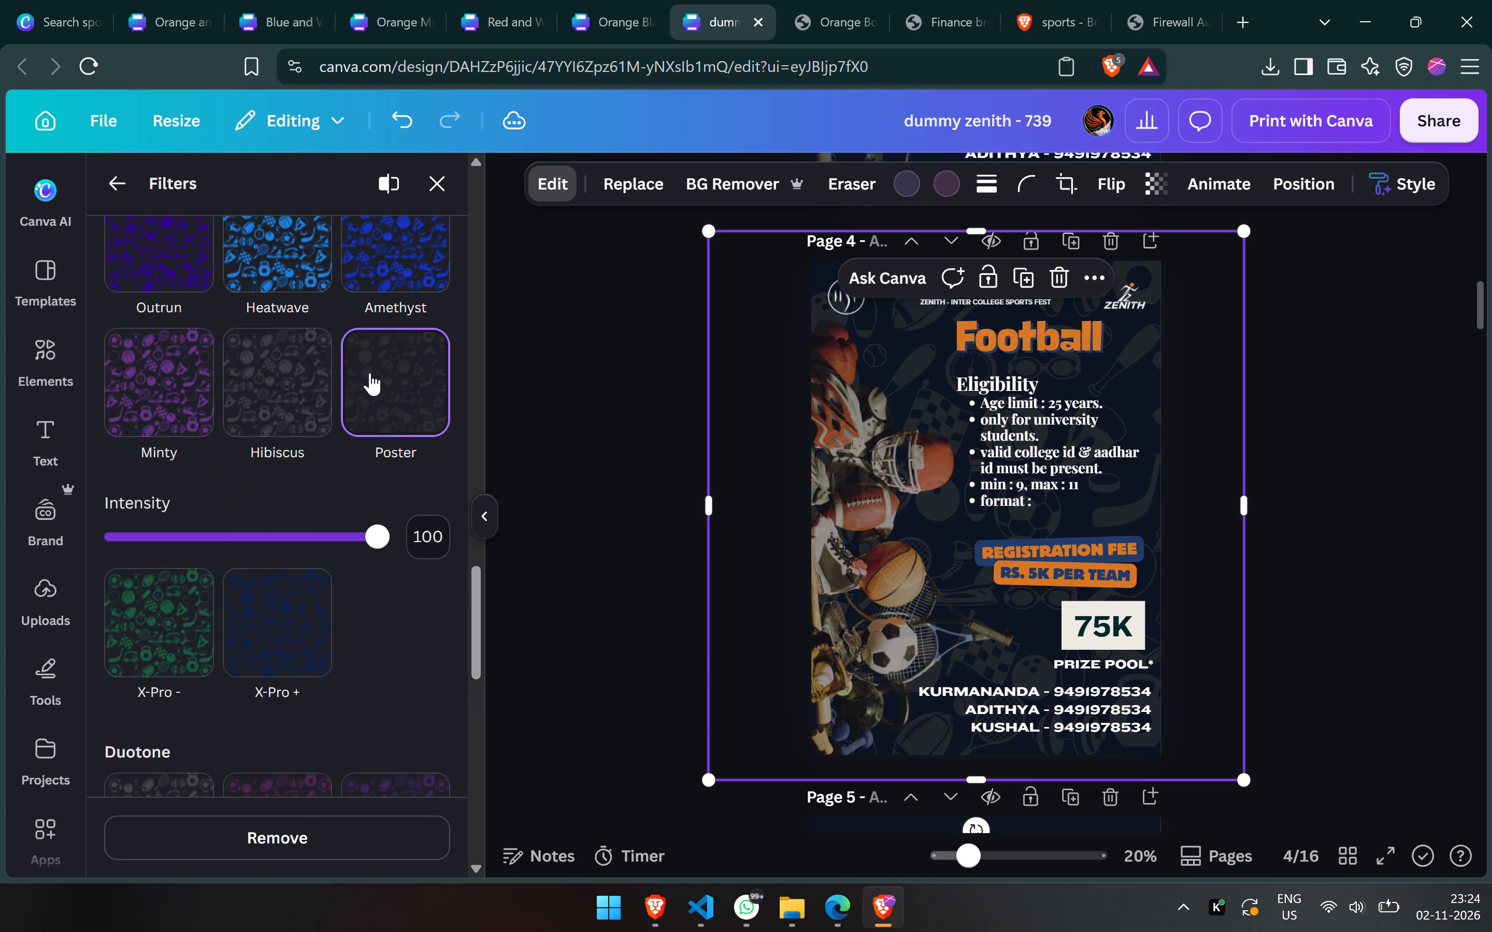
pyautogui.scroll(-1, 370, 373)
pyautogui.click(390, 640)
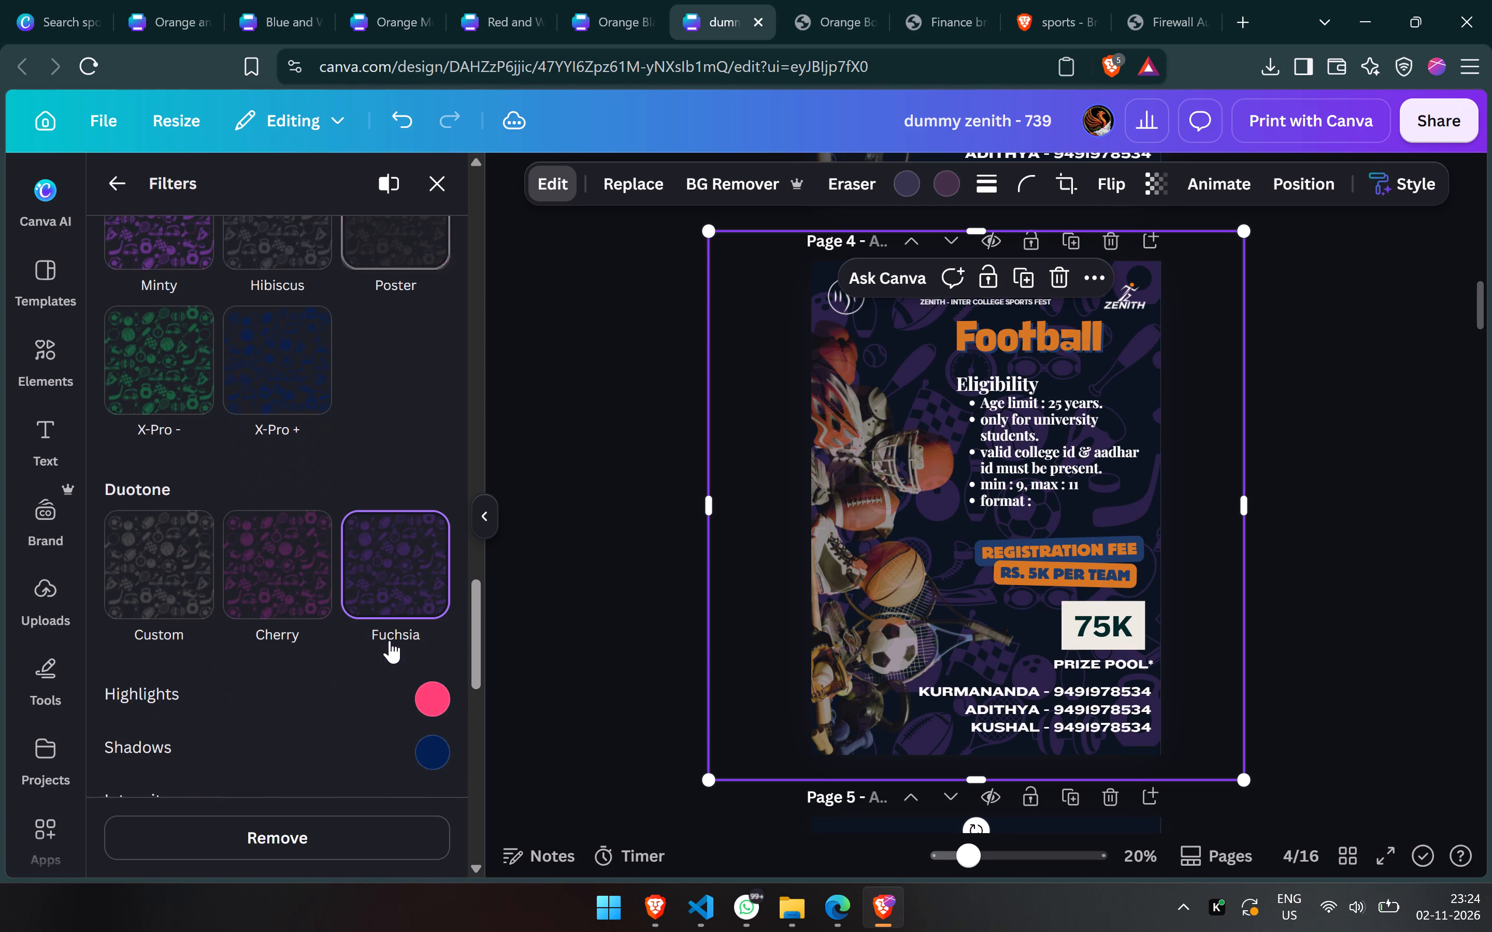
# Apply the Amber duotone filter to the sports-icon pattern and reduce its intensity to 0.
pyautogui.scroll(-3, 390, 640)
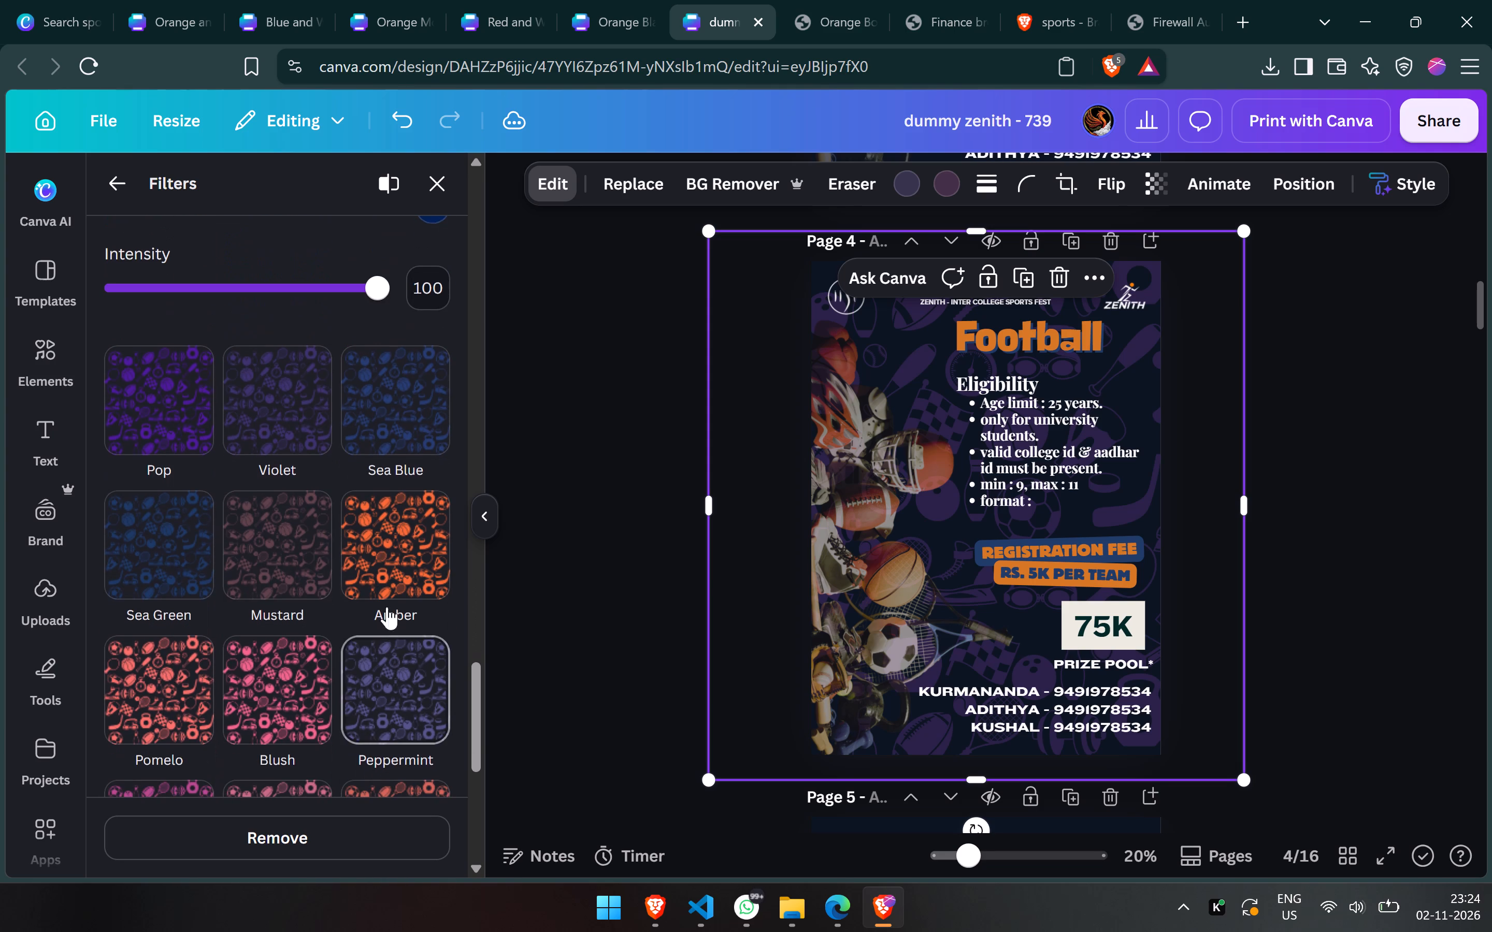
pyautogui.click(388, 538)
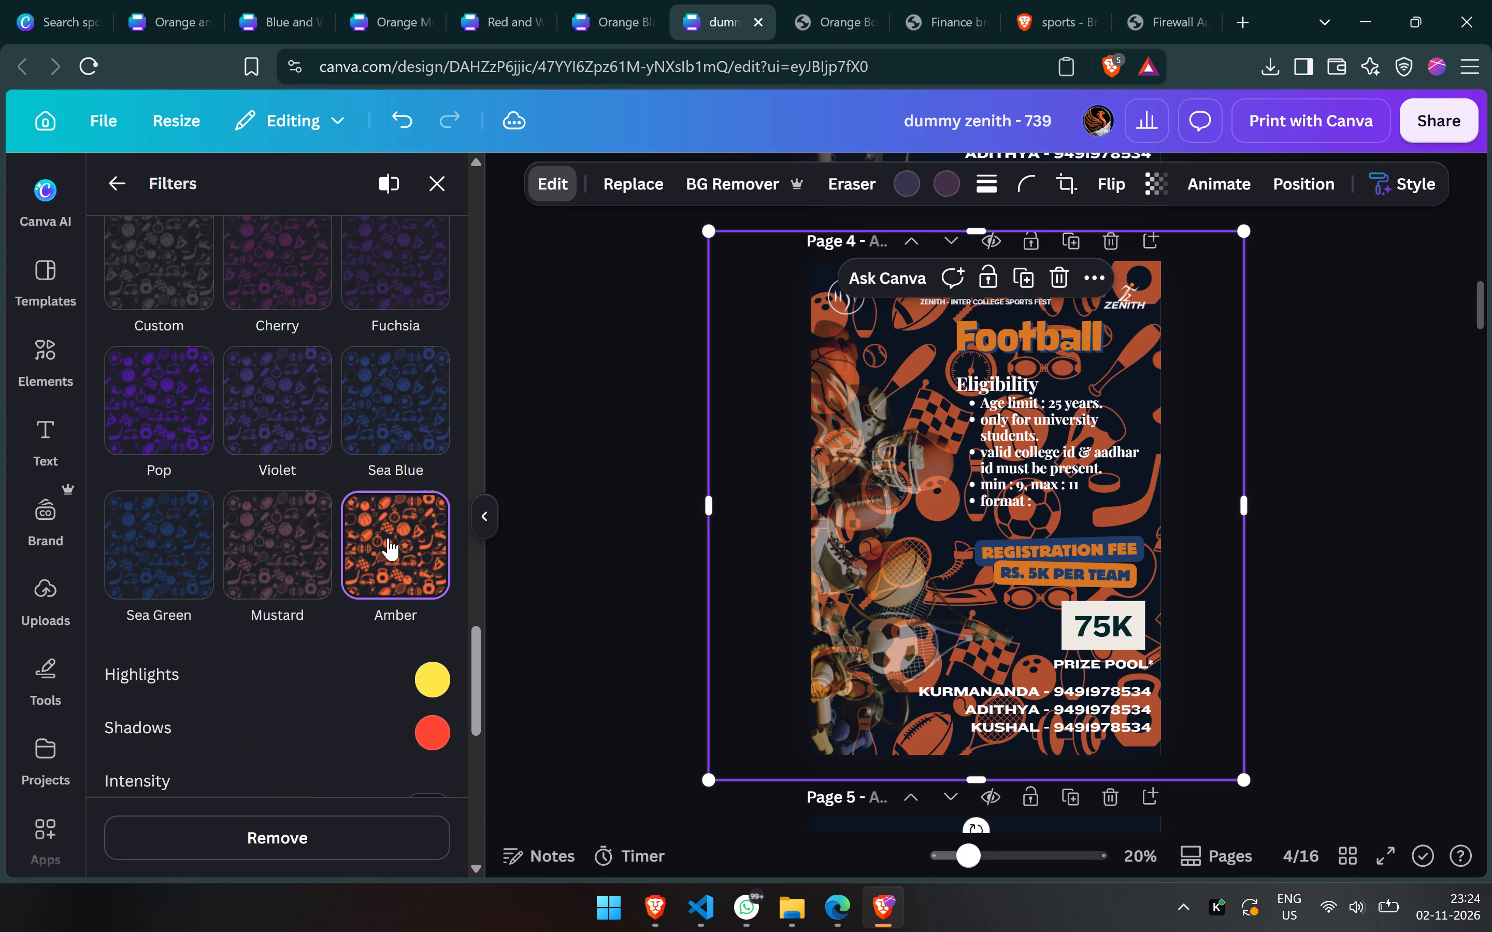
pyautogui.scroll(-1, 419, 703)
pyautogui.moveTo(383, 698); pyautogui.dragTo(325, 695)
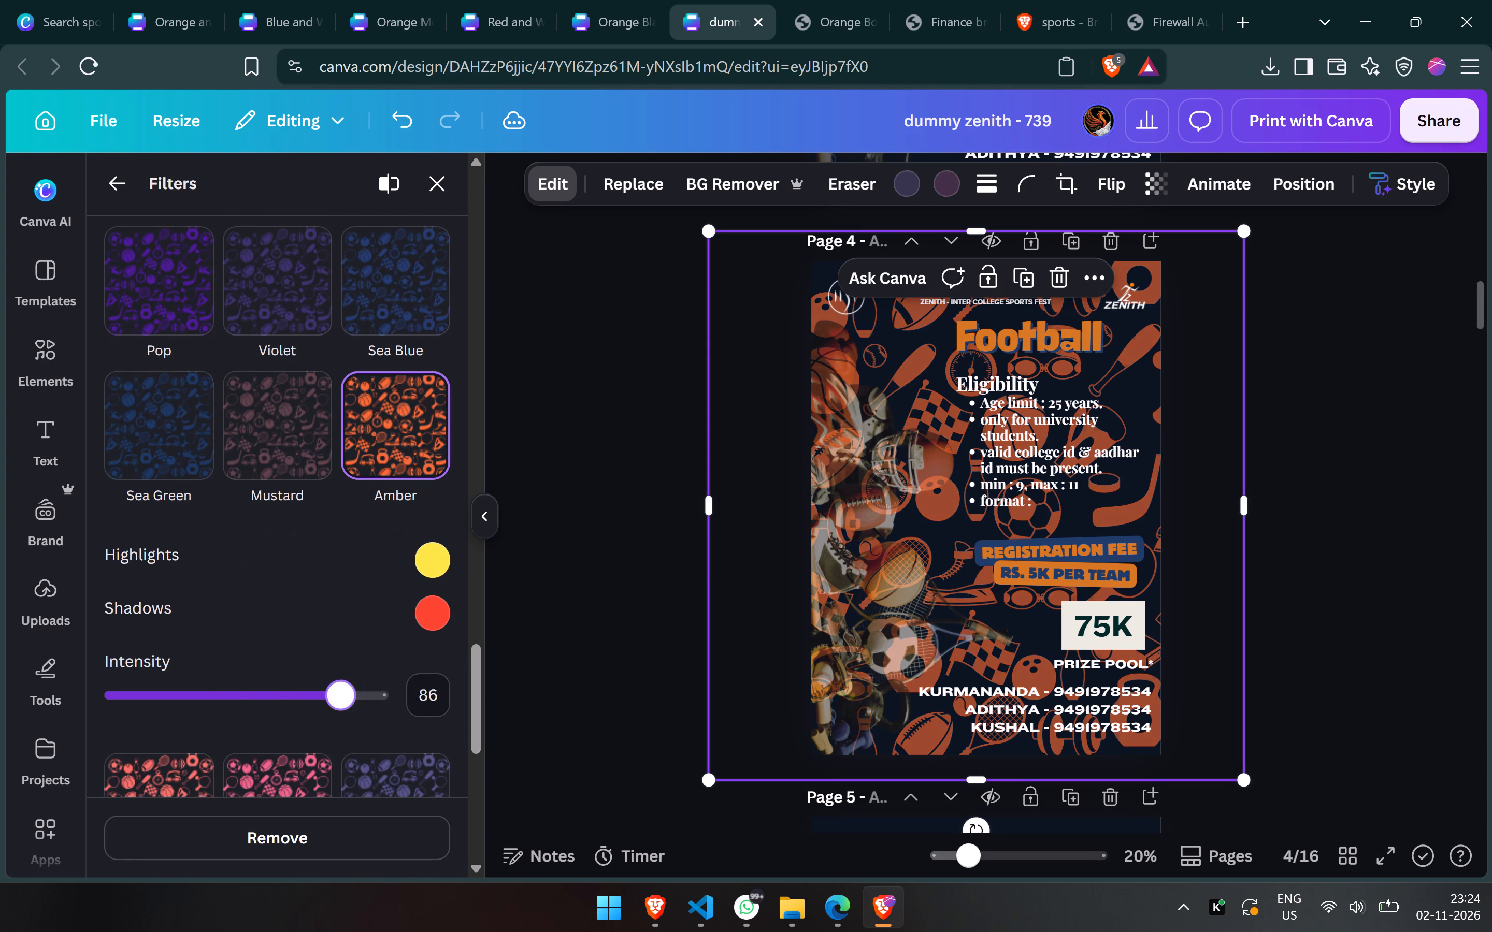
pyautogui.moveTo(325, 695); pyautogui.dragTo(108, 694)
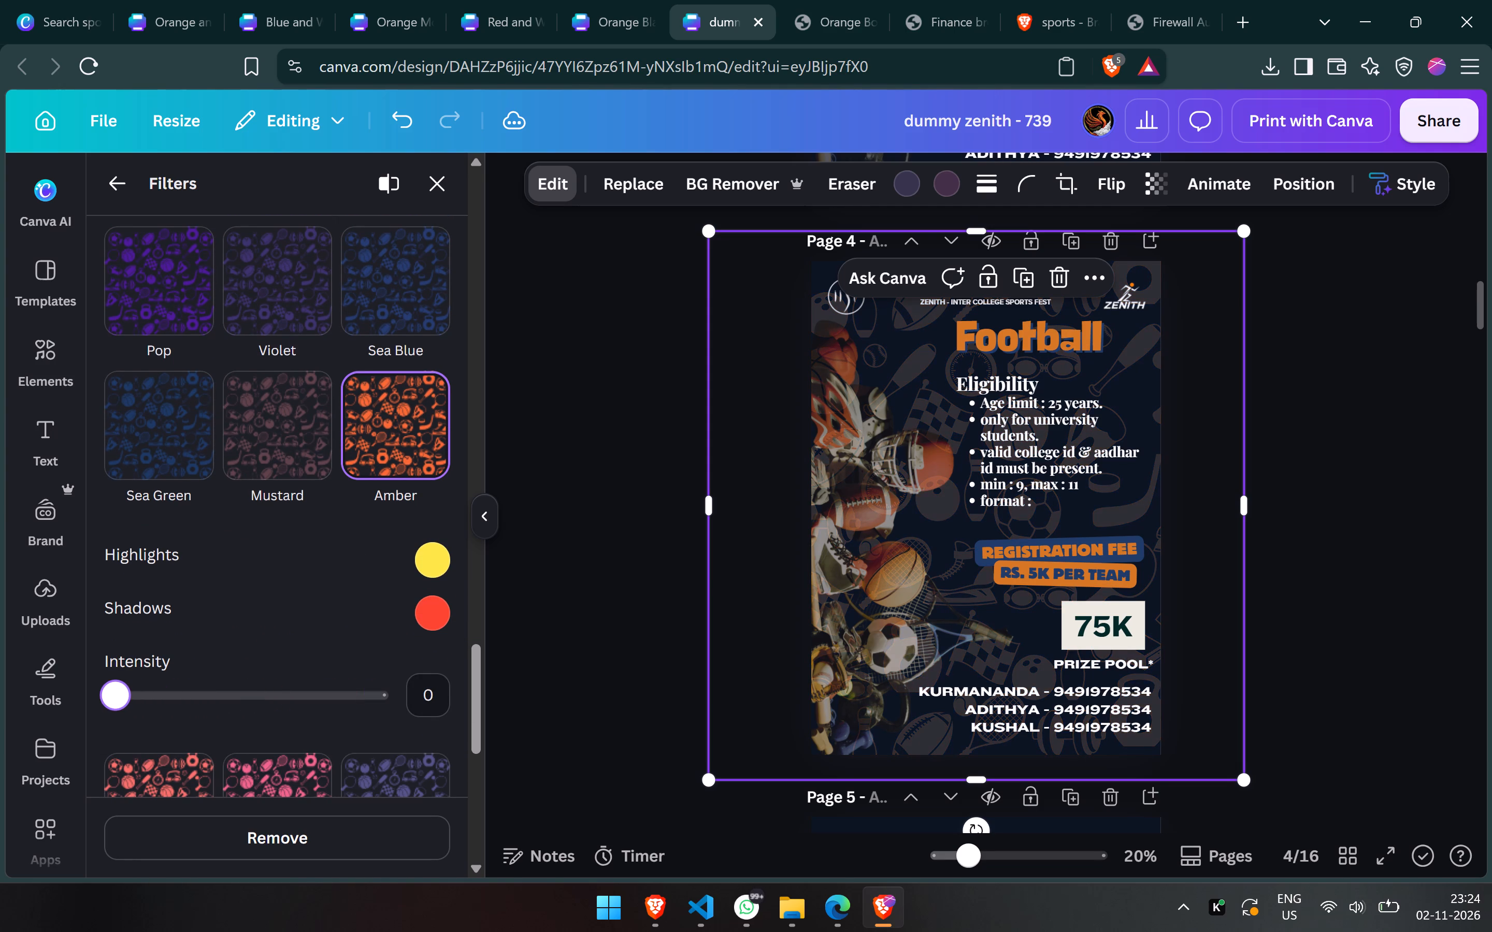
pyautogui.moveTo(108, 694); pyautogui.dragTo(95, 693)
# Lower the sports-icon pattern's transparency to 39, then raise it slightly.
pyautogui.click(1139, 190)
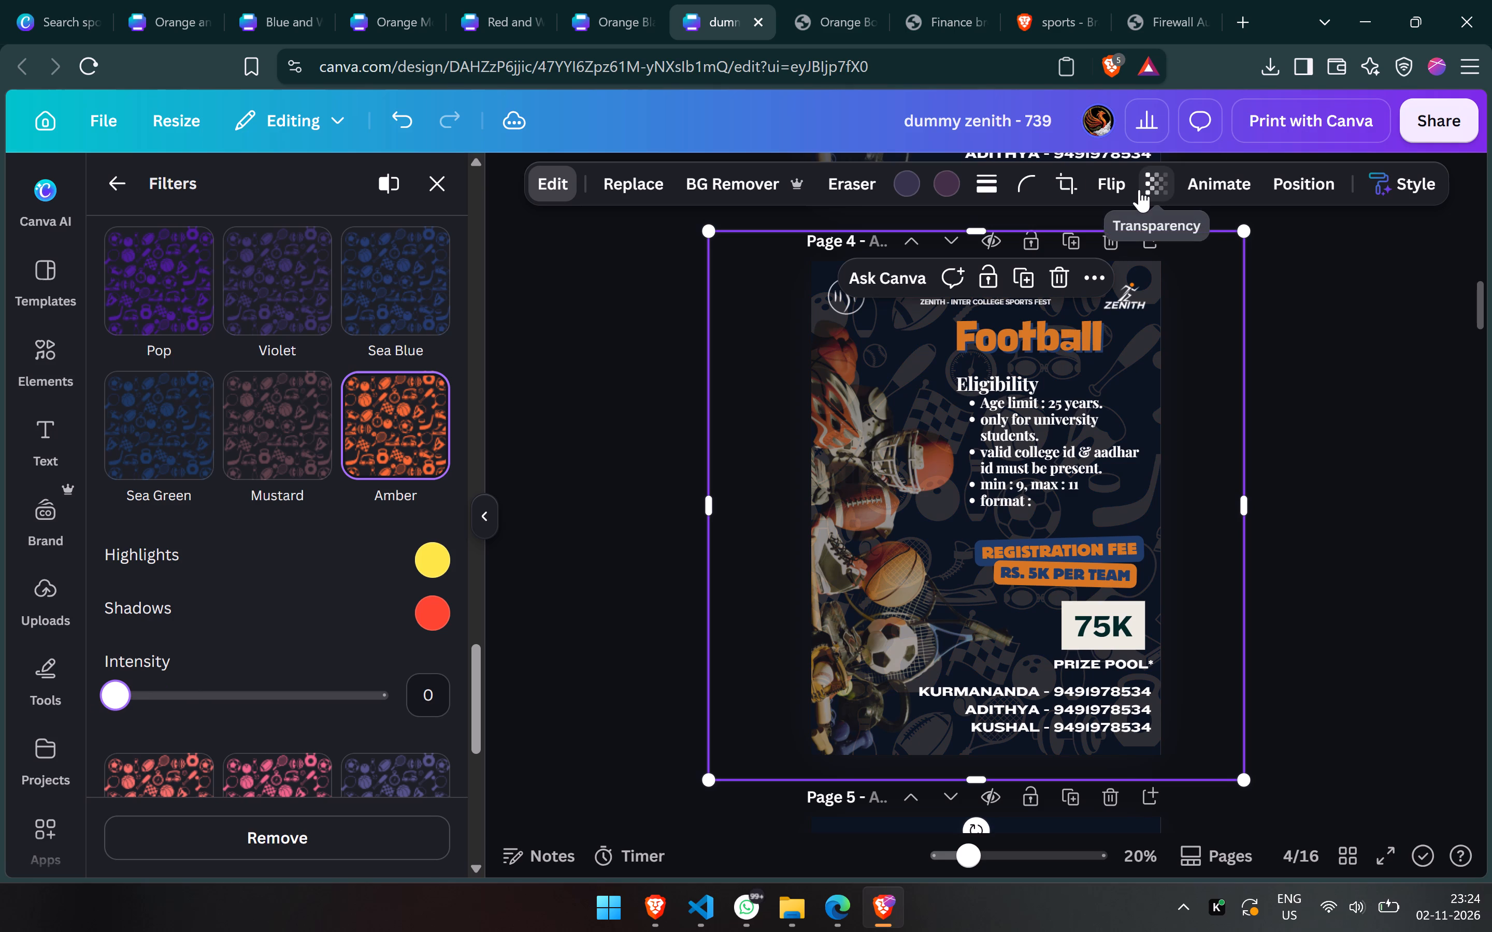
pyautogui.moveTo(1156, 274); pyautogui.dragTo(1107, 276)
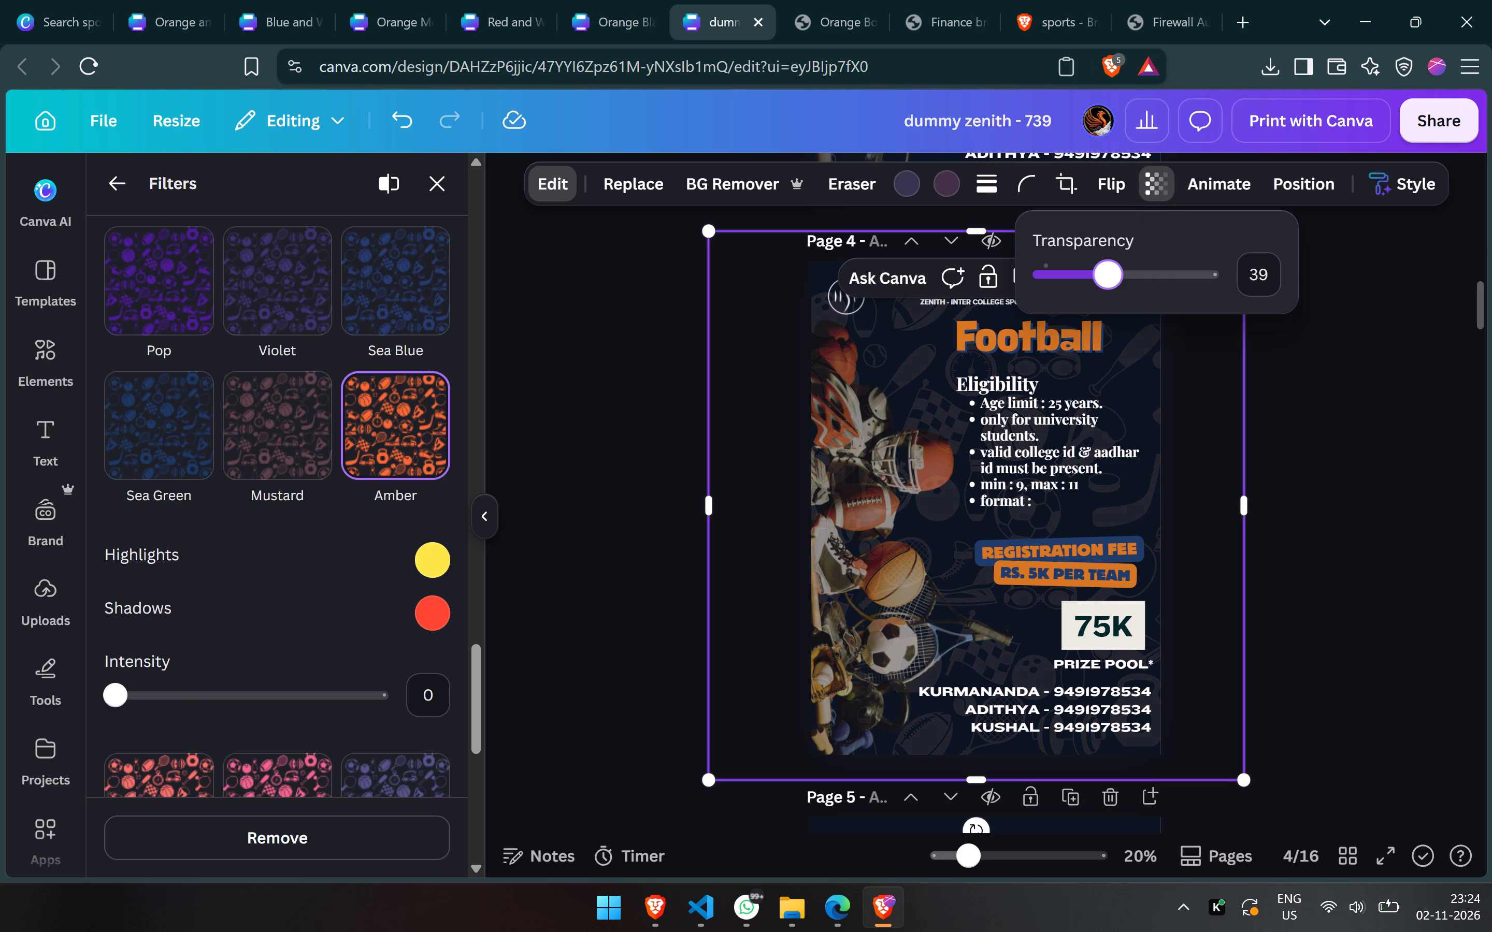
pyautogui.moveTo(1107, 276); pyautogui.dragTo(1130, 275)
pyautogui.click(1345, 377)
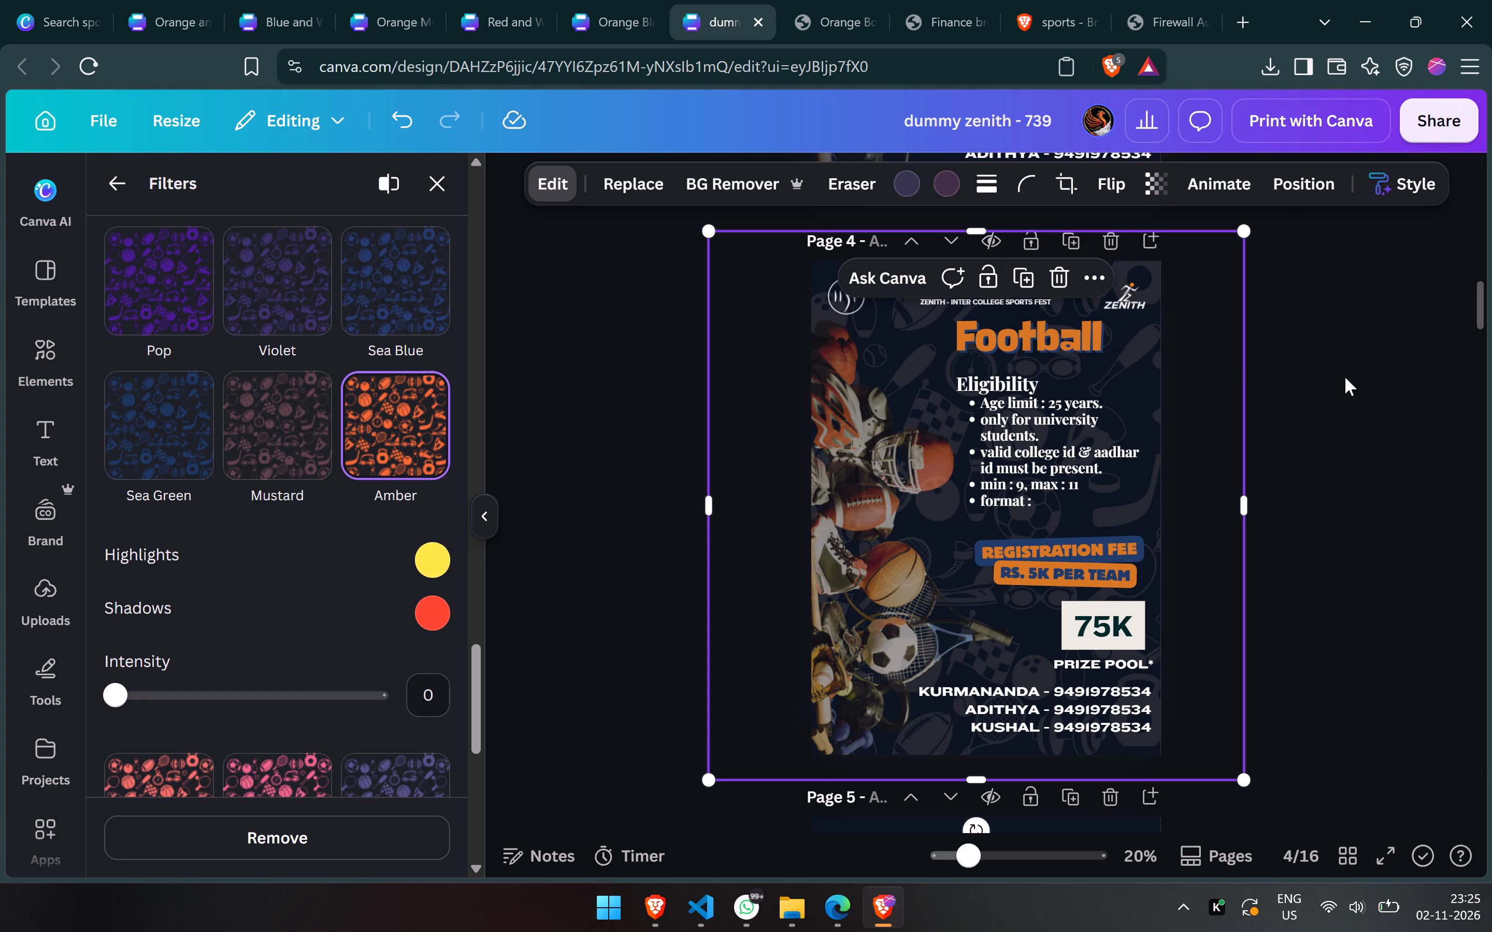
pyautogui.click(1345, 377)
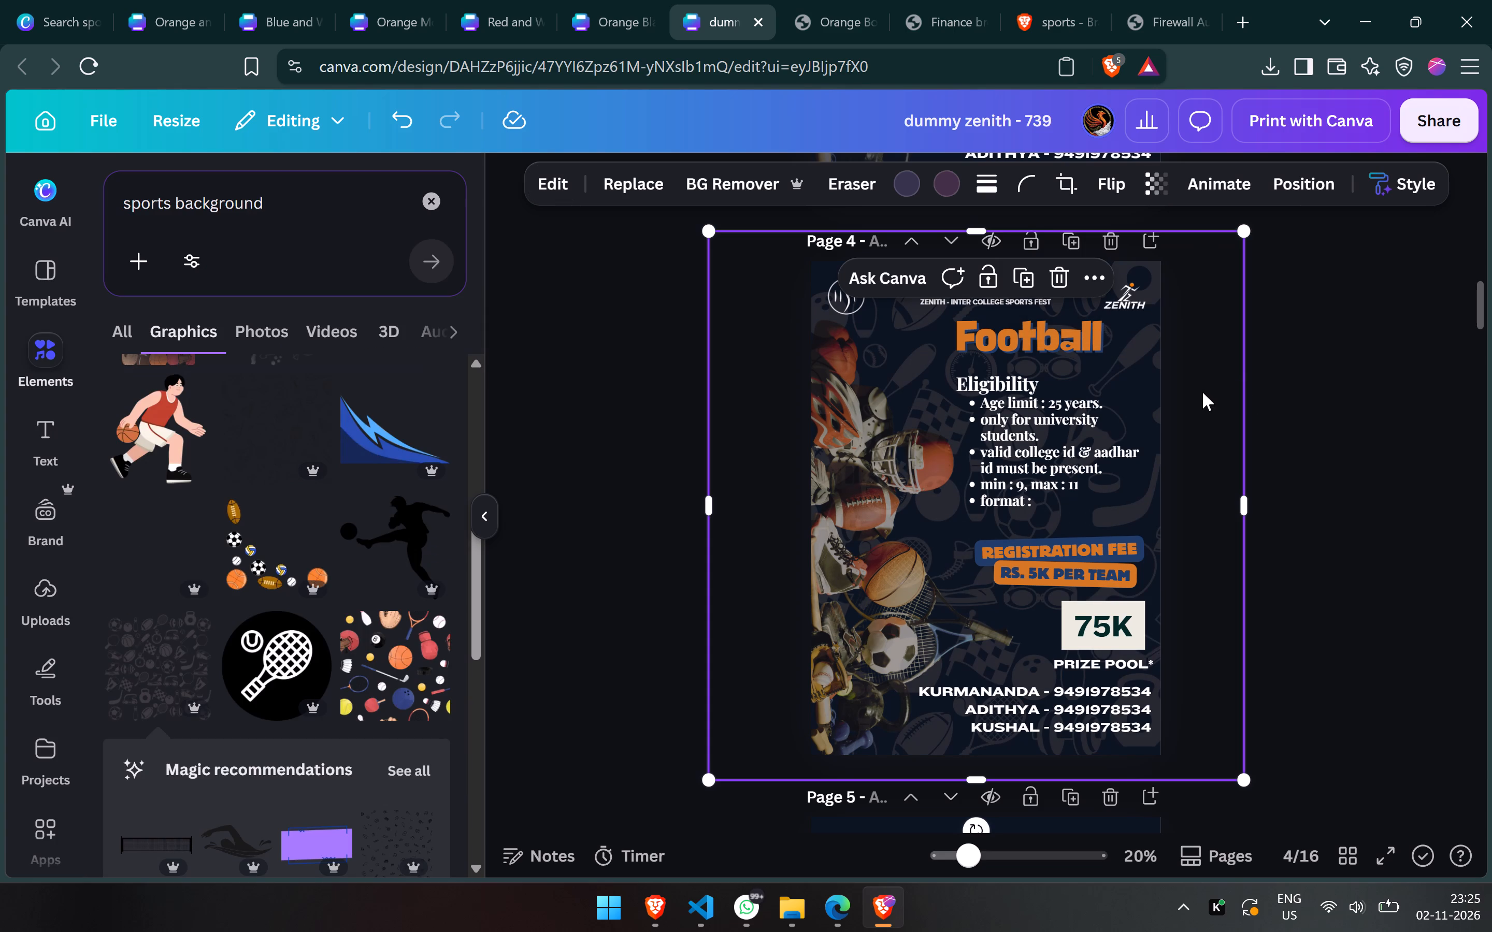
# Delete the sports-icon pattern from the Football page.
pyautogui.press('BackSpace')
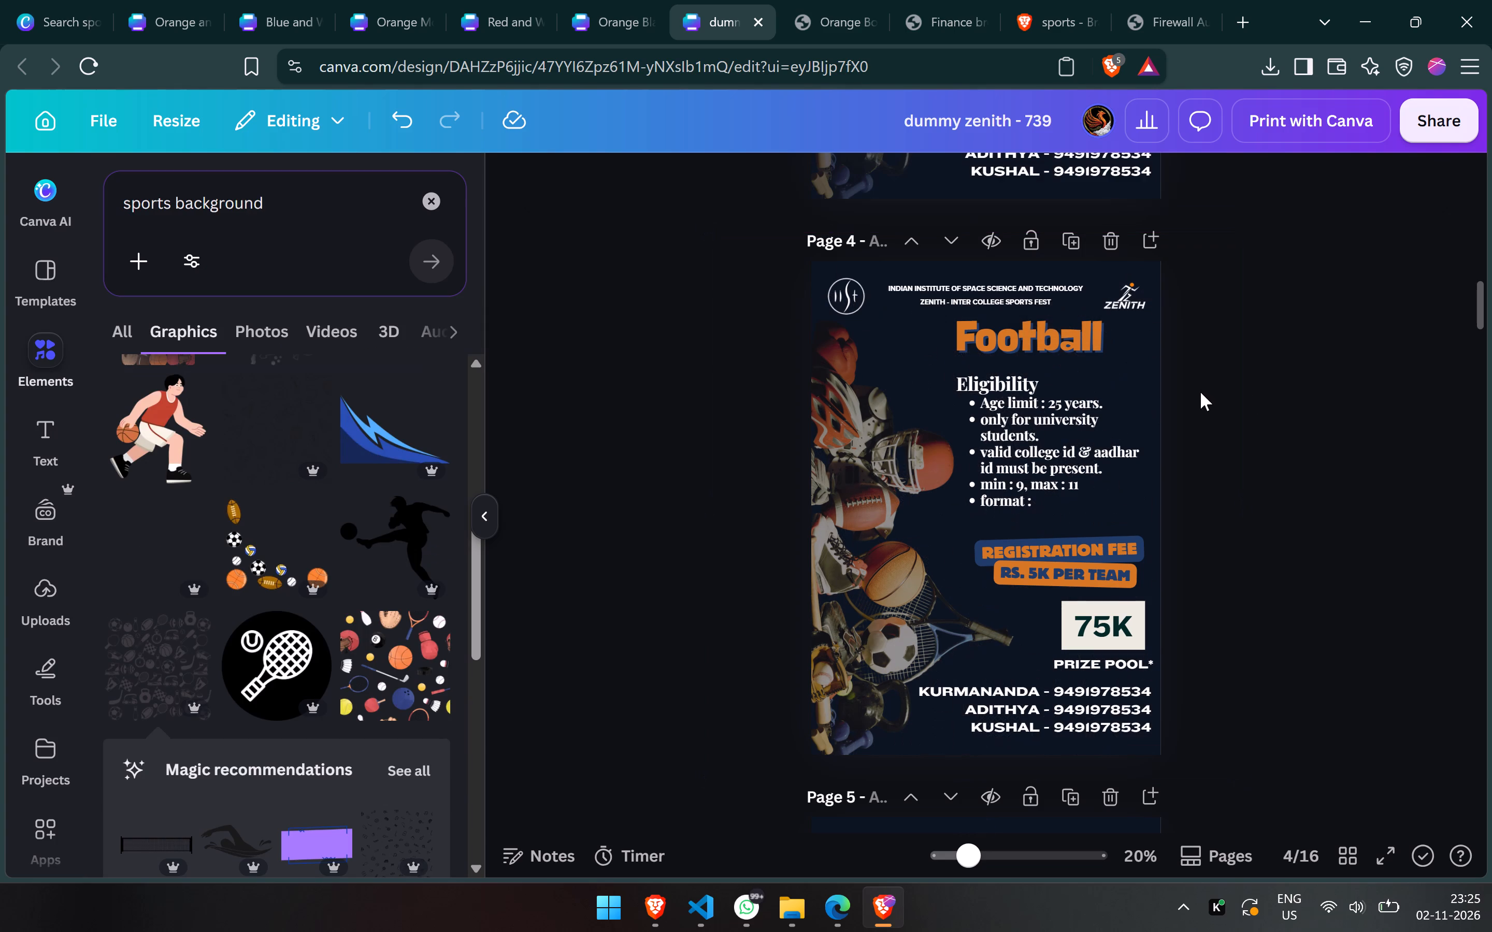
# Find the black line-art sports pattern among the sports background graphics and place it on the page 4 Football design.
pyautogui.scroll(-3, 345, 673)
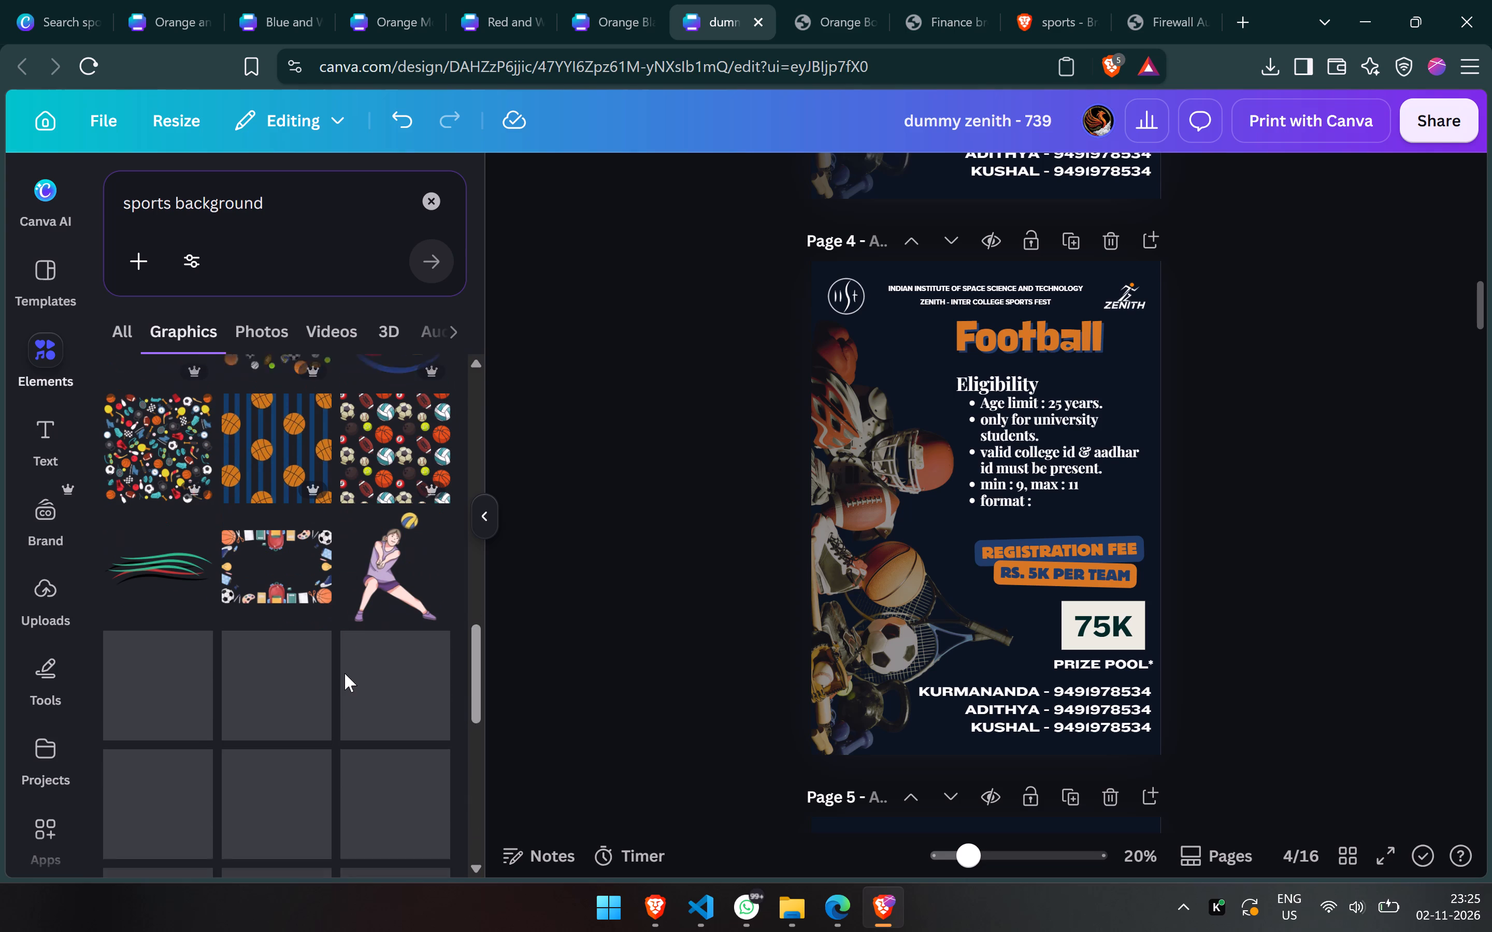
pyautogui.scroll(-6, 345, 673)
pyautogui.scroll(2, 345, 673)
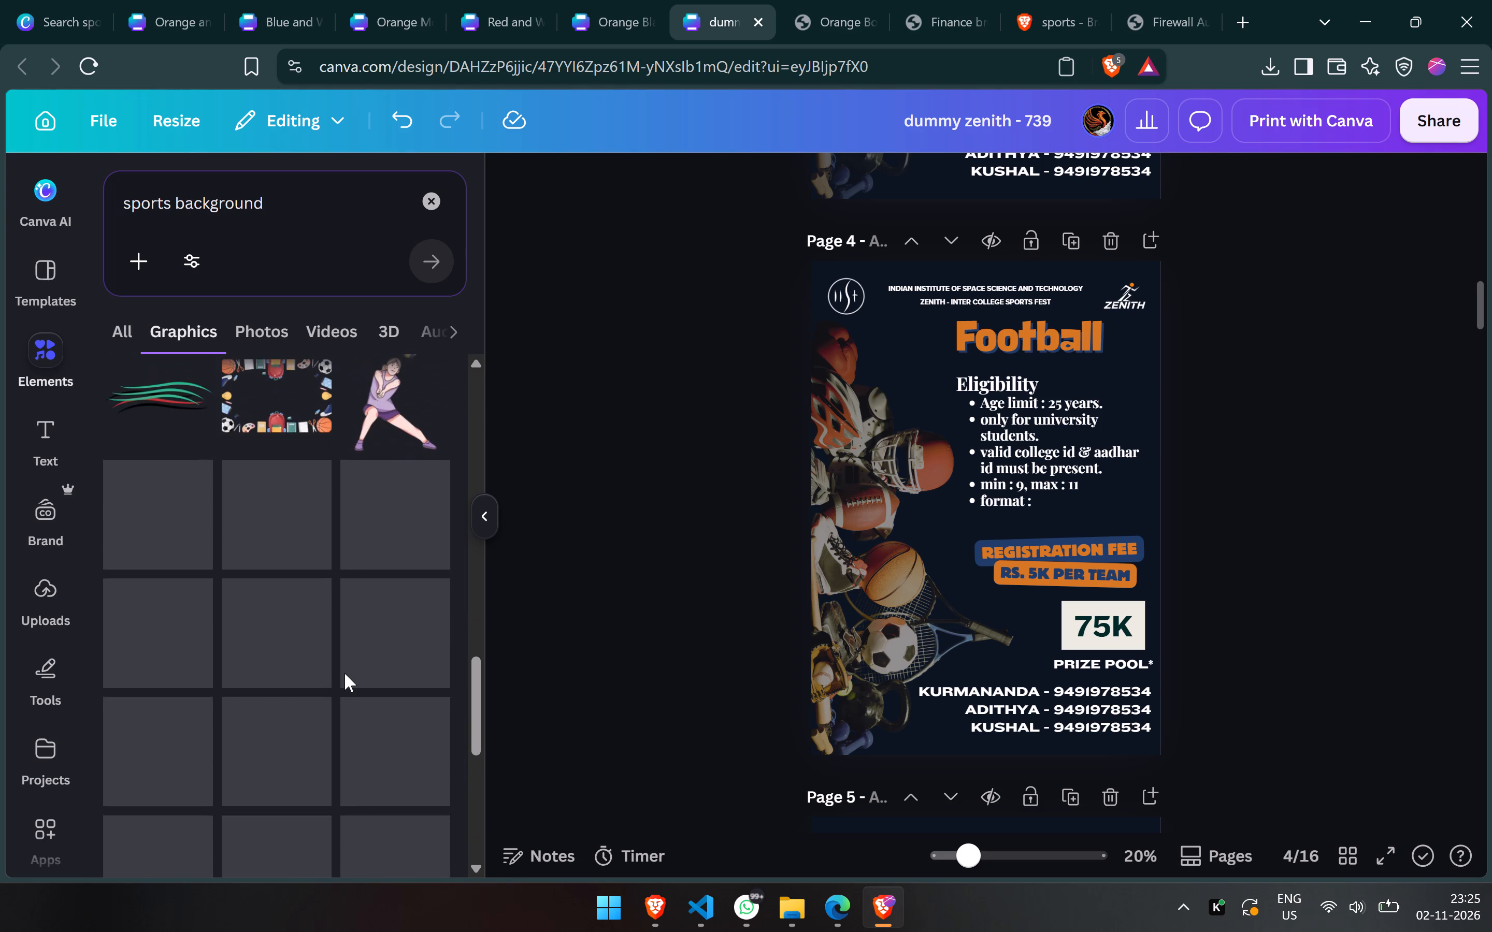
pyautogui.scroll(-1, 345, 673)
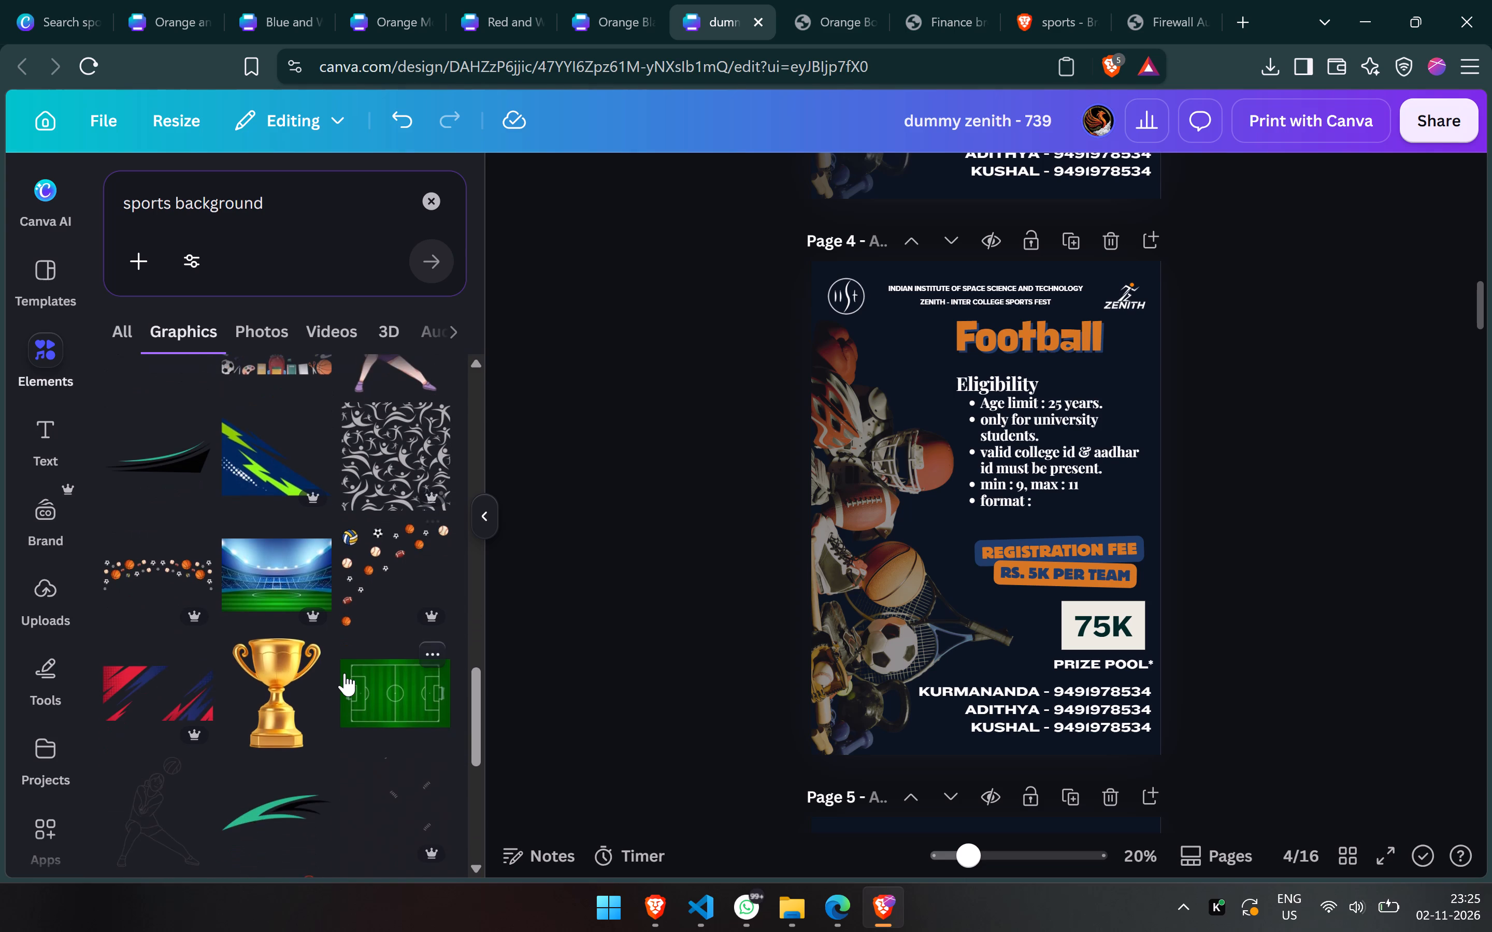
pyautogui.scroll(-3, 345, 673)
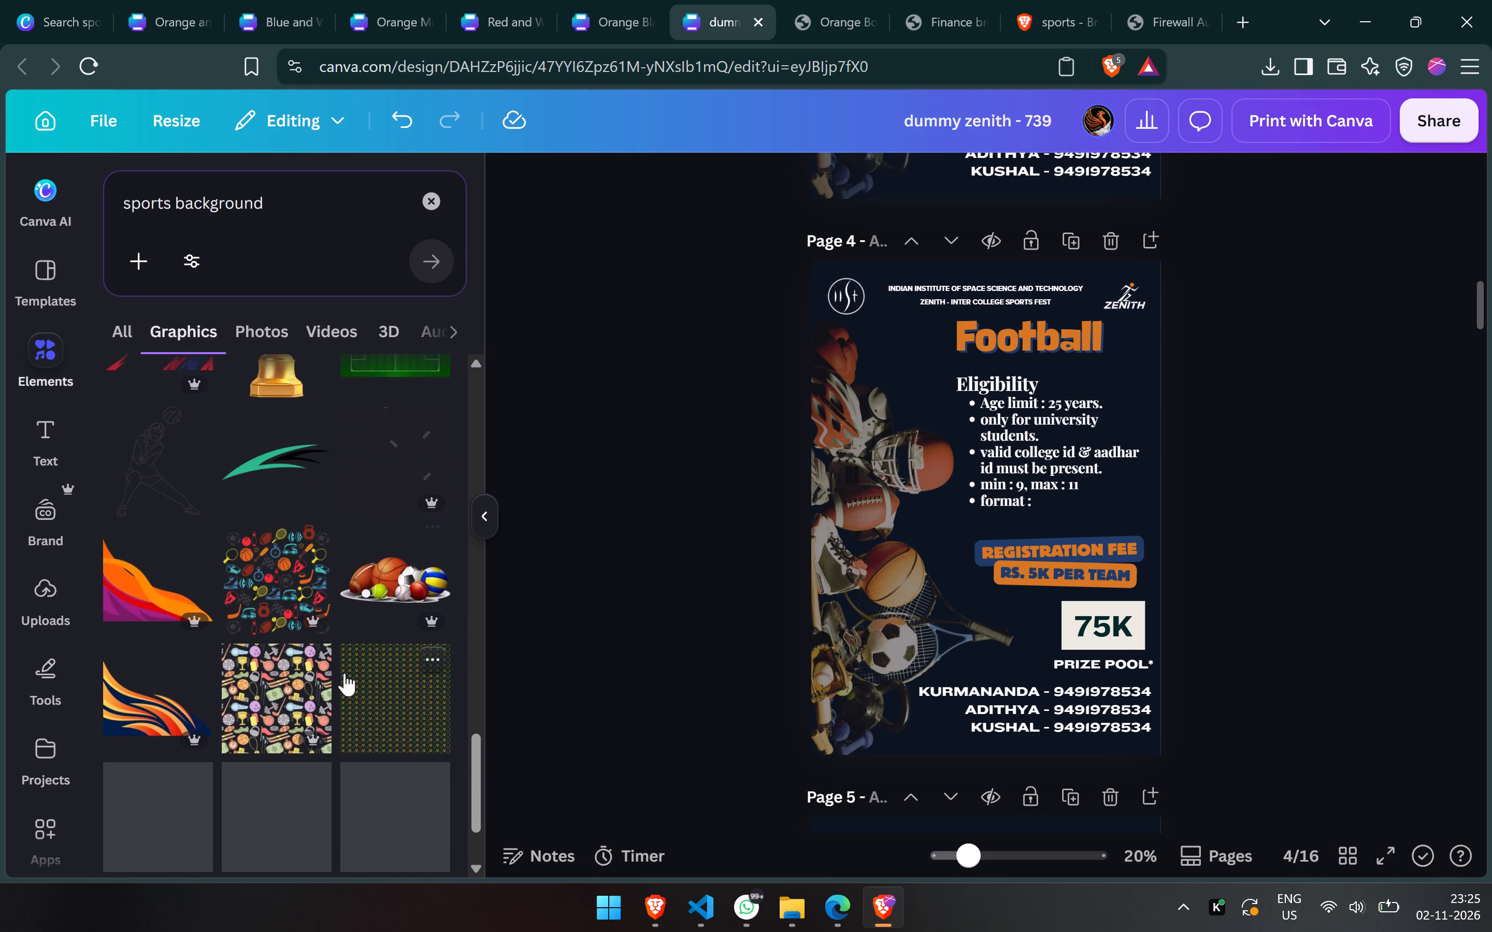
pyautogui.scroll(-3, 345, 673)
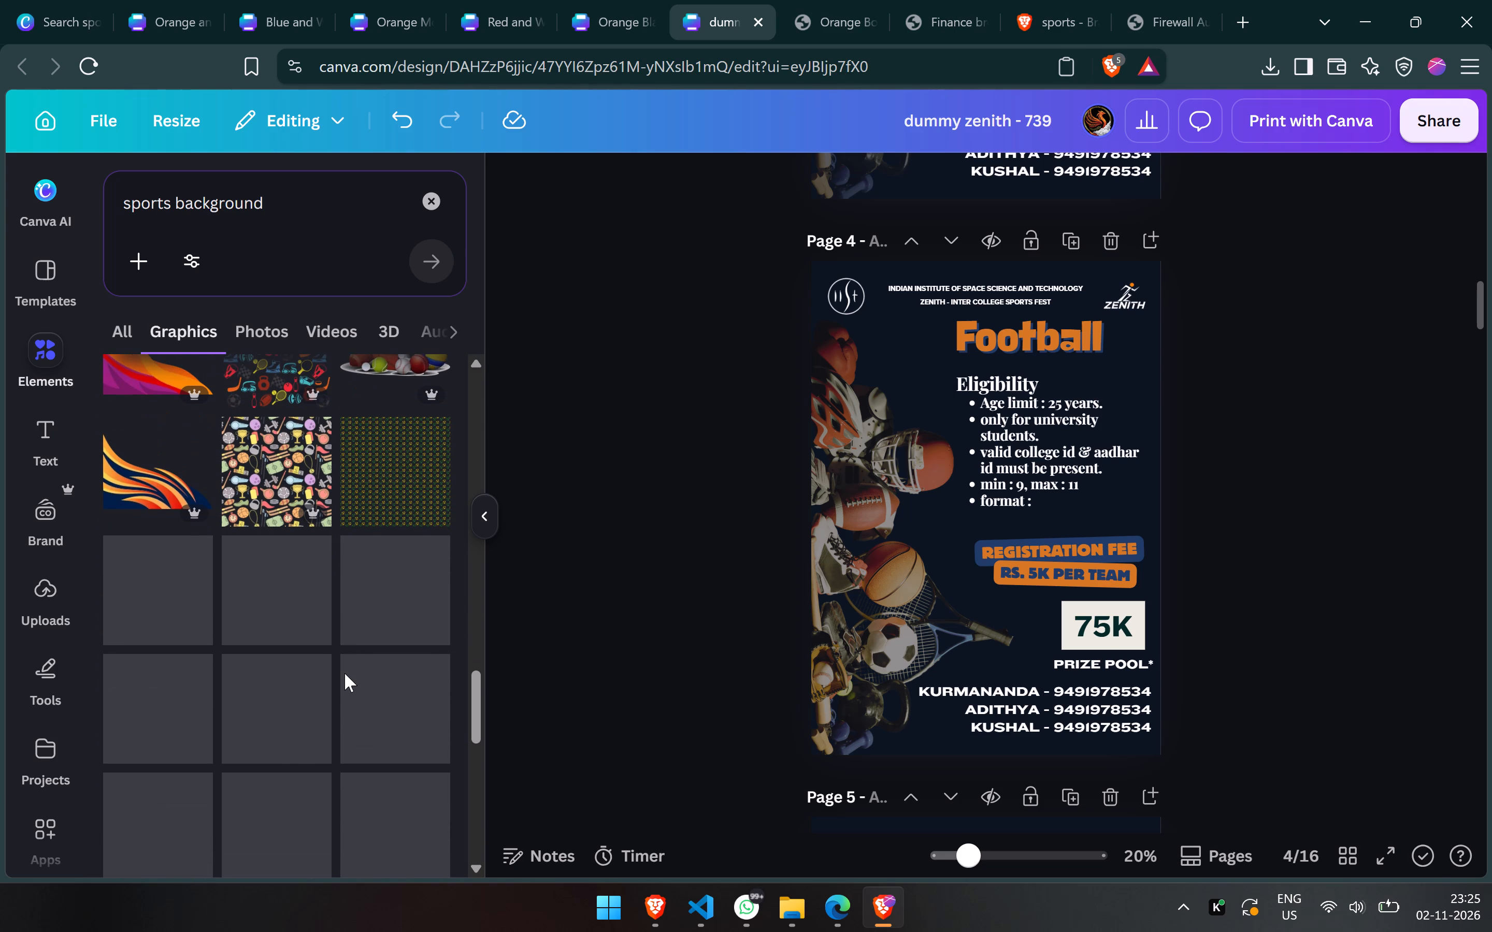
pyautogui.scroll(-4, 345, 673)
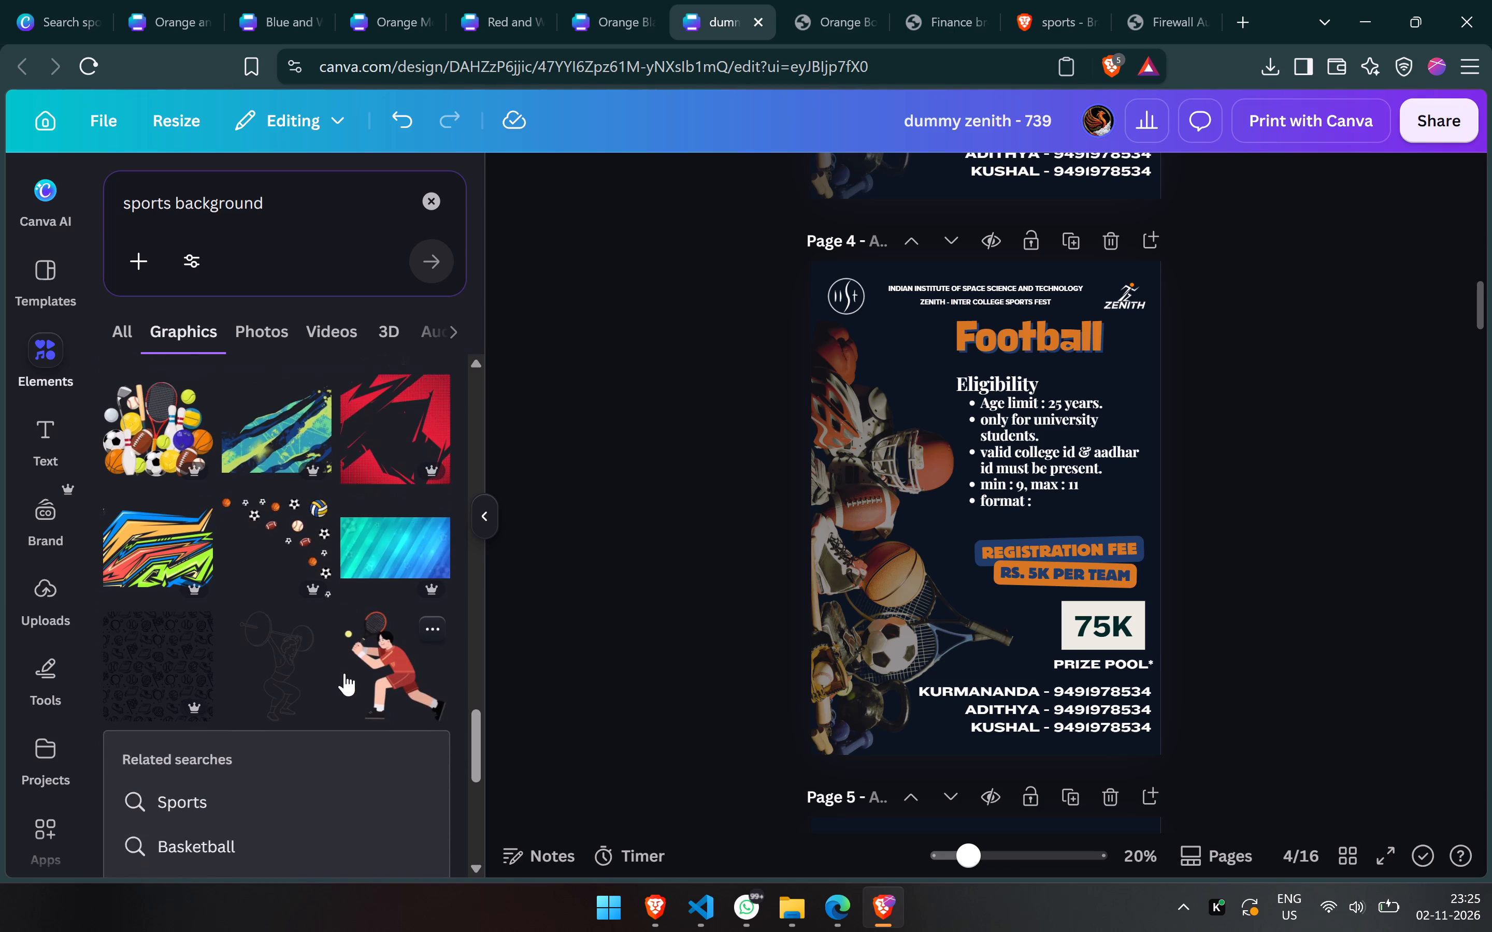
pyautogui.scroll(-2, 345, 673)
pyautogui.moveTo(162, 501); pyautogui.dragTo(527, 512)
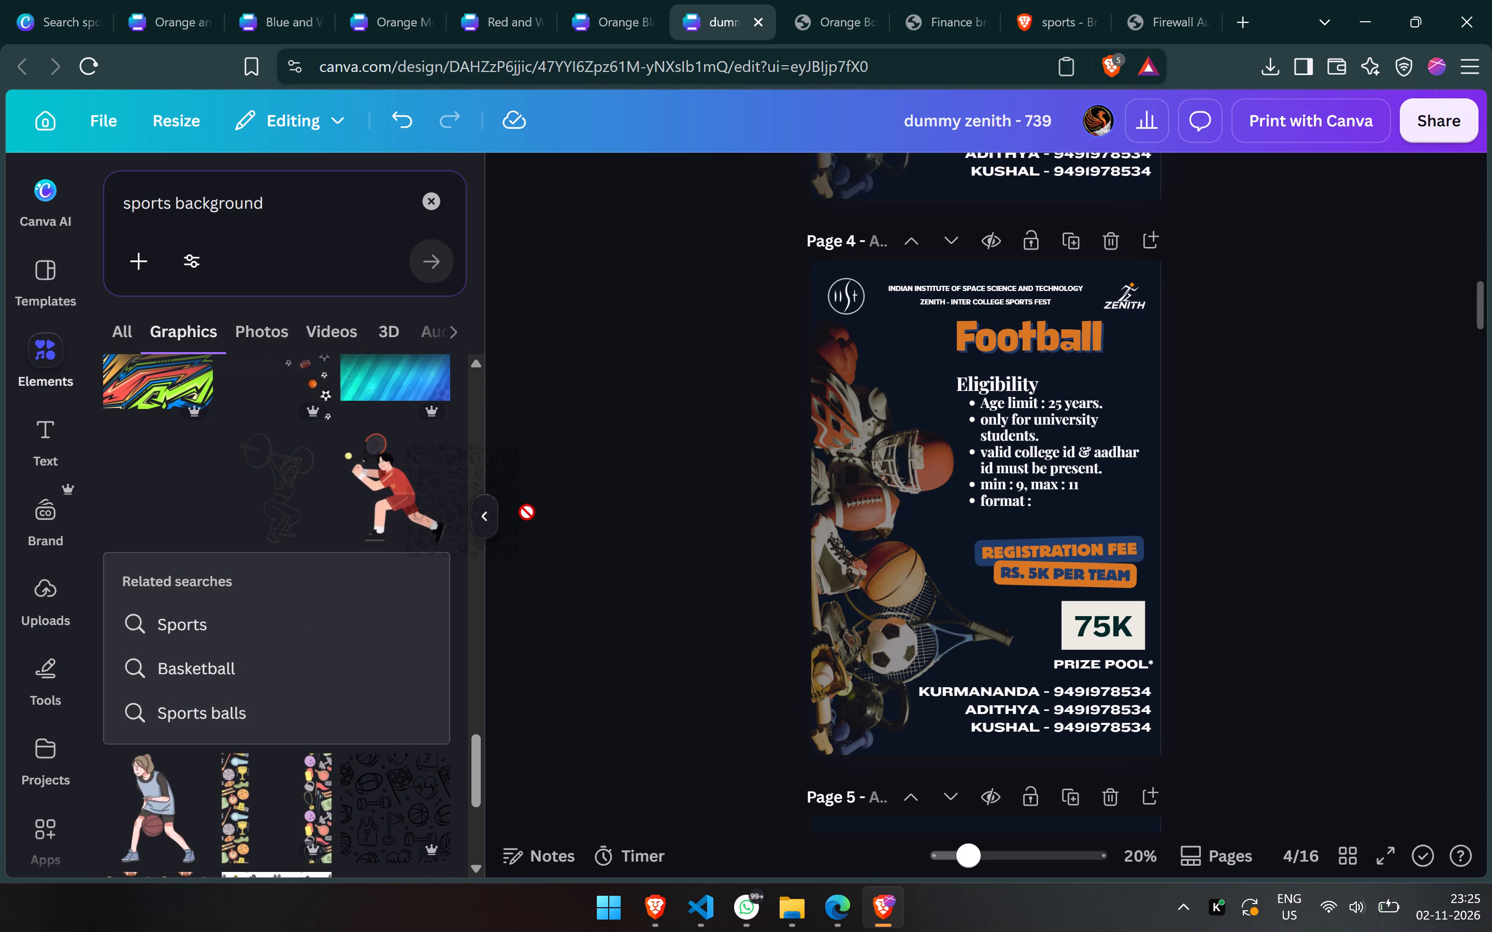
pyautogui.moveTo(527, 512); pyautogui.dragTo(1030, 527)
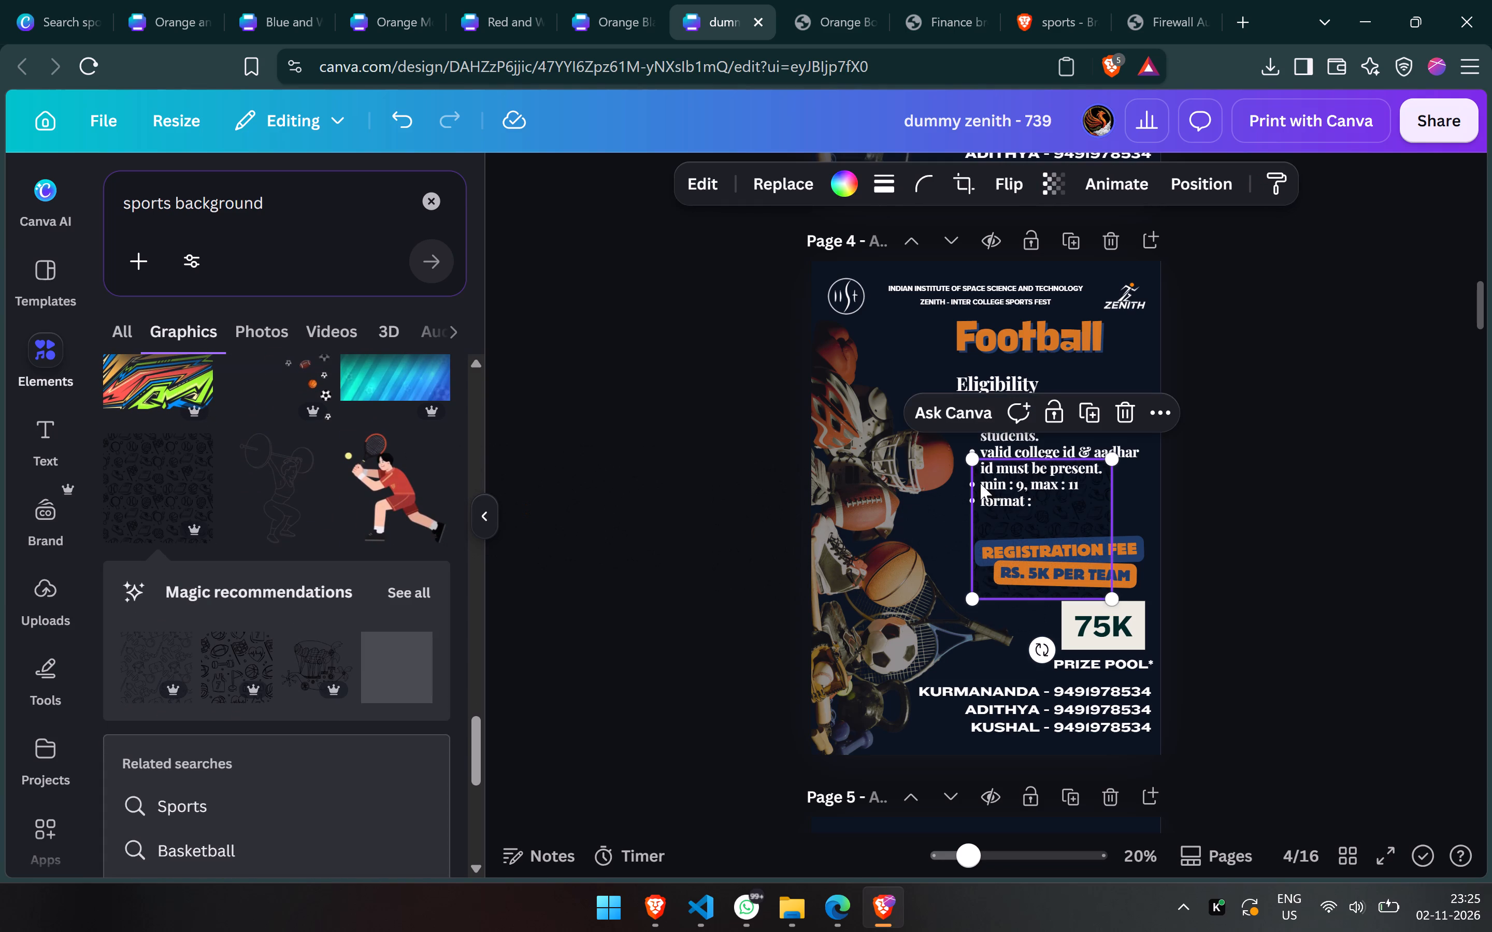
# Enlarge the line-art sports pattern to about 60.6 cm square so it covers nearly all of the Football page.
pyautogui.moveTo(975, 456); pyautogui.dragTo(835, 261)
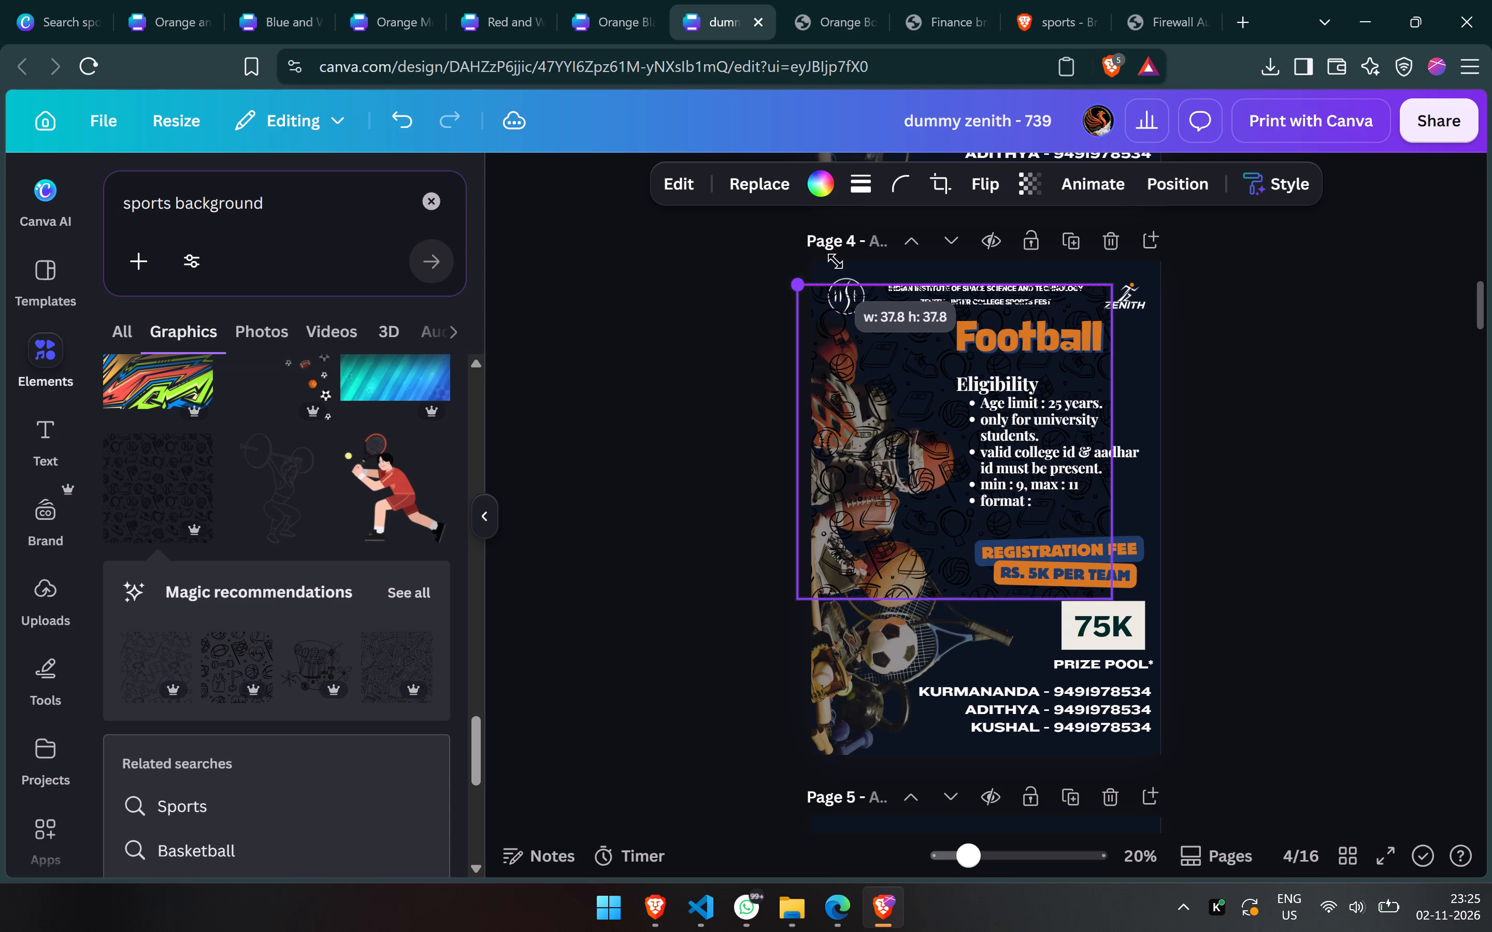
pyautogui.moveTo(835, 261); pyautogui.dragTo(792, 250)
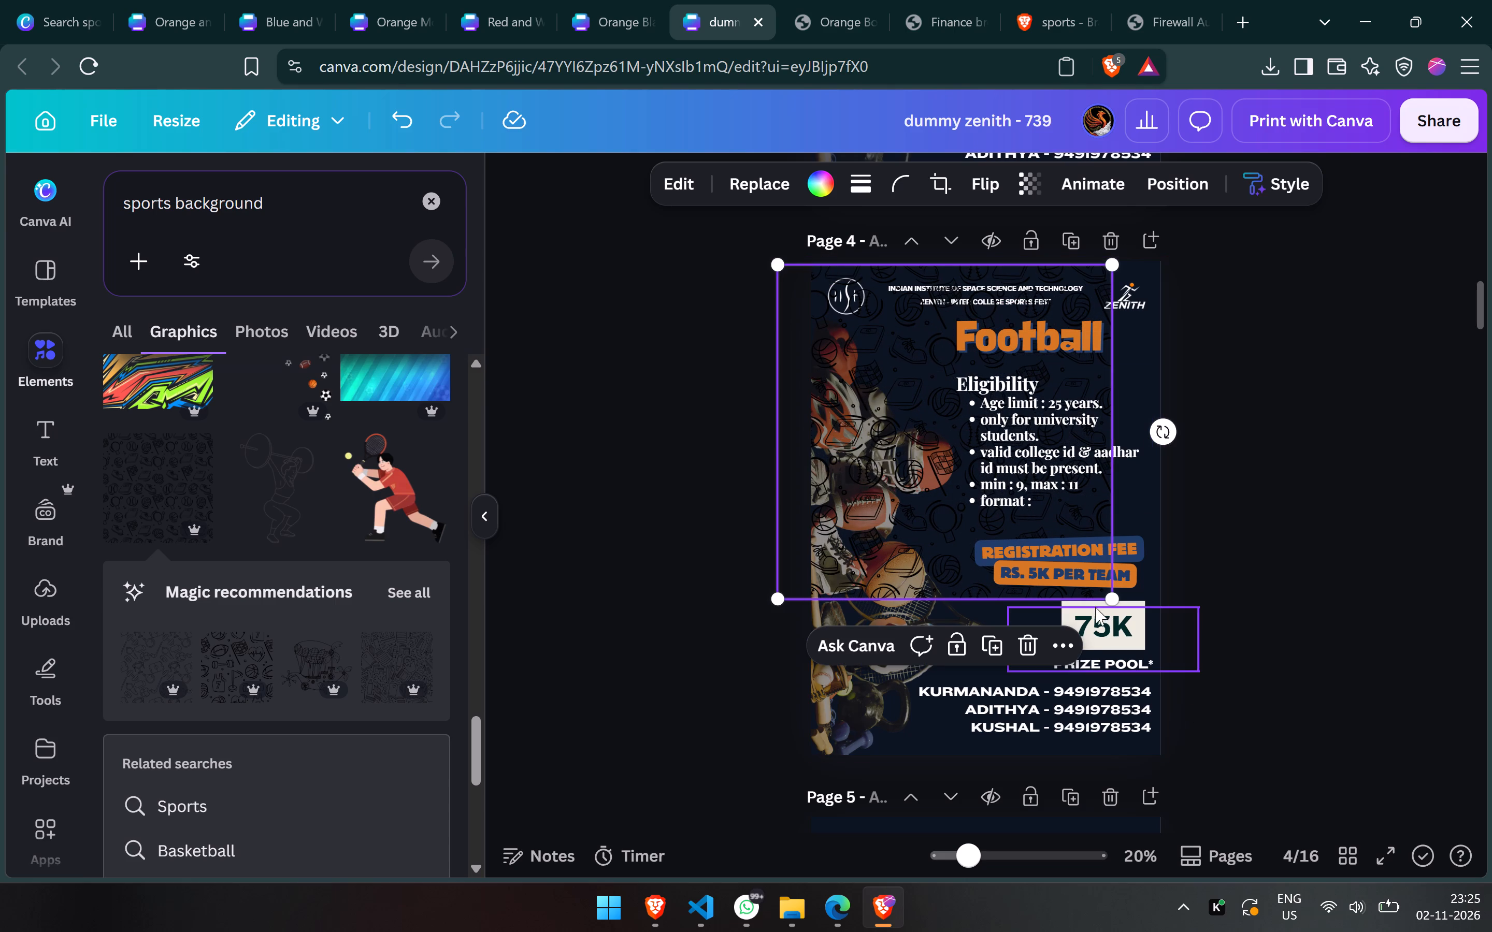
pyautogui.moveTo(1120, 596); pyautogui.dragTo(1243, 769)
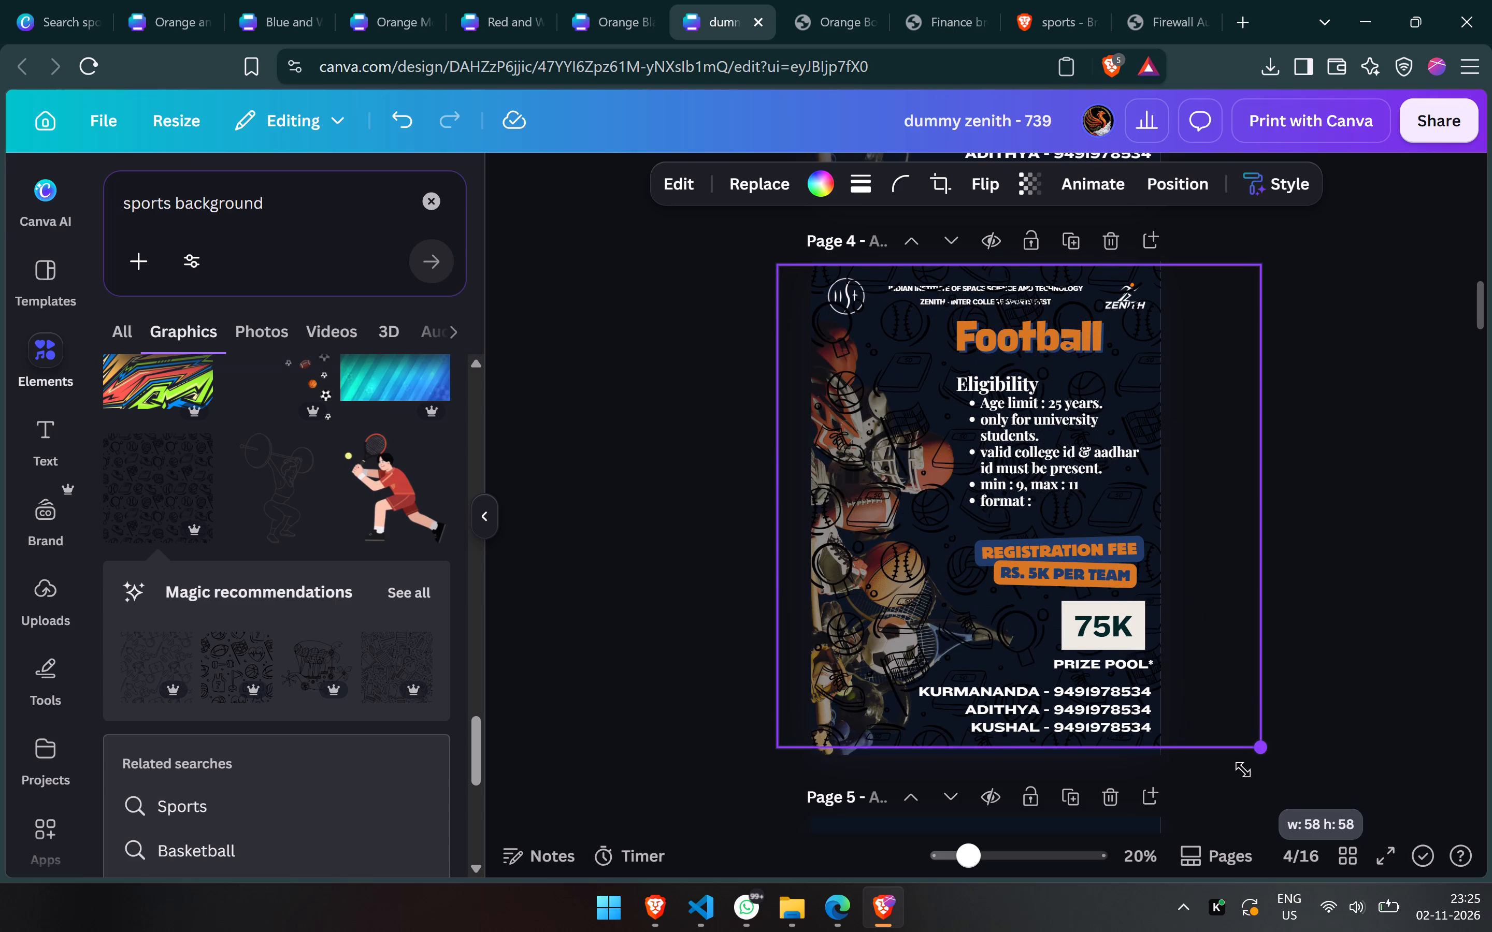
pyautogui.moveTo(1243, 769); pyautogui.dragTo(1274, 782)
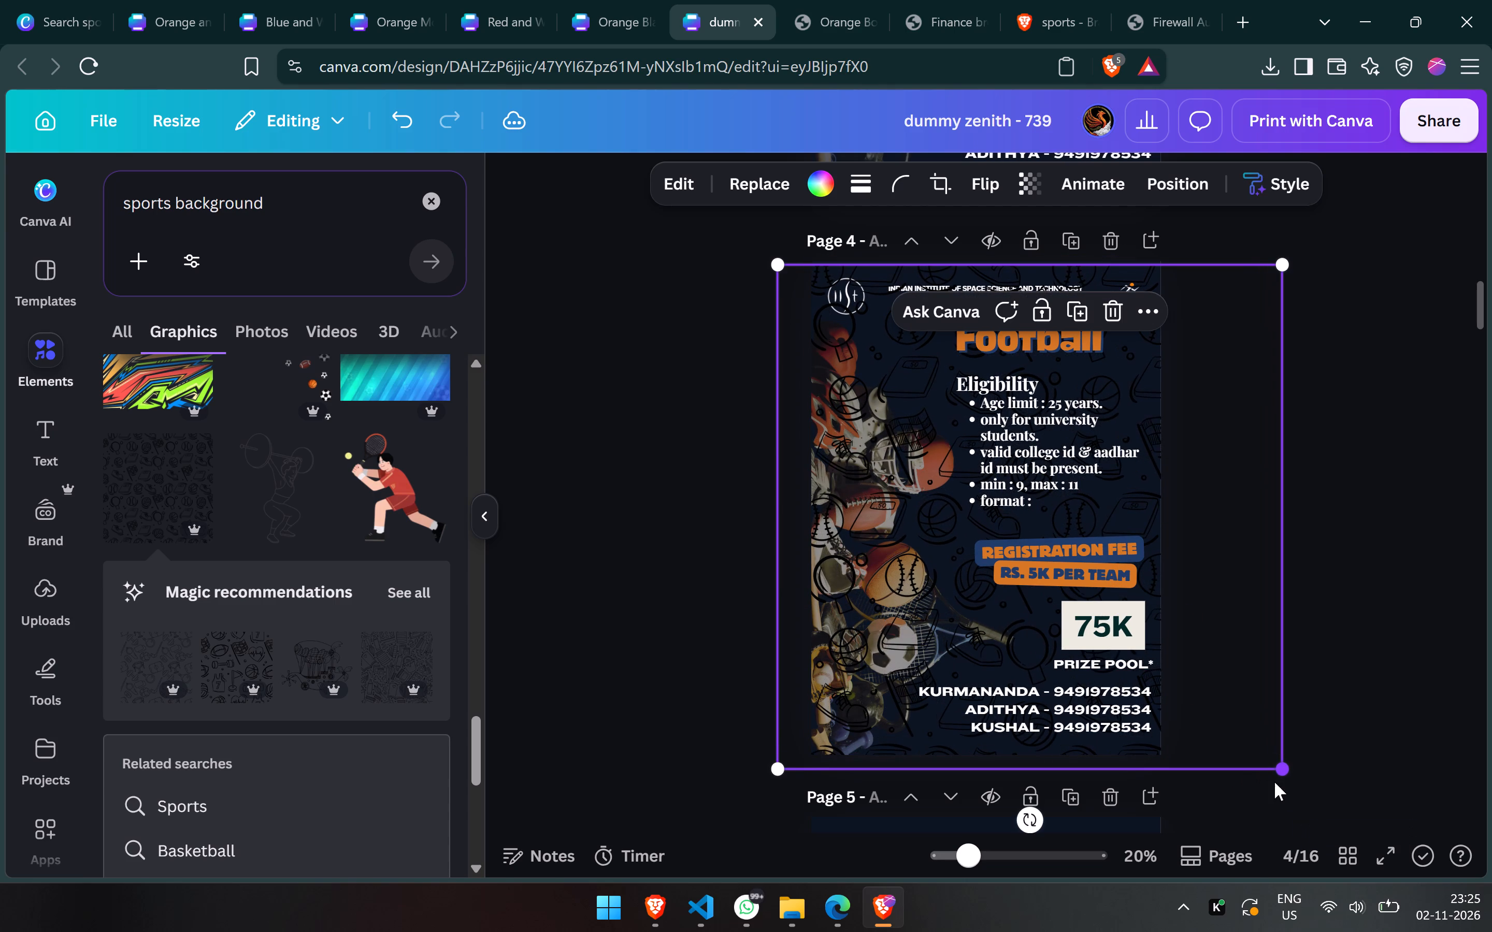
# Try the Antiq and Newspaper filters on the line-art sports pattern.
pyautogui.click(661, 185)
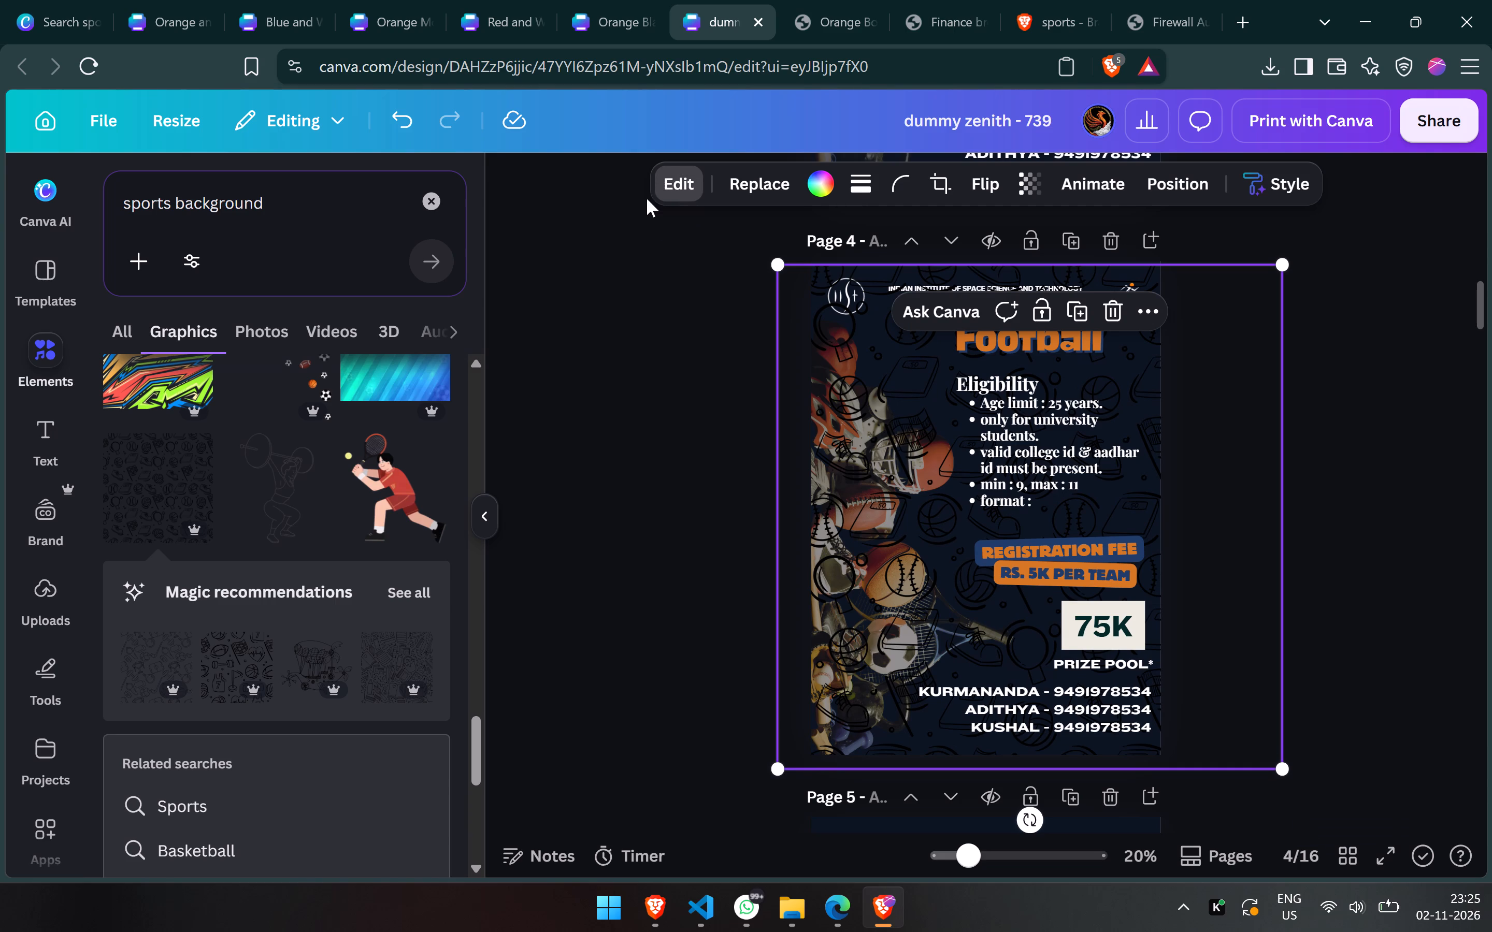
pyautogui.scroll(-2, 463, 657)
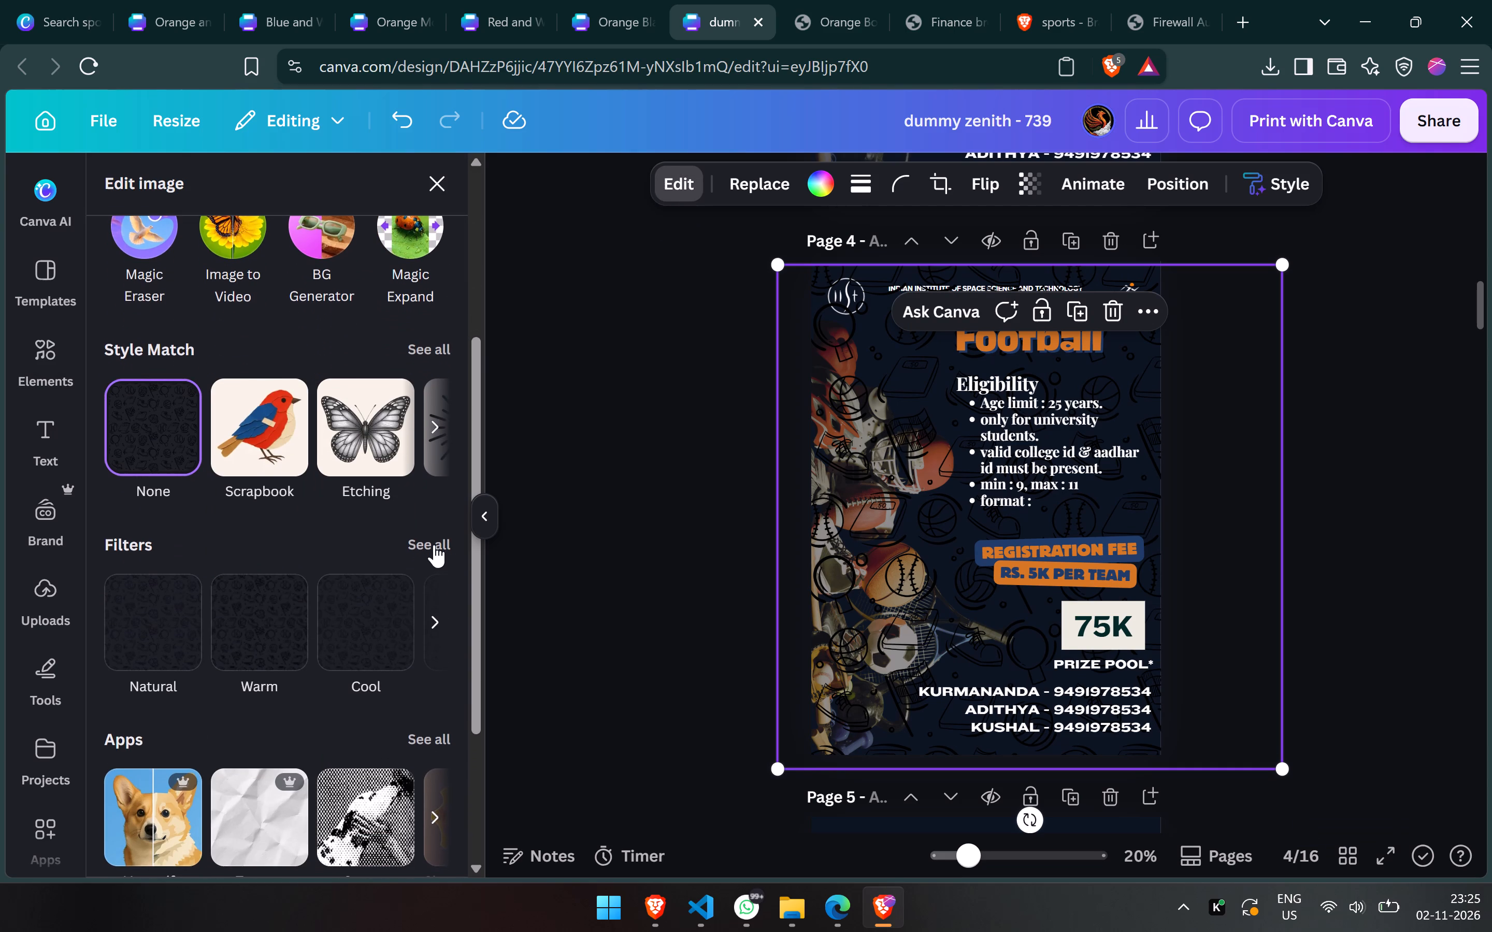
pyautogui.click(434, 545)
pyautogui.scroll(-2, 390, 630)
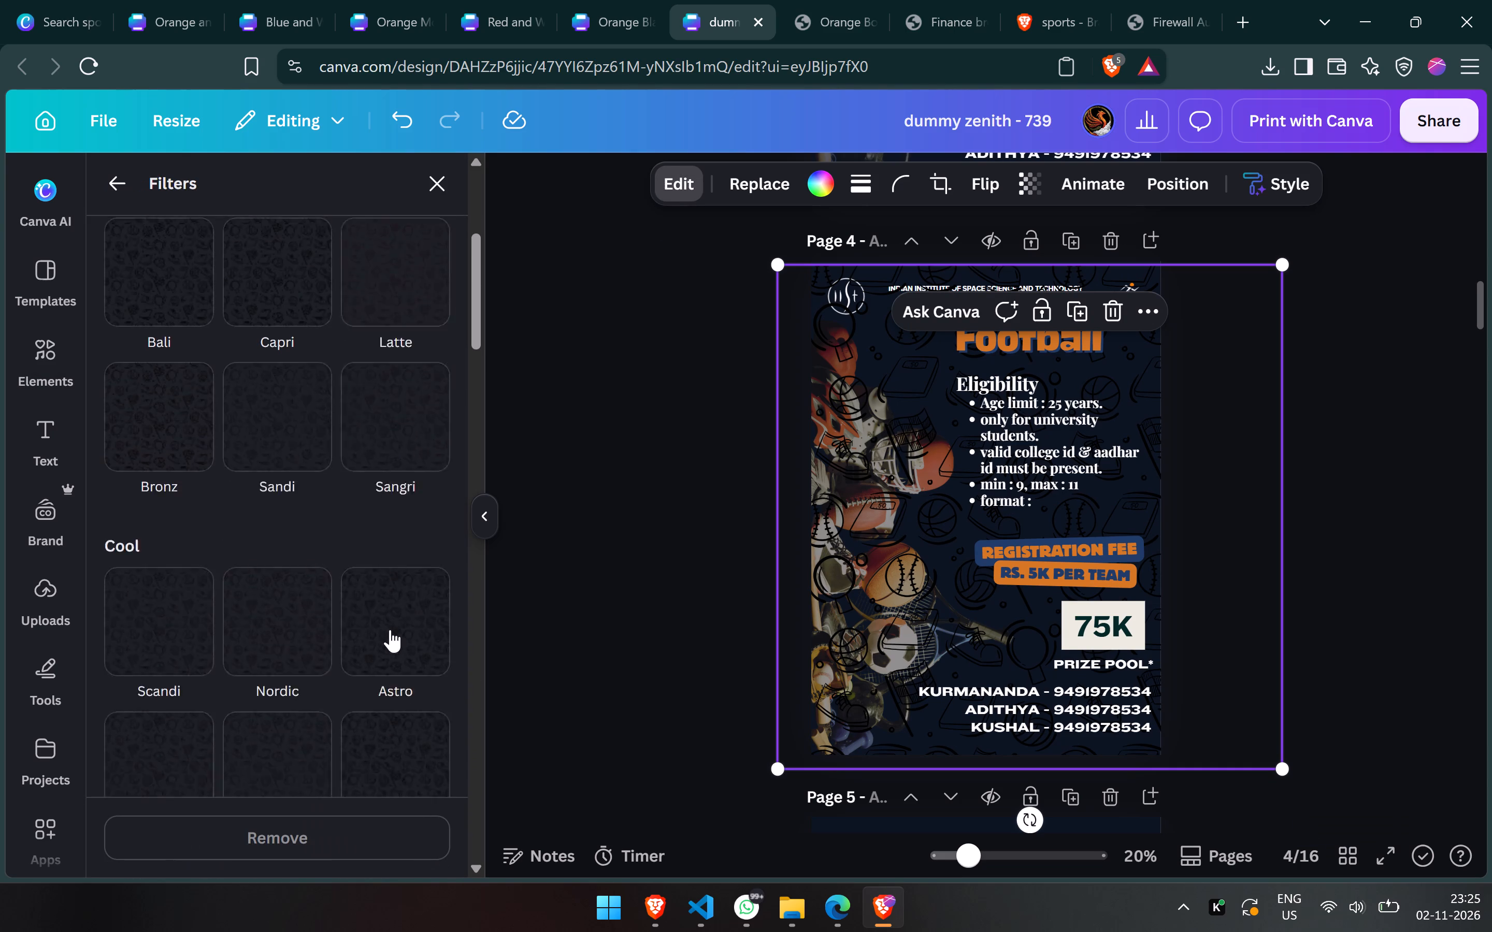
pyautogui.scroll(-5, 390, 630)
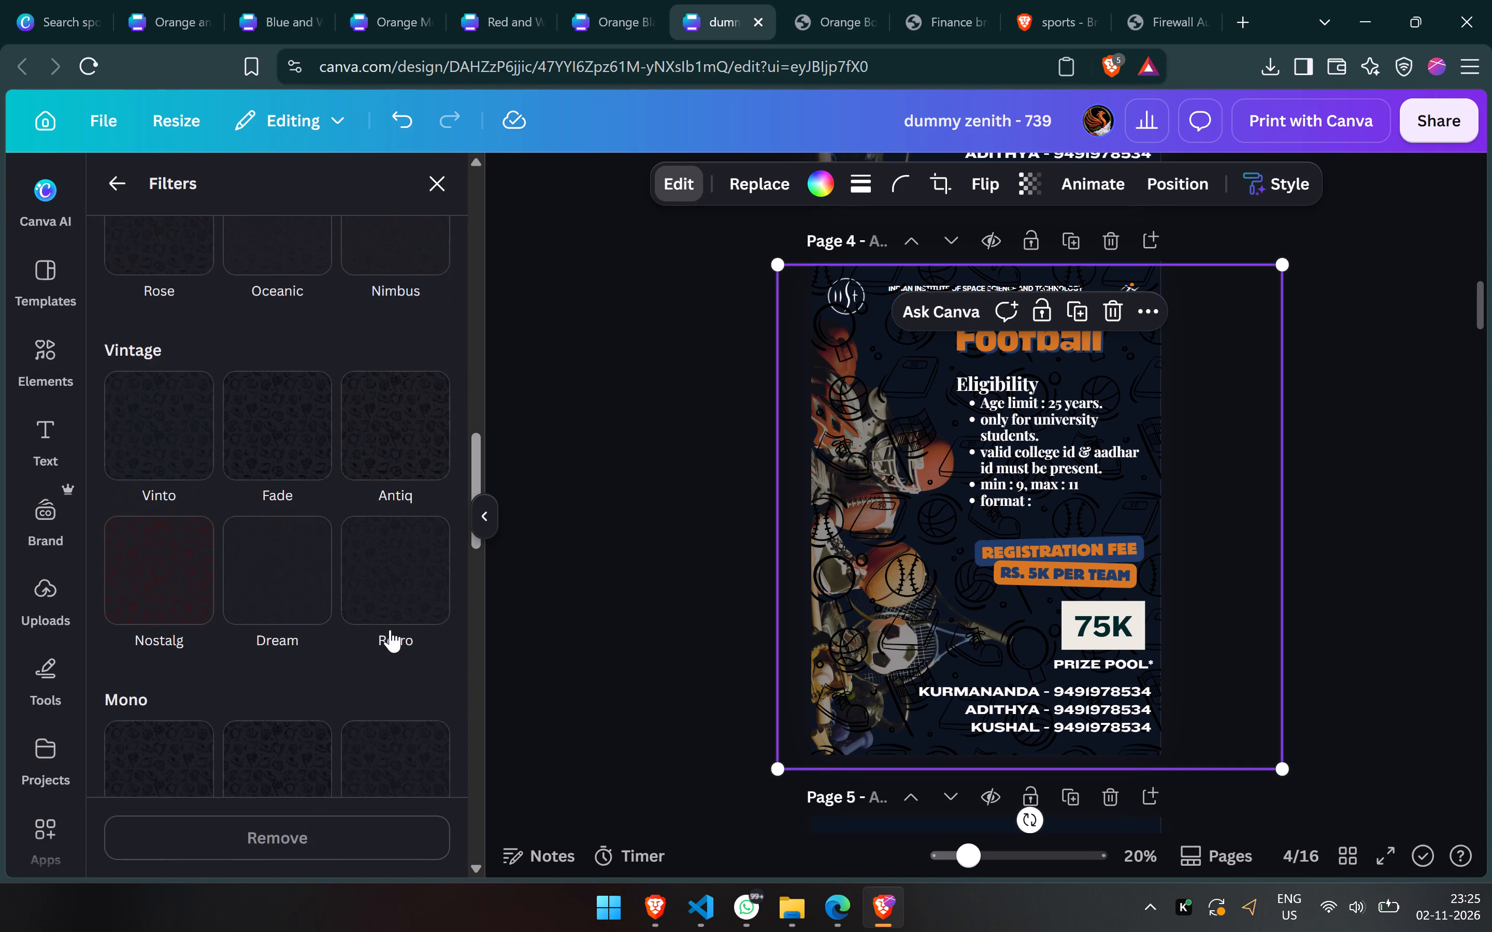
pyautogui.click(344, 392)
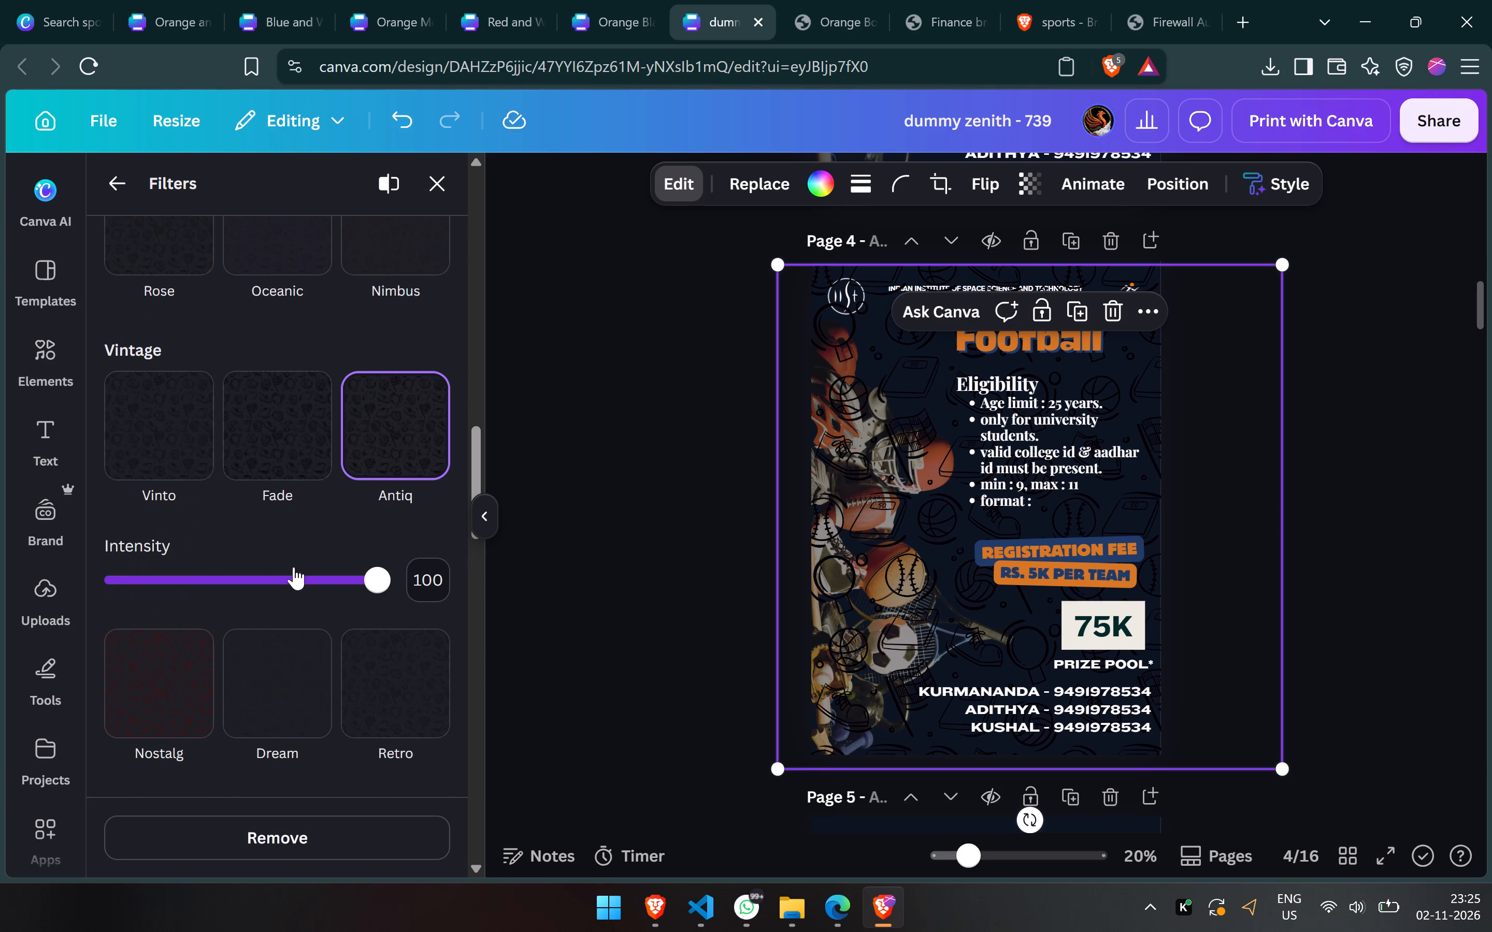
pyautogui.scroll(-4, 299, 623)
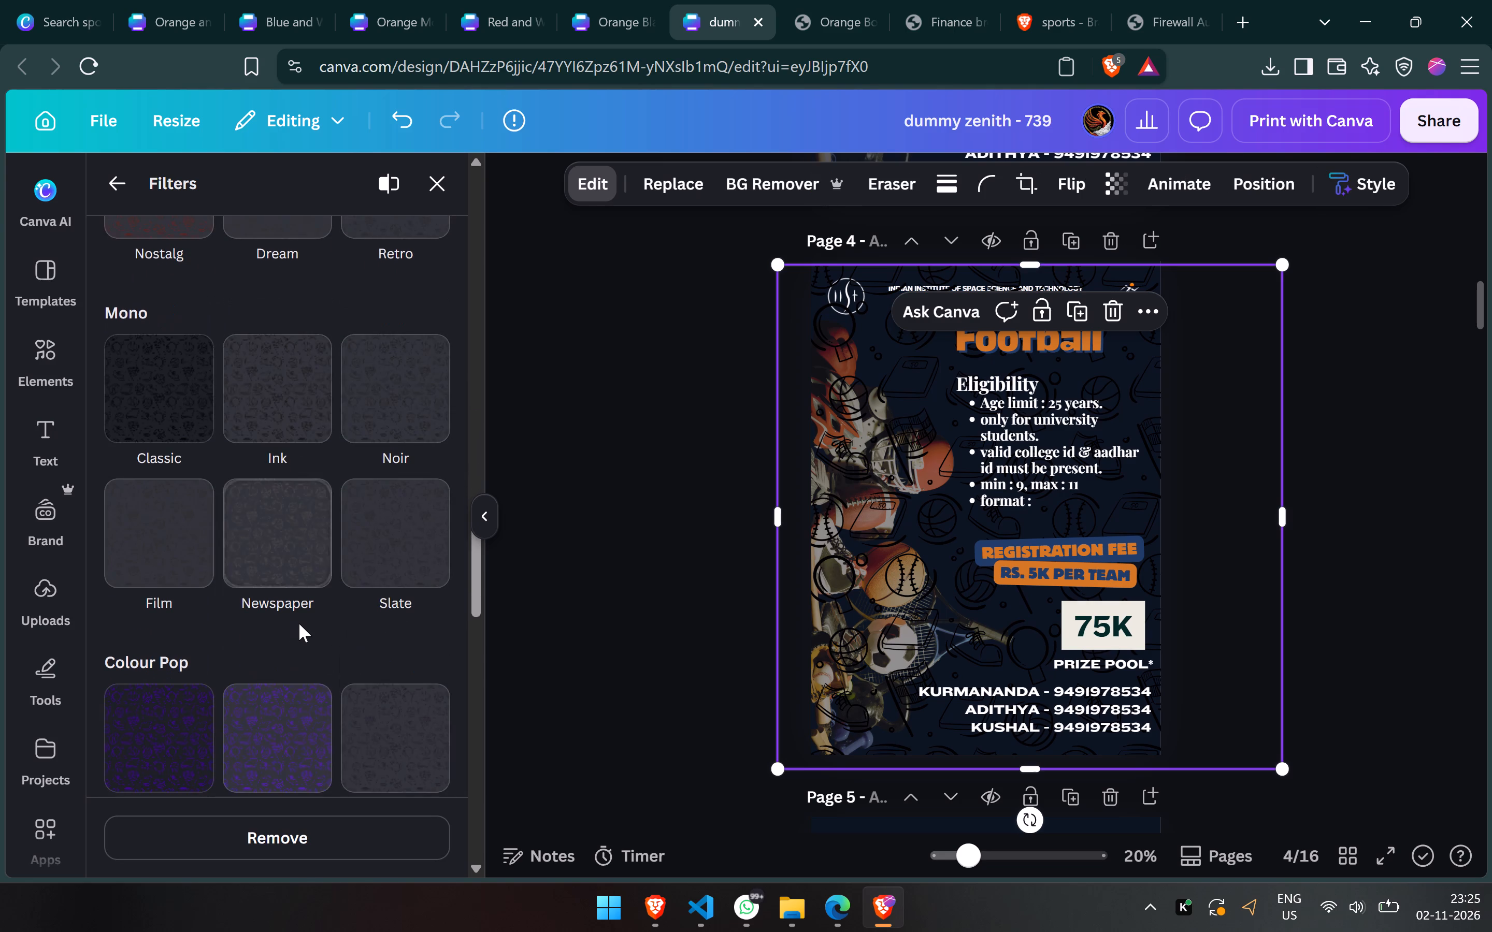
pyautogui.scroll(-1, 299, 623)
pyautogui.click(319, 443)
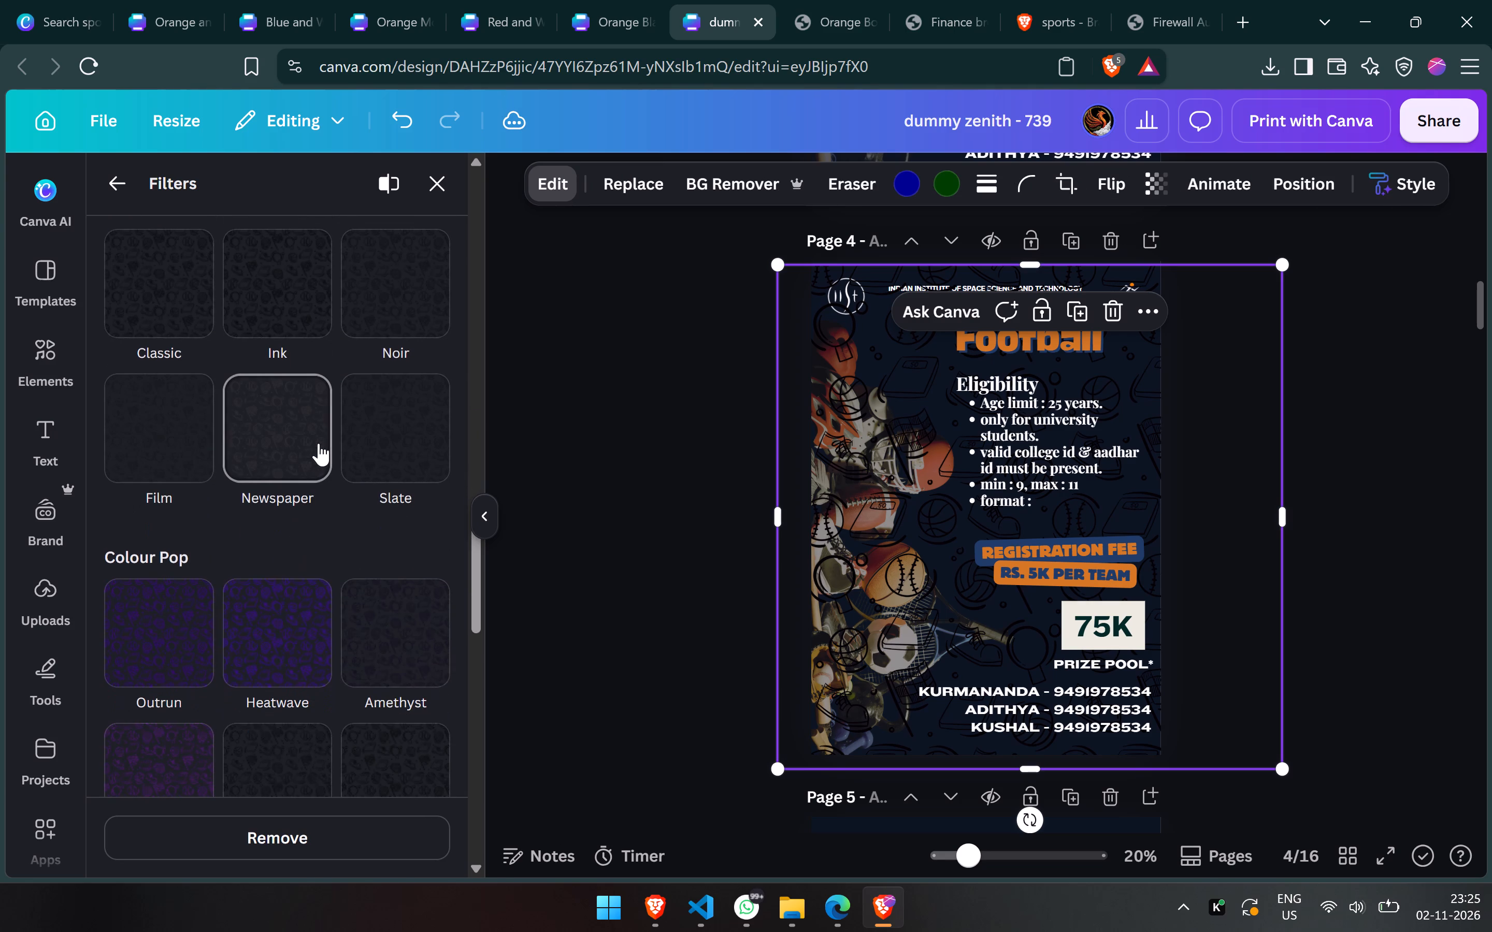
# Apply the Amber duotone filter to the line-art sports pattern.
pyautogui.scroll(-2, 333, 536)
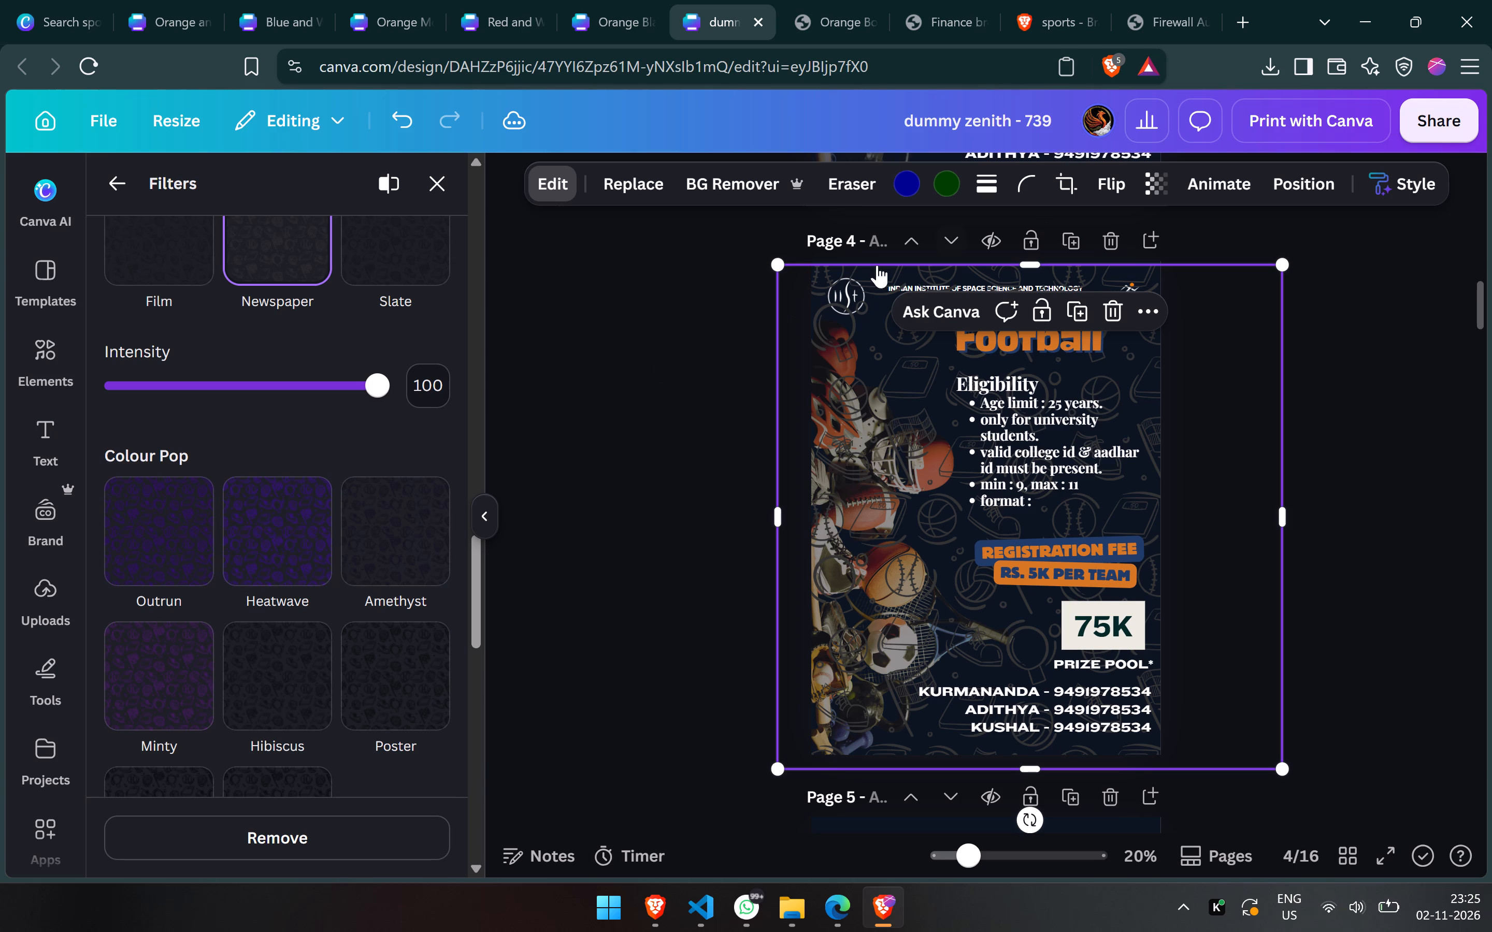
pyautogui.scroll(-7, 364, 703)
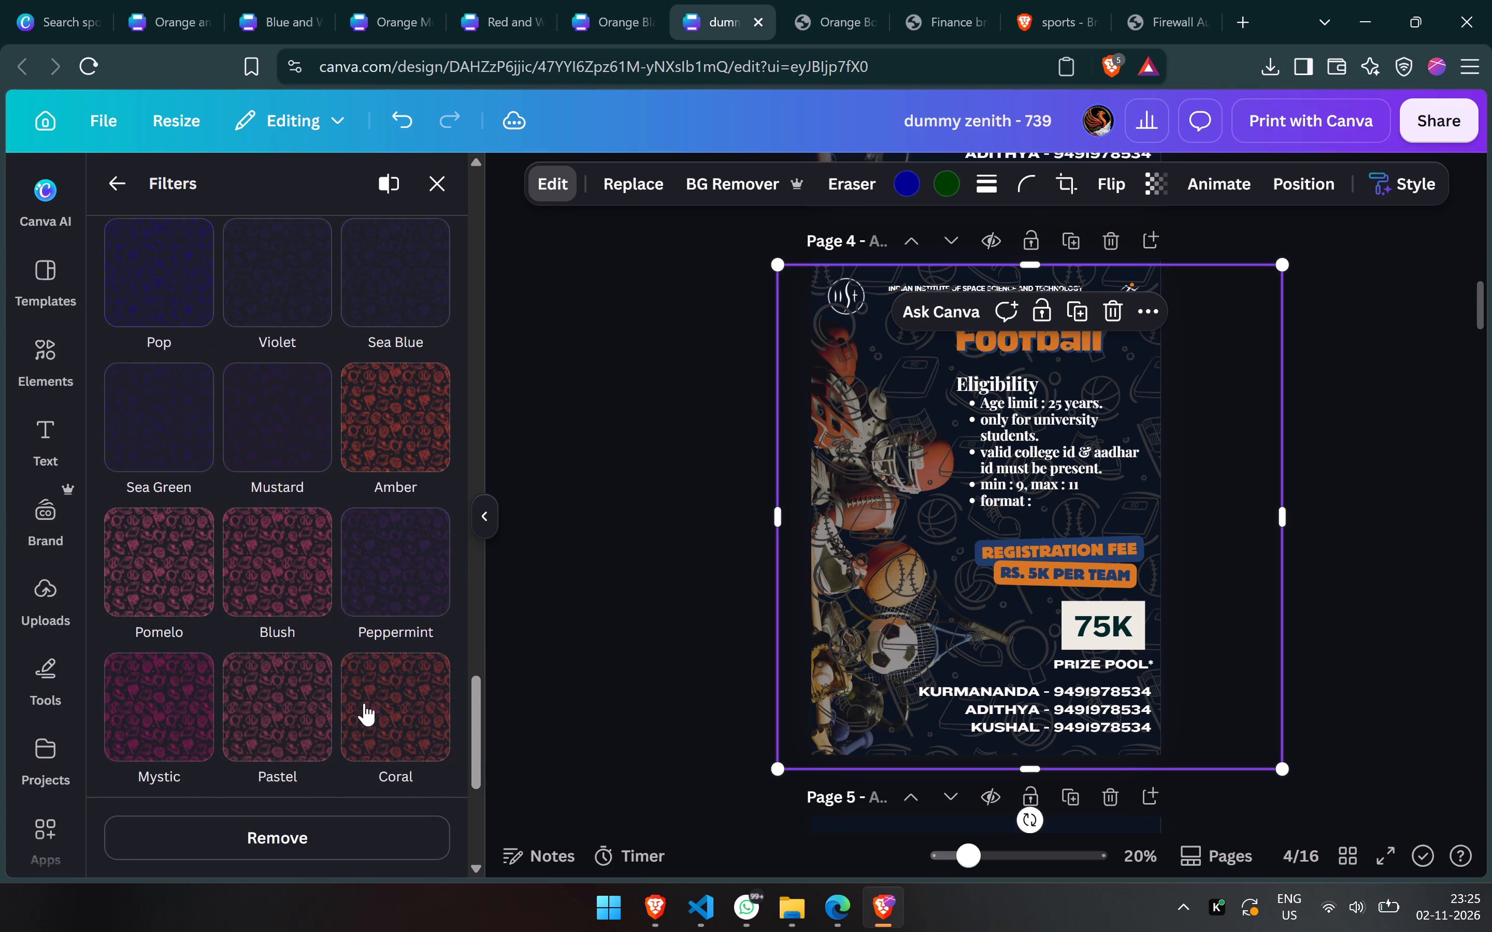
pyautogui.click(401, 389)
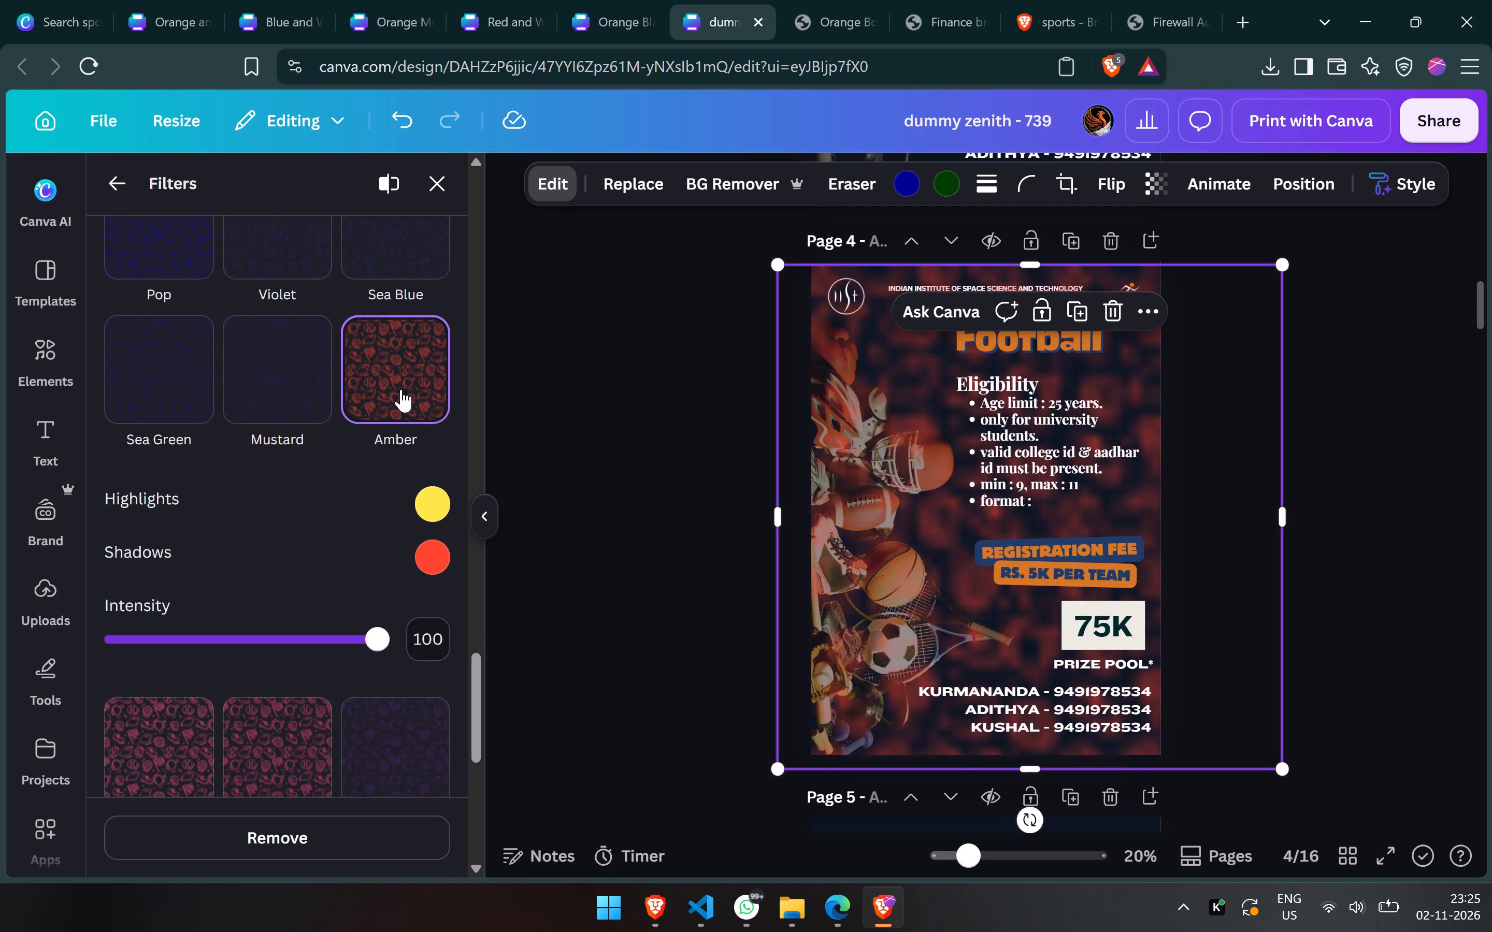
# Set the line-art sports pattern's transparency to 24.
pyautogui.click(1169, 191)
pyautogui.moveTo(1152, 265); pyautogui.dragTo(1109, 271)
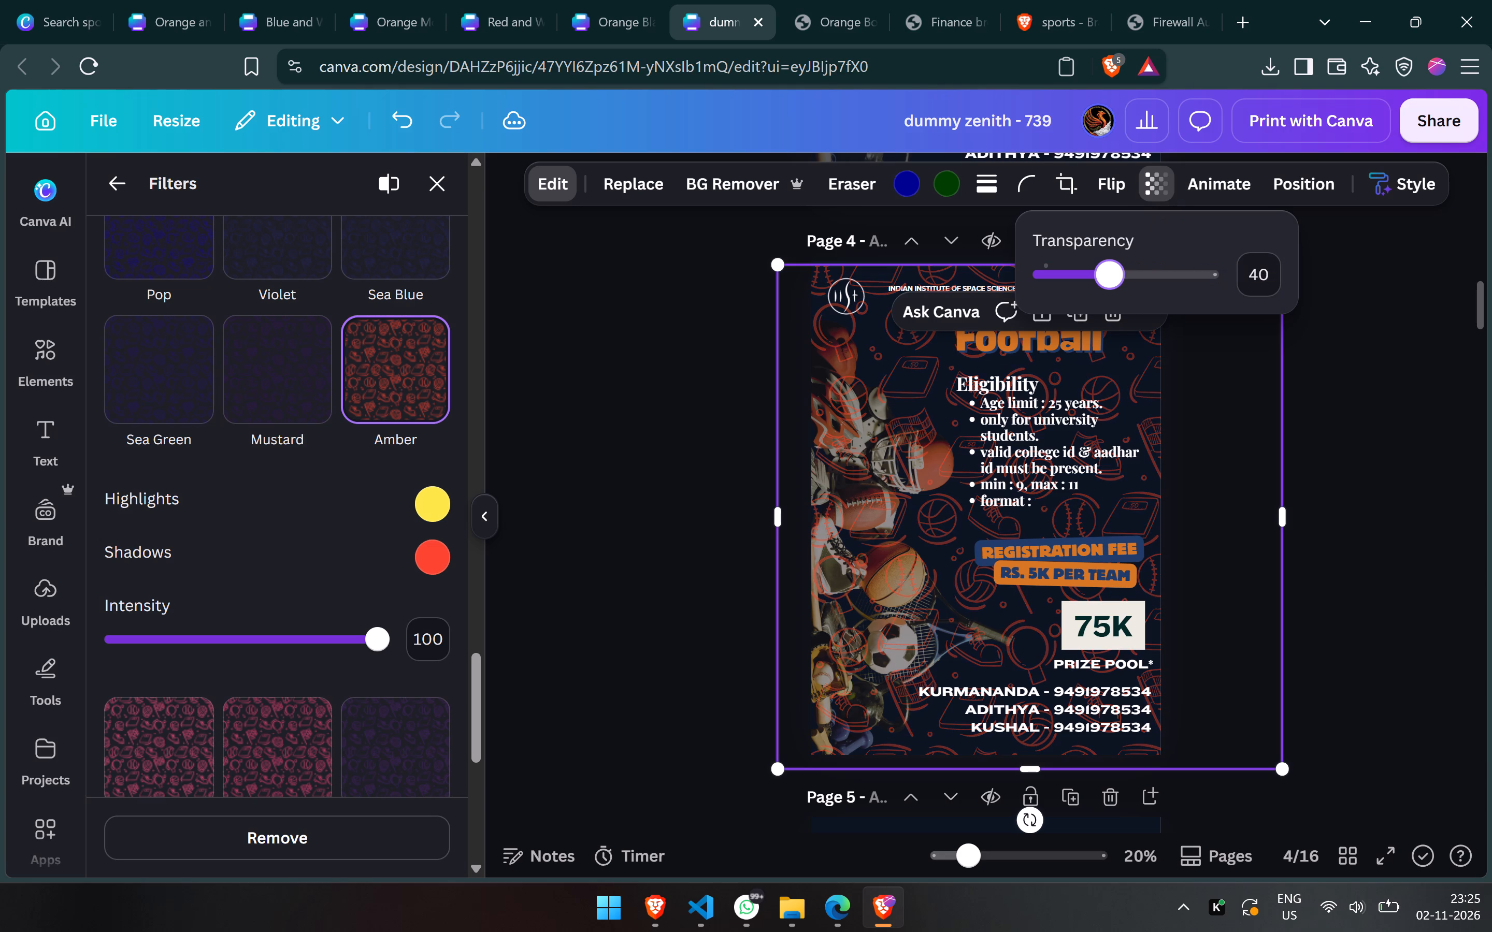
pyautogui.moveTo(1109, 271); pyautogui.dragTo(1095, 274)
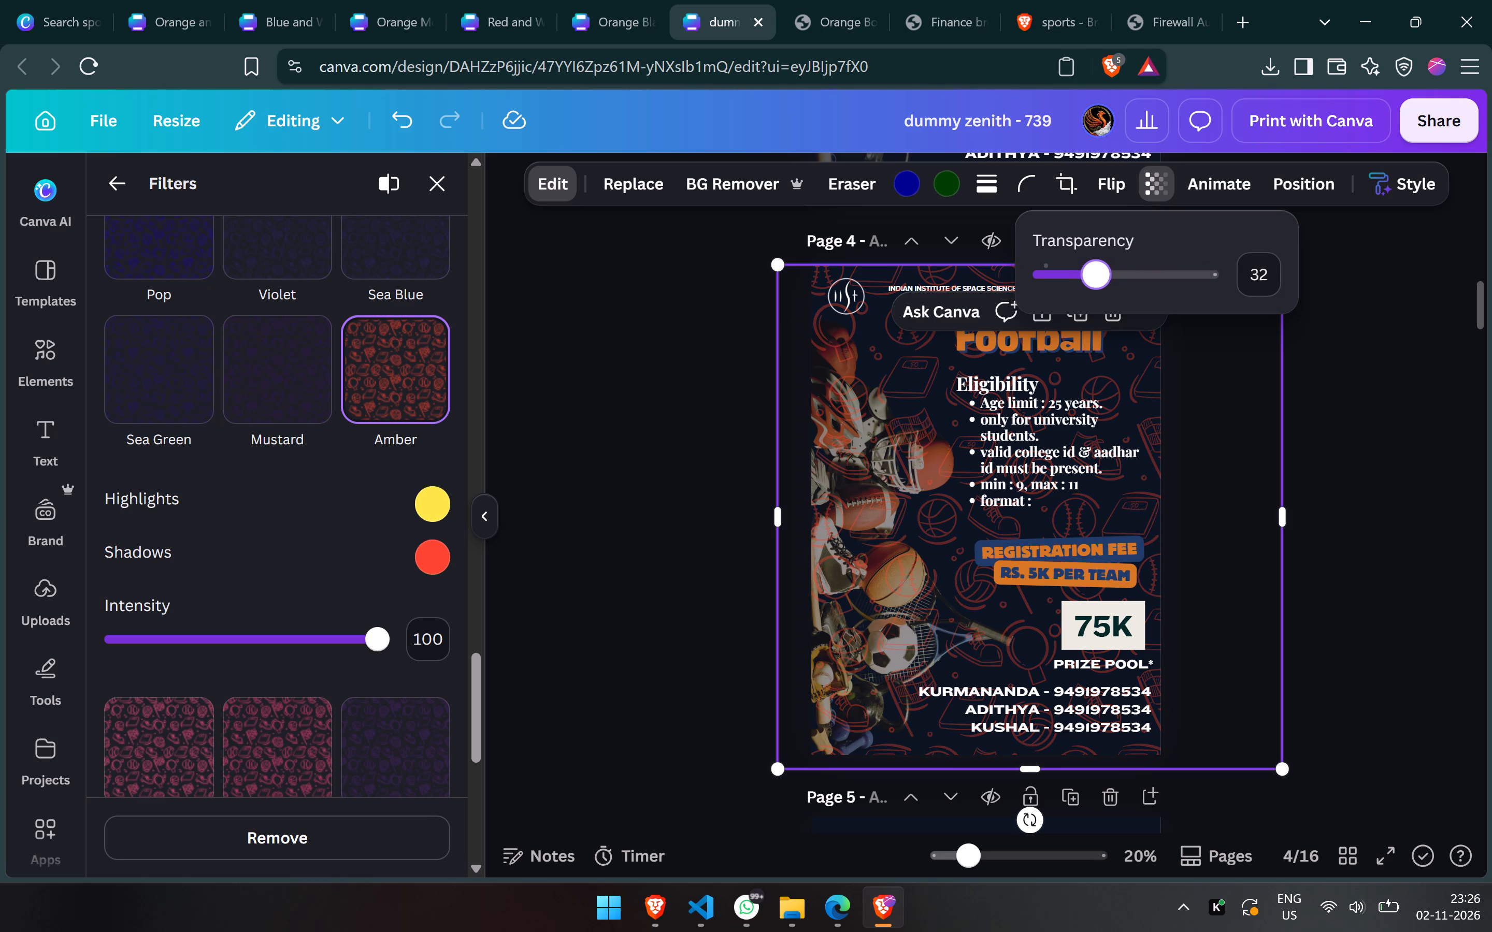
pyautogui.moveTo(1095, 274); pyautogui.dragTo(1081, 277)
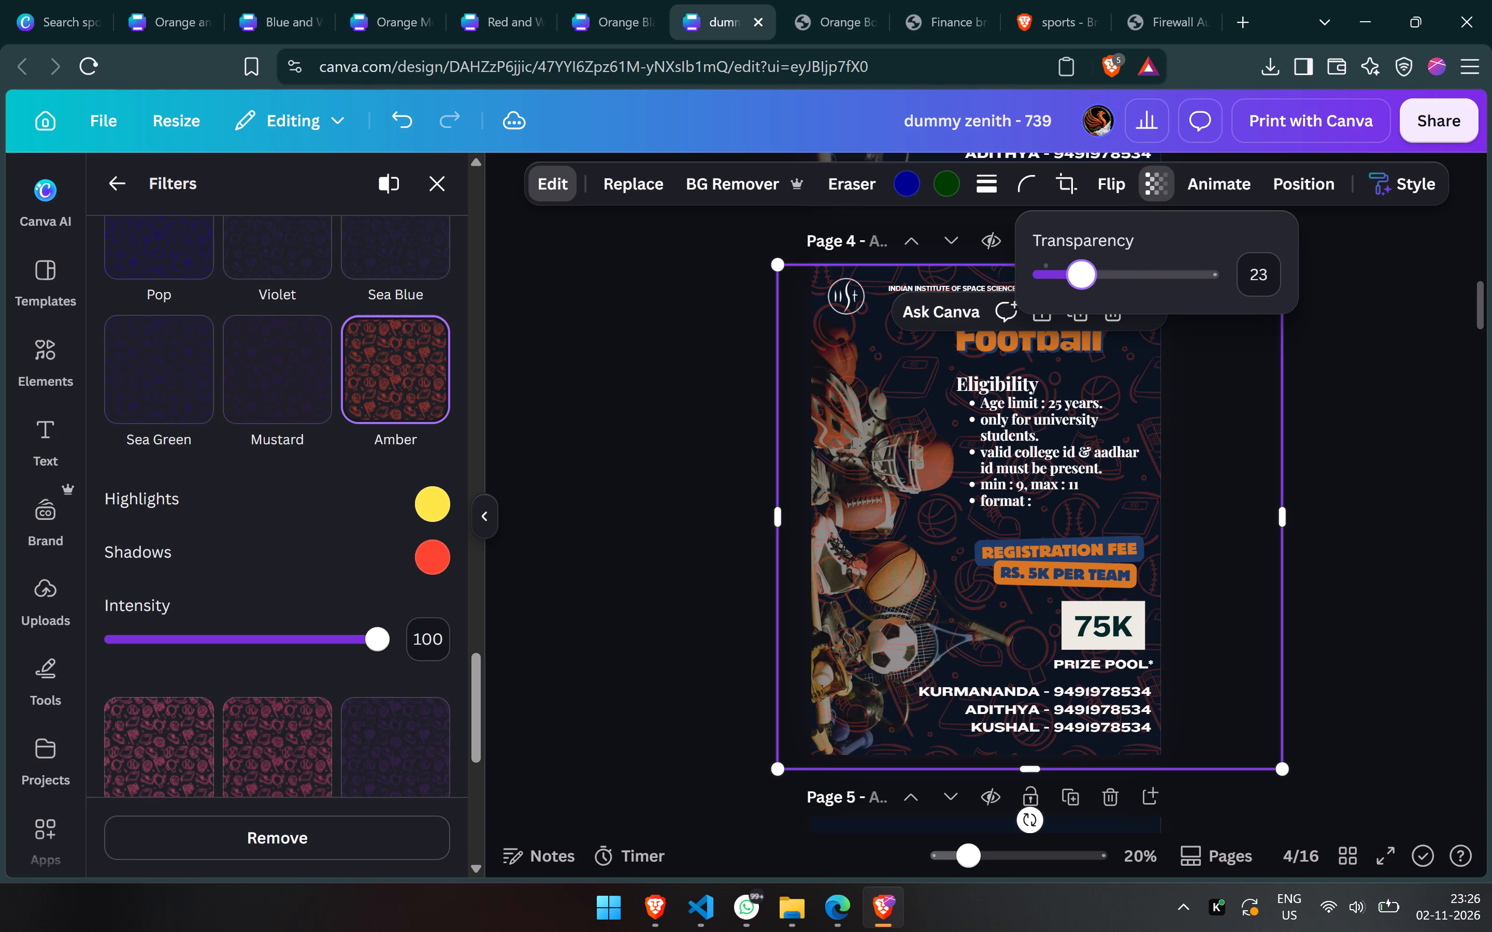
pyautogui.moveTo(1081, 277); pyautogui.dragTo(1082, 278)
# Send the line-art sports pattern to the back, behind the Football page's text and sports photo.
pyautogui.click(1295, 169)
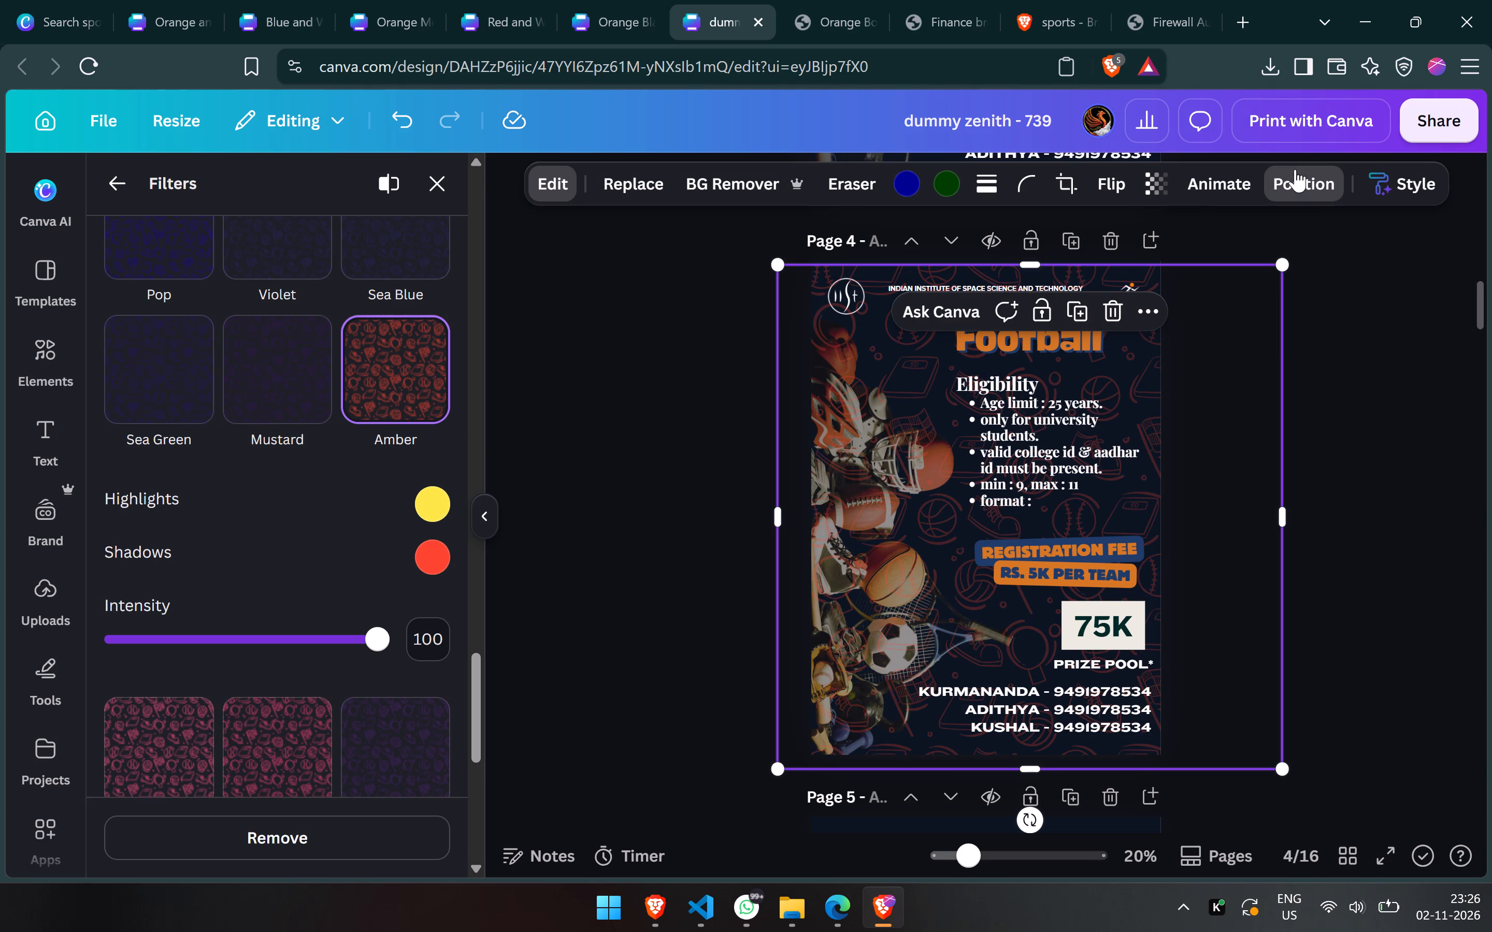
pyautogui.click(323, 337)
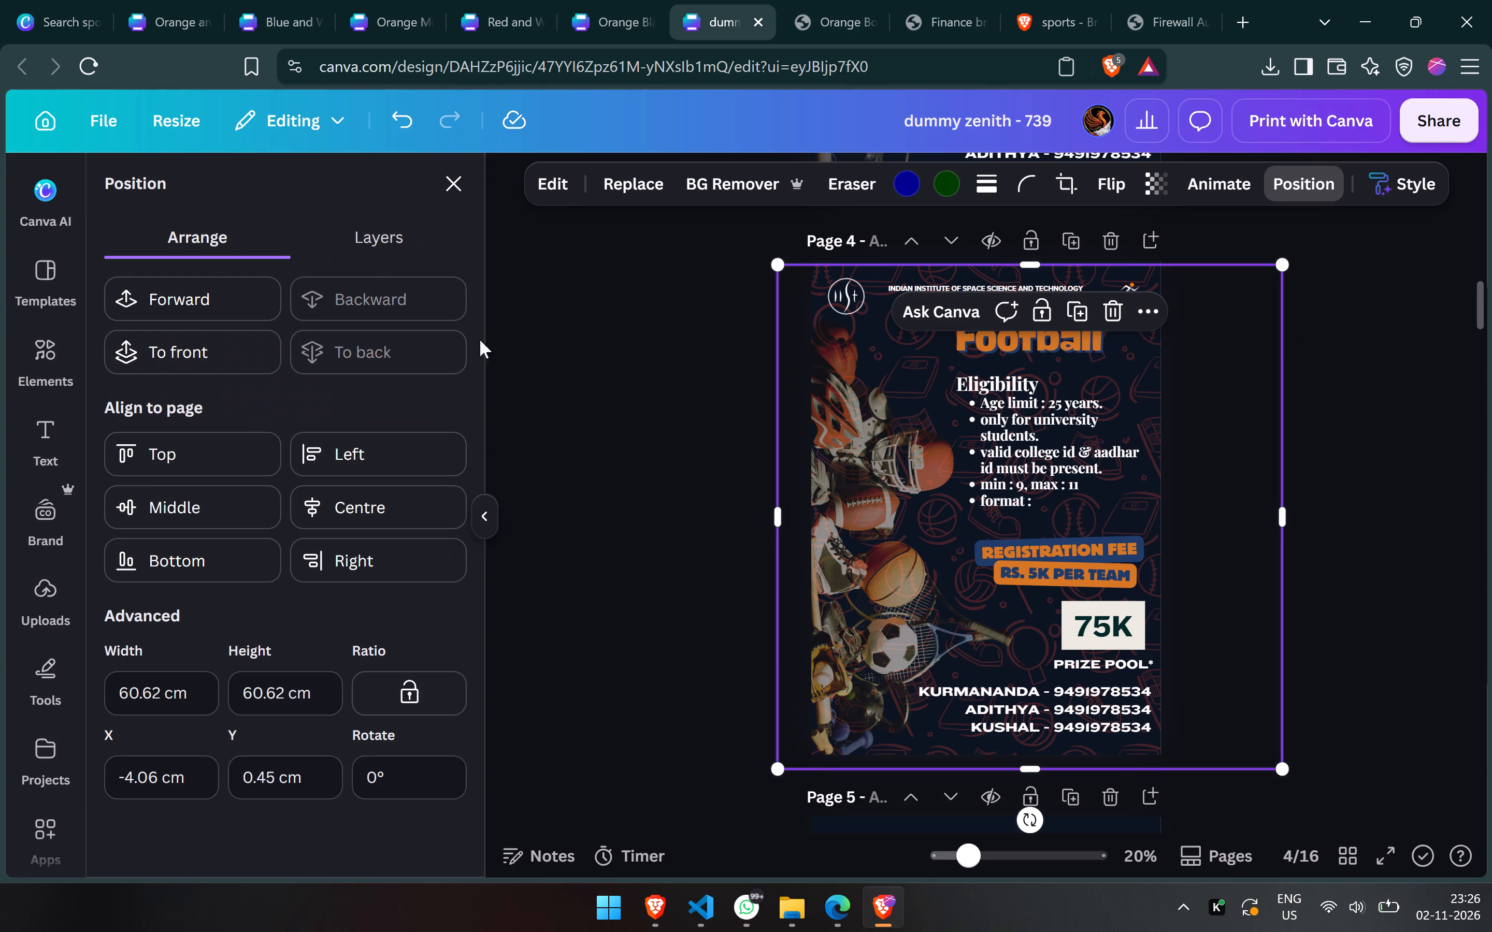
pyautogui.click(1358, 534)
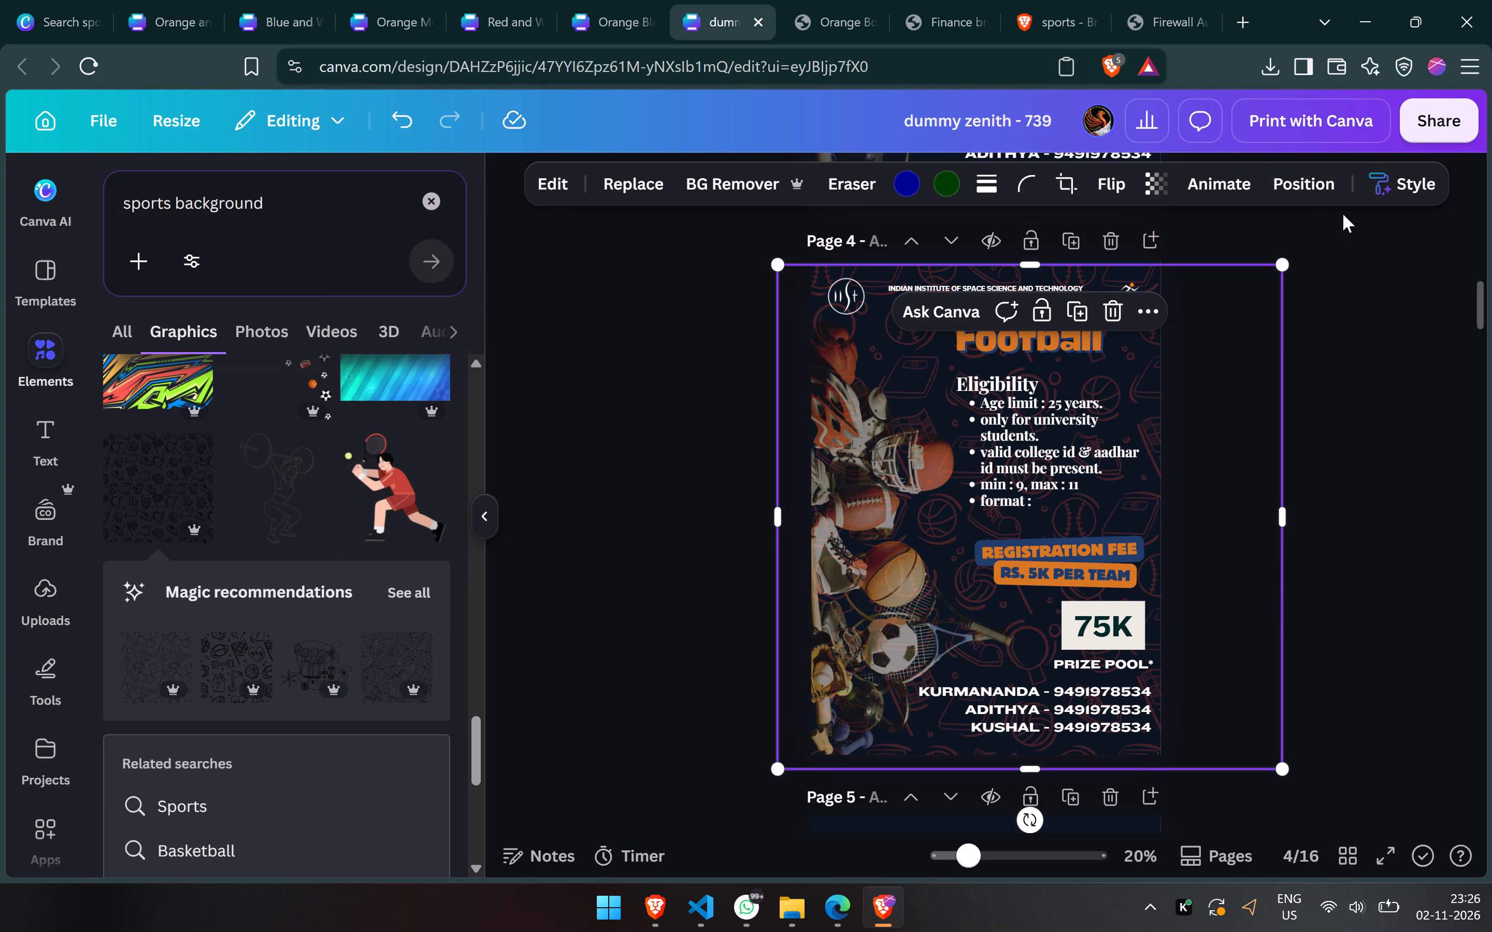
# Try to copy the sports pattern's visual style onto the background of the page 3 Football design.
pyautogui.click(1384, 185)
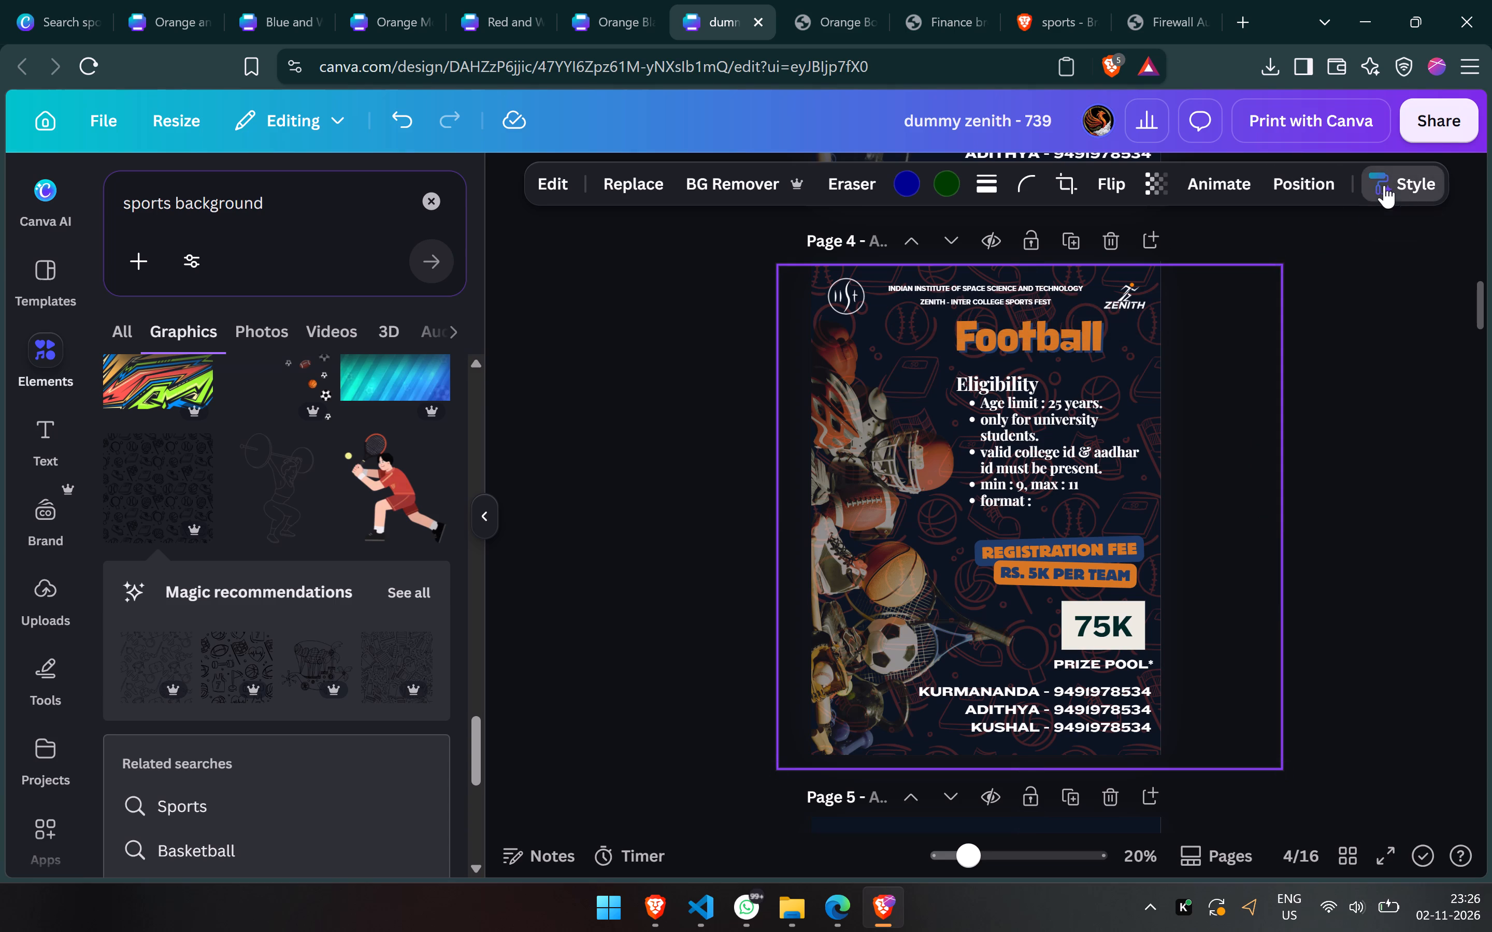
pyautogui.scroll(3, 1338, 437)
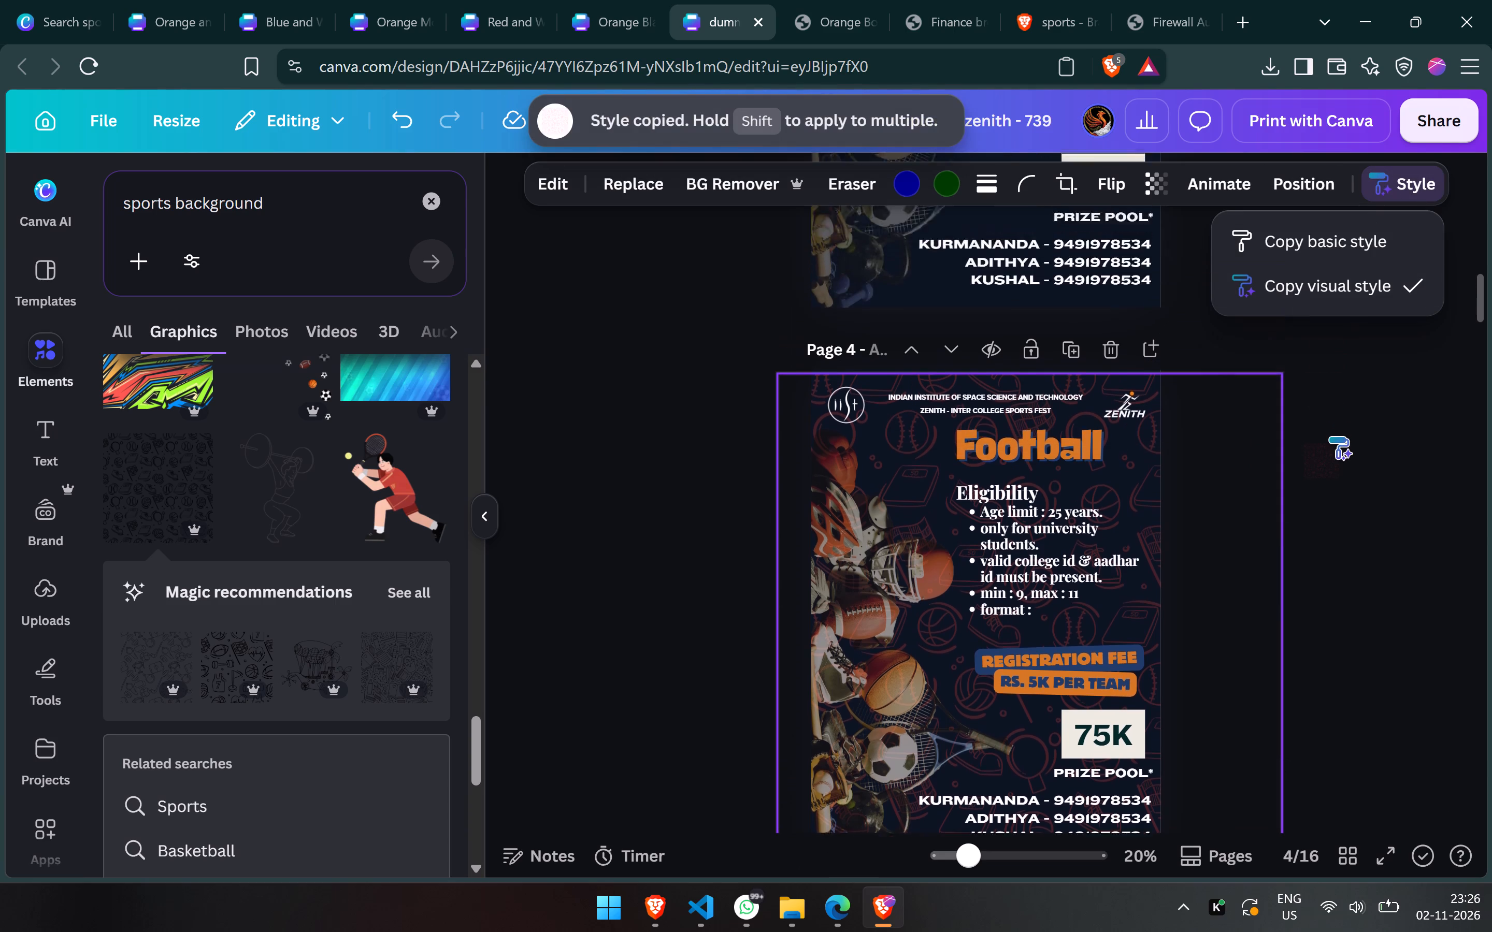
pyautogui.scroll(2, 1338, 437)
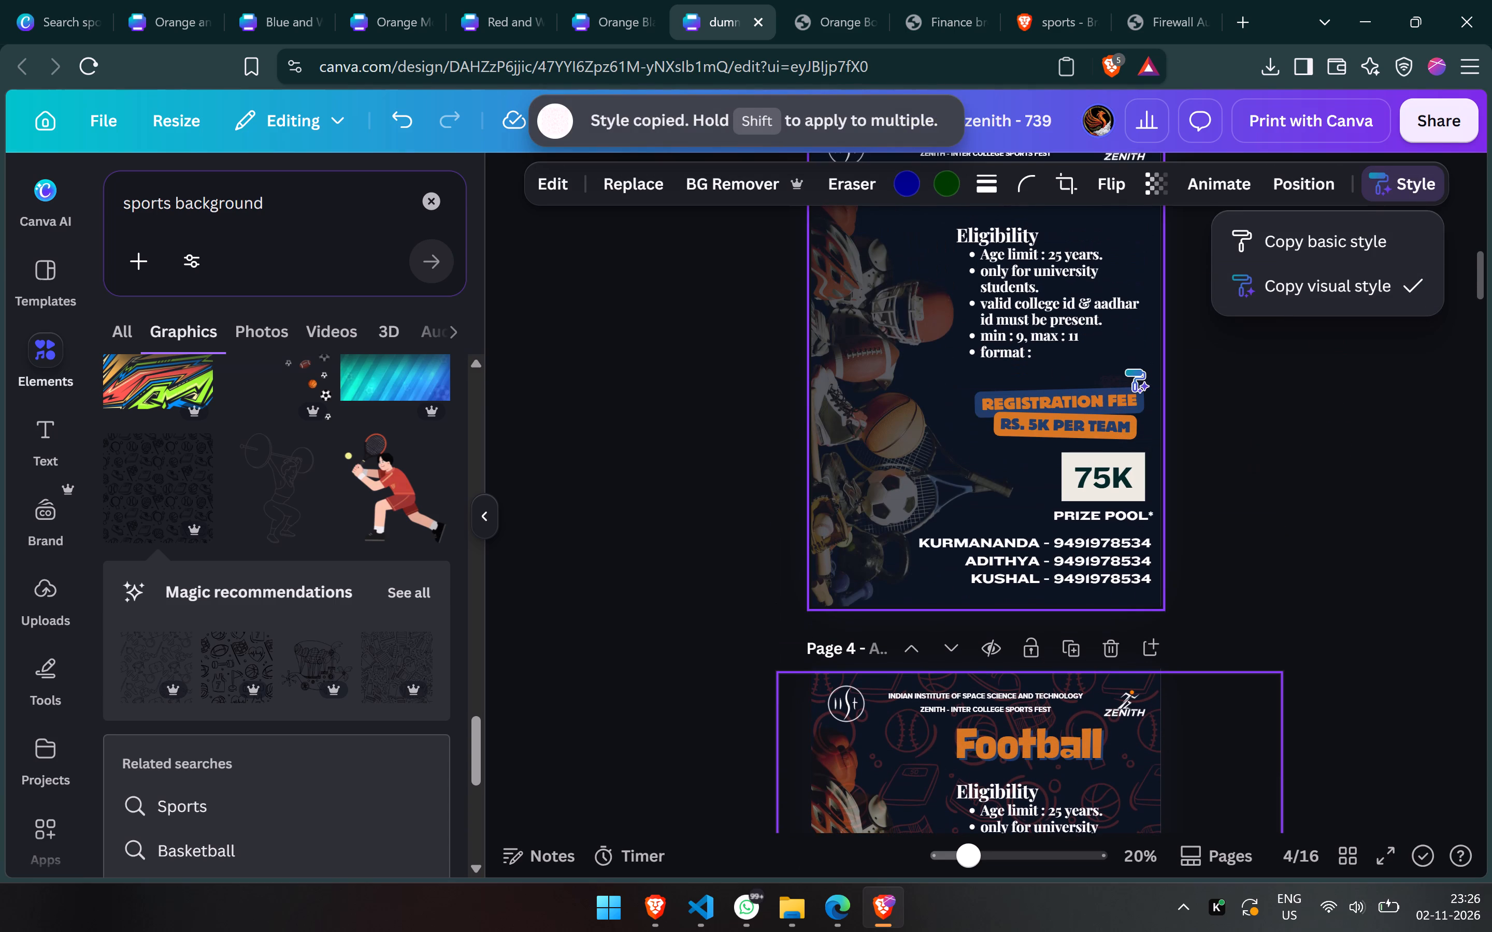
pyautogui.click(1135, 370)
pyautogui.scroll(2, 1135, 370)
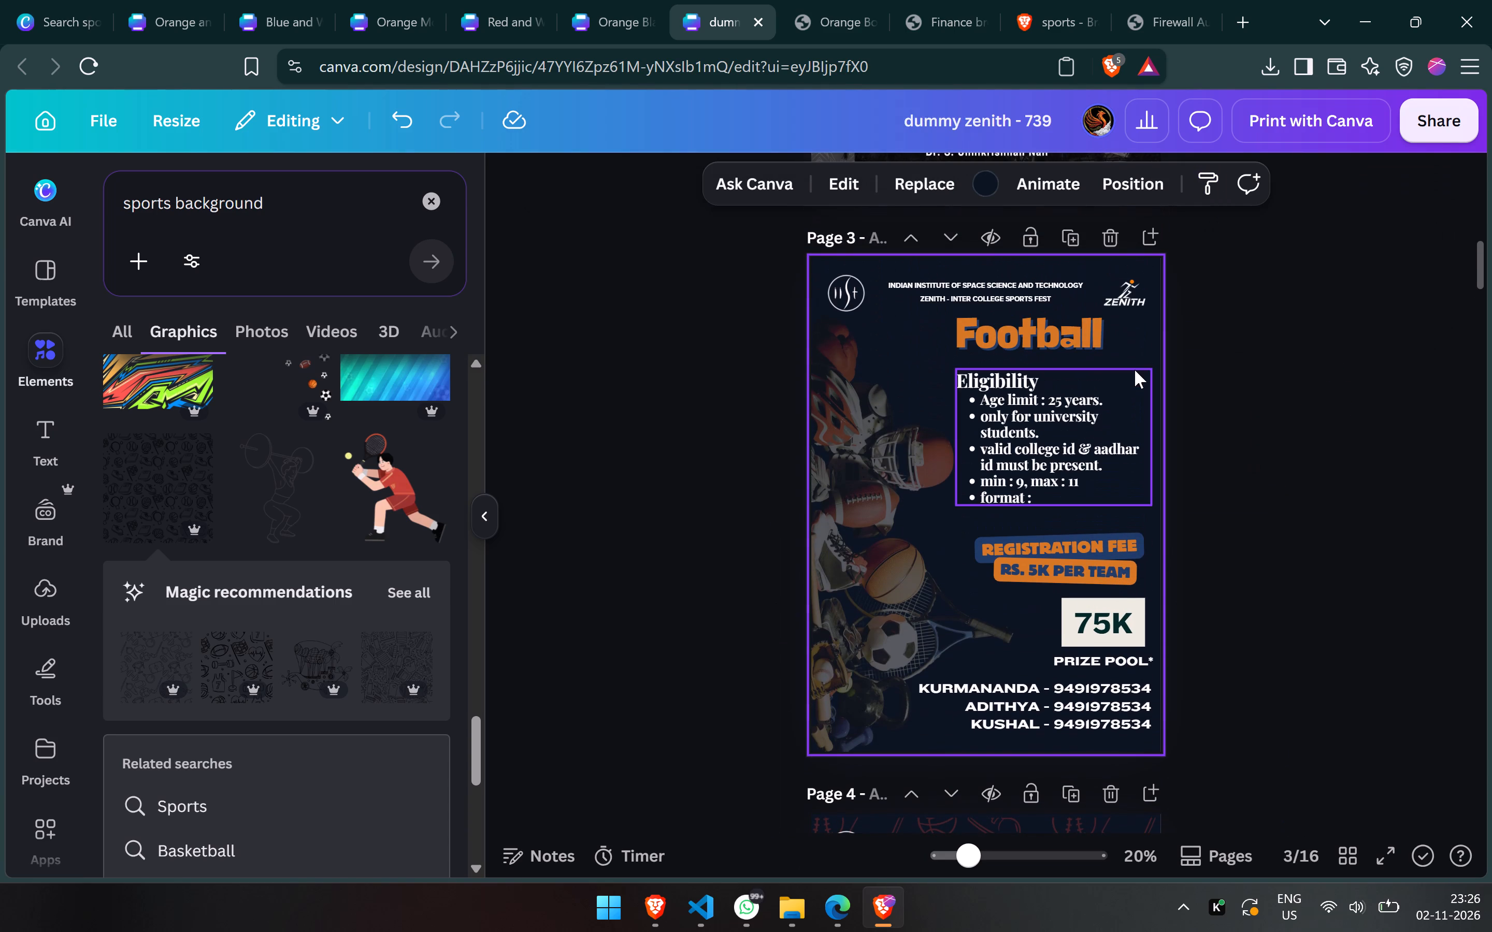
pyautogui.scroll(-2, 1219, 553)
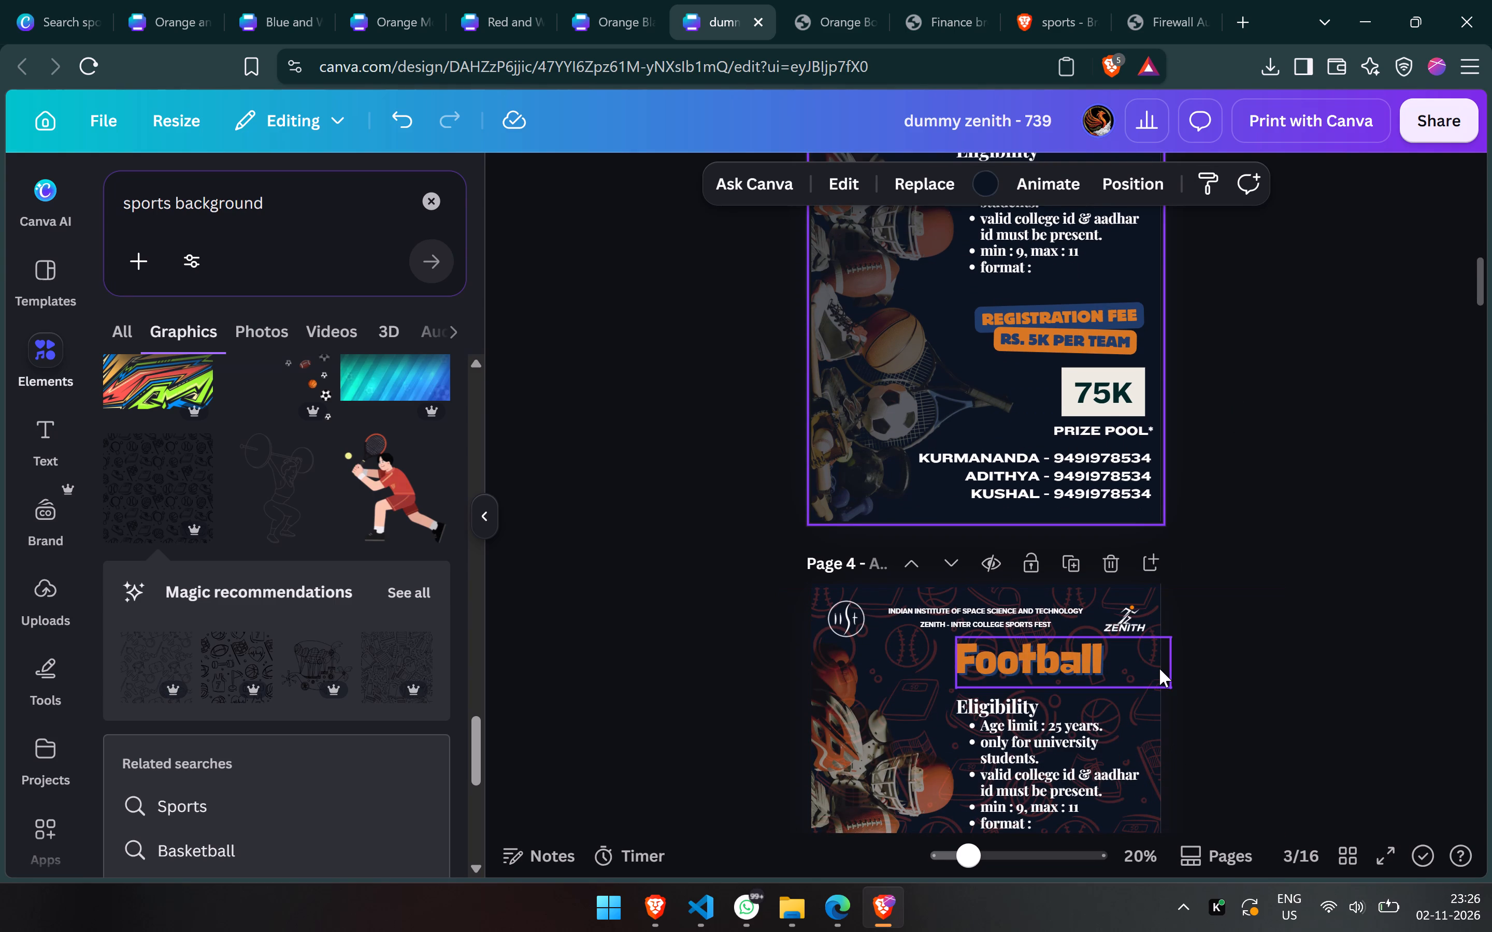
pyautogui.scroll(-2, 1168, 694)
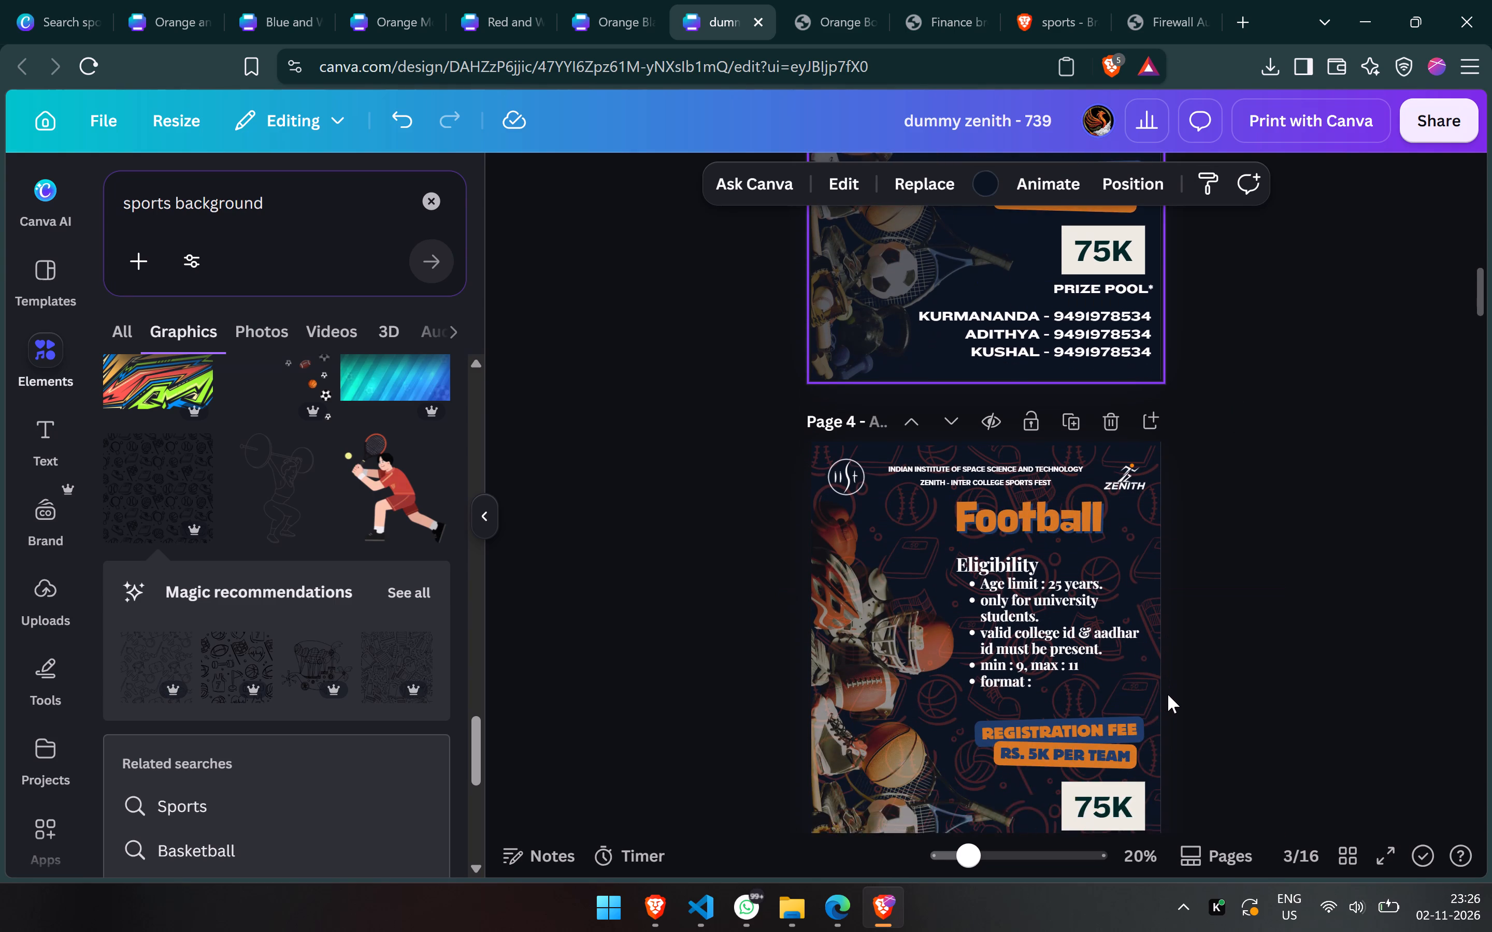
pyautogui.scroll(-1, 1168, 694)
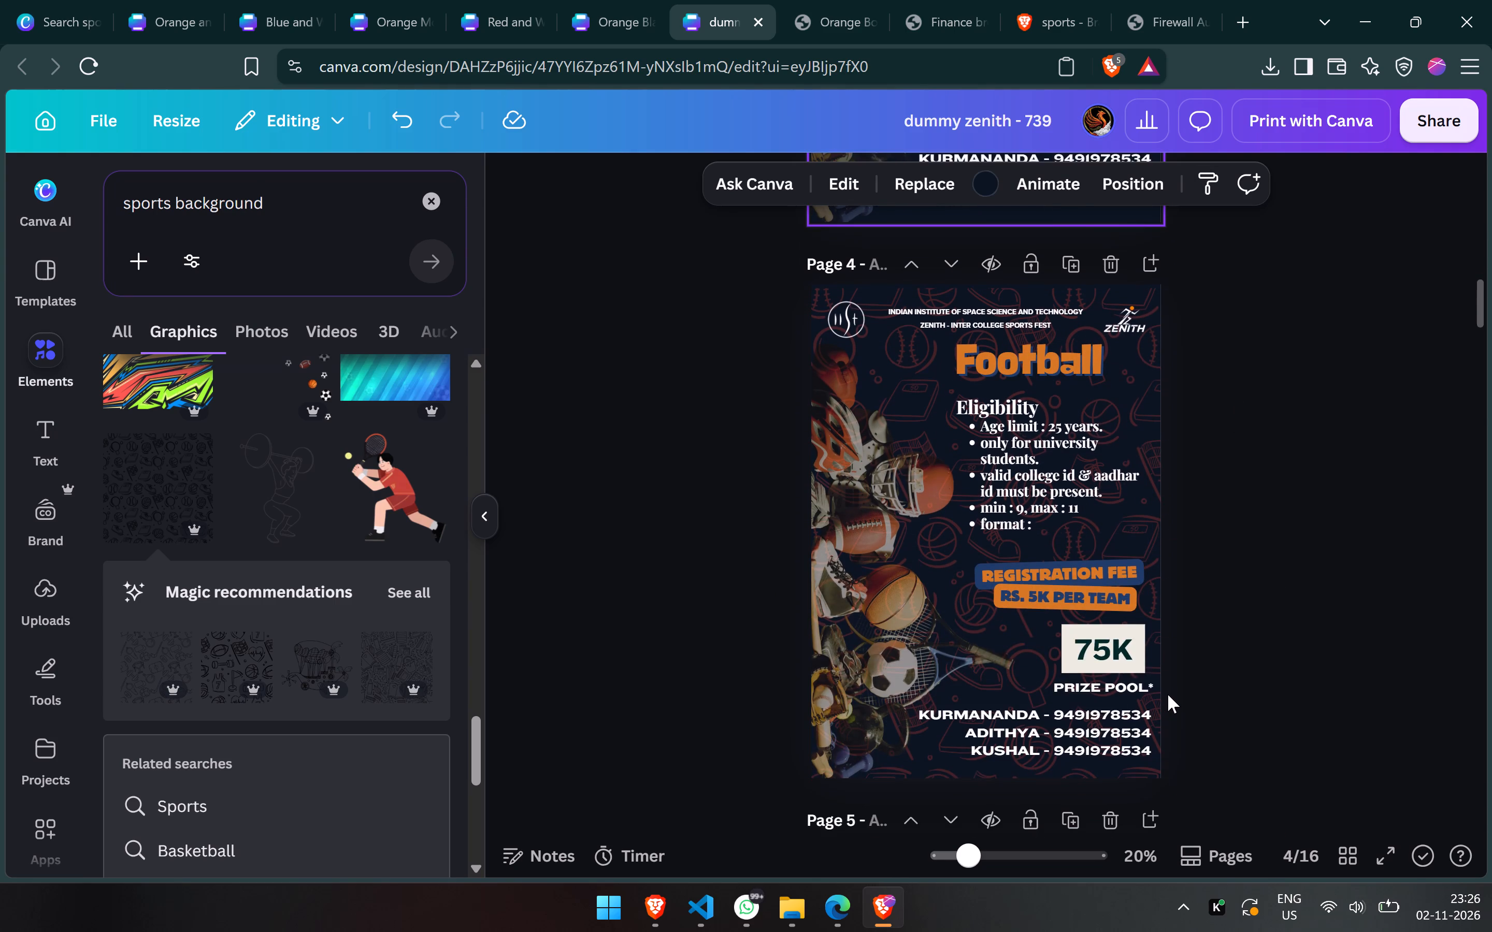
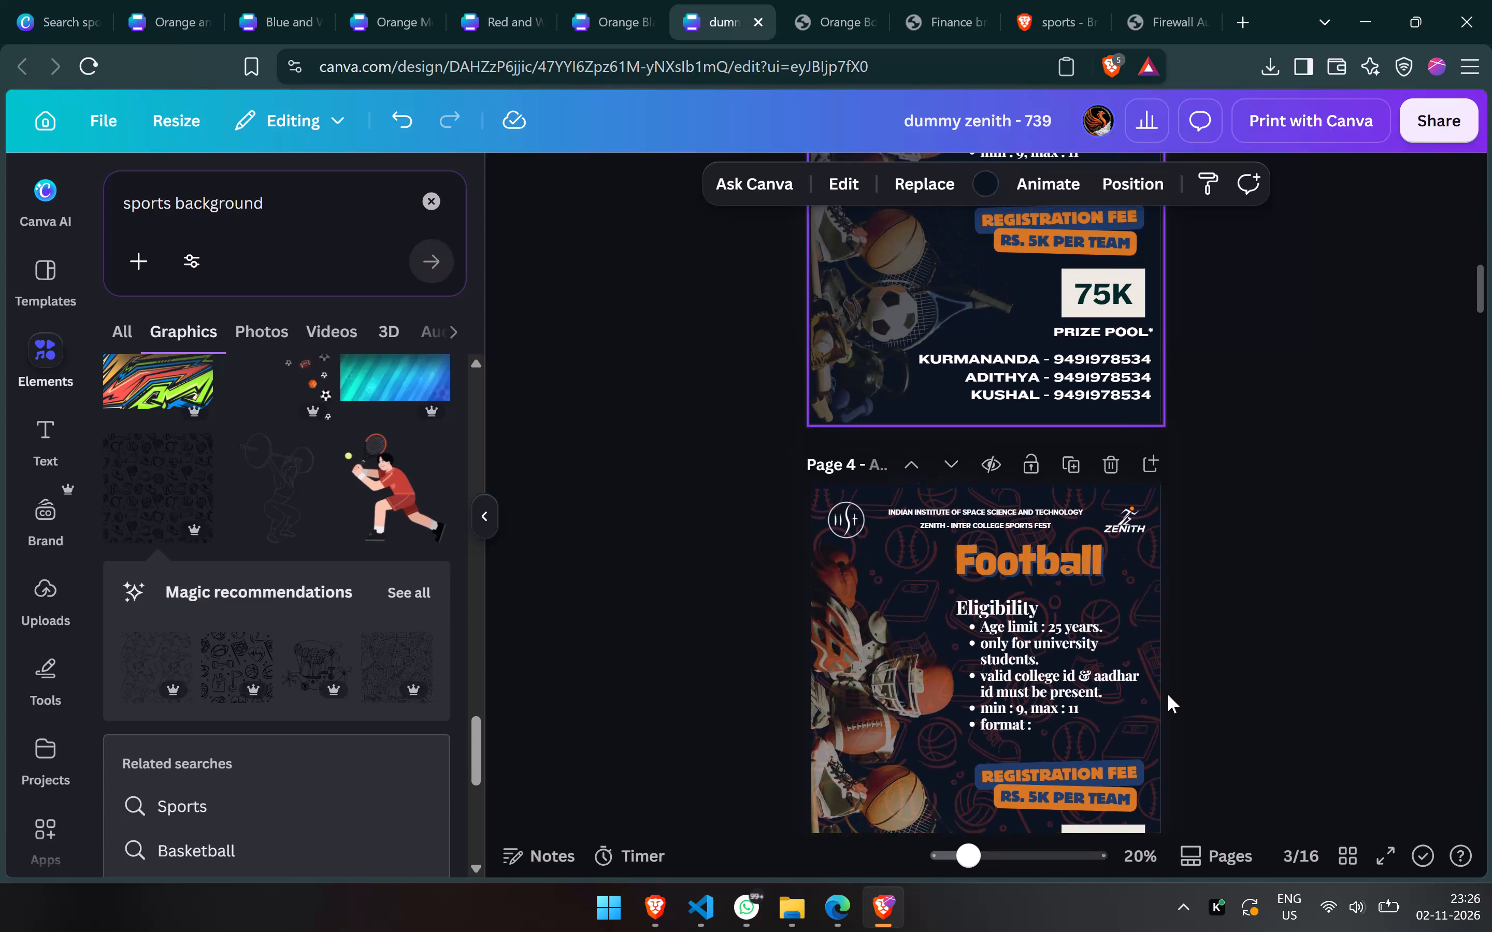
# Set the transparency of the Amber-tinted sports pattern on the page 4 Football design to 17.
pyautogui.scroll(1, 1168, 694)
pyautogui.scroll(-1, 1168, 694)
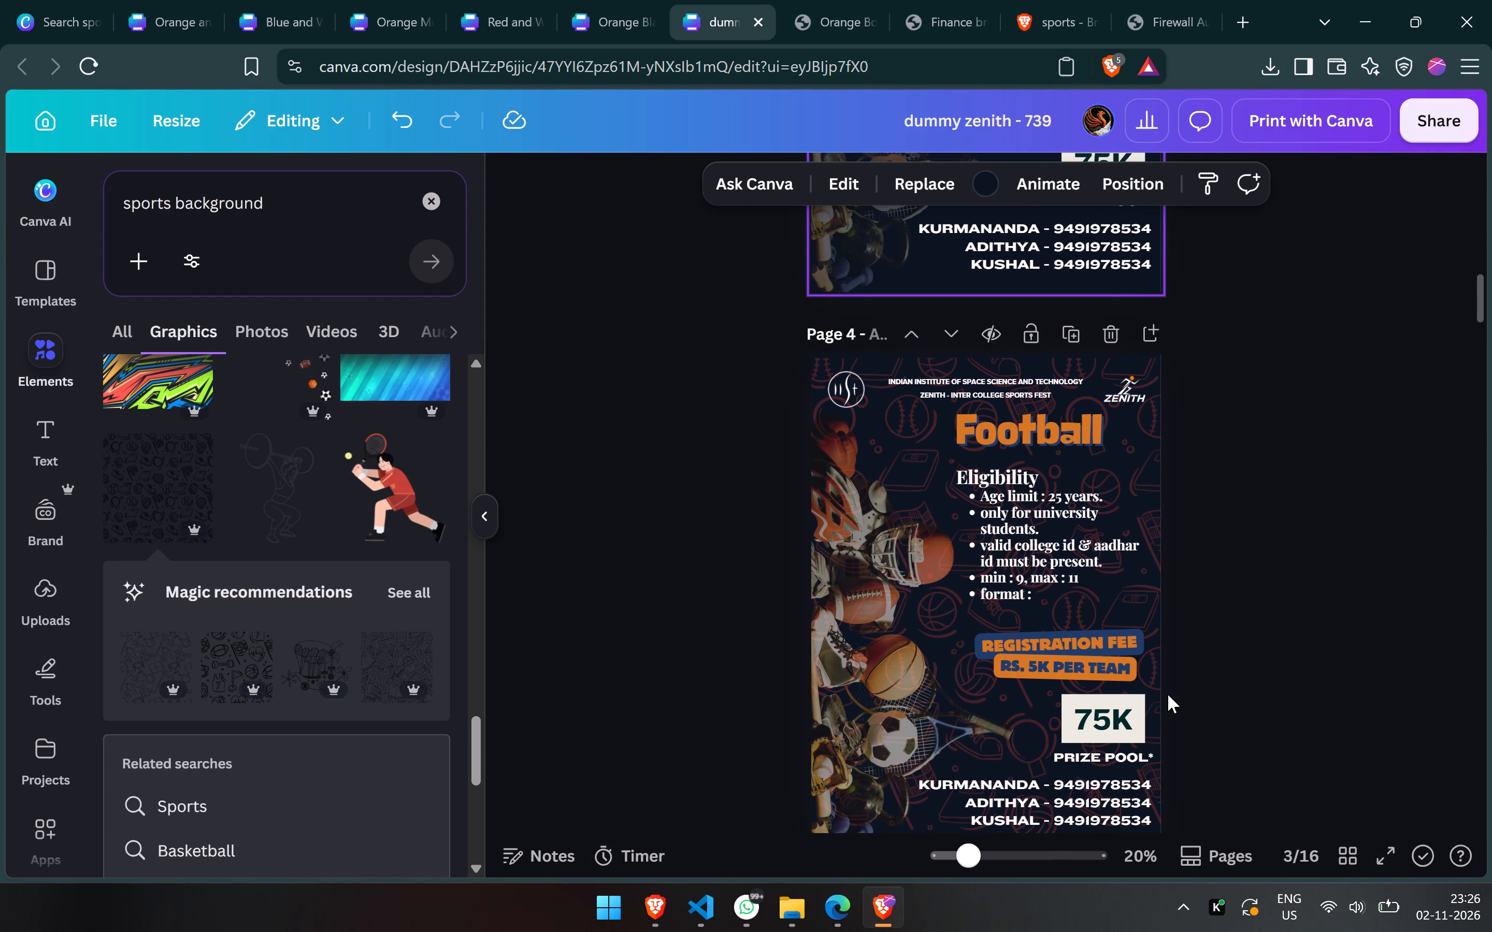
pyautogui.click(1152, 456)
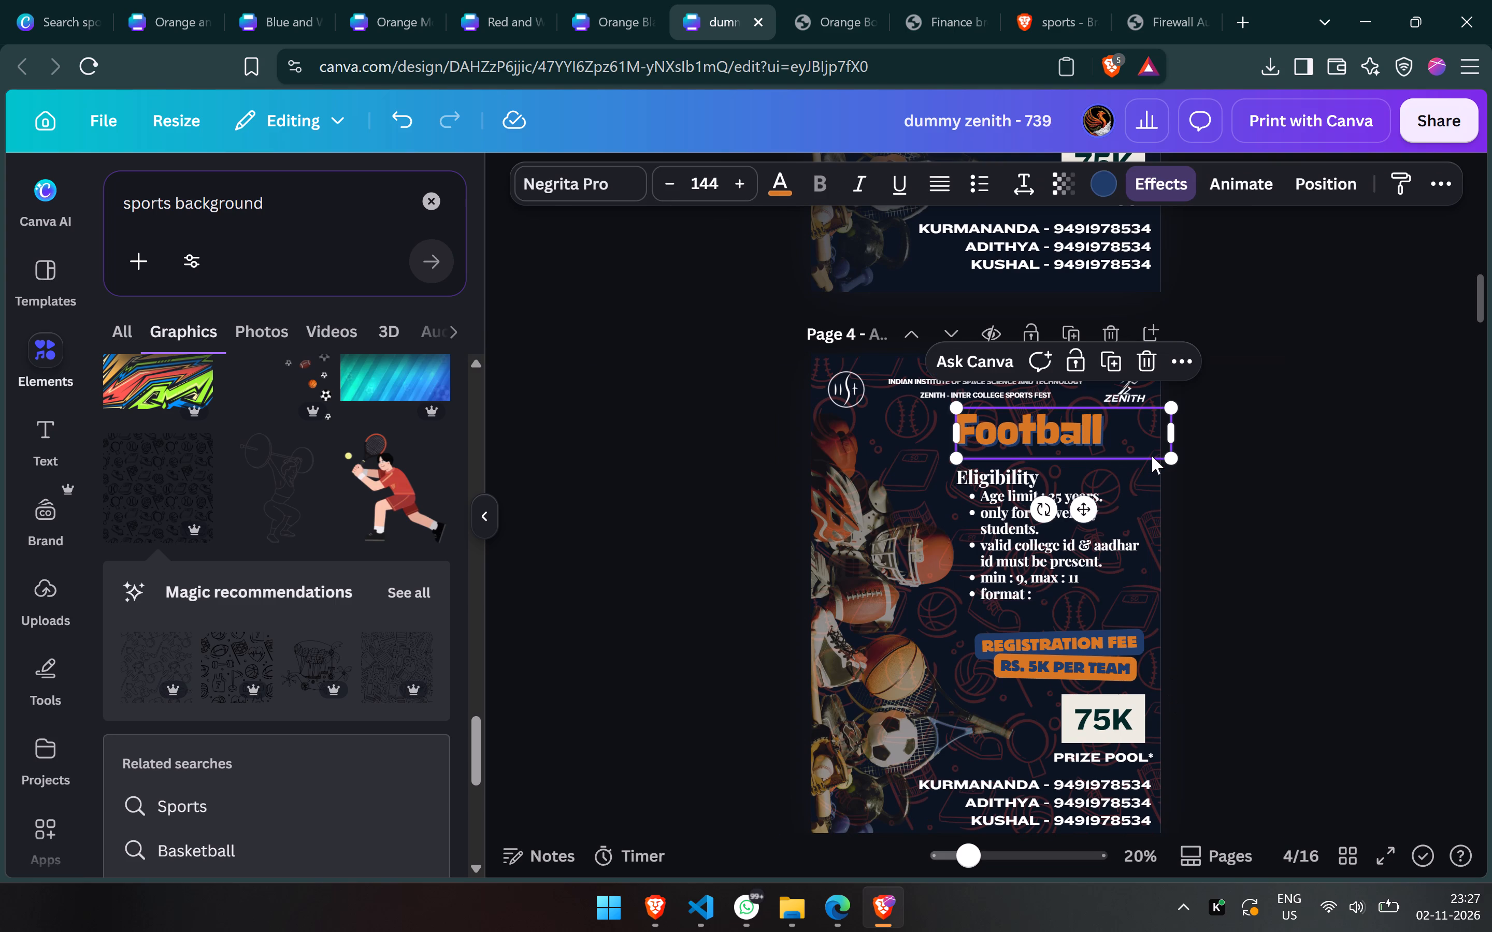
pyautogui.click(1159, 492)
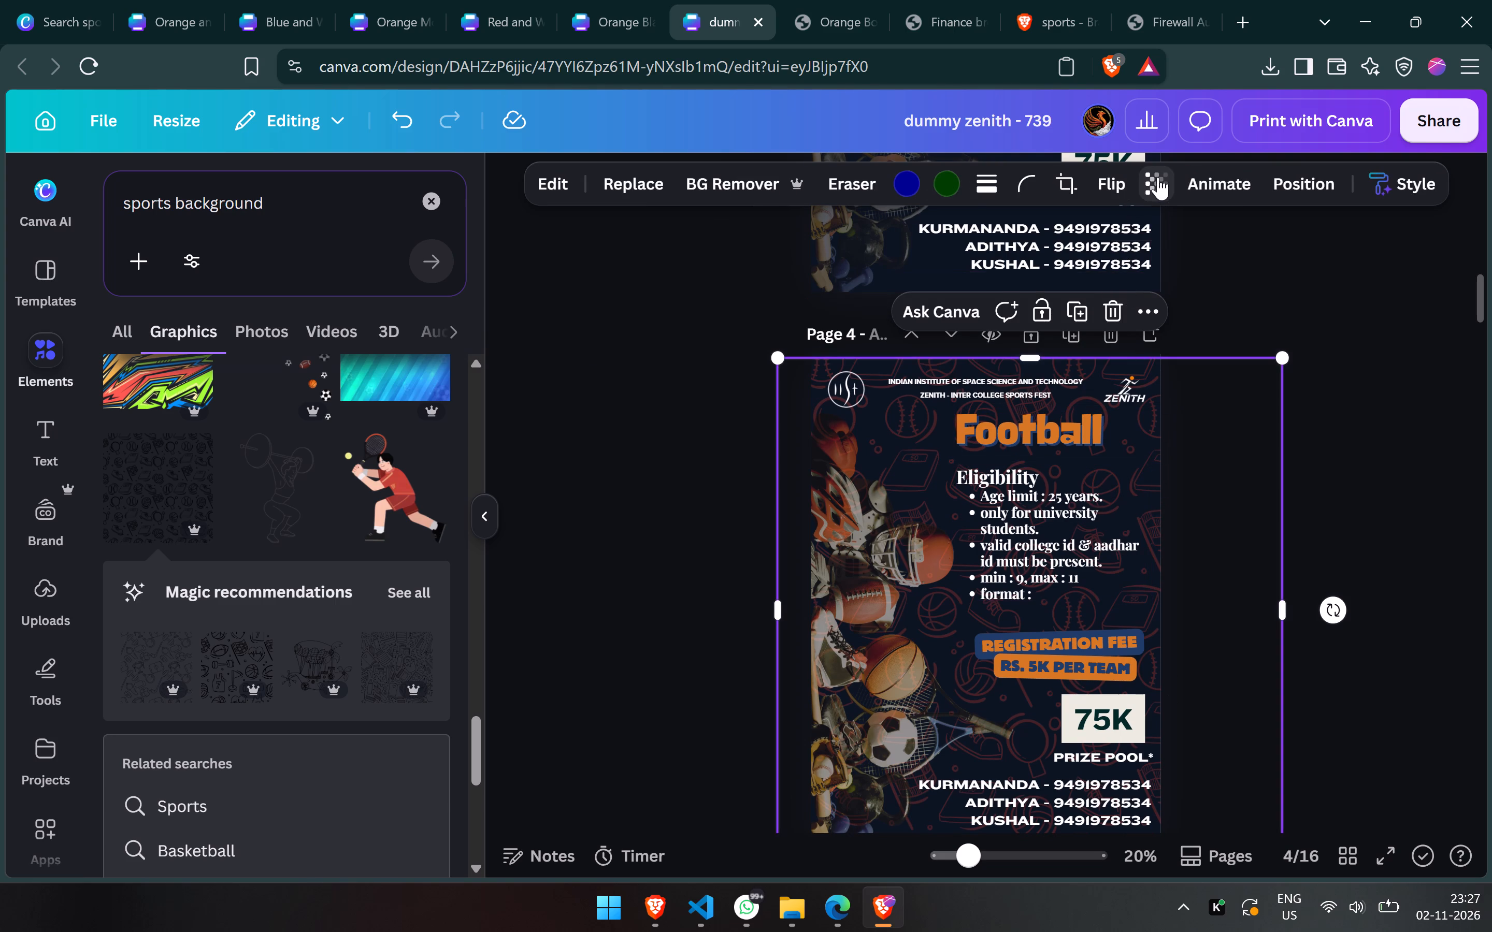
pyautogui.click(1158, 177)
pyautogui.moveTo(1085, 275); pyautogui.dragTo(1079, 277)
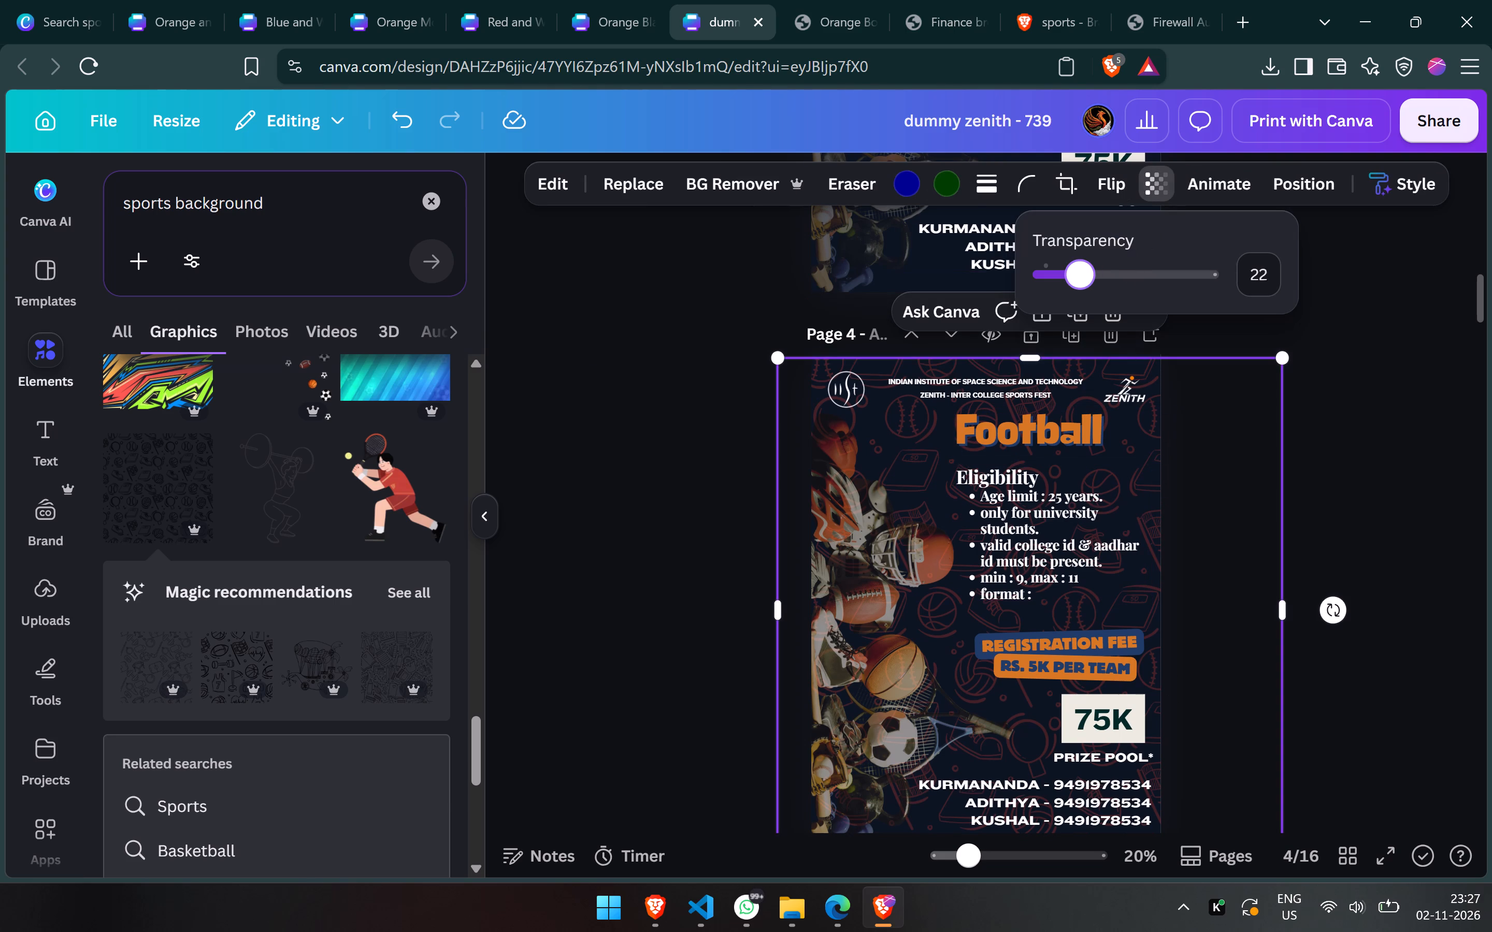
pyautogui.moveTo(1079, 277); pyautogui.dragTo(1071, 276)
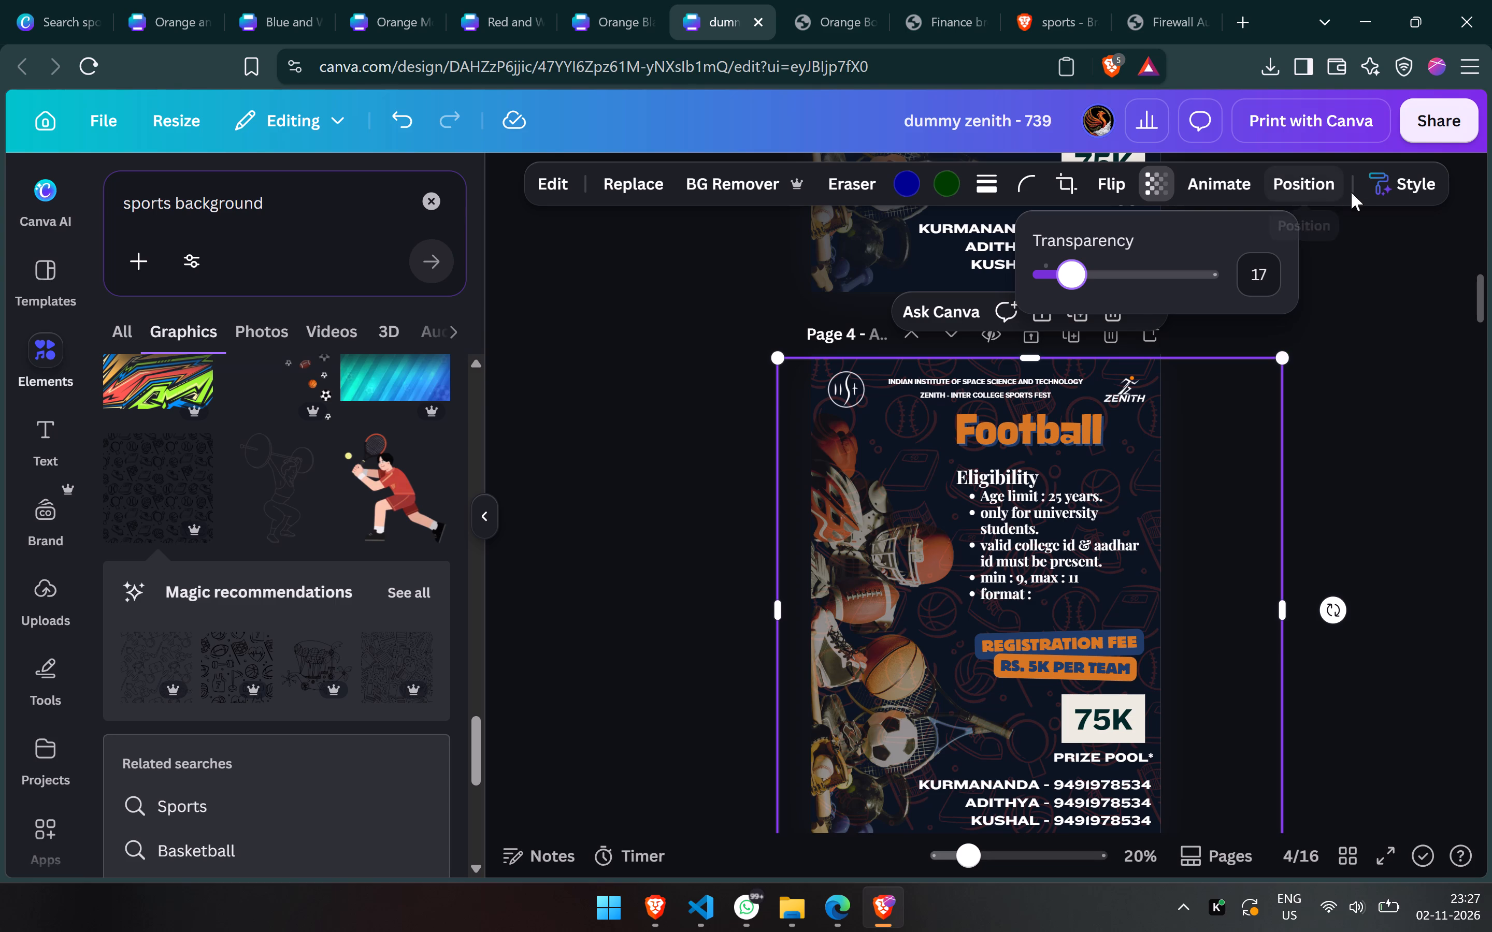
pyautogui.click(1380, 224)
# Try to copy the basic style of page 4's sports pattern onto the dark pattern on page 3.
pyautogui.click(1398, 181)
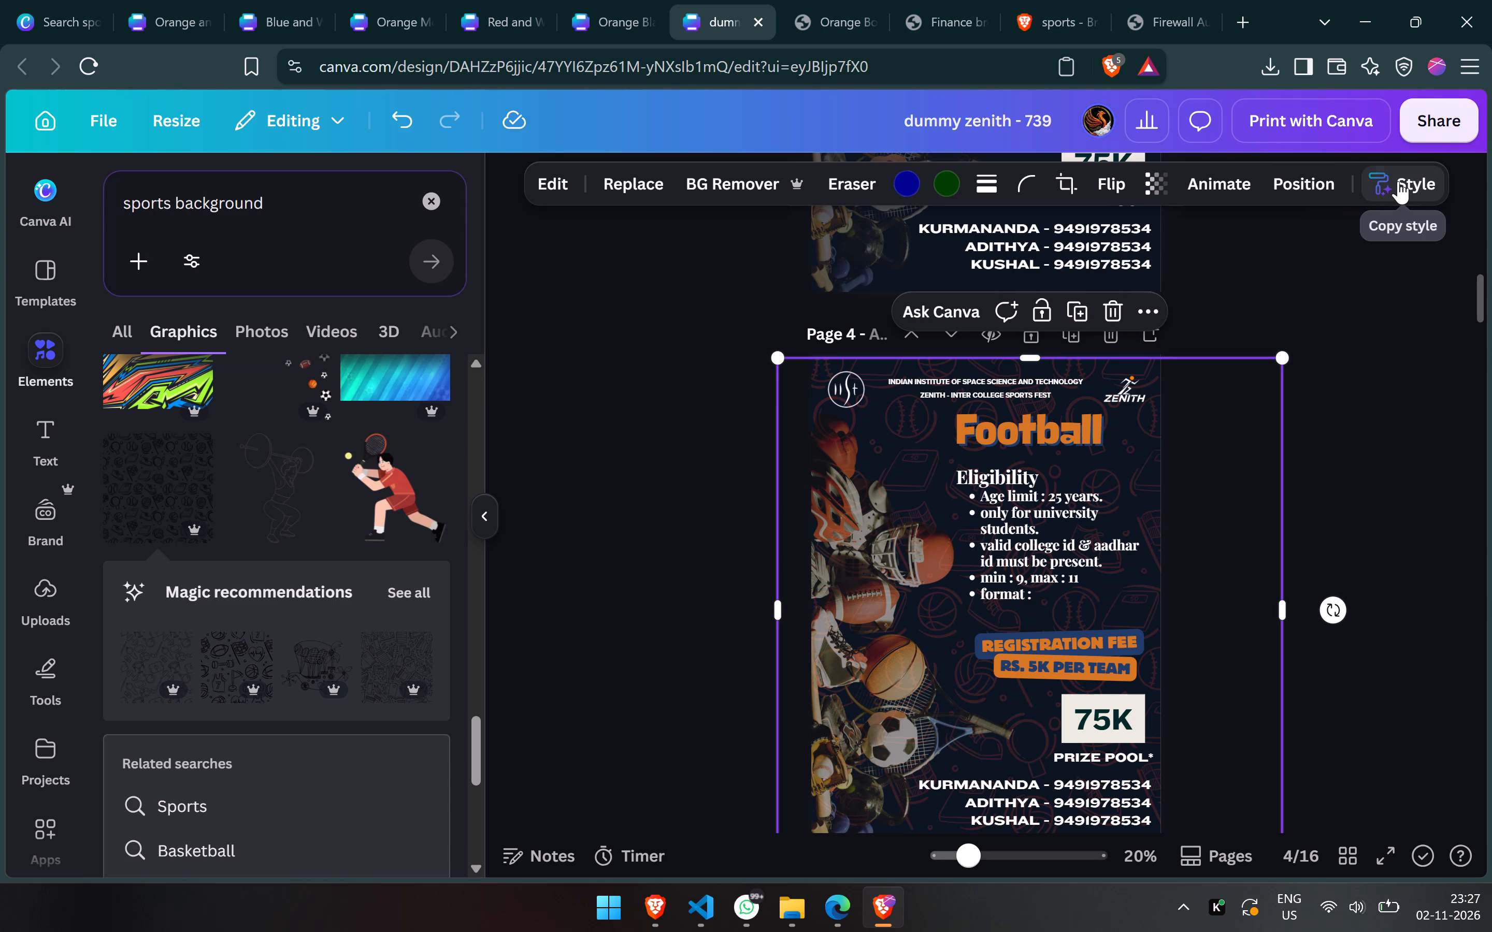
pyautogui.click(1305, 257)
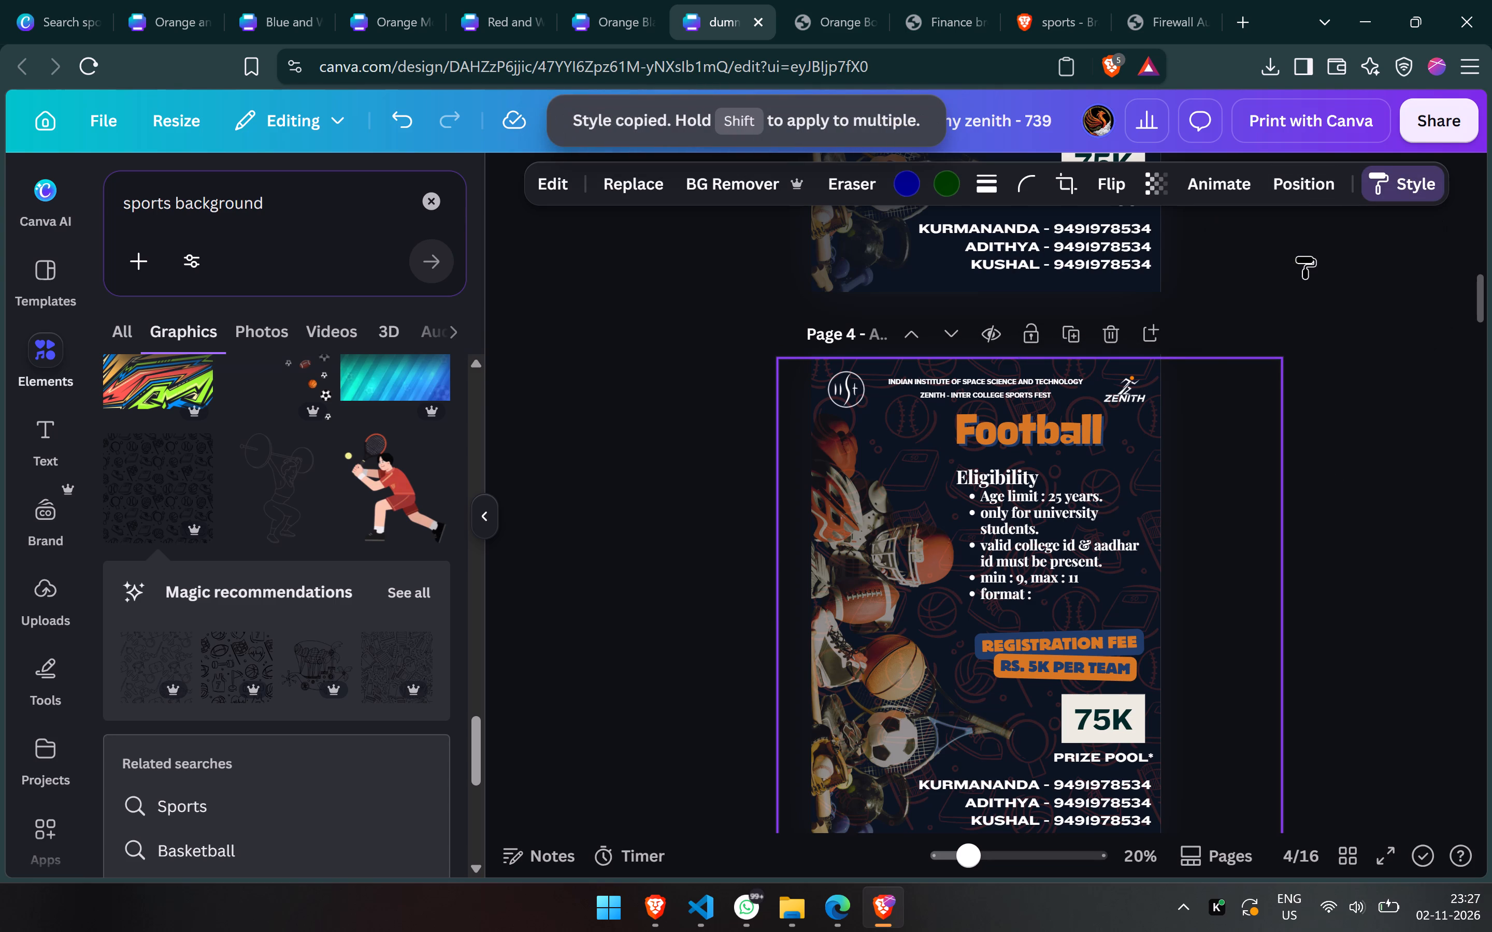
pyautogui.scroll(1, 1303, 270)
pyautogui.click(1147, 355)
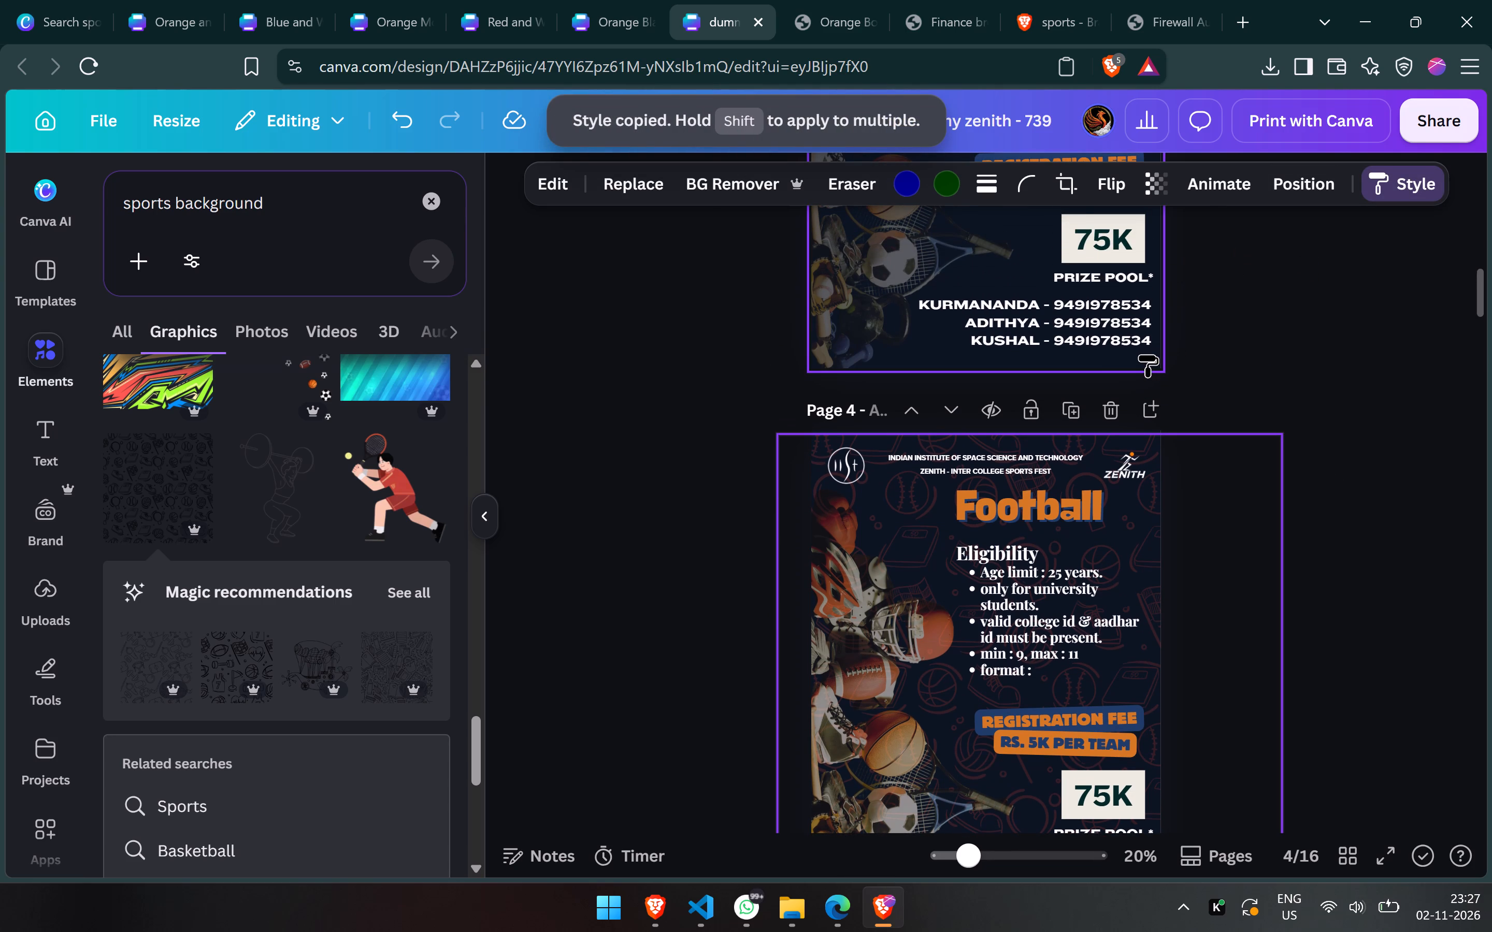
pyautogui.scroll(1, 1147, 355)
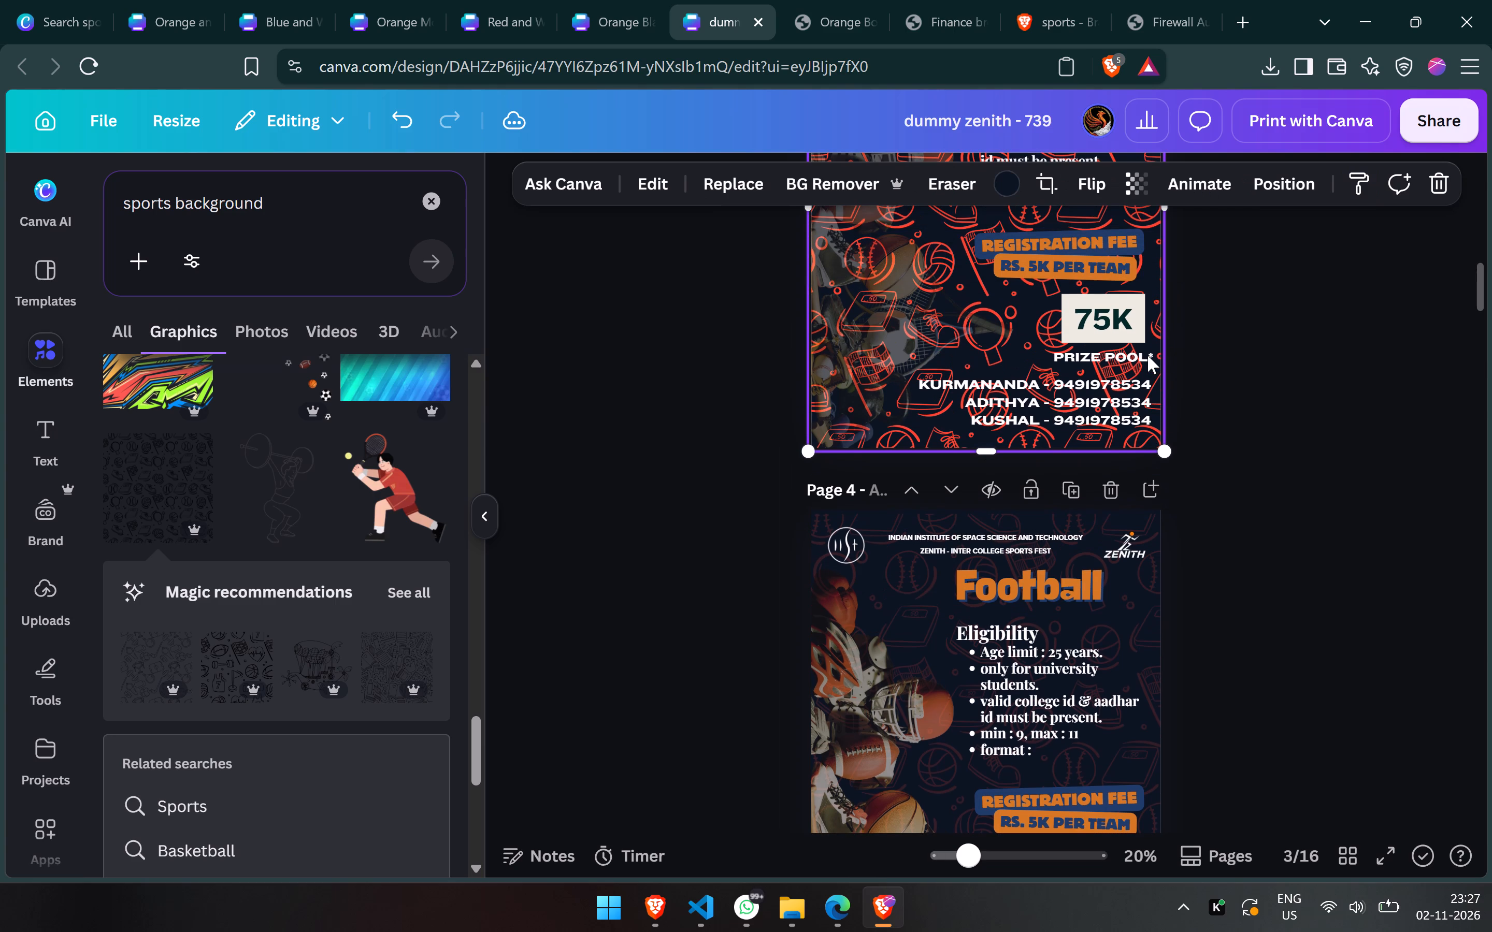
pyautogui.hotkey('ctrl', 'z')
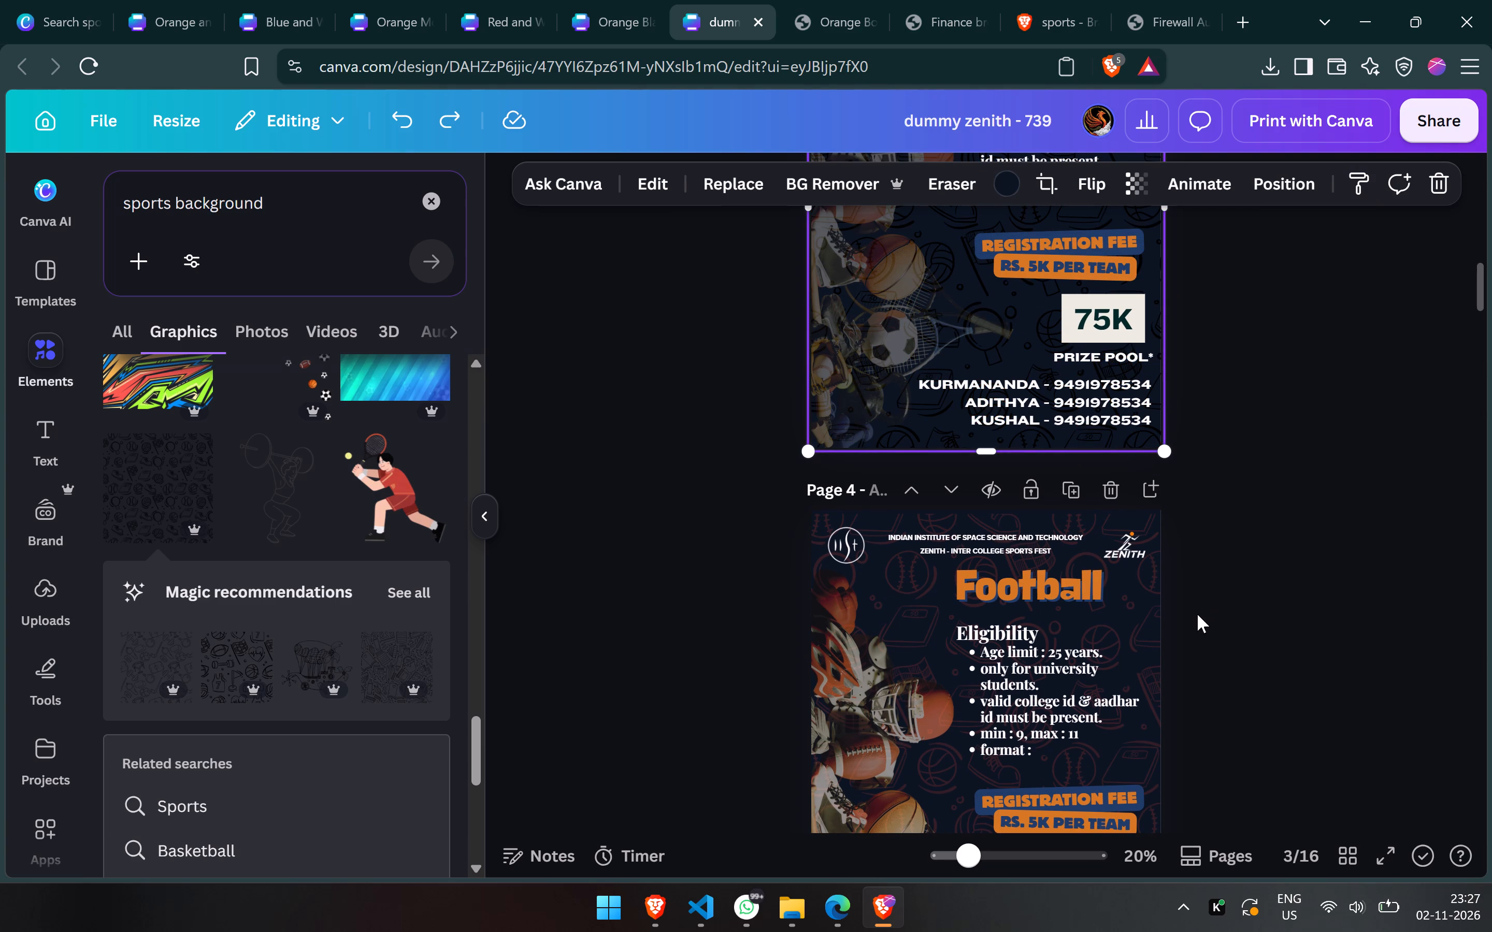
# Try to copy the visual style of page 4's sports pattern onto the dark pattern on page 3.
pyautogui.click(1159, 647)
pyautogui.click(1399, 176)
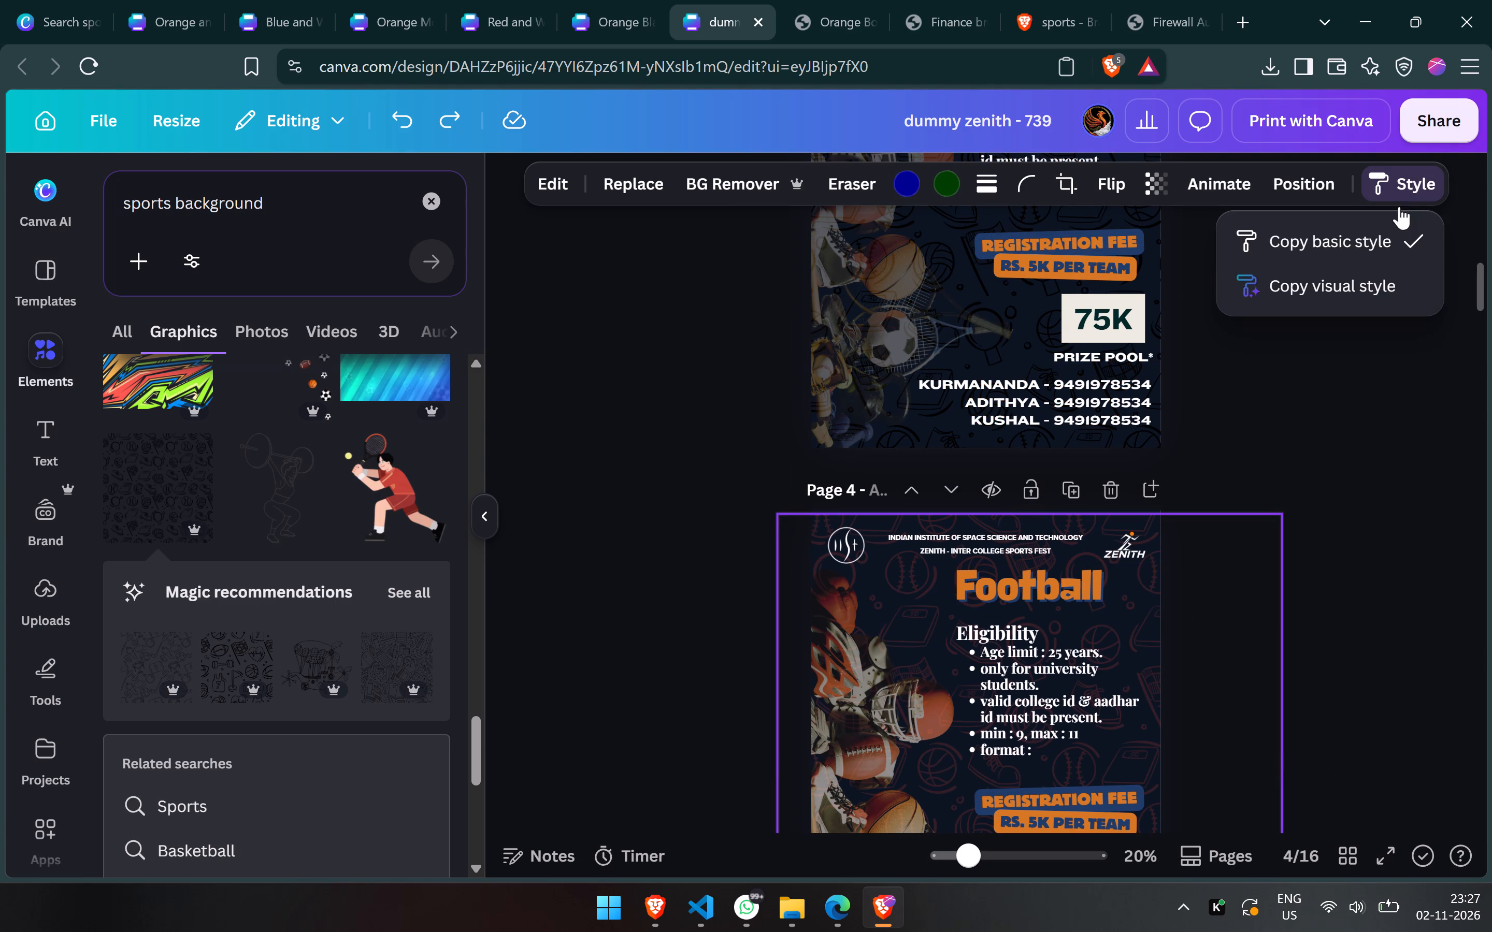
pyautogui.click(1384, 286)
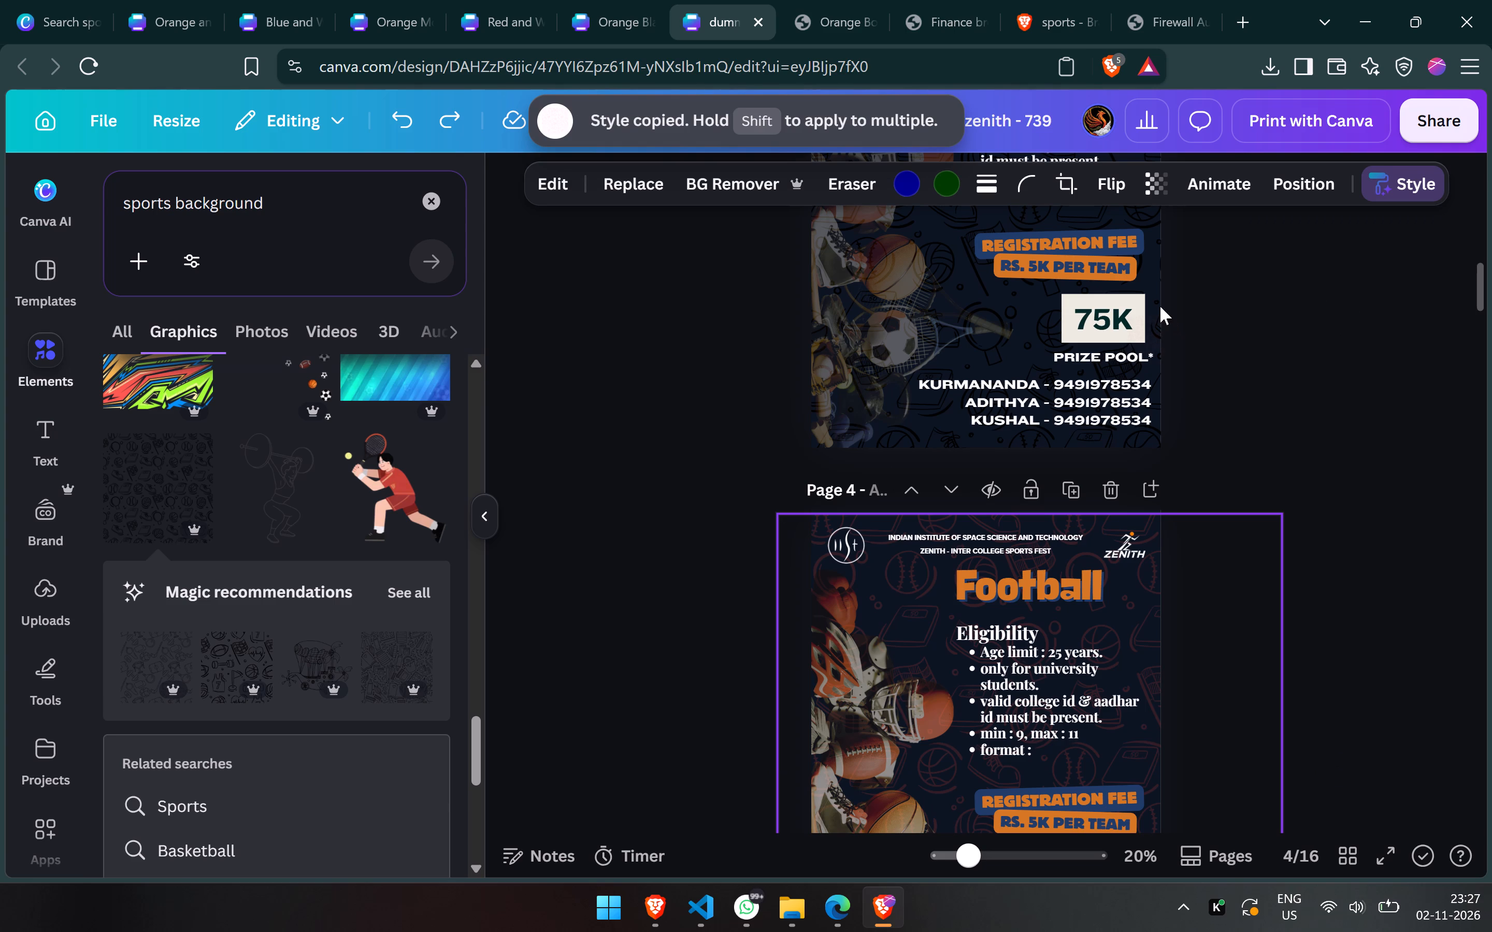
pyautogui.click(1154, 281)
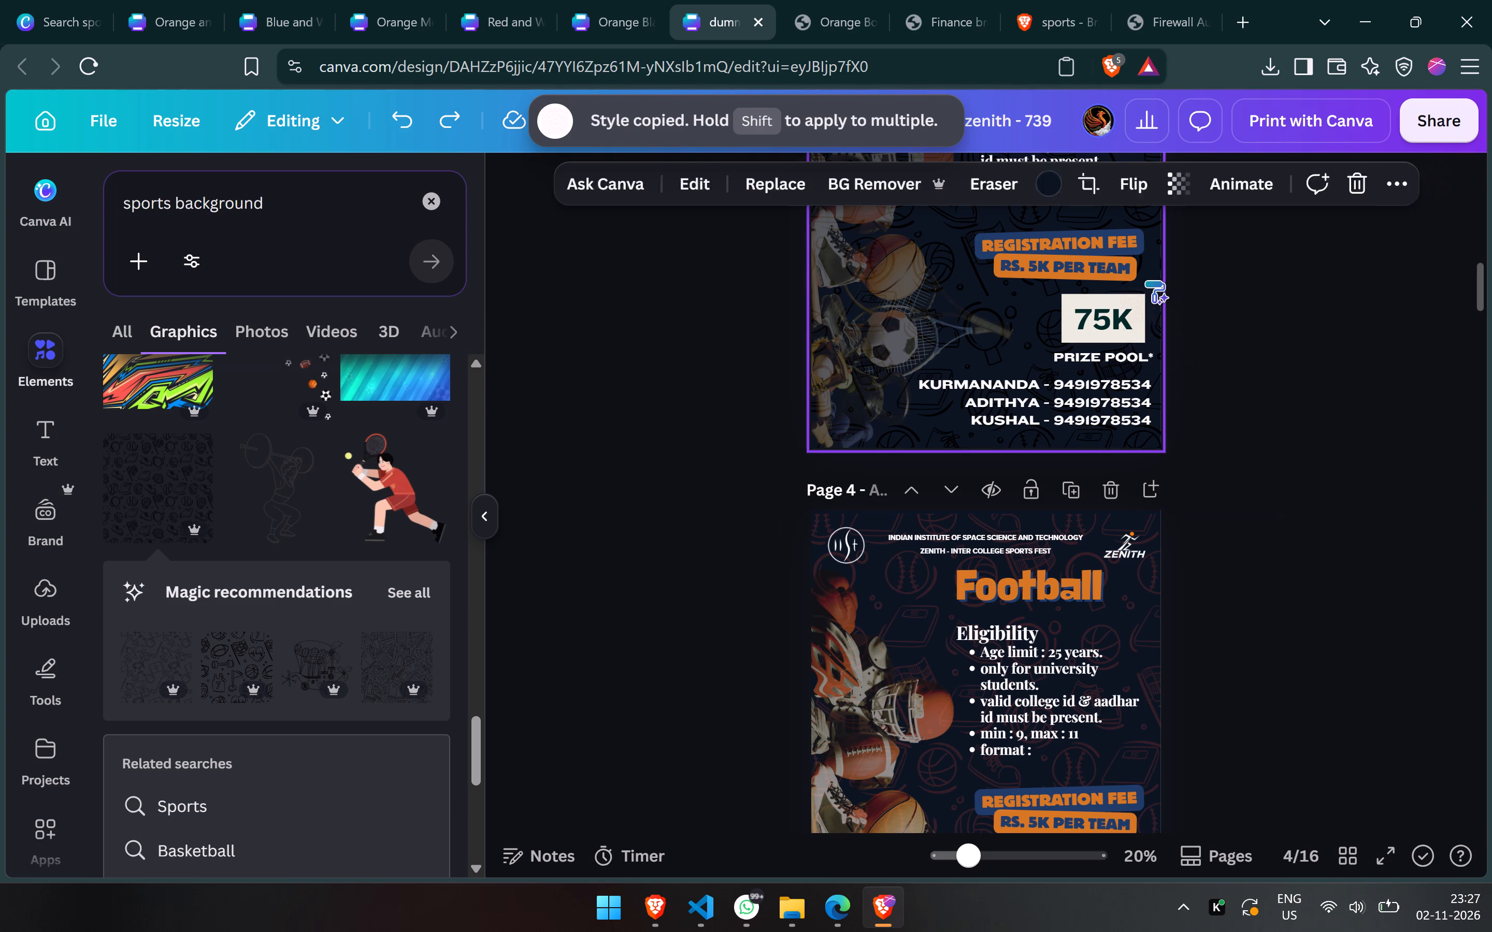
# Delete the dark line-art sports pattern from the page 3 Football design.
pyautogui.scroll(3, 1154, 281)
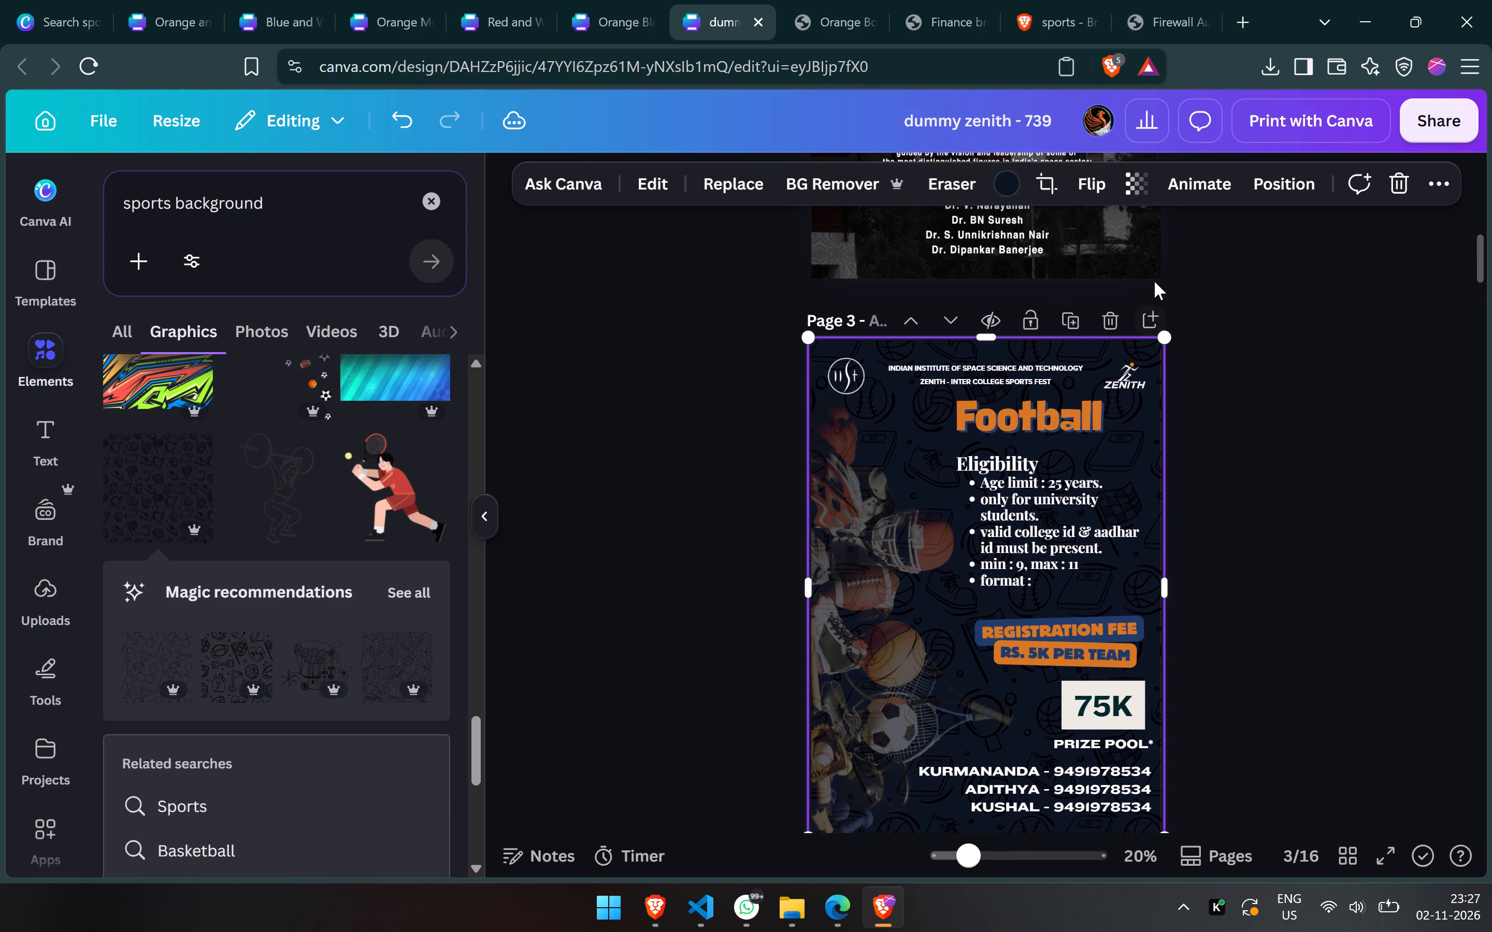
pyautogui.press('BackSpace')
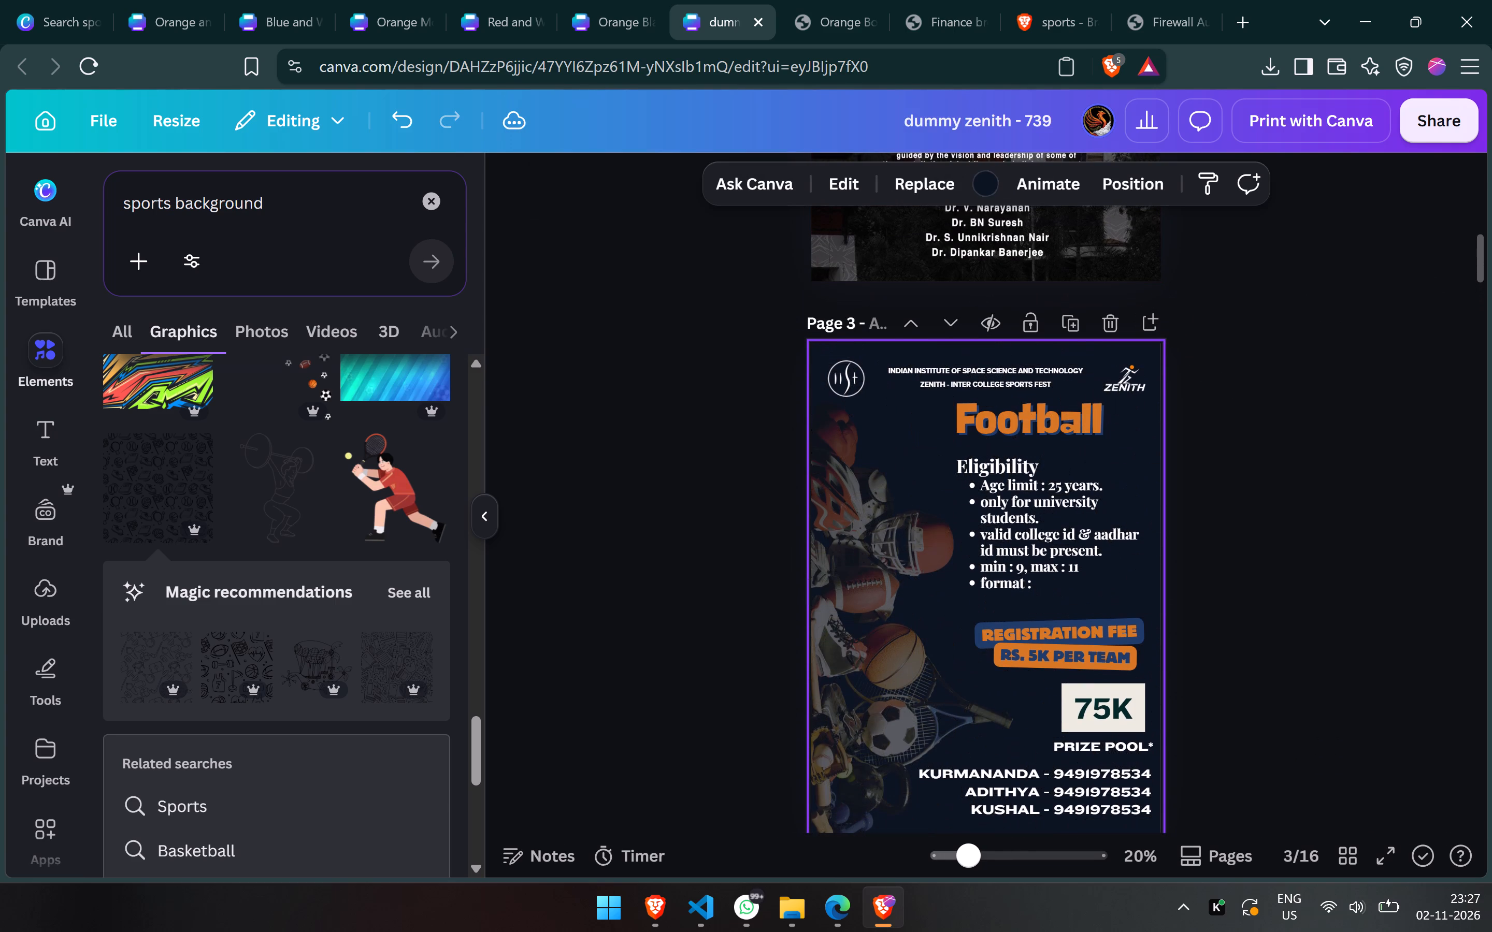
# Copy the Amber-tinted sports pattern from the page 4 Football design.
pyautogui.scroll(-4, 1225, 374)
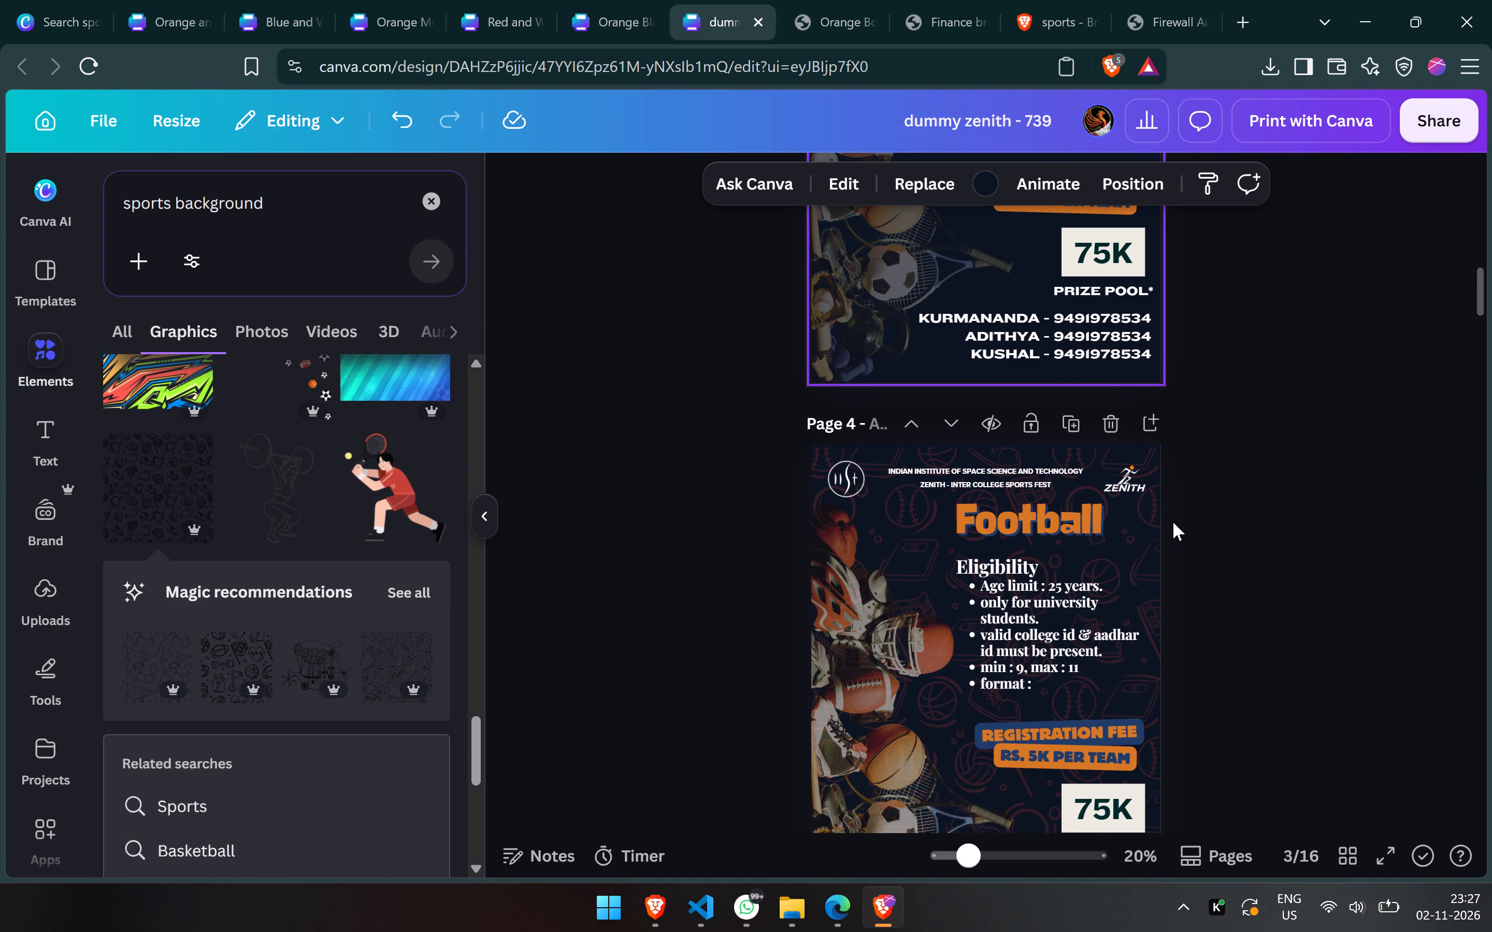
pyautogui.click(1158, 575)
pyautogui.hotkey('ctrl', 'c')
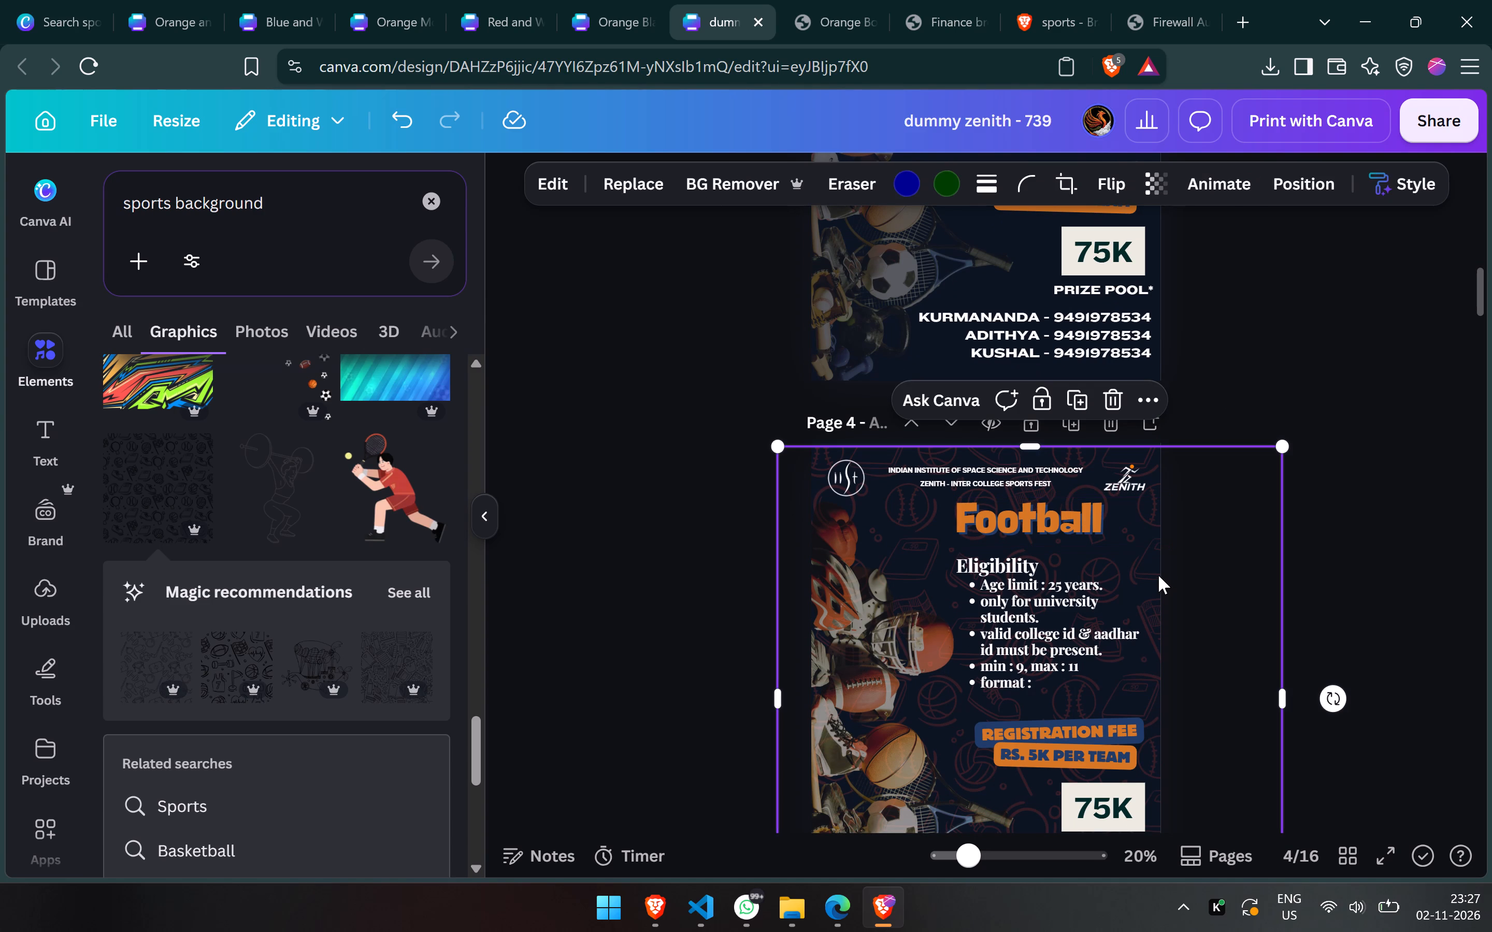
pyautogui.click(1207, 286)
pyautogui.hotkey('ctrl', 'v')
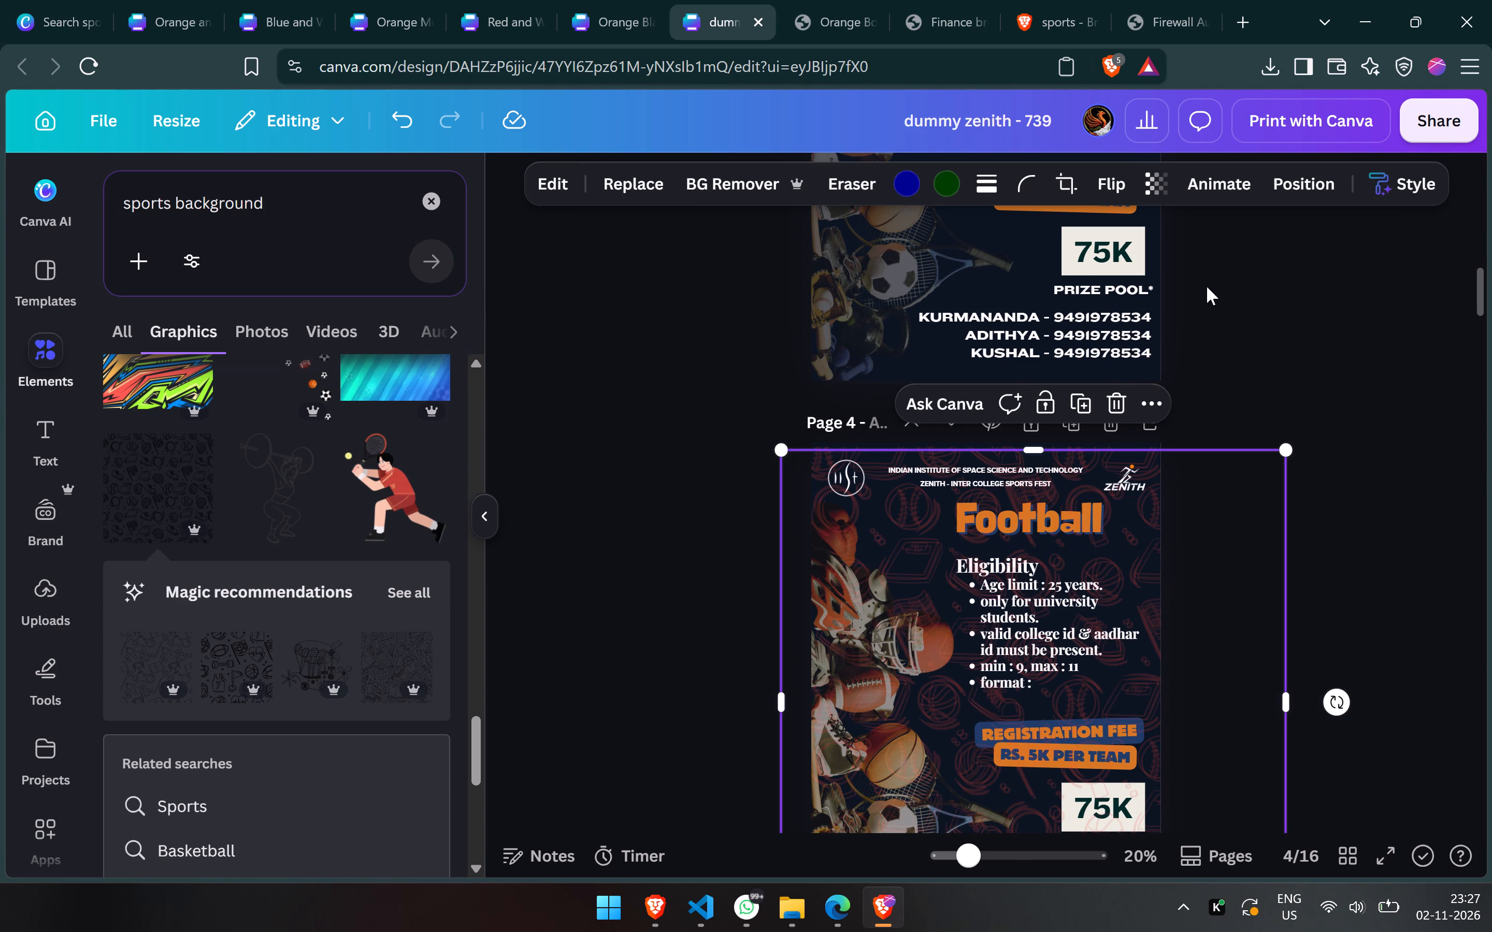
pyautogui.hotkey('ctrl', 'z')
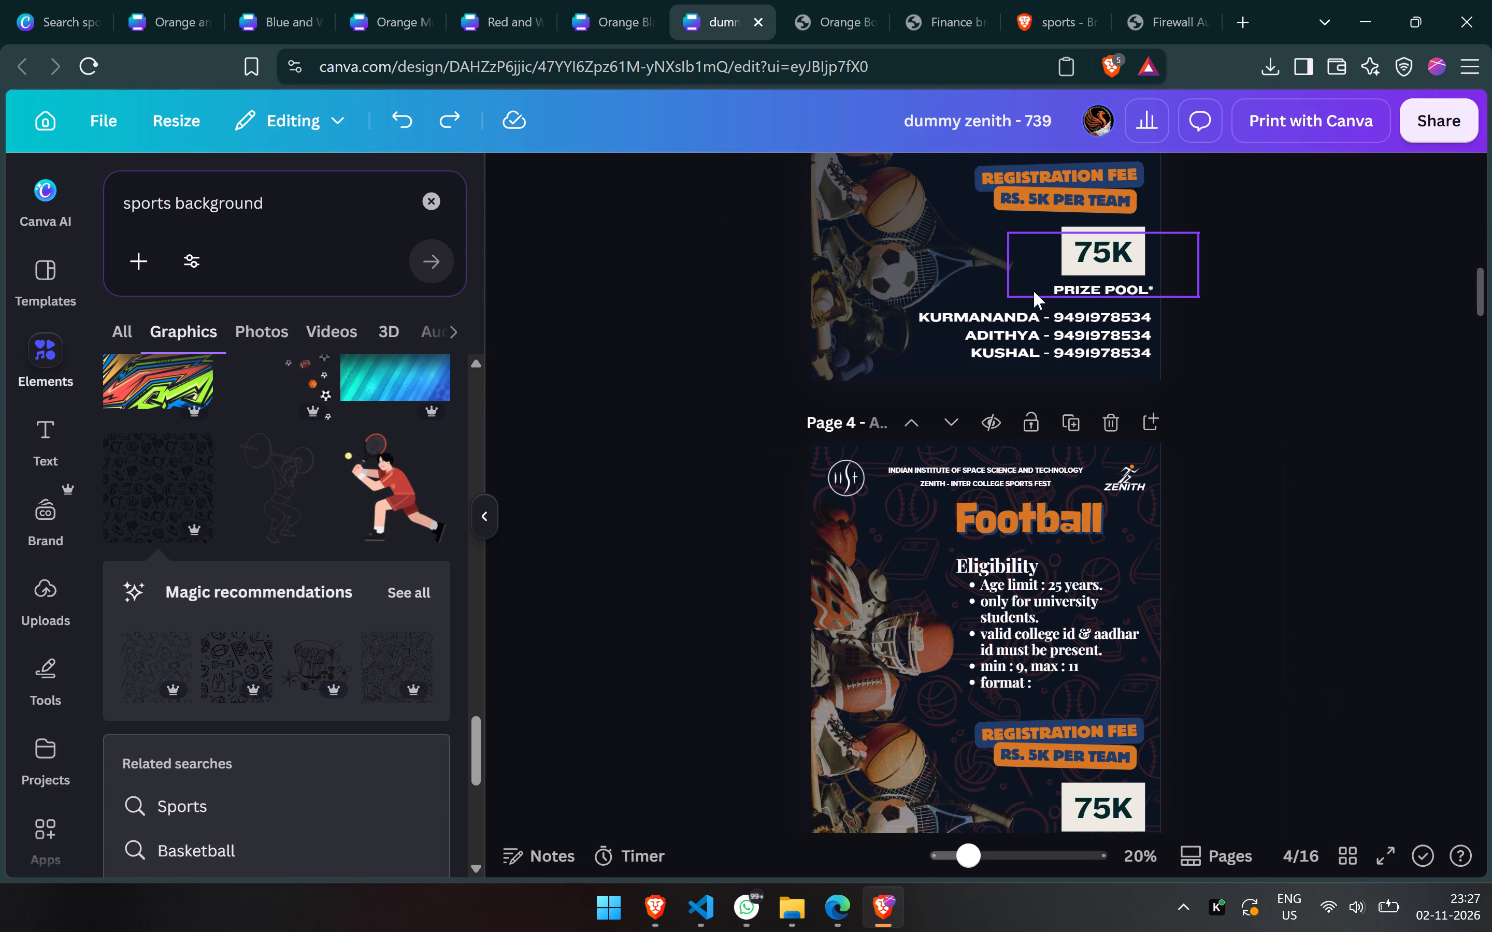
# Paste the copied sports pattern onto the page 3 Football and page 5 Cricket designs.
pyautogui.click(961, 292)
pyautogui.hotkey('ctrl', 'v')
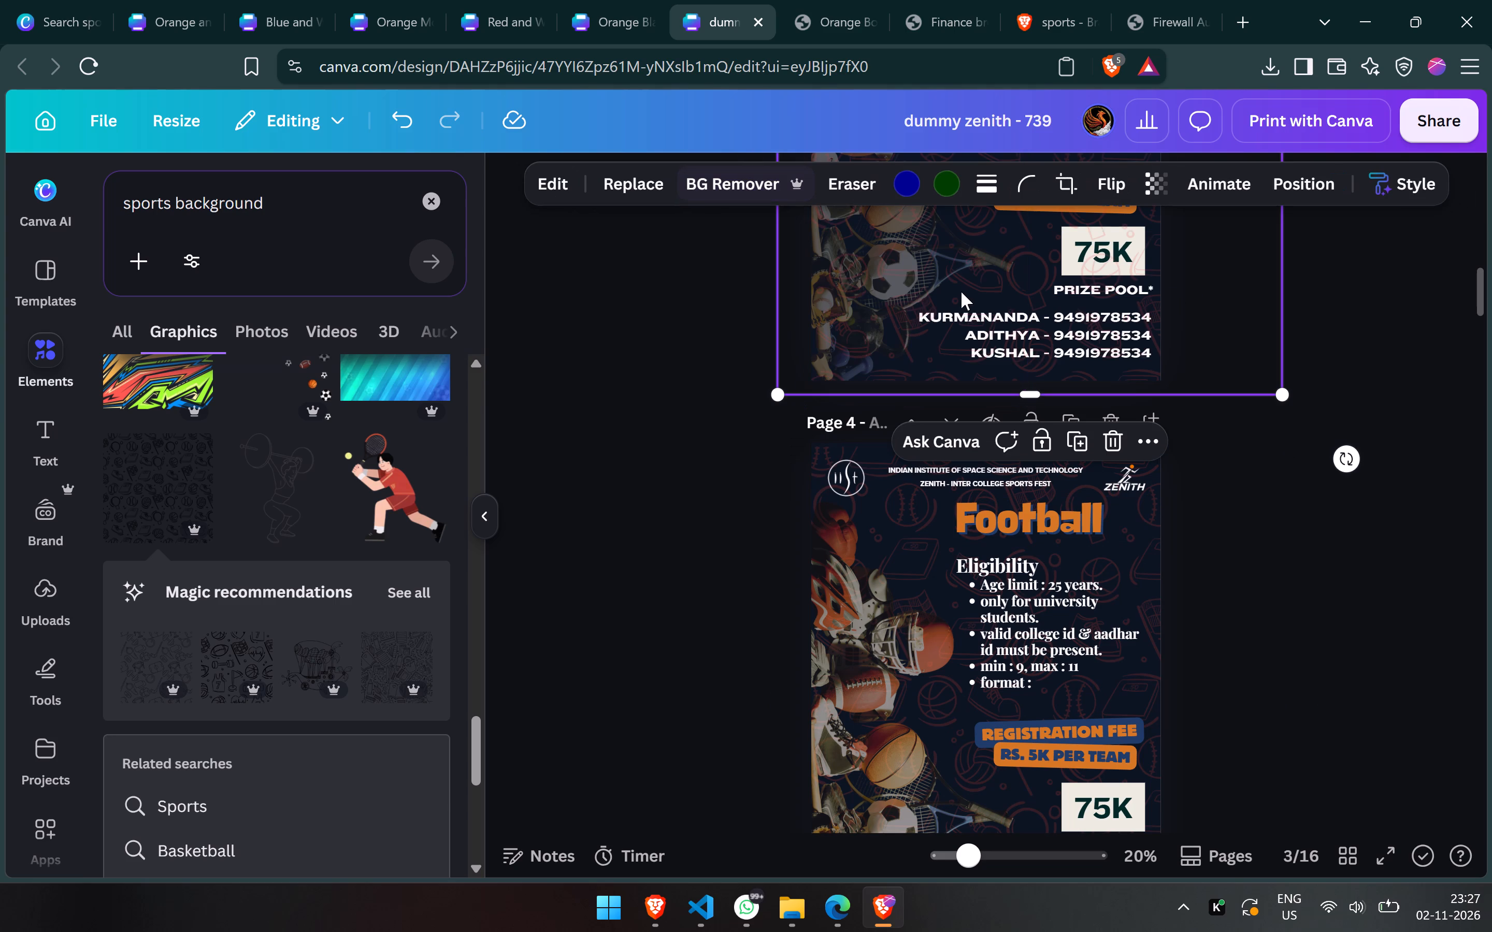
pyautogui.scroll(-4, 1263, 478)
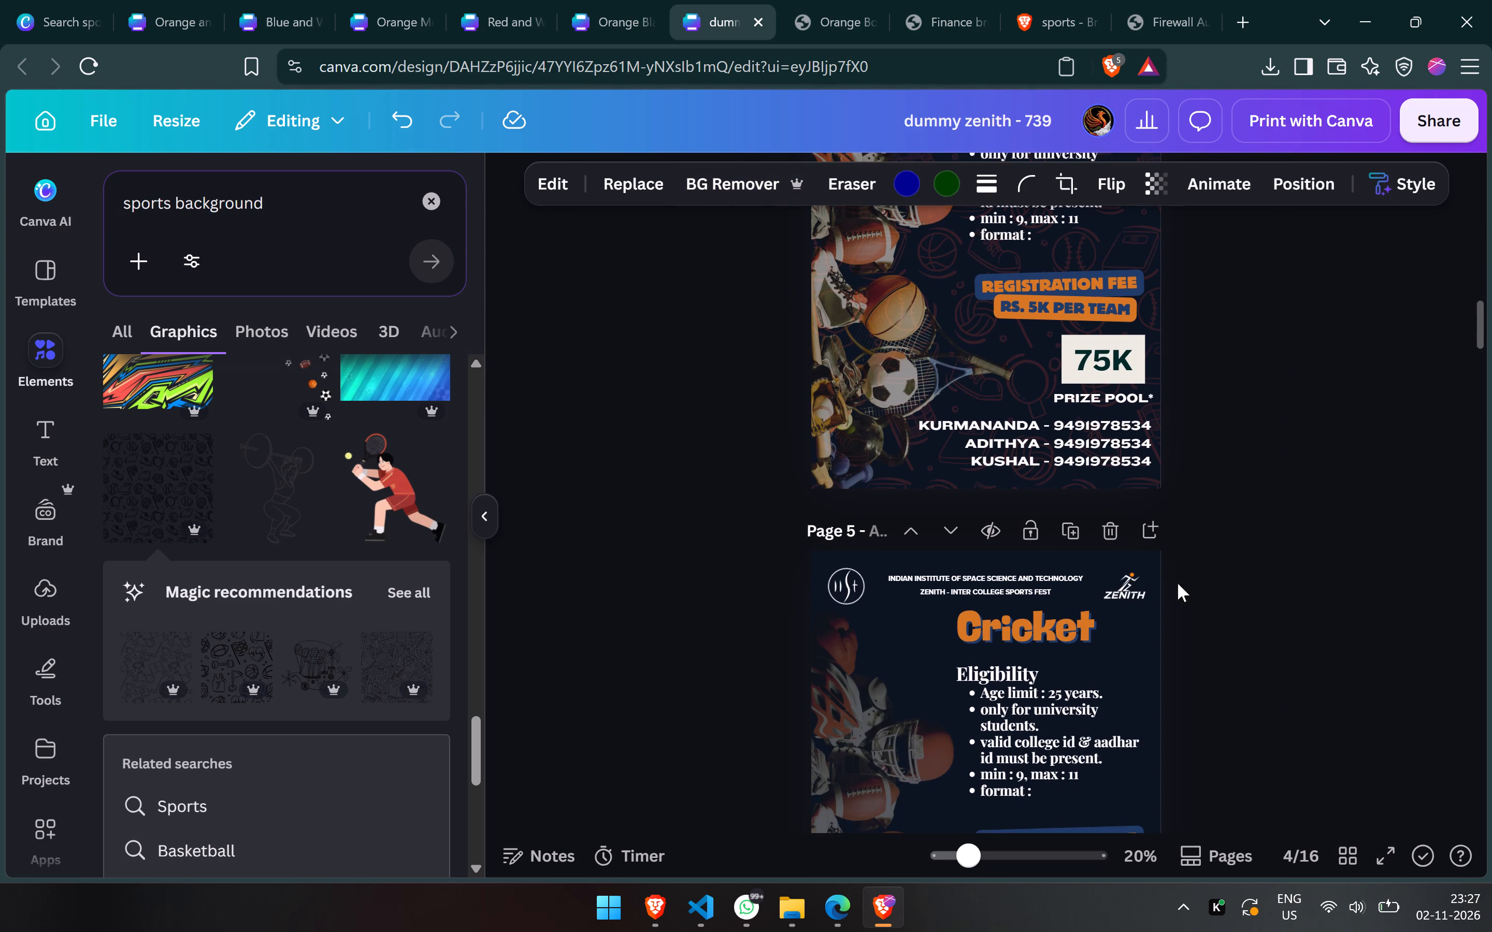
pyautogui.click(1138, 652)
pyautogui.hotkey('ctrl', 'v')
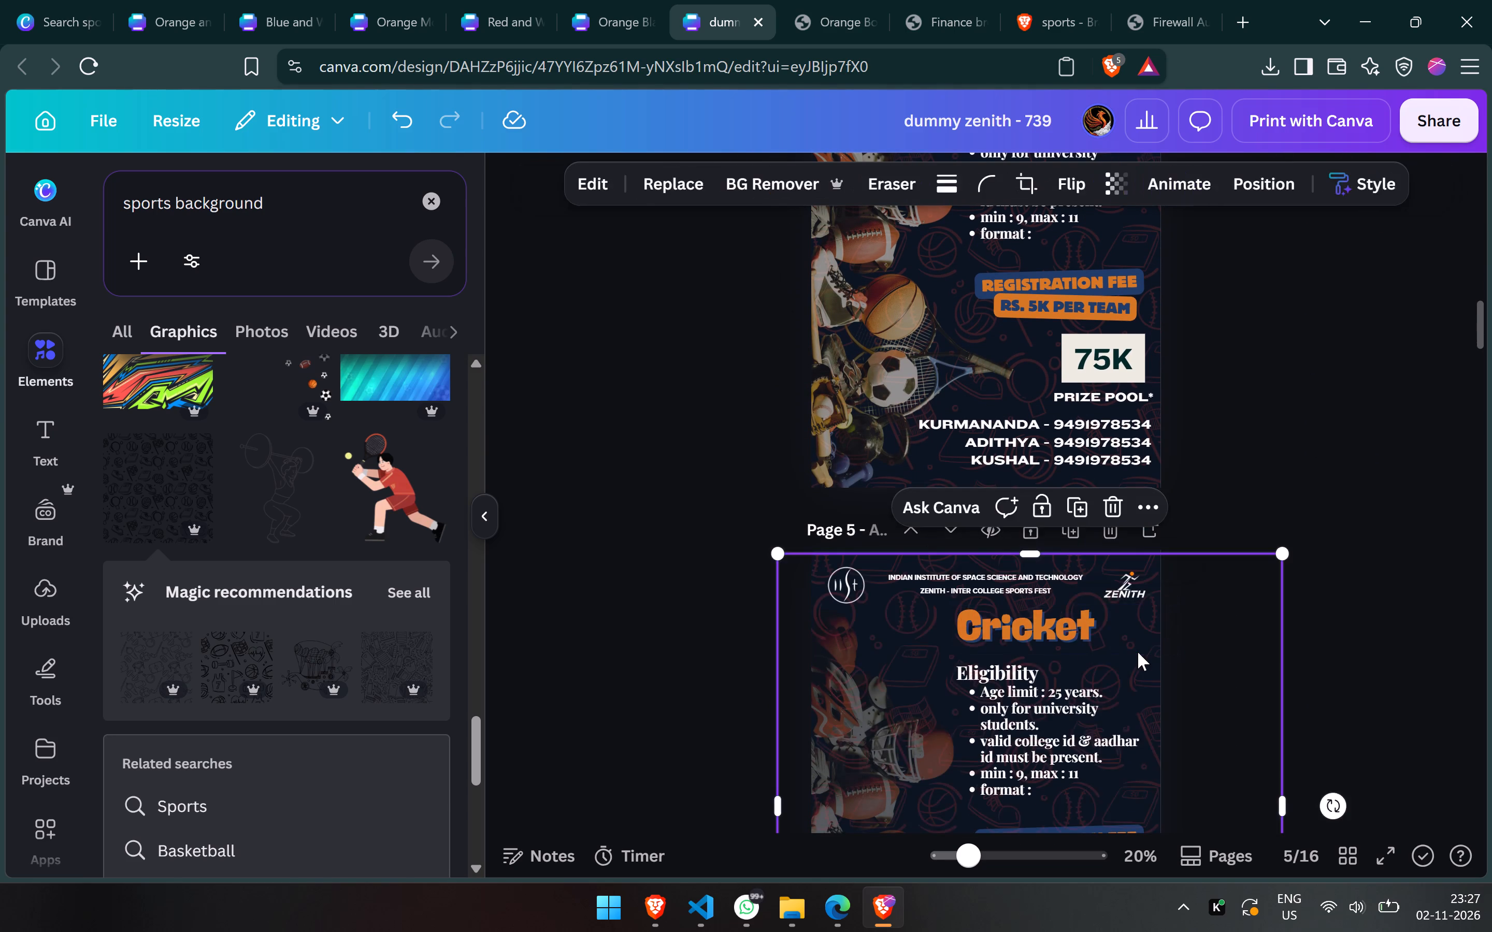
# Paste the copied sports pattern onto the men's Basketball, women's Basketball and Volleyball designs on pages 6 to 8.
pyautogui.scroll(-5, 1138, 652)
pyautogui.click(1140, 560)
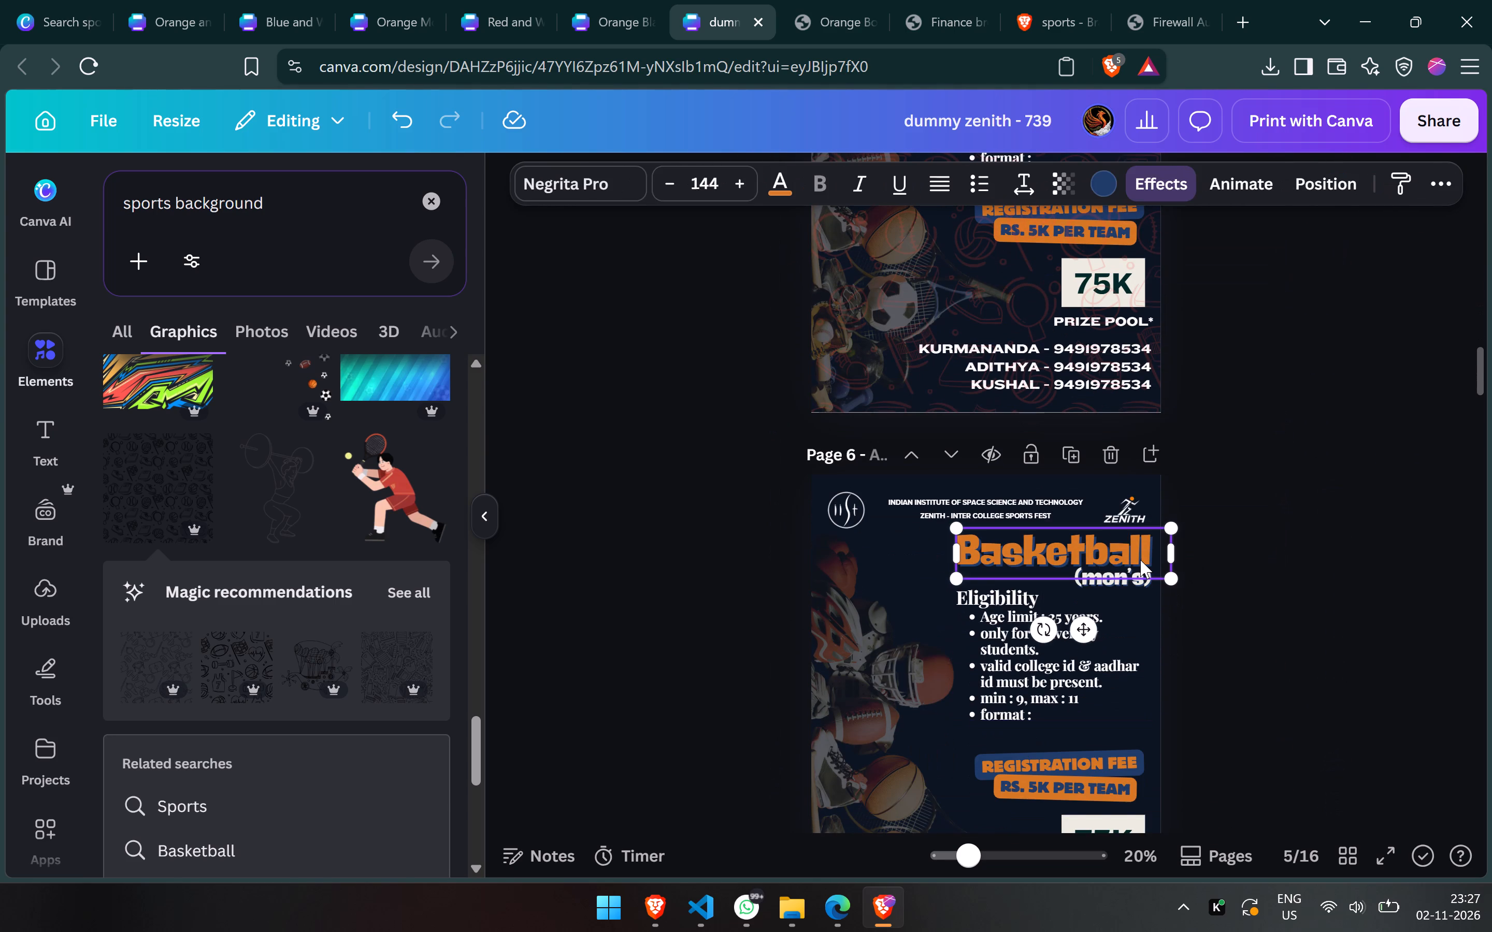
pyautogui.hotkey('ctrl', 'v')
pyautogui.scroll(-4, 1140, 560)
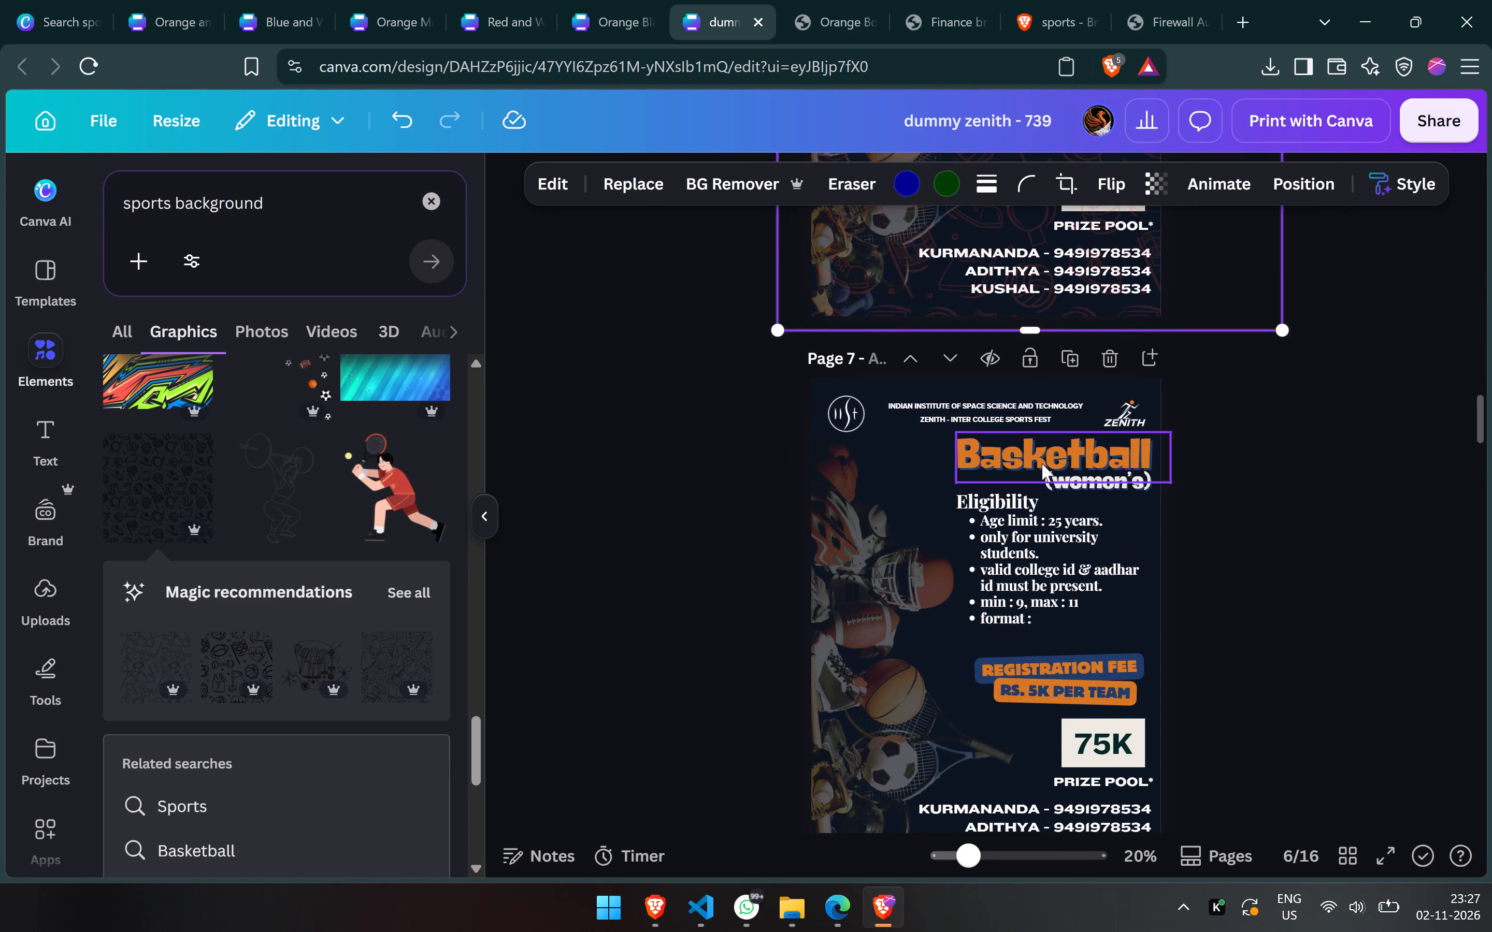
pyautogui.click(1042, 463)
pyautogui.hotkey('ctrl', 'v')
pyautogui.scroll(-3, 1042, 463)
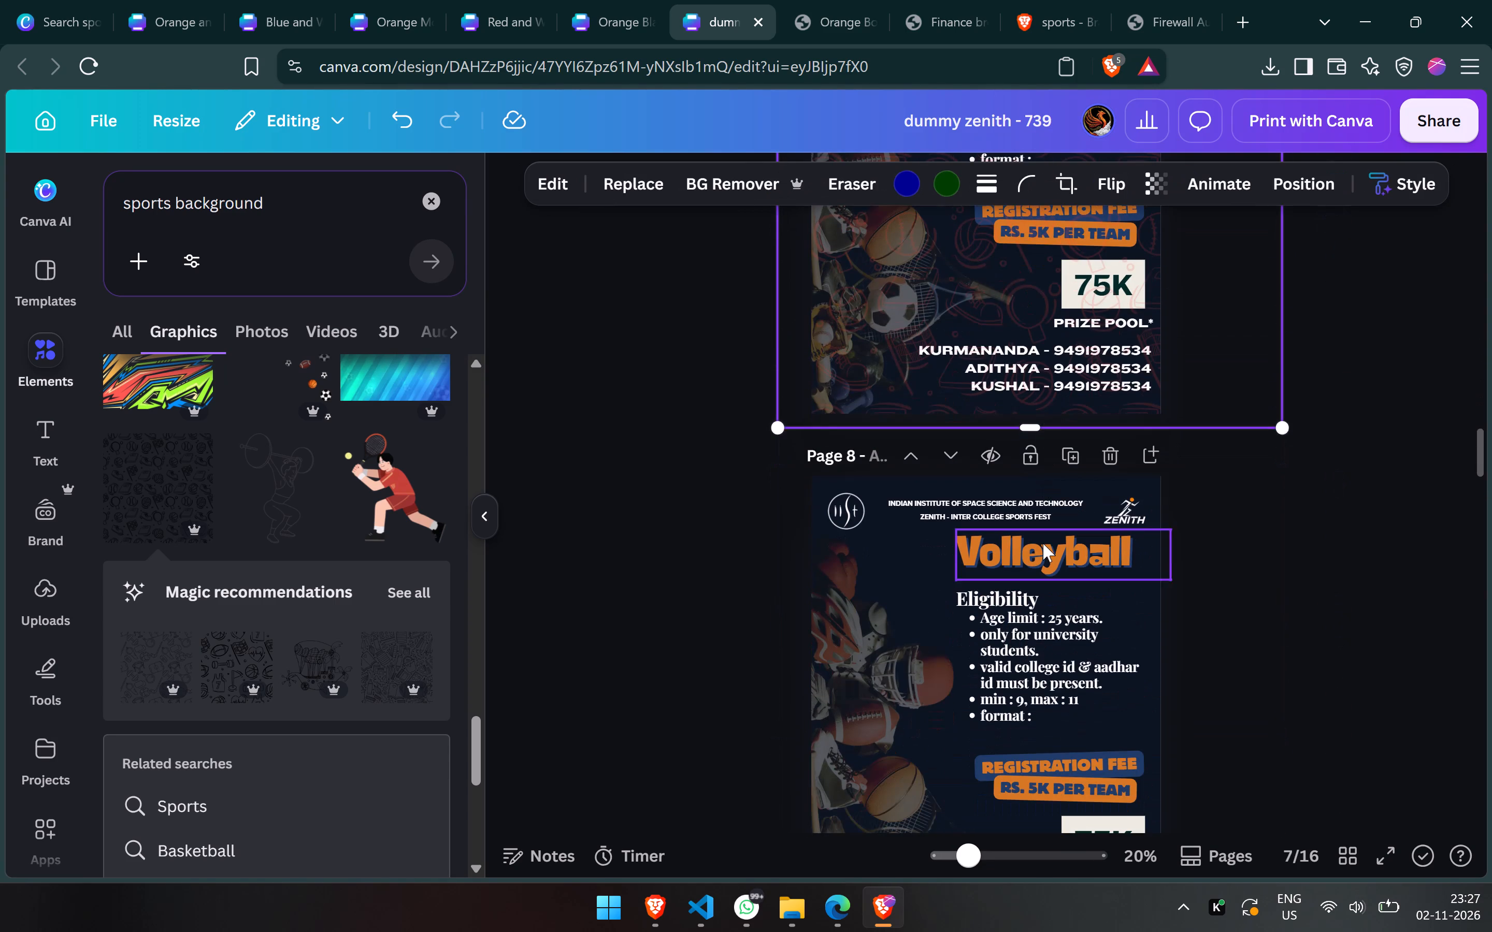
pyautogui.click(1043, 543)
pyautogui.hotkey('ctrl', 'v')
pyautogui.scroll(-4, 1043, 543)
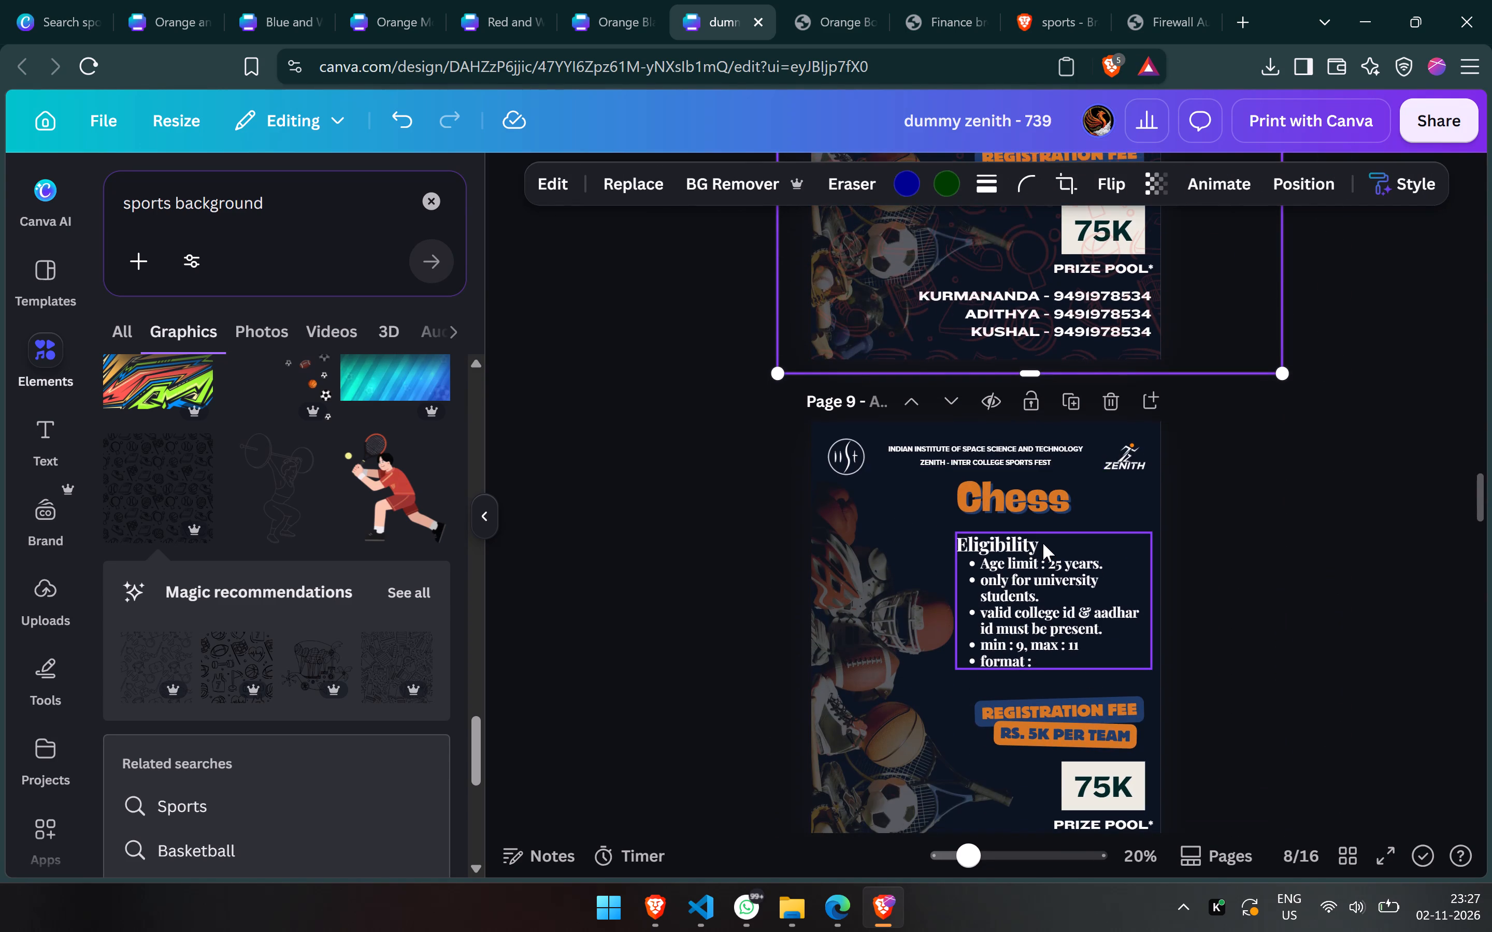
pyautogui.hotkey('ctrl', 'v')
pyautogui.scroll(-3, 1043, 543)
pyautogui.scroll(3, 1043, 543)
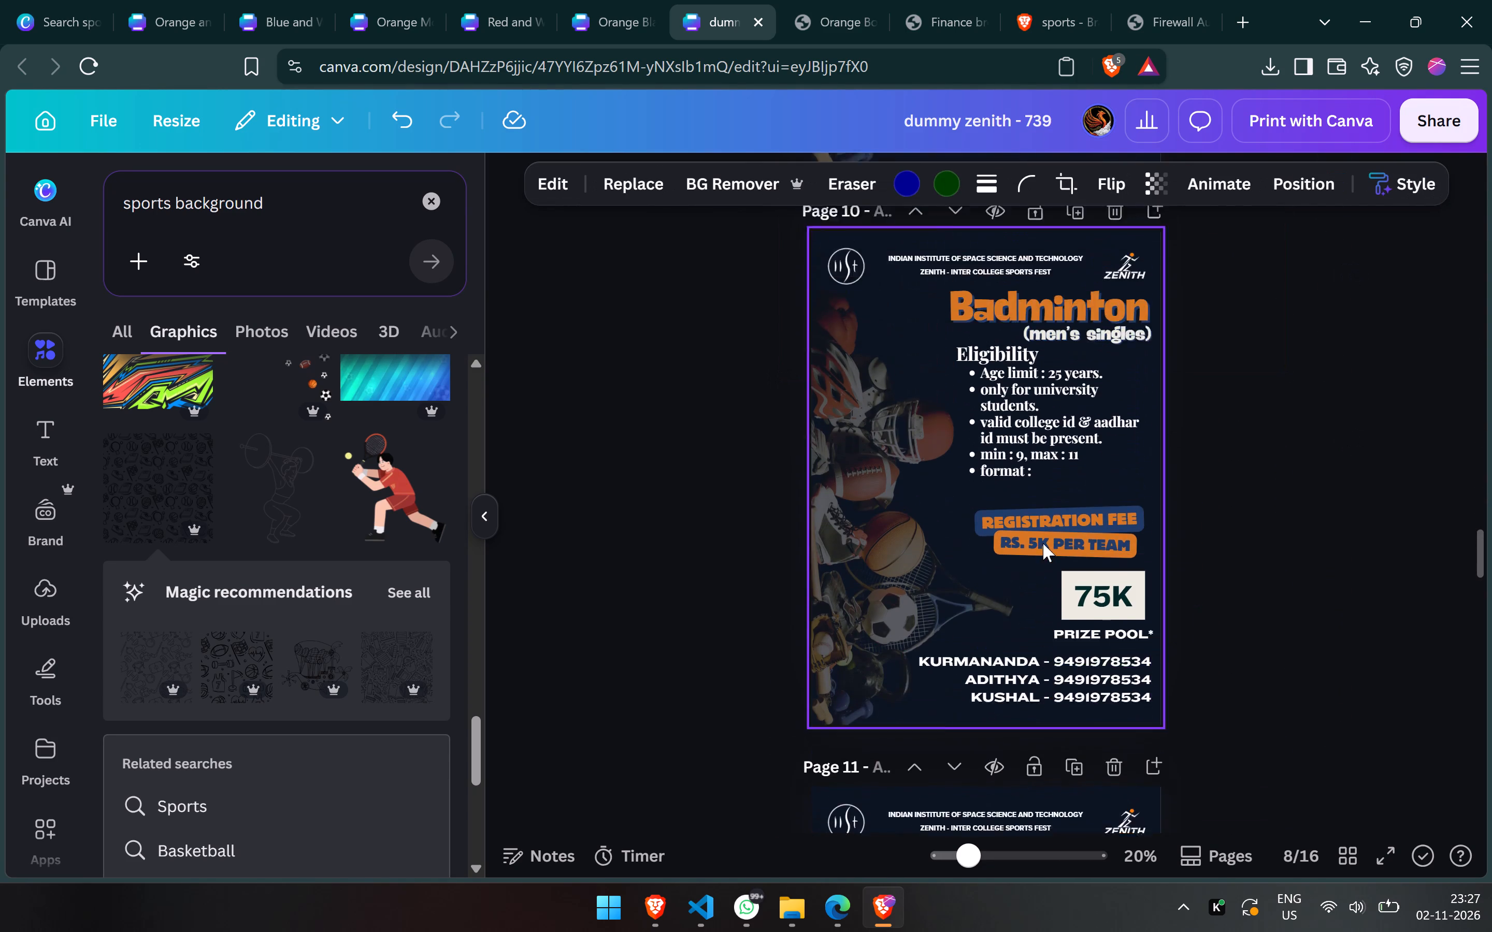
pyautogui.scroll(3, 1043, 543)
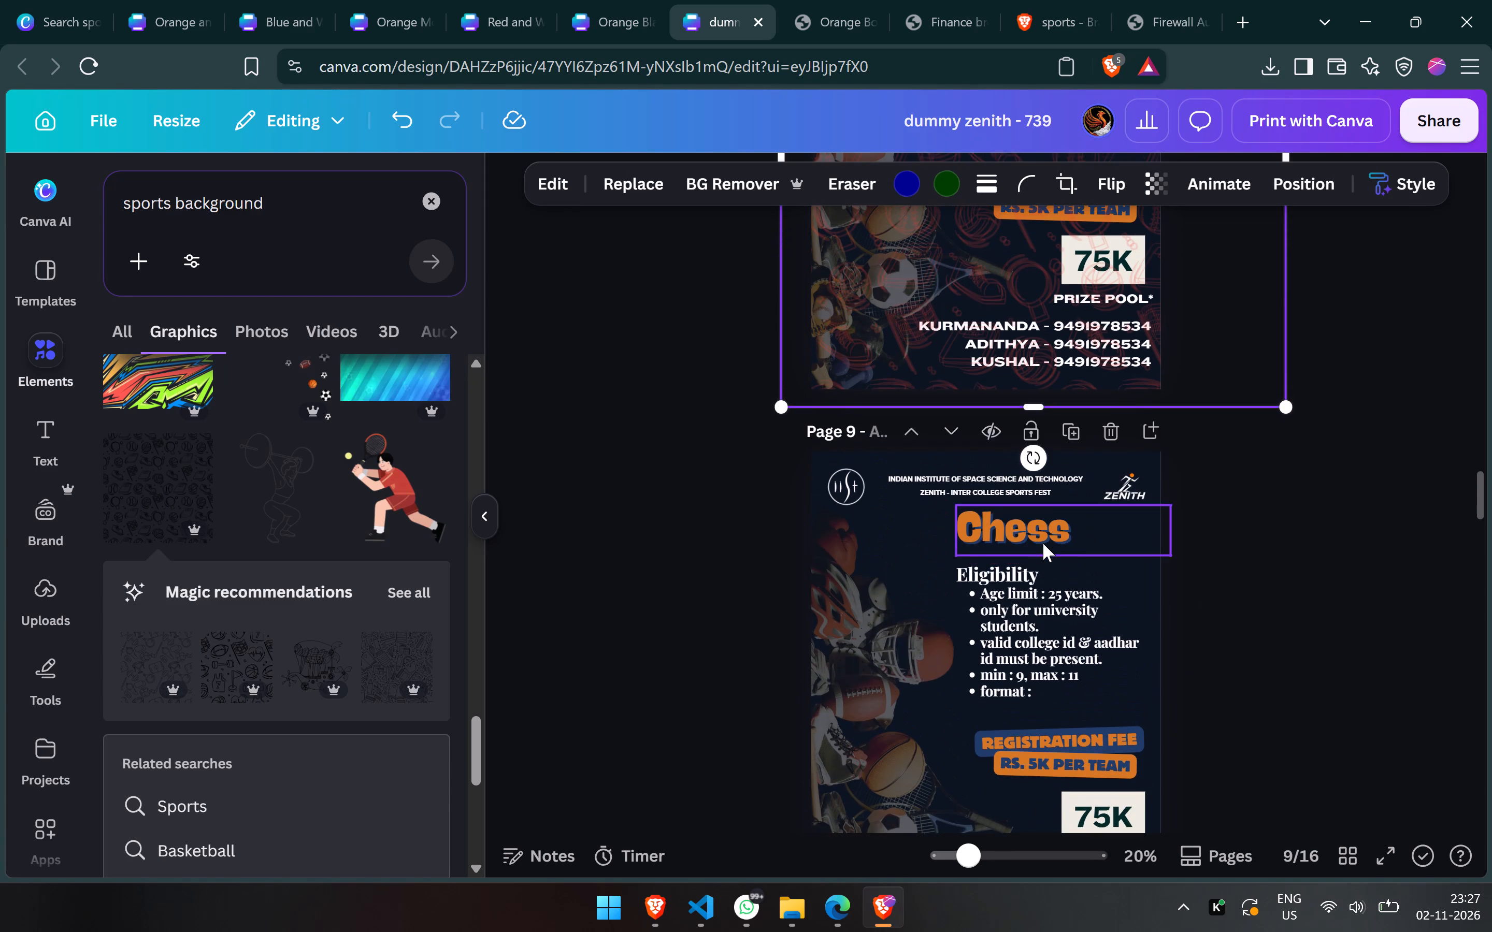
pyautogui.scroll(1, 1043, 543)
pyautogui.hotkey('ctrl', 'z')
# Paste the copied sports pattern onto the page 9 Chess and page 10 Badminton men's singles designs.
pyautogui.click(1087, 527)
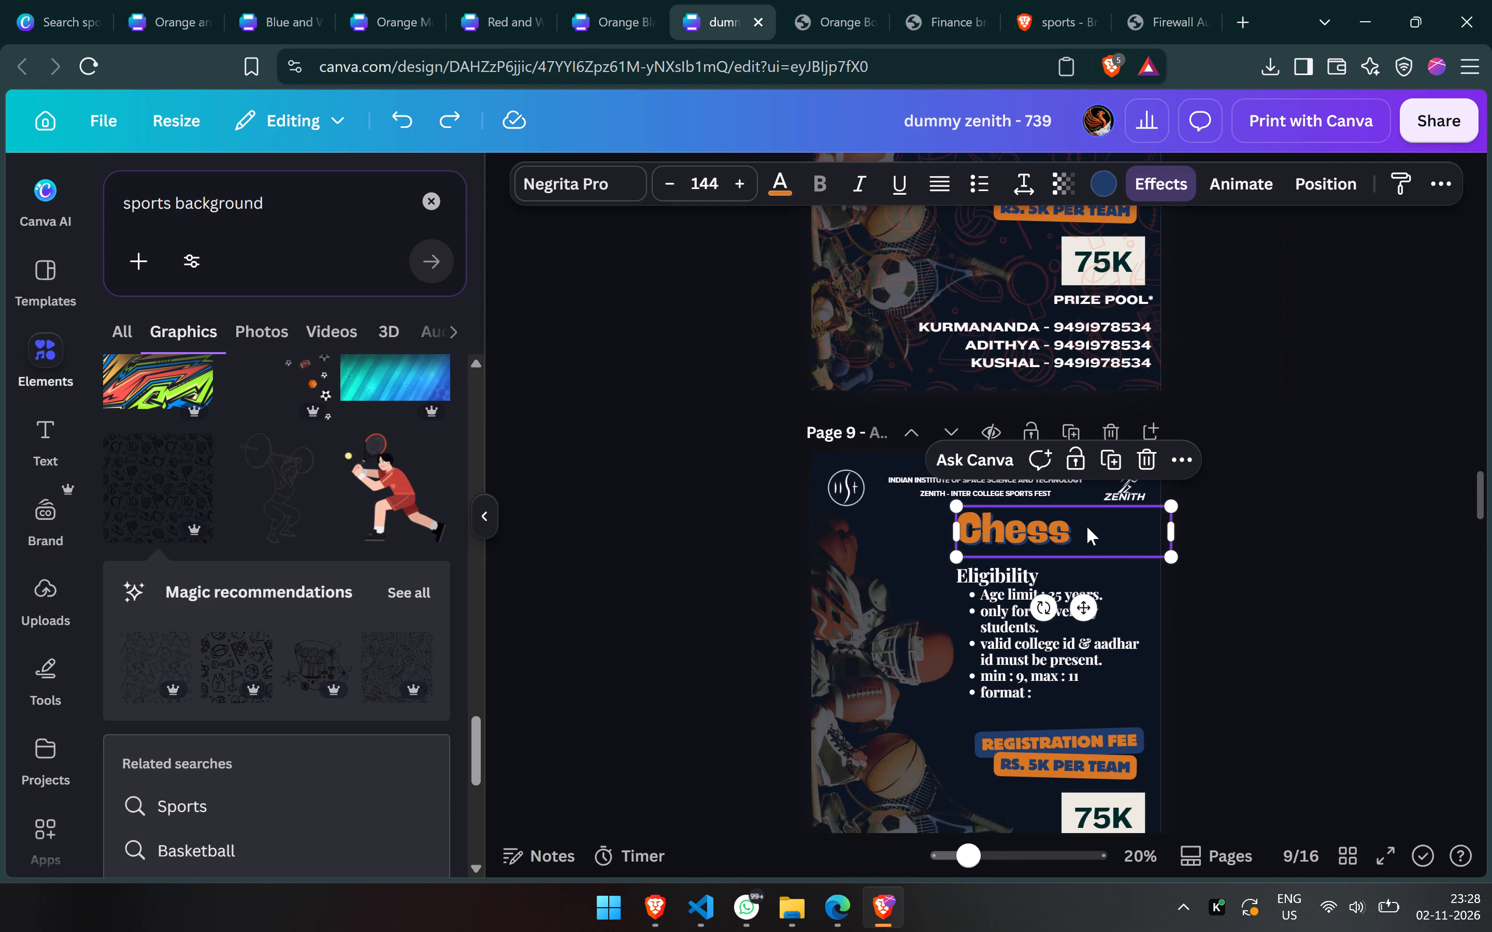
pyautogui.hotkey('ctrl', 'v')
pyautogui.scroll(-6, 1087, 527)
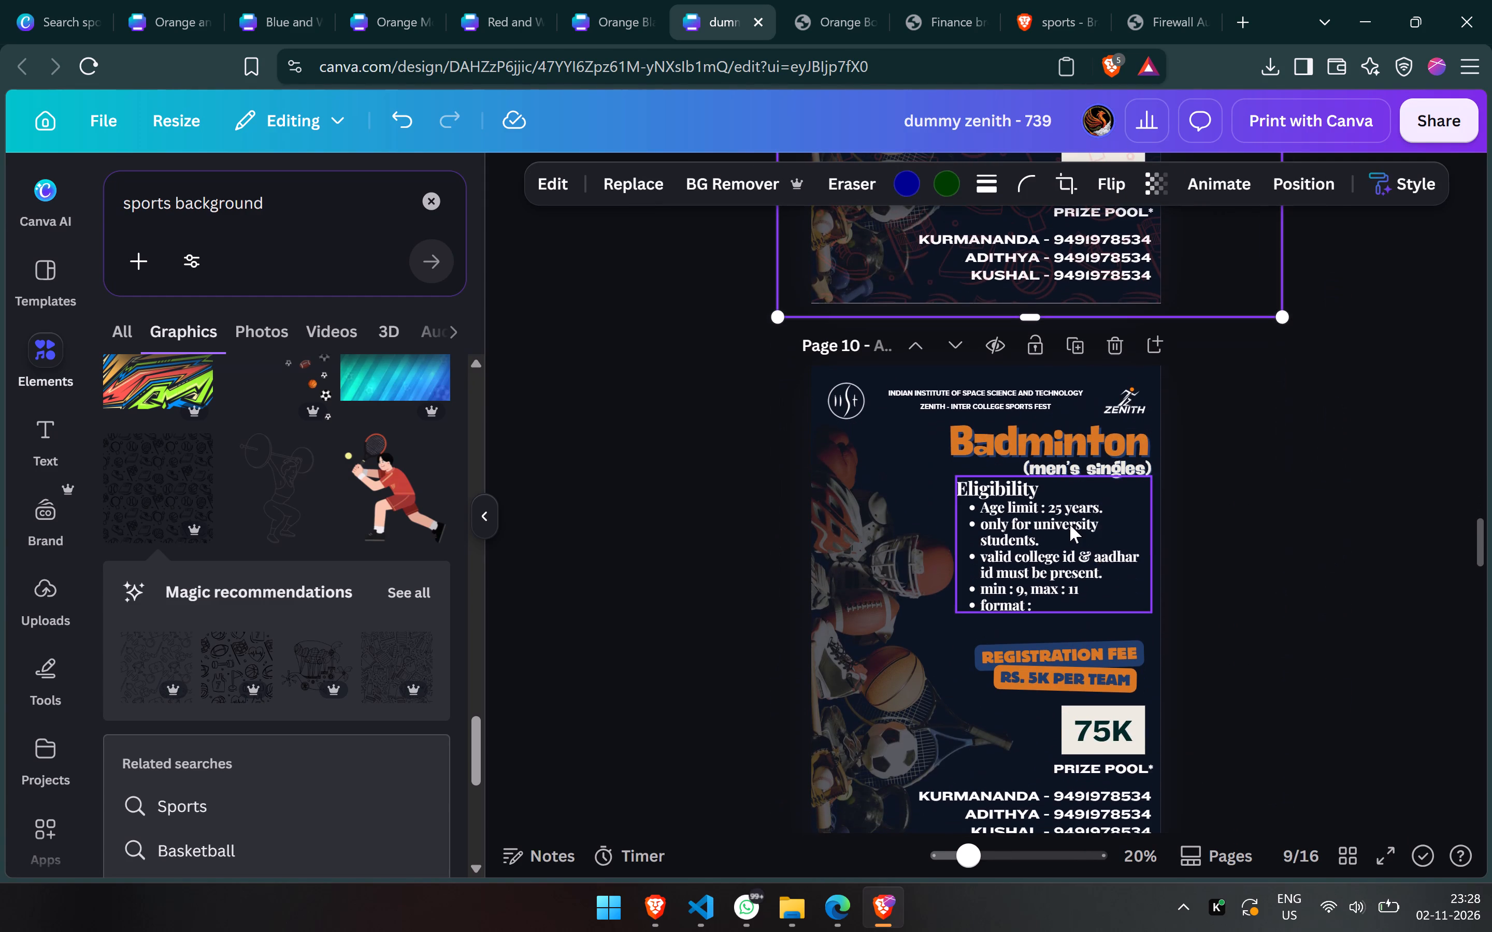
pyautogui.click(1070, 525)
pyautogui.hotkey('ctrl', 'v')
# Paste the copied sports pattern onto the Badminton women's singles and men's doubles designs on pages 11 and 12.
pyautogui.scroll(-4, 1070, 525)
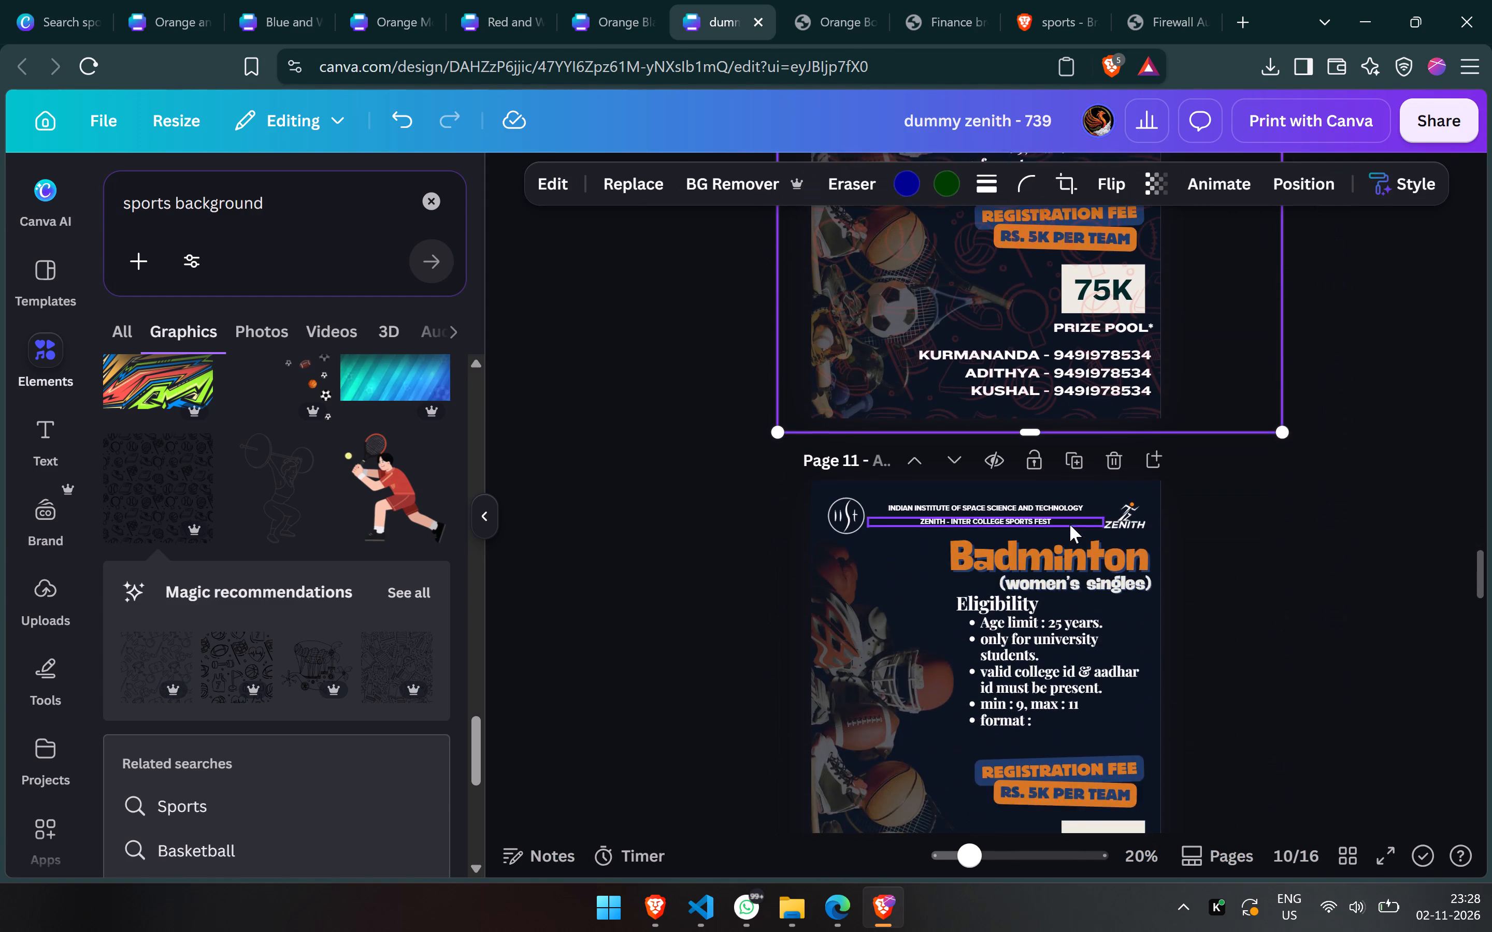
pyautogui.scroll(-1, 1070, 525)
pyautogui.click(1070, 525)
pyautogui.hotkey('ctrl', 'v')
pyautogui.scroll(-4, 1070, 525)
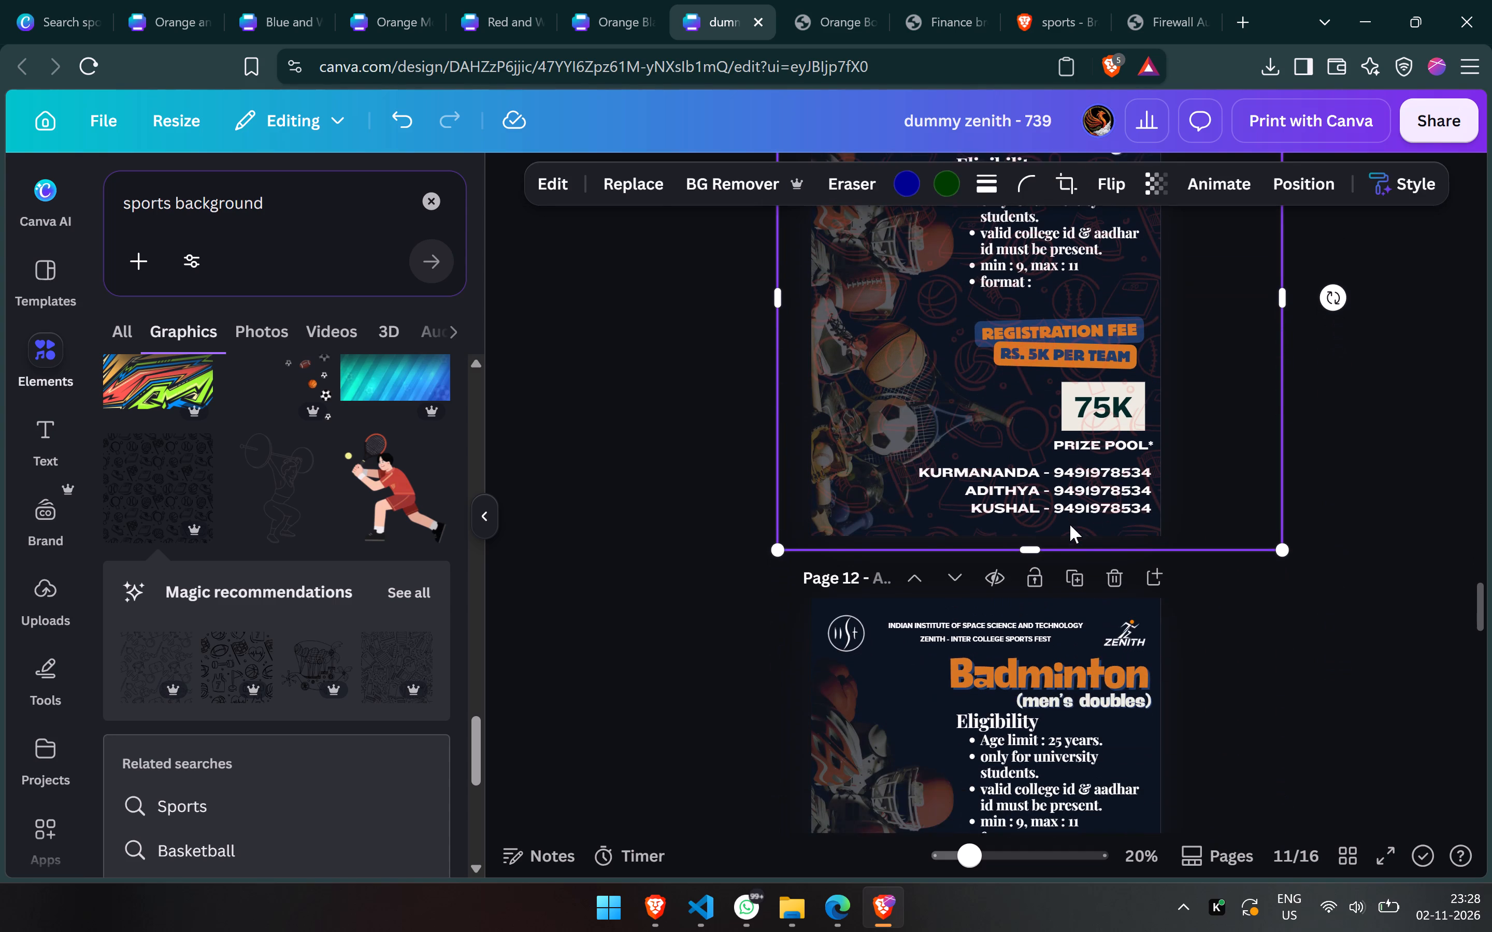
pyautogui.click(1070, 667)
pyautogui.hotkey('ctrl', 'v')
# Paste the copied sports pattern onto the Table Tennis men's singles, women's singles and mixed doubles designs on pages 14 to 16.
pyautogui.scroll(-3, 1070, 667)
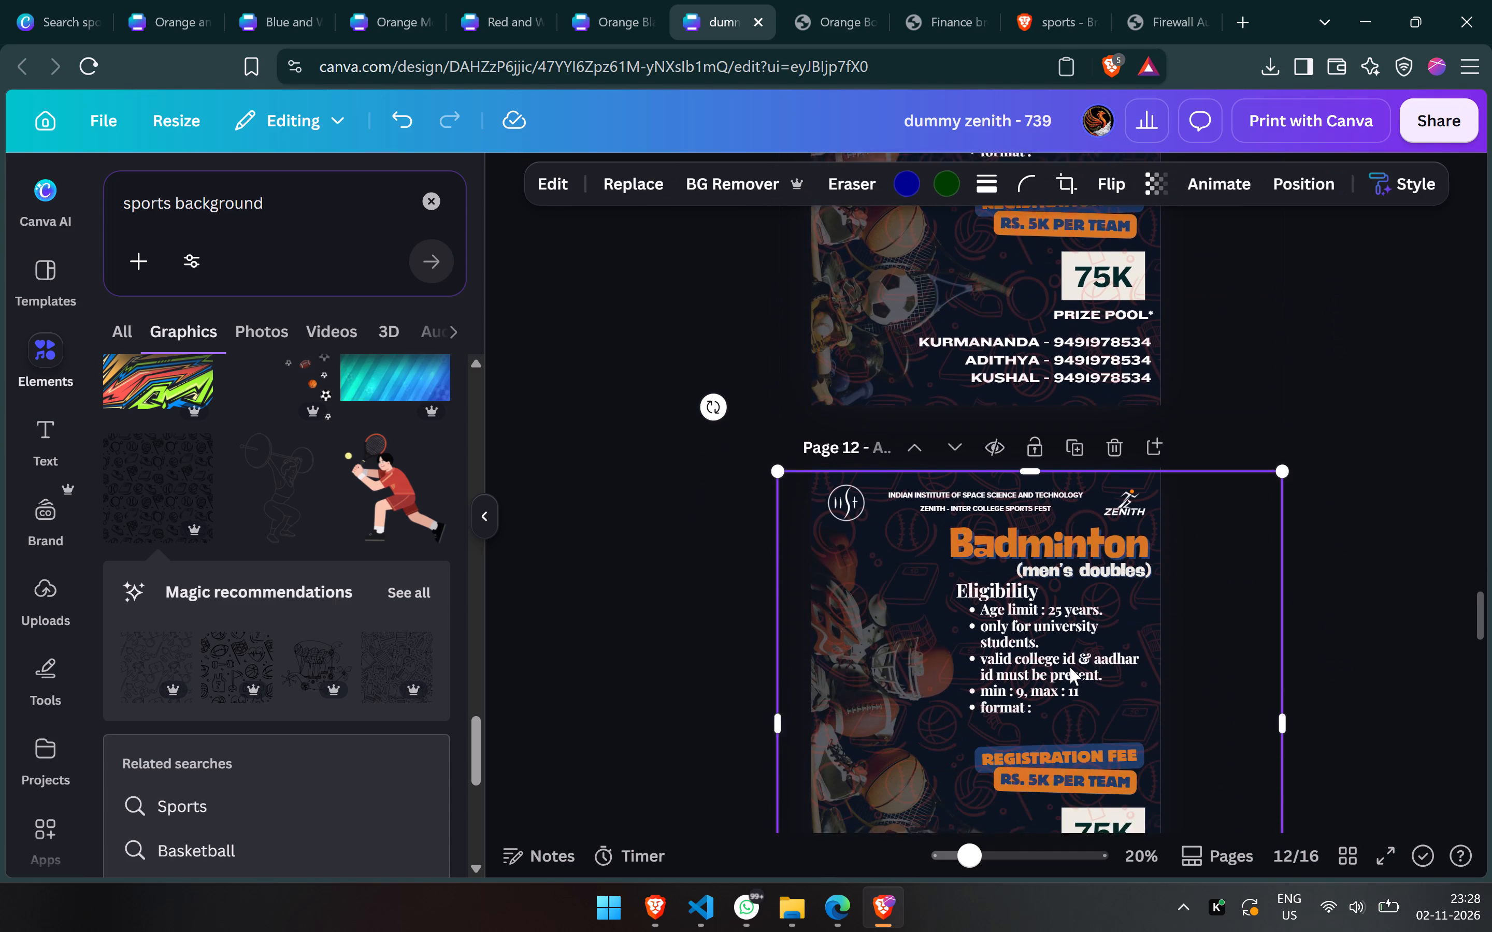
pyautogui.scroll(-4, 1070, 667)
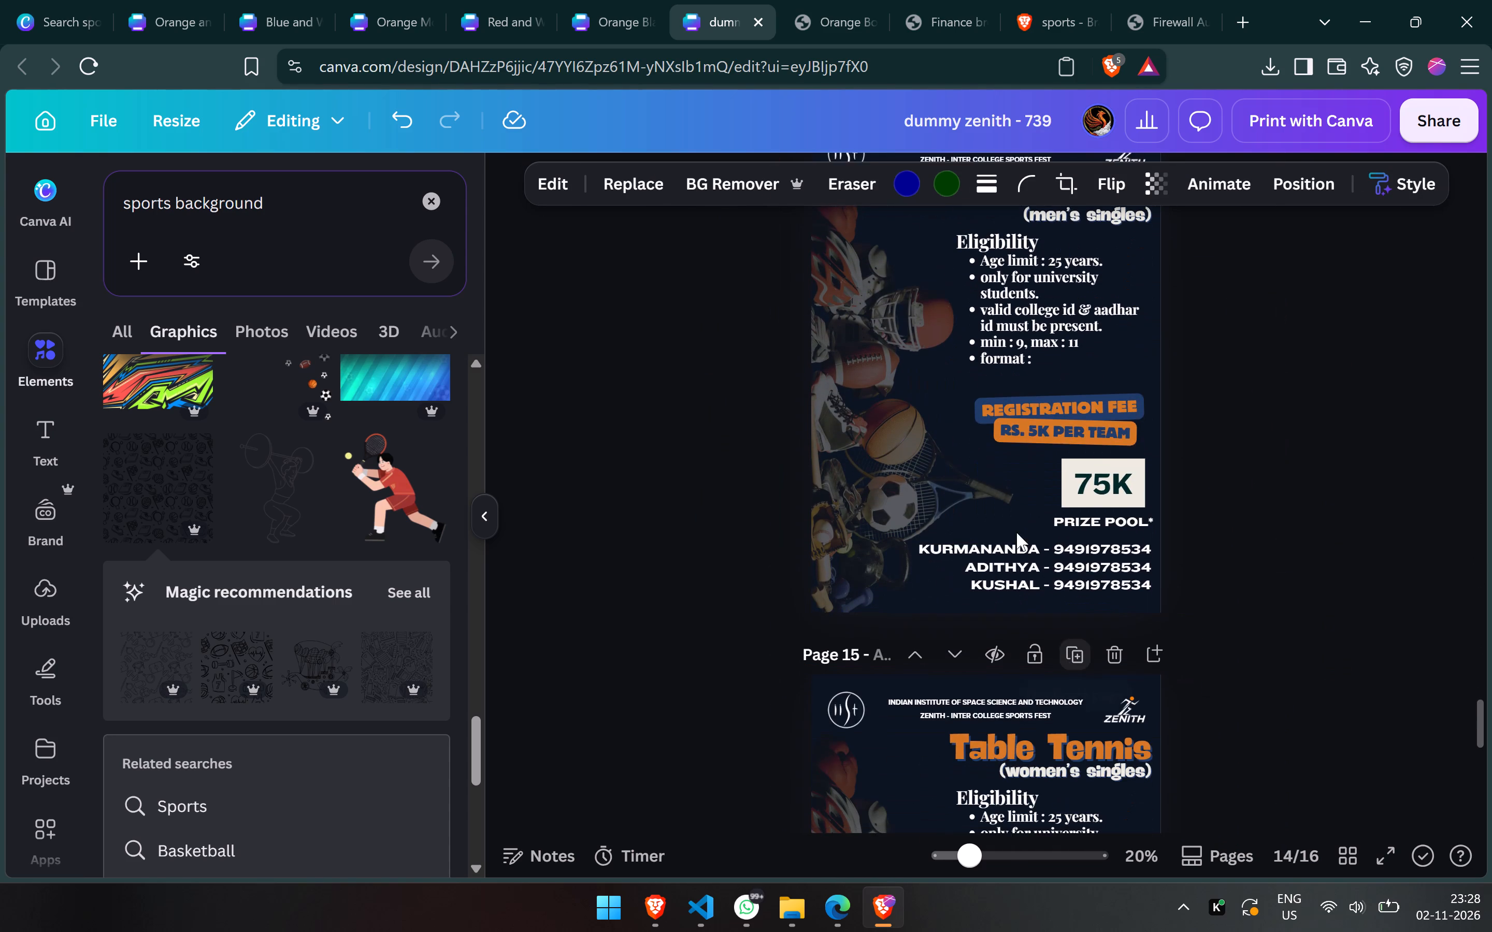
pyautogui.click(977, 319)
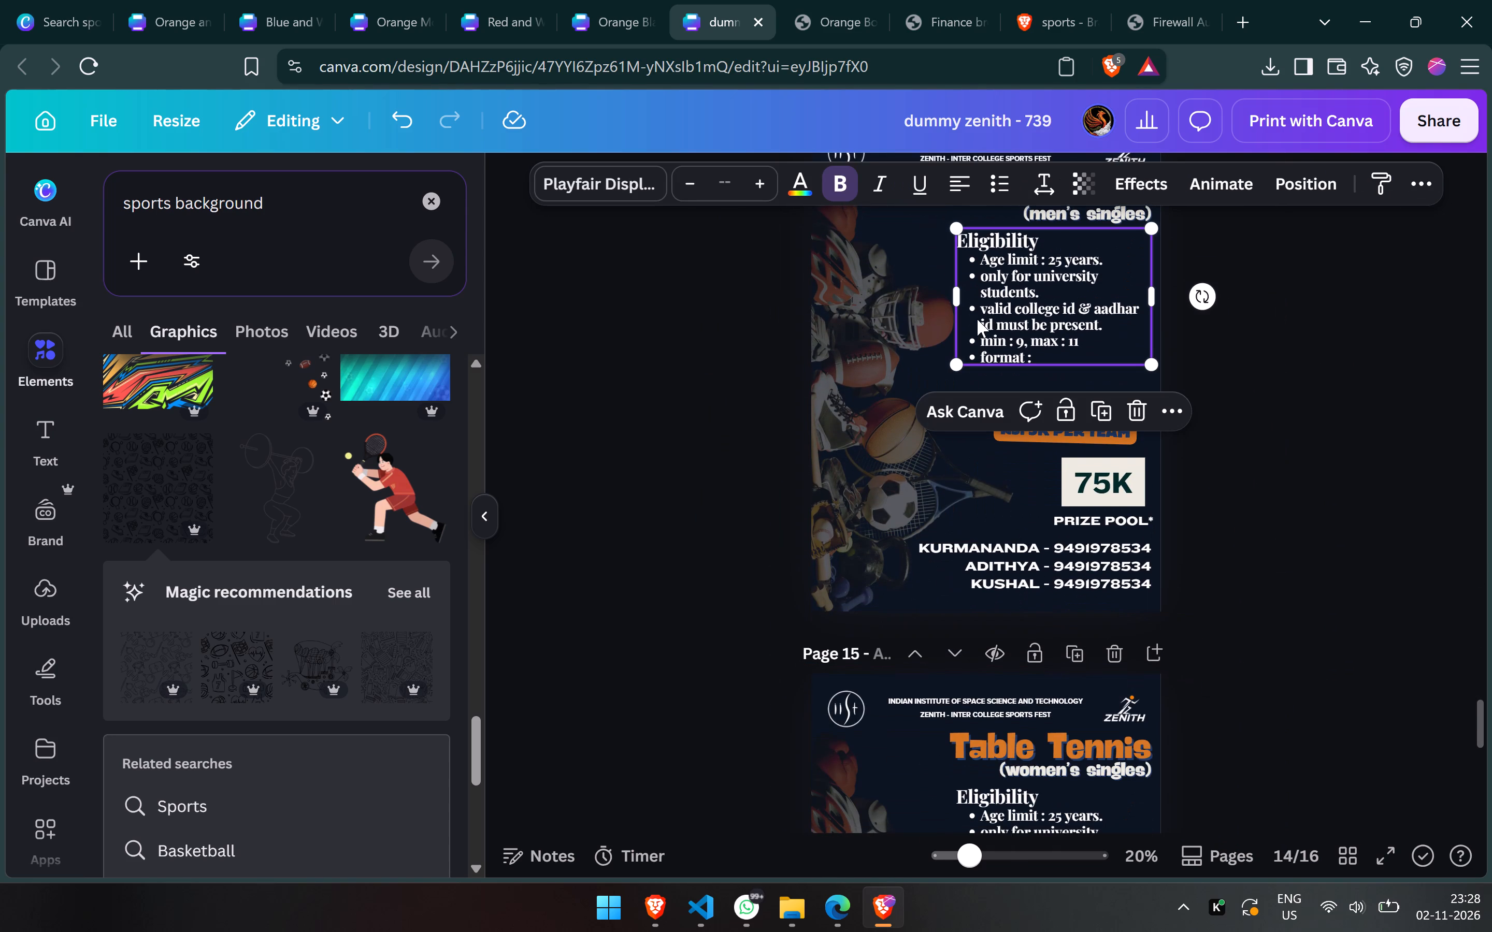
pyautogui.hotkey('ctrl', 'v')
pyautogui.scroll(-3, 977, 319)
pyautogui.click(1036, 502)
pyautogui.hotkey('ctrl', 'v')
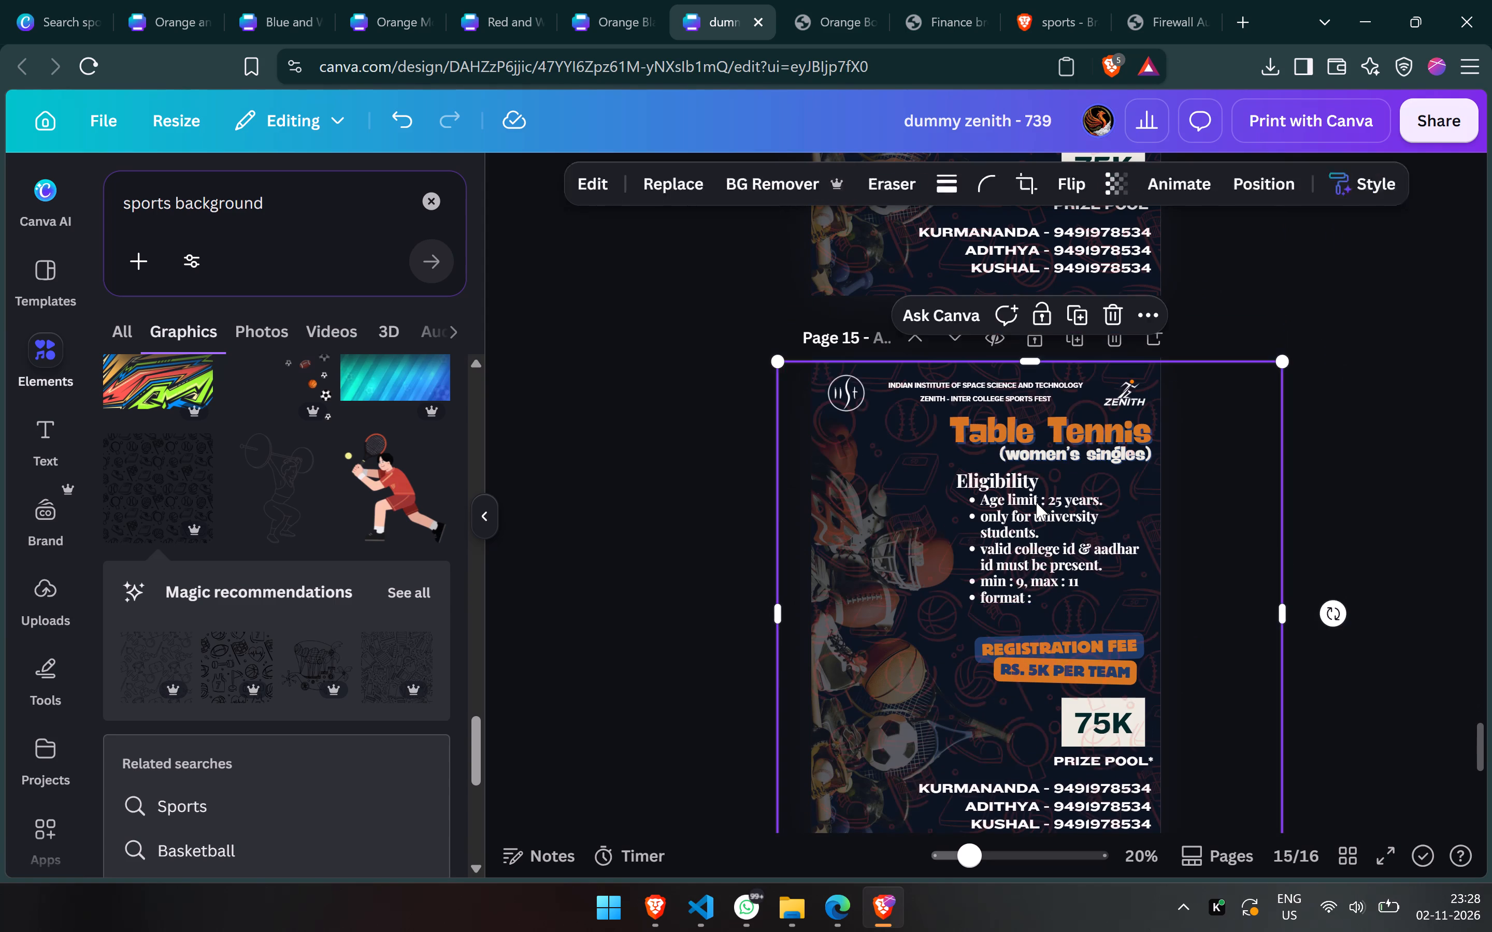
pyautogui.scroll(-4, 1036, 502)
pyautogui.click(1056, 625)
pyautogui.hotkey('ctrl', 'v')
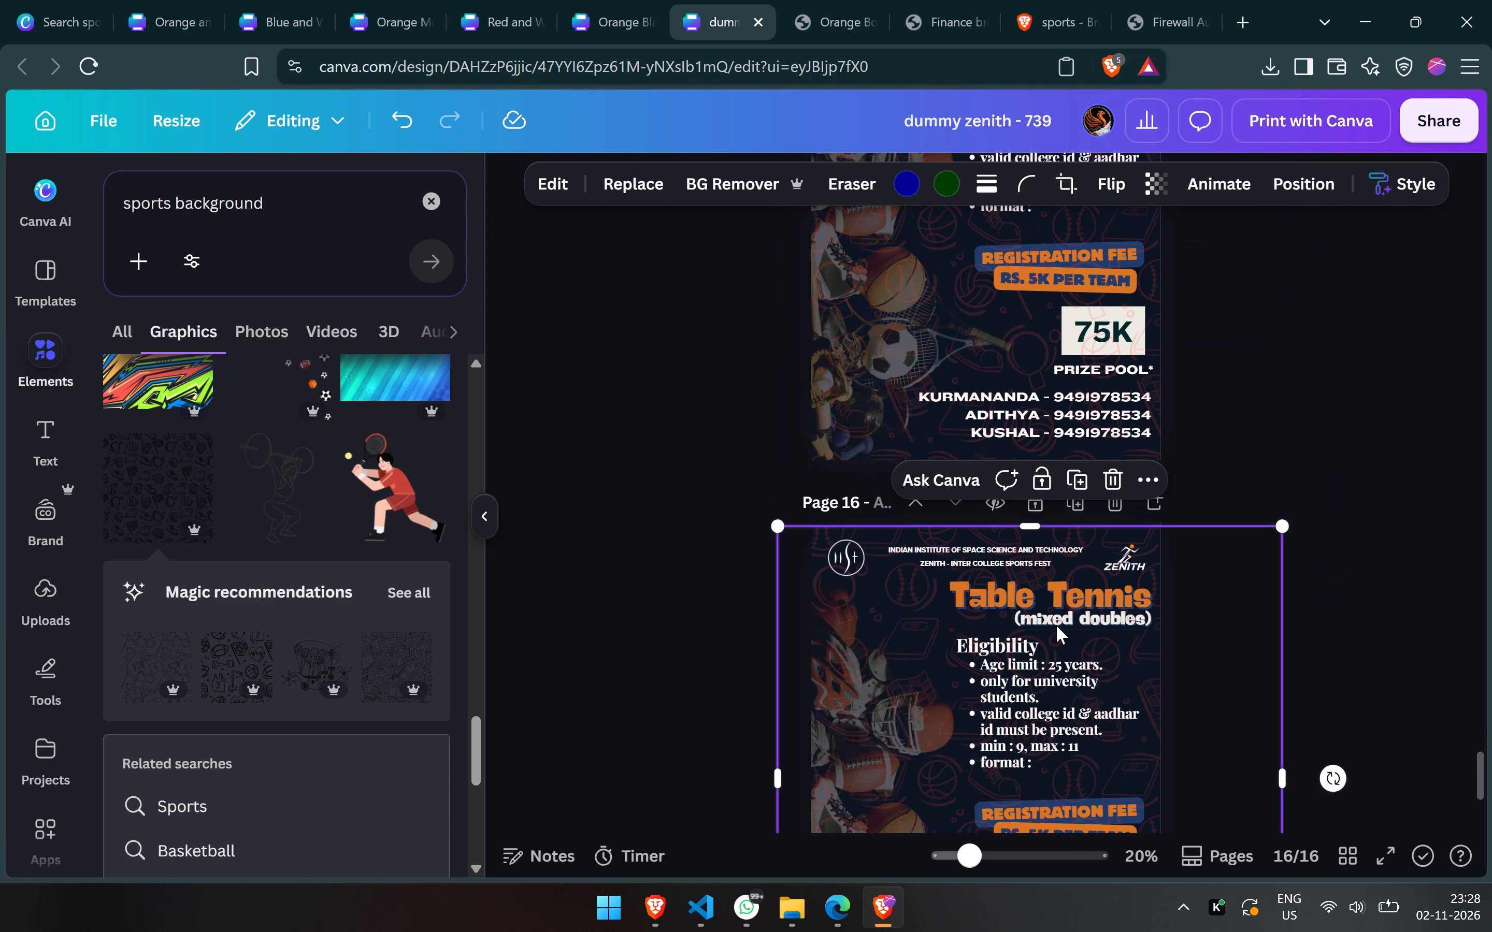
# Review the sports pages to compare how the pattern and the sports-equipment image look on each design.
pyautogui.scroll(-4, 1056, 625)
pyautogui.scroll(8, 1056, 629)
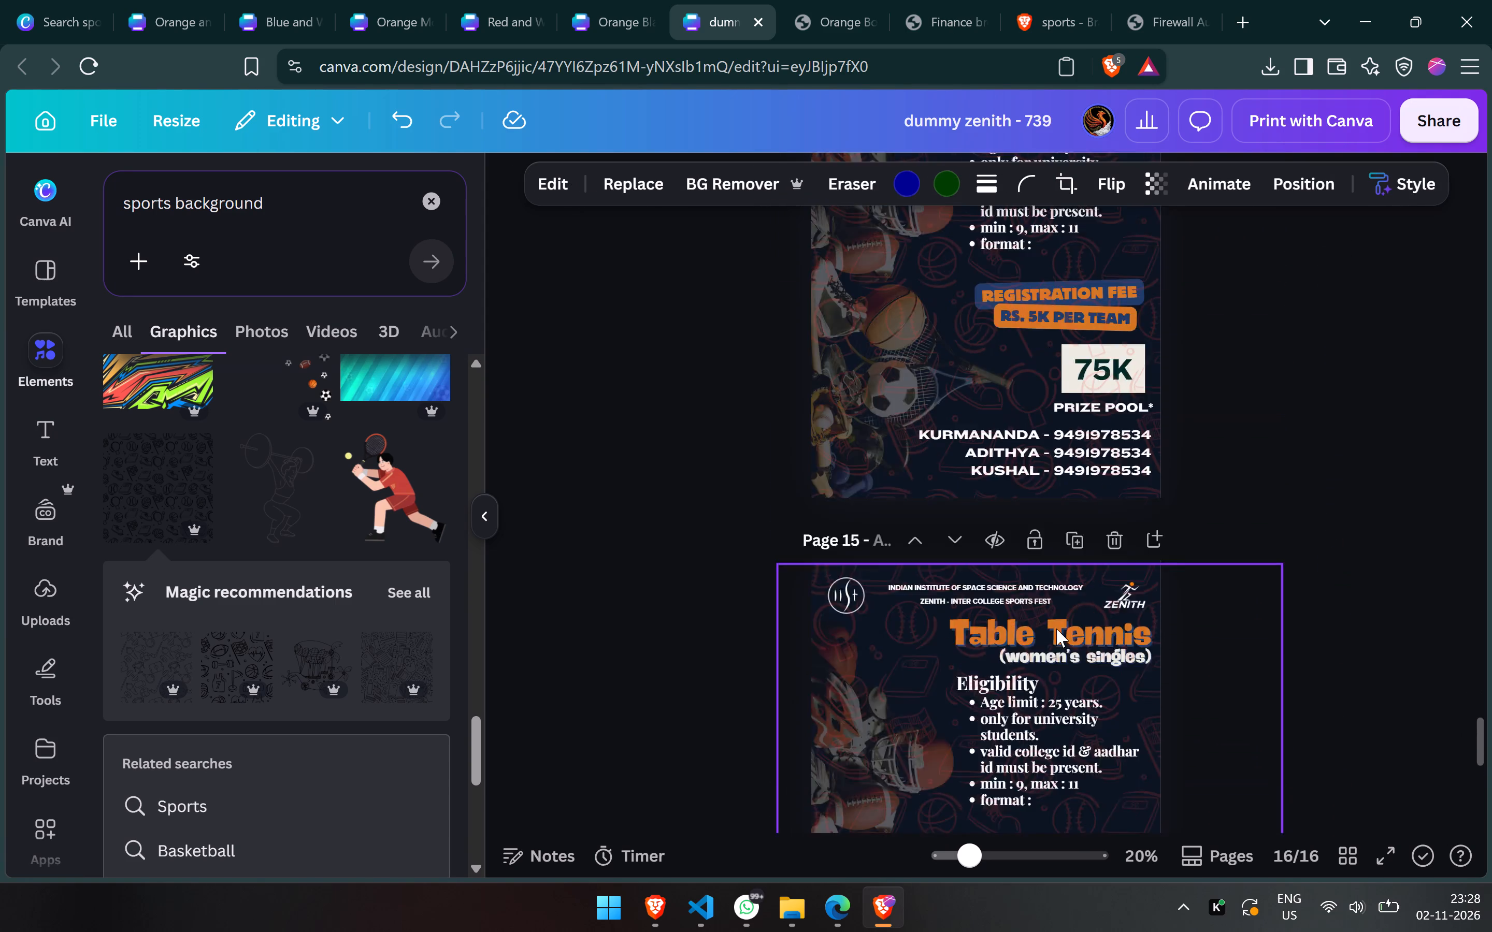
pyautogui.scroll(7, 1056, 629)
pyautogui.scroll(-1, 1056, 629)
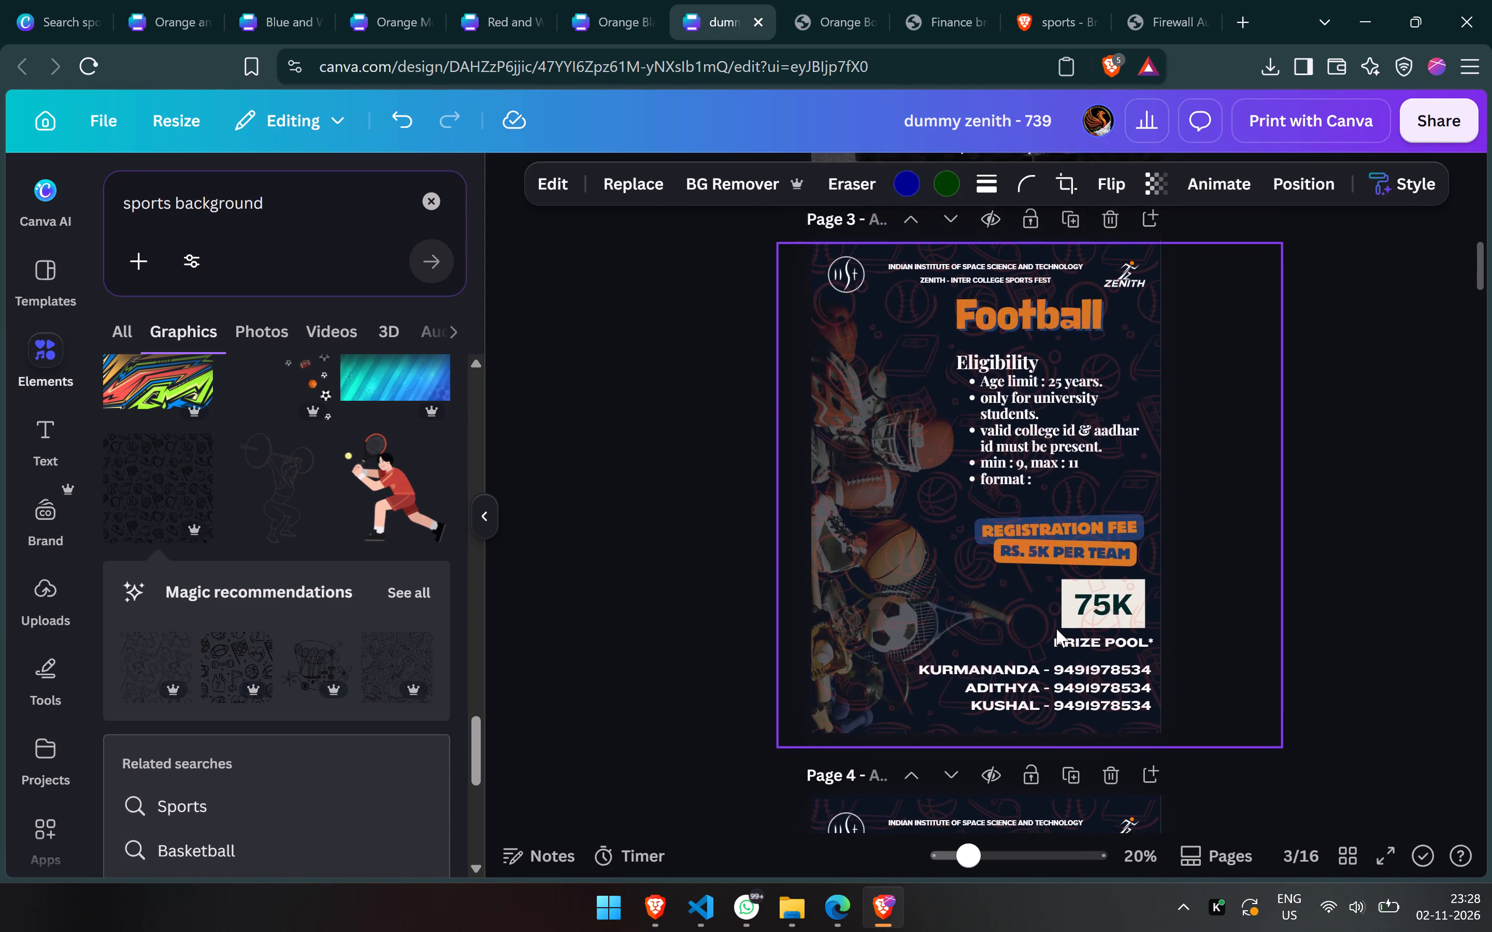
pyautogui.scroll(-3, 1056, 629)
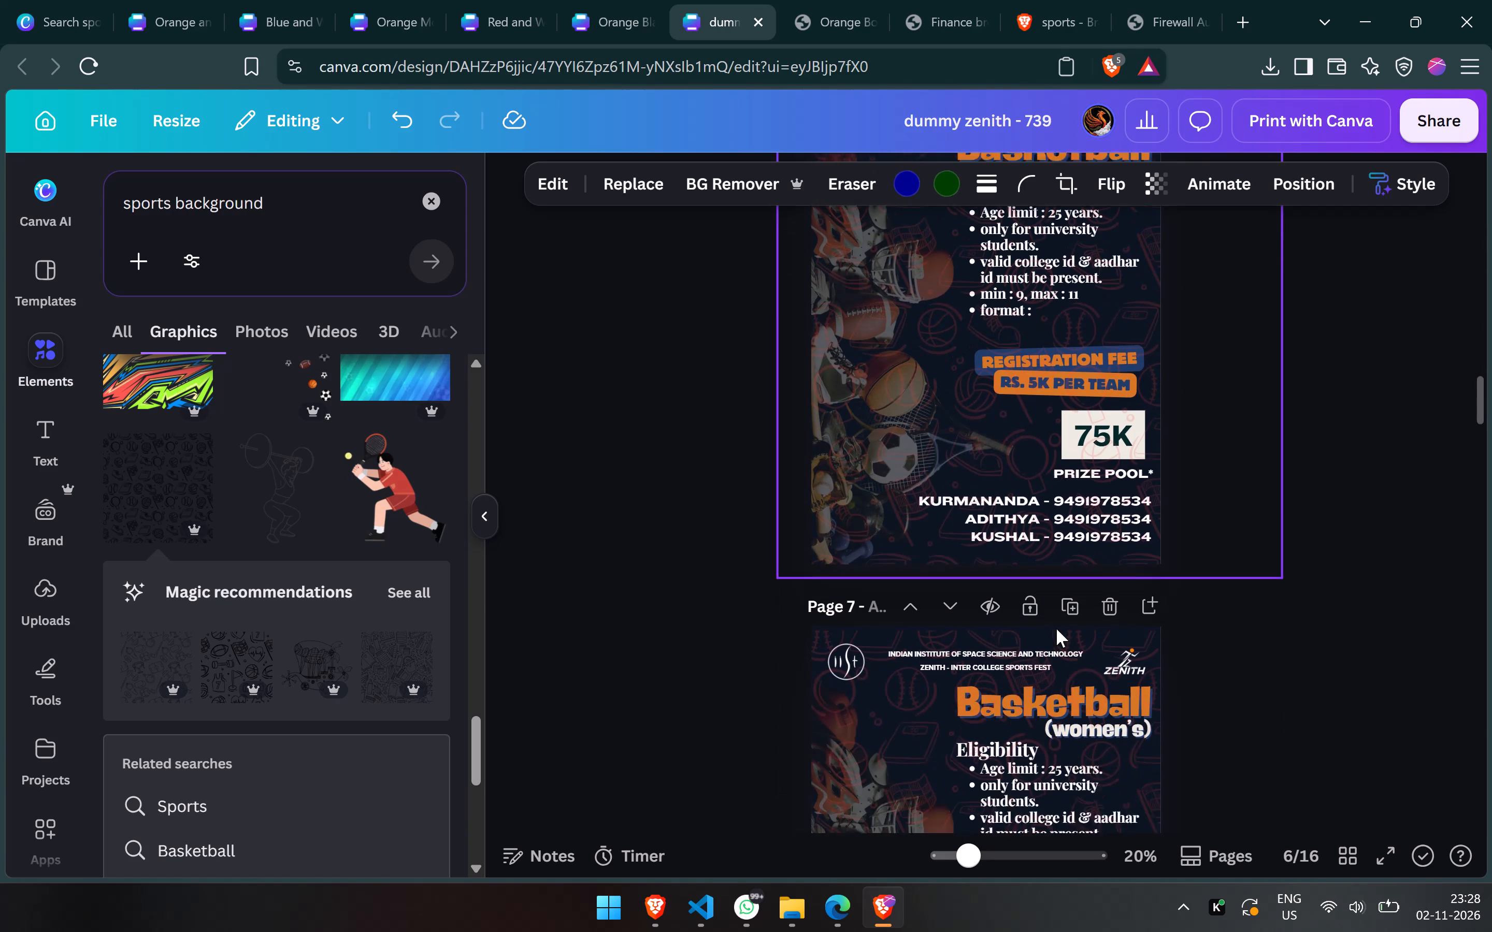
pyautogui.scroll(-1, 1056, 629)
pyautogui.scroll(2, 1056, 629)
pyautogui.scroll(-1, 1056, 629)
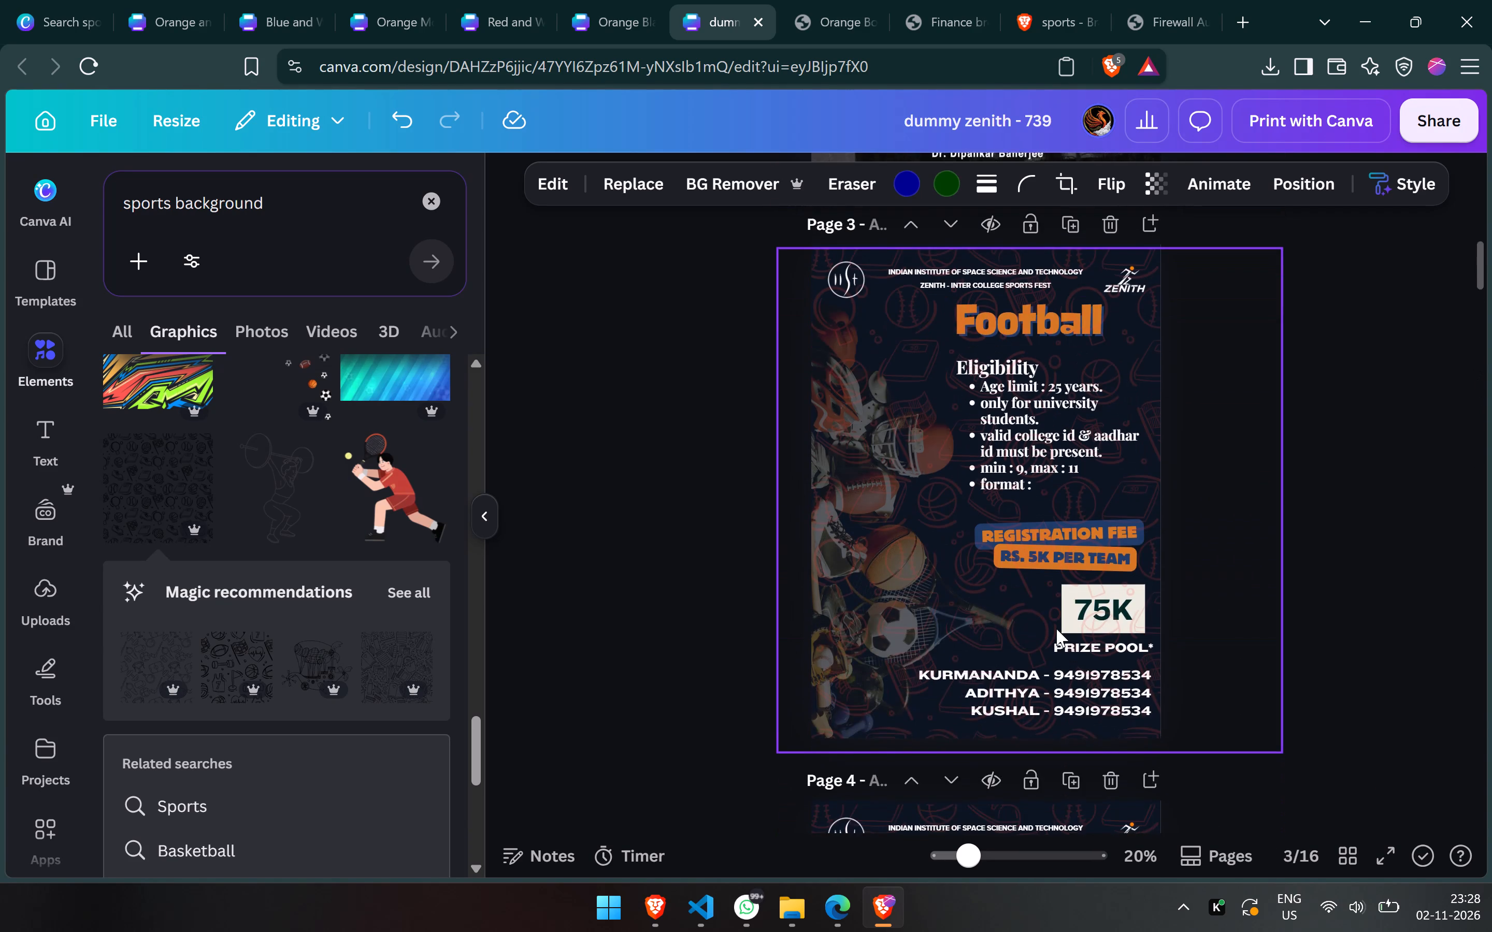
pyautogui.scroll(-2, 1056, 629)
pyautogui.scroll(2, 910, 475)
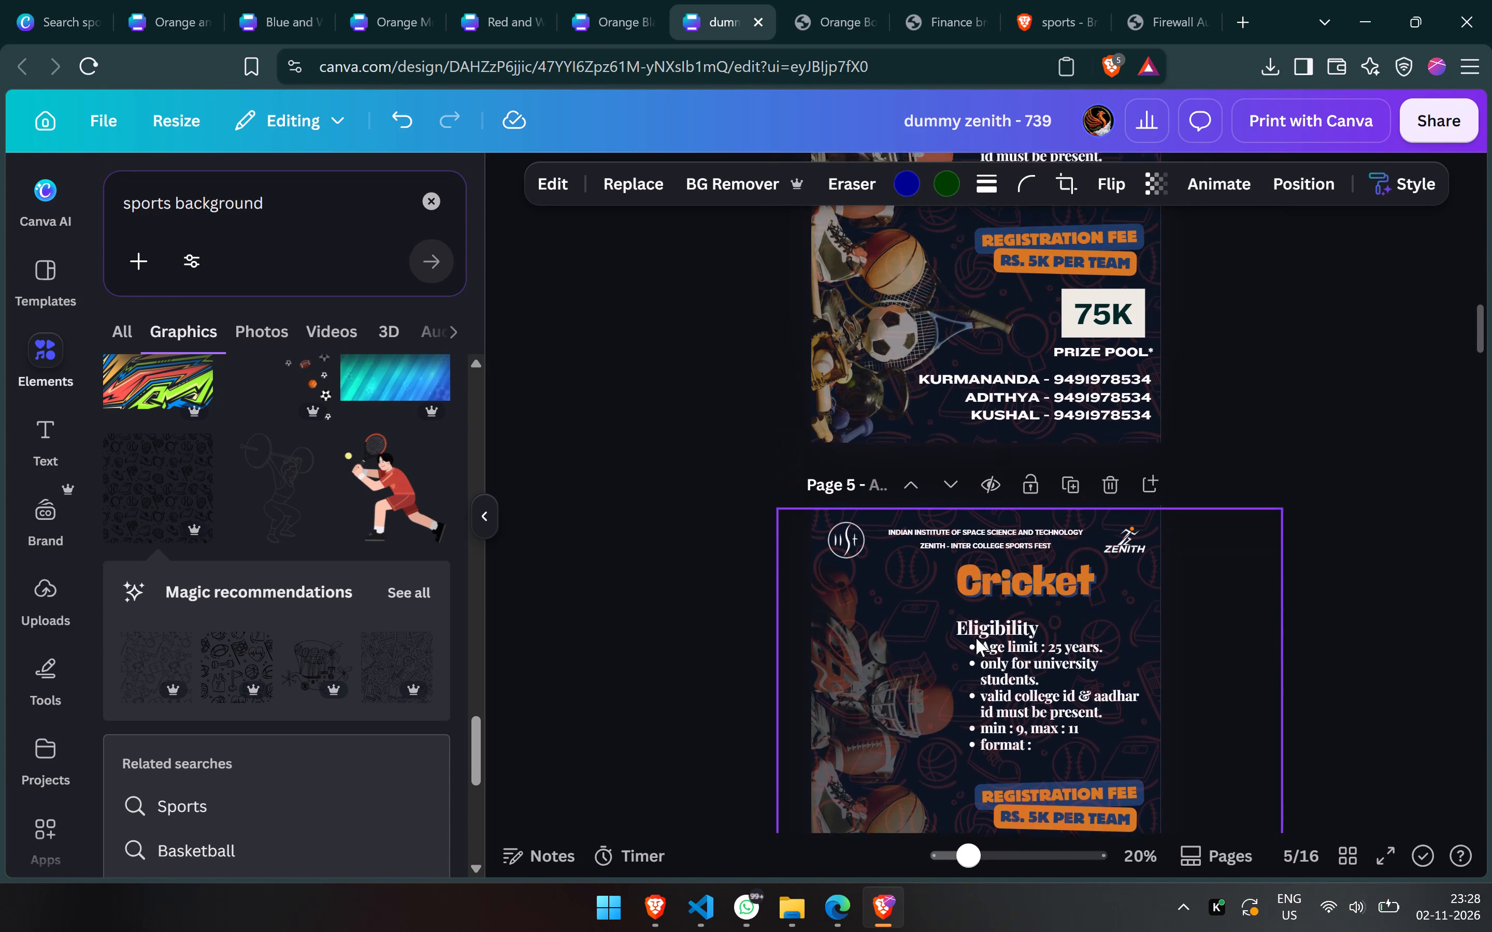
pyautogui.scroll(3, 976, 638)
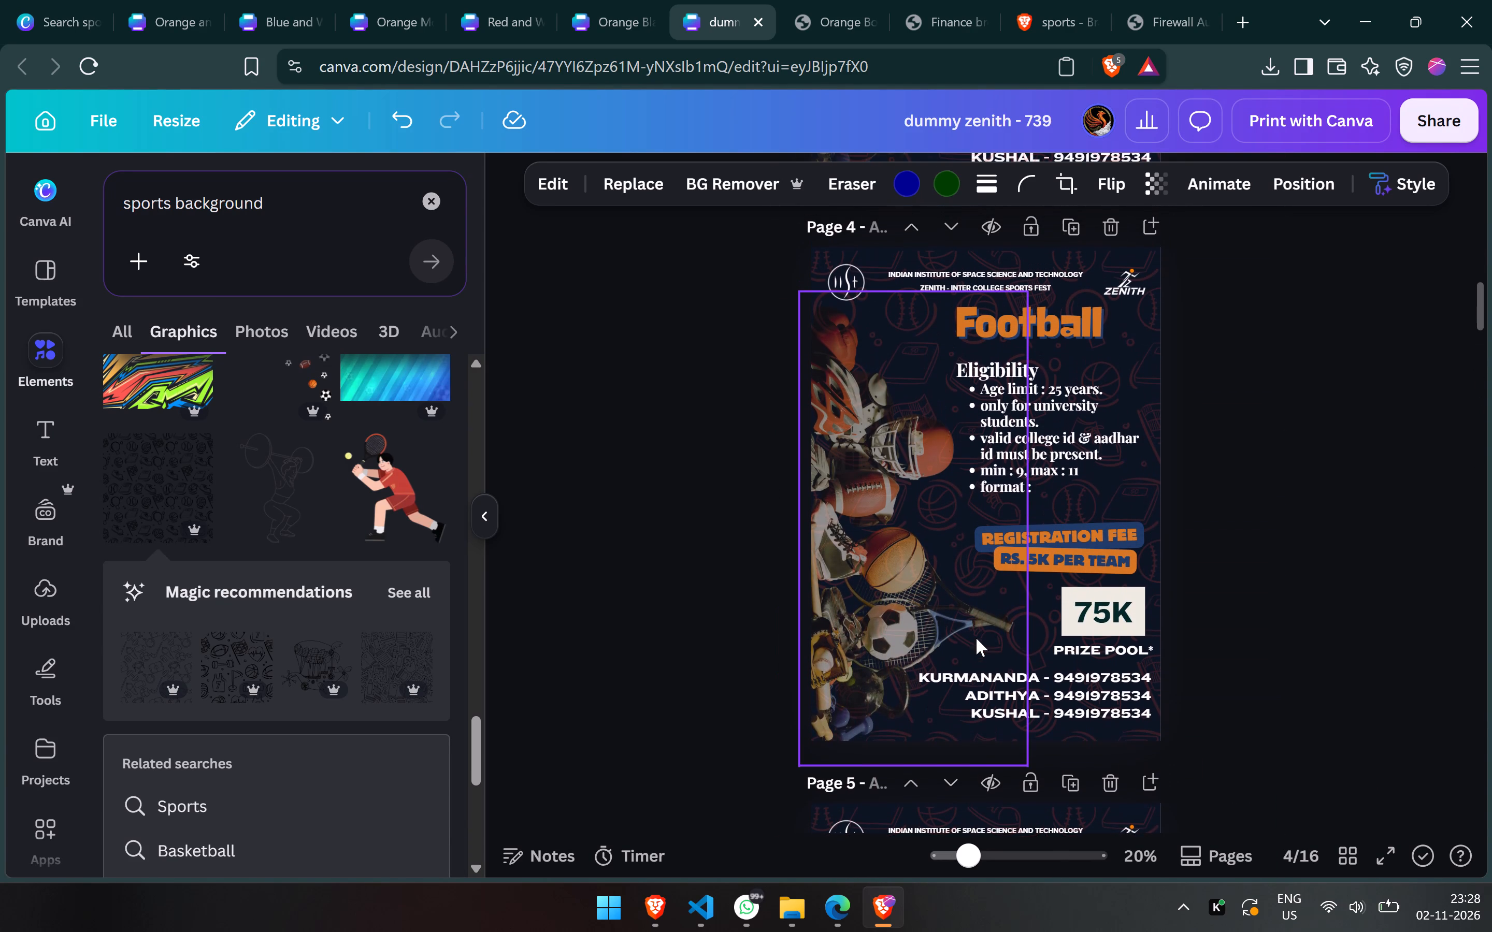
# Copy the sports-equipment image from the page 4 Football design.
pyautogui.click(853, 438)
pyautogui.rightClick(853, 438)
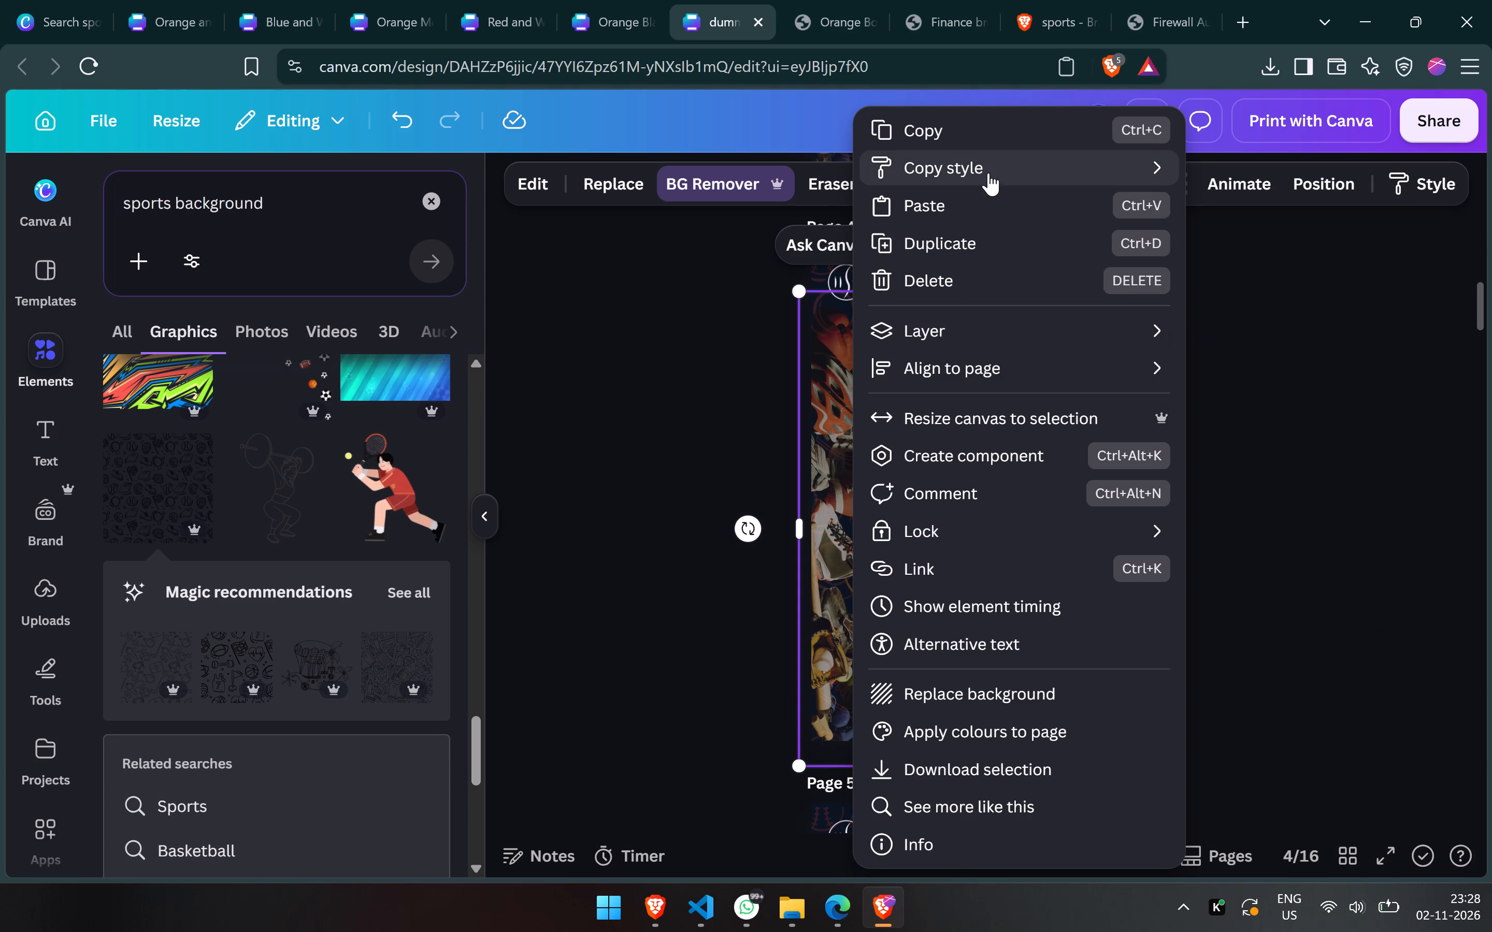
pyautogui.click(999, 132)
# On the page 3 Football design, send the sports pattern to the back and replace the sports-equipment image with the copied one.
pyautogui.scroll(2, 1085, 626)
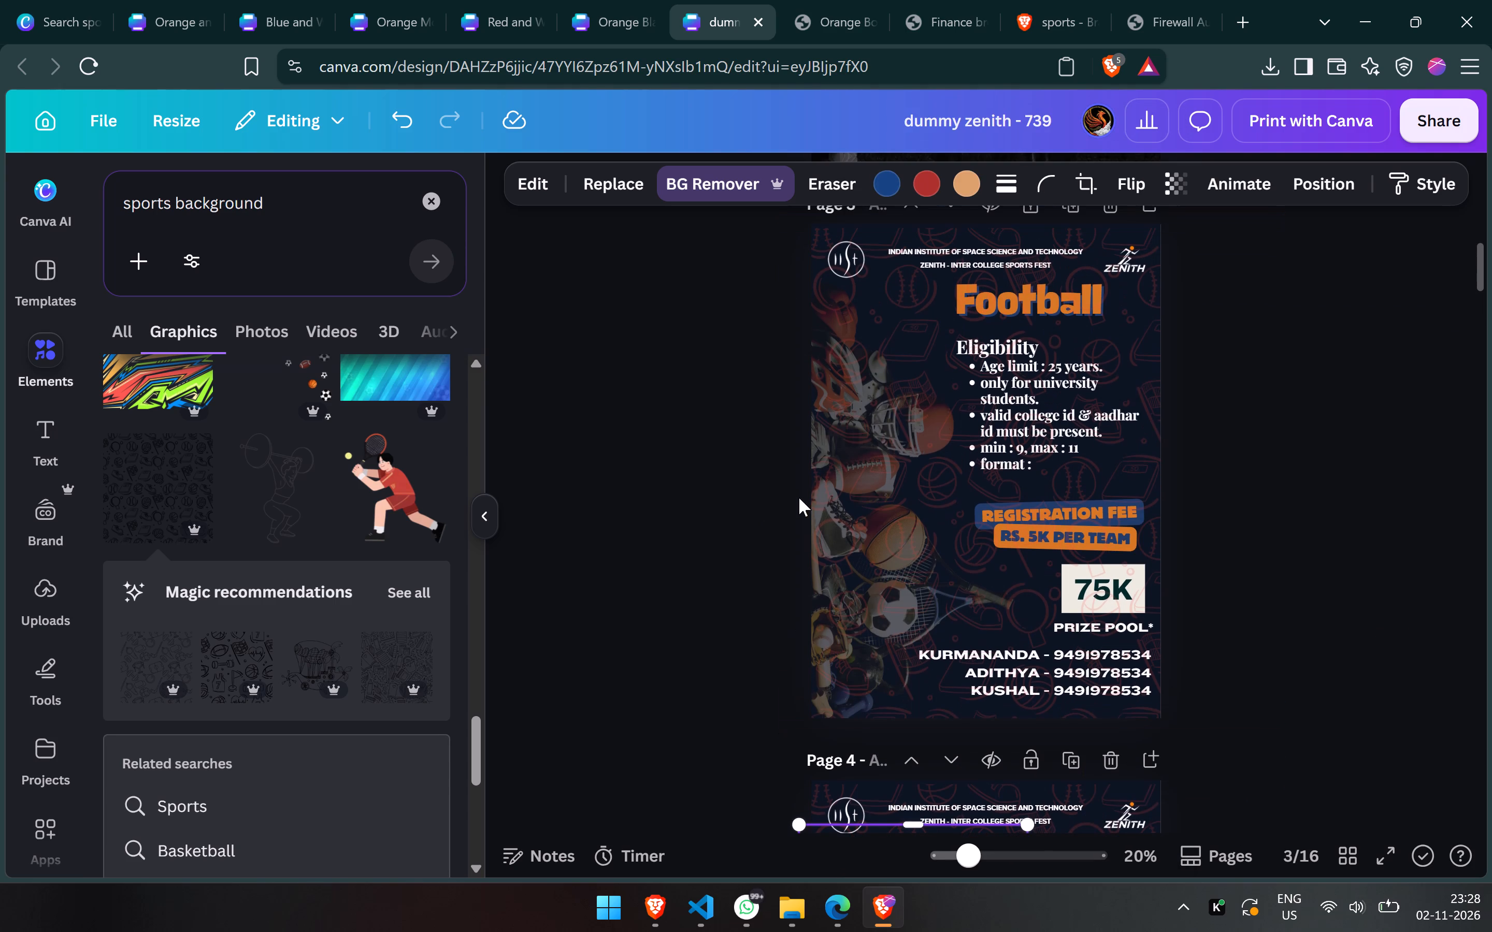
pyautogui.click(836, 499)
pyautogui.click(836, 499)
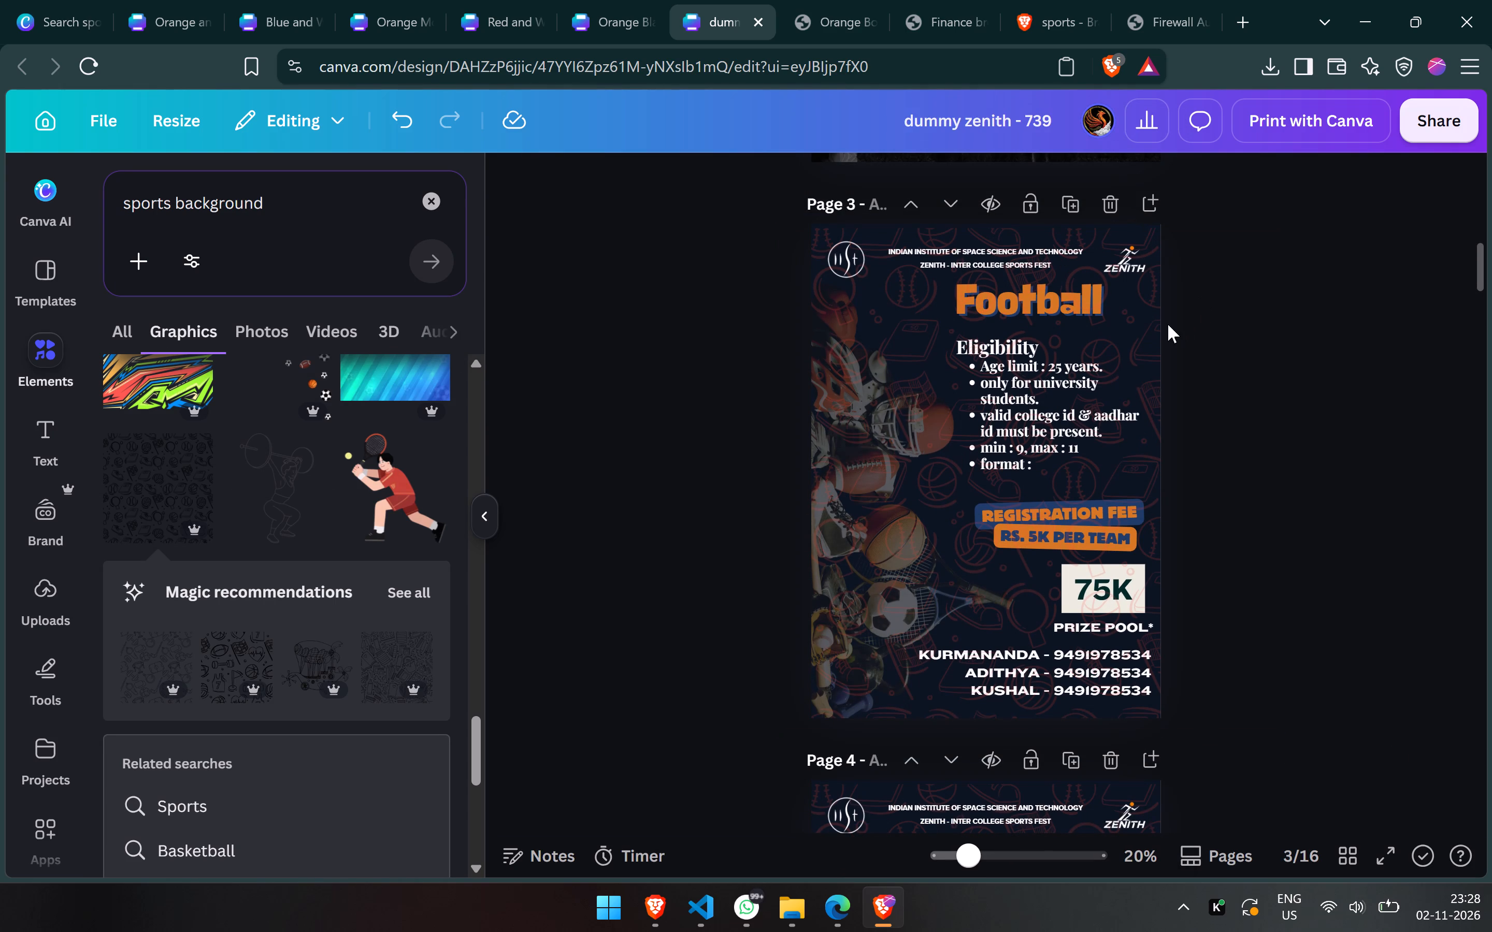
pyautogui.click(1150, 328)
pyautogui.click(1280, 183)
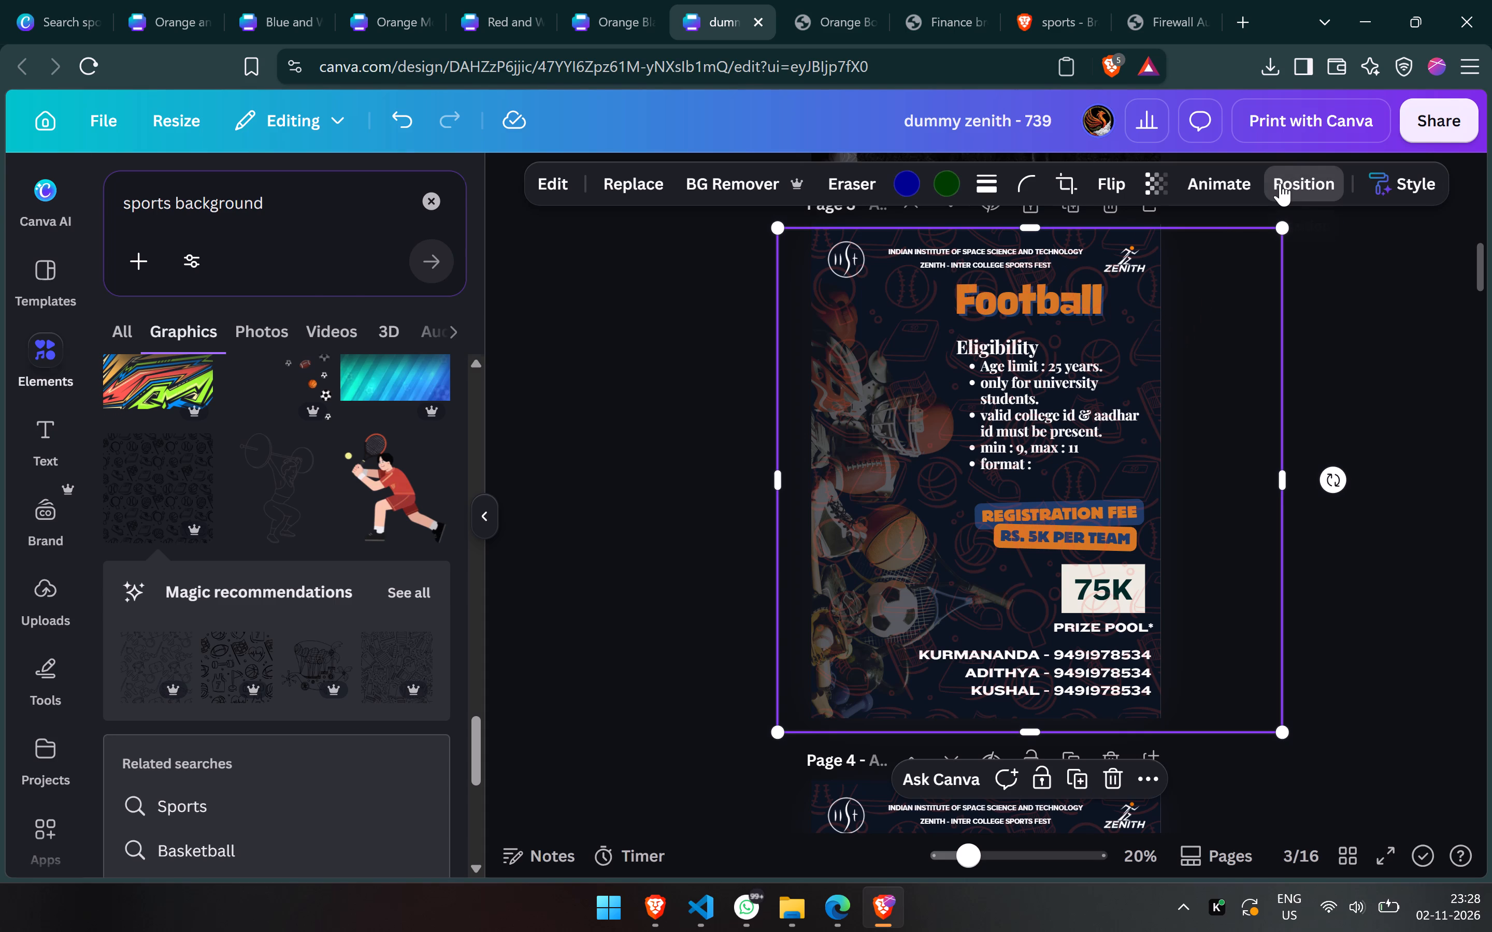
pyautogui.click(423, 344)
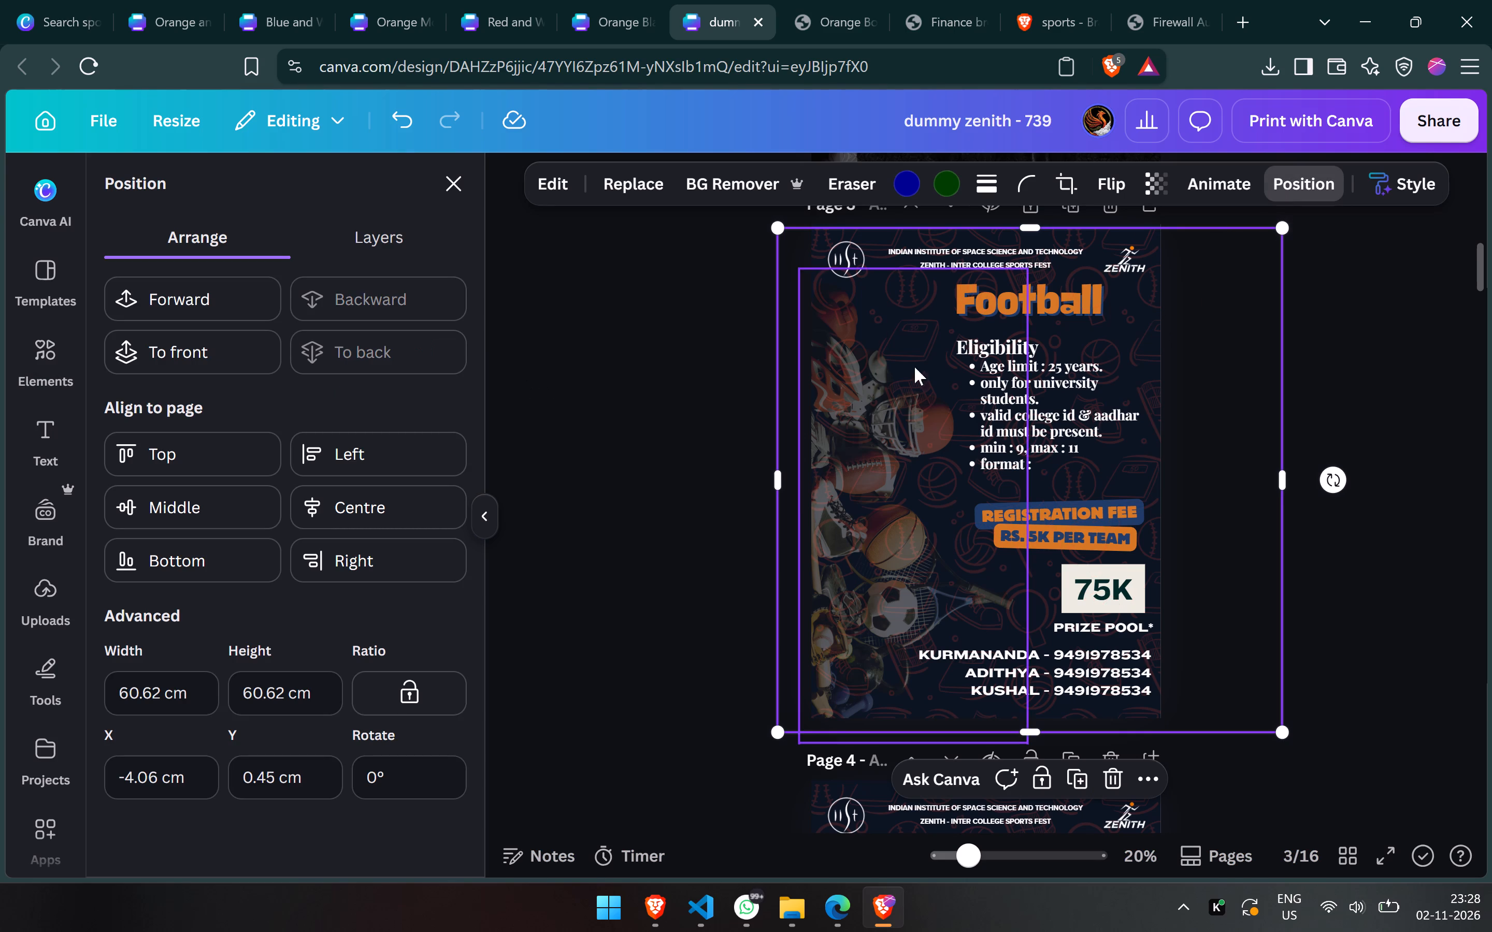
pyautogui.click(881, 414)
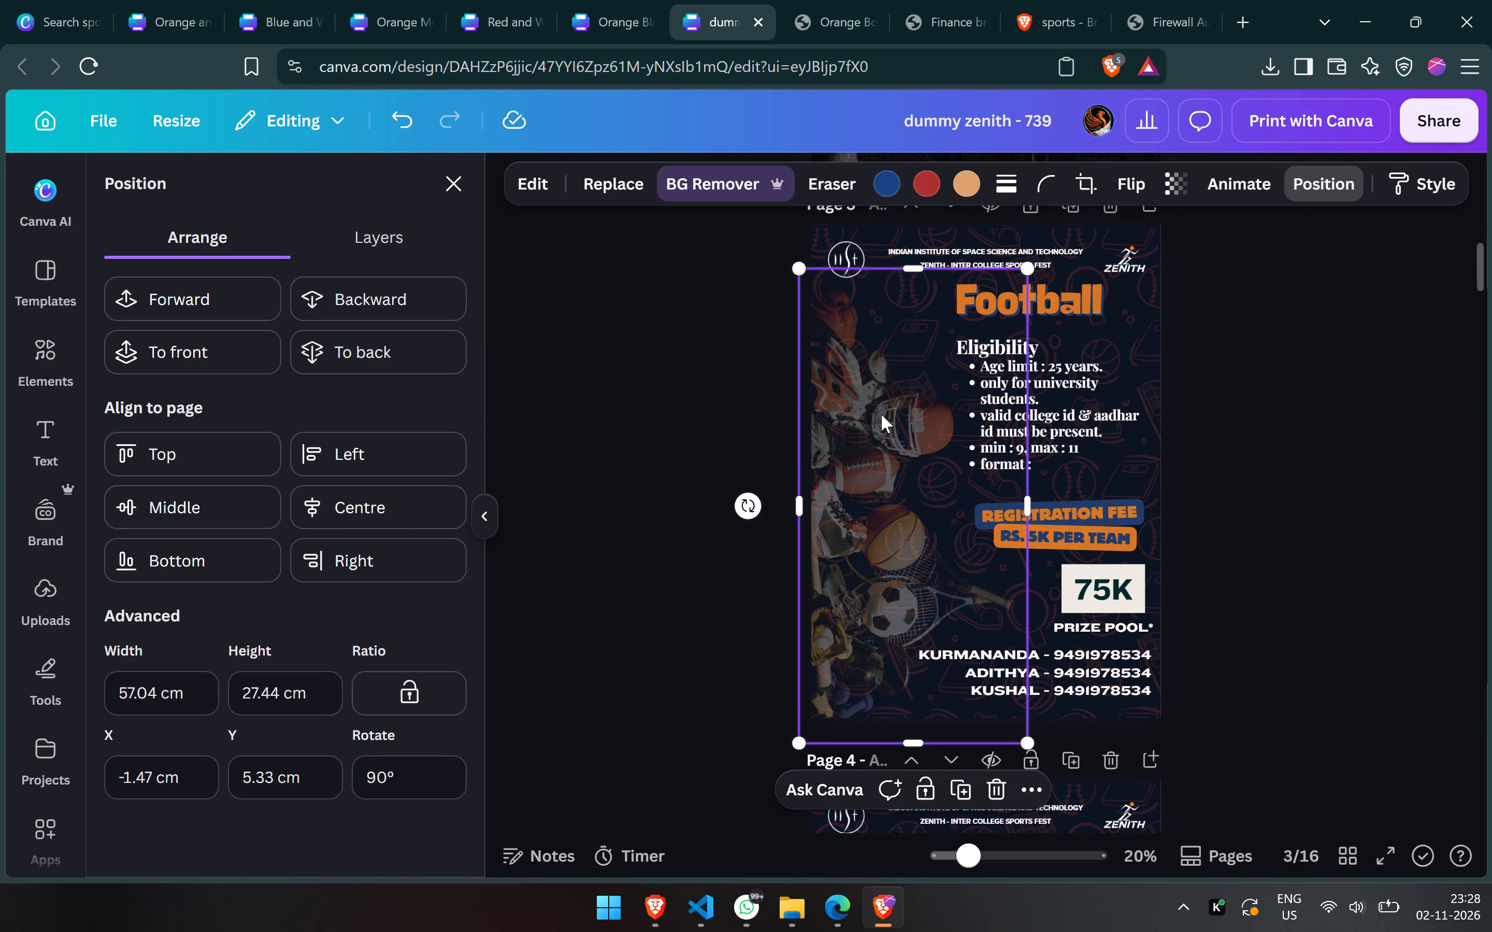
pyautogui.press('Delete')
pyautogui.hotkey('ctrl', 'v')
# On the page 5 Cricket design, send the sports pattern to the back and replace the sports-equipment image with the copied one.
pyautogui.scroll(-4, 881, 414)
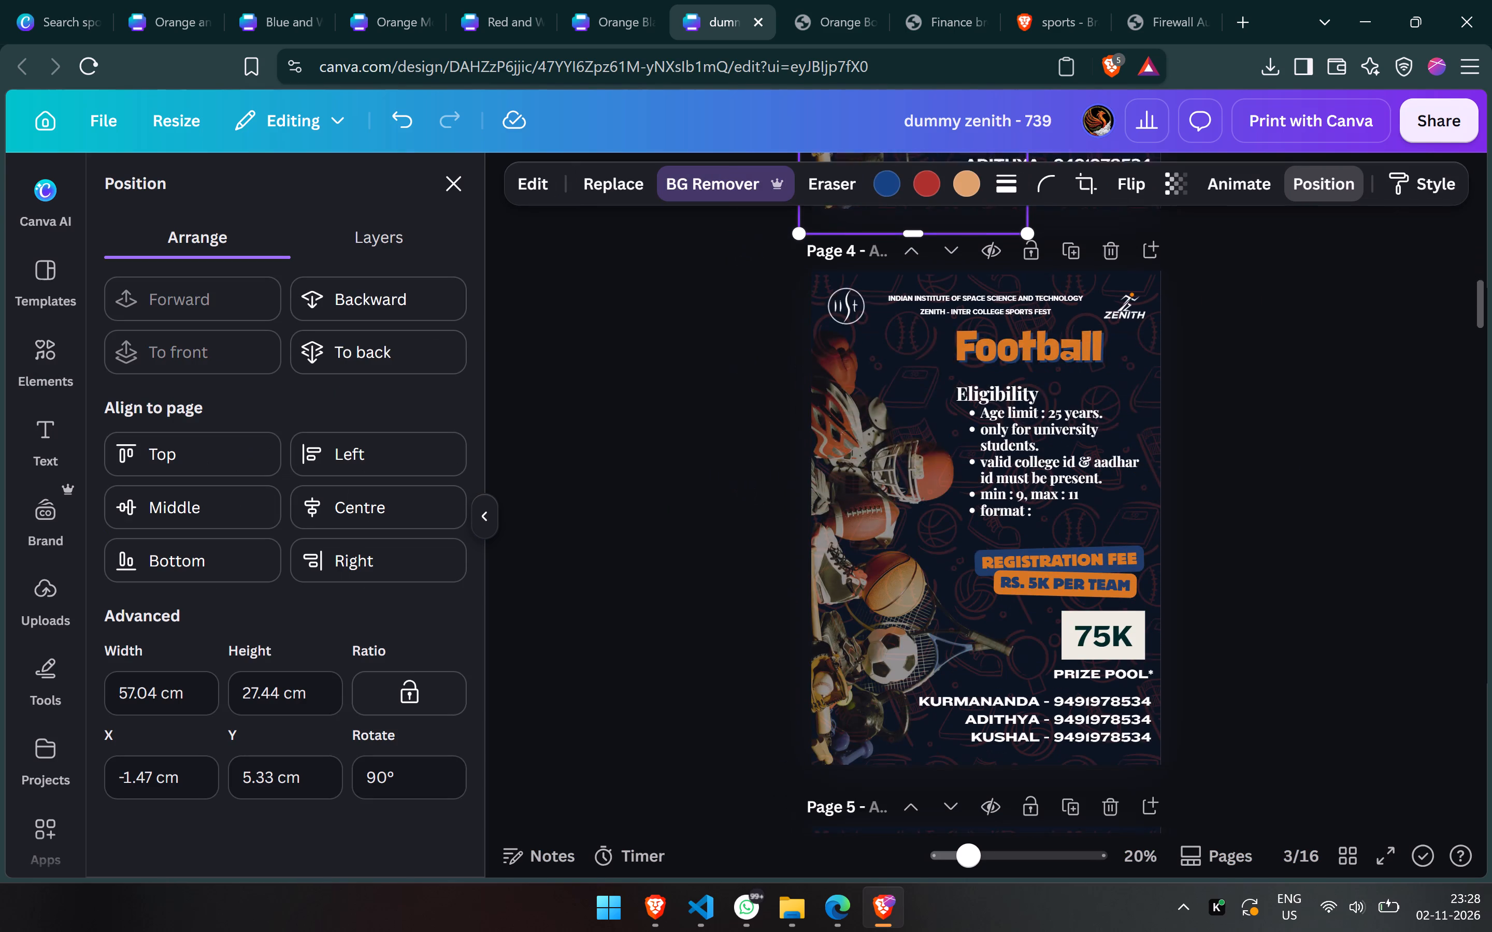
pyautogui.scroll(-3, 881, 414)
pyautogui.click(1126, 432)
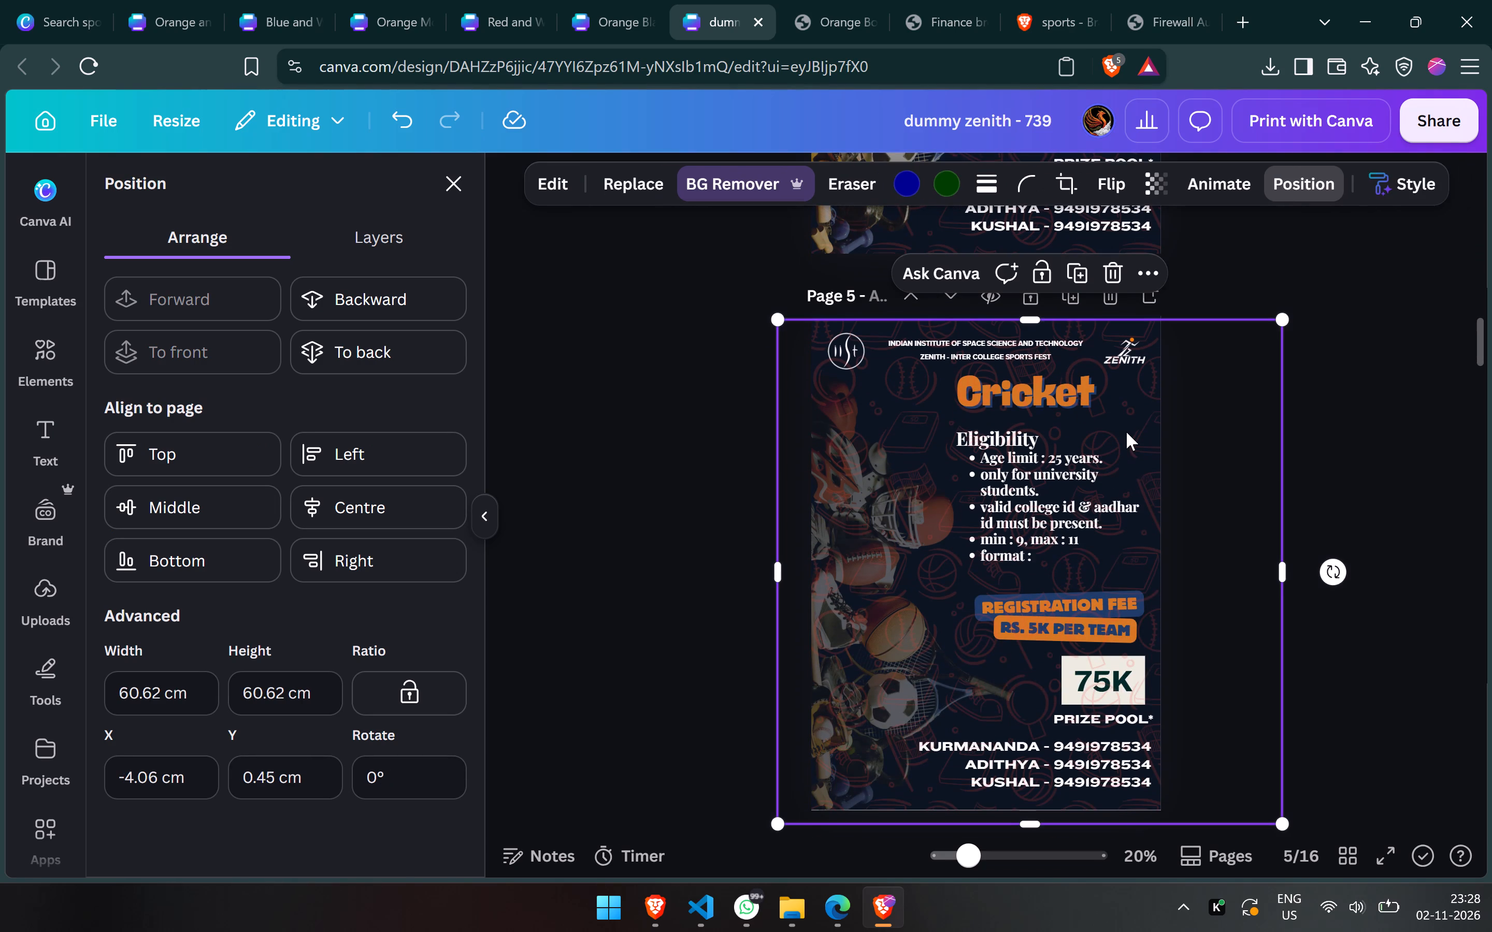
pyautogui.click(1285, 177)
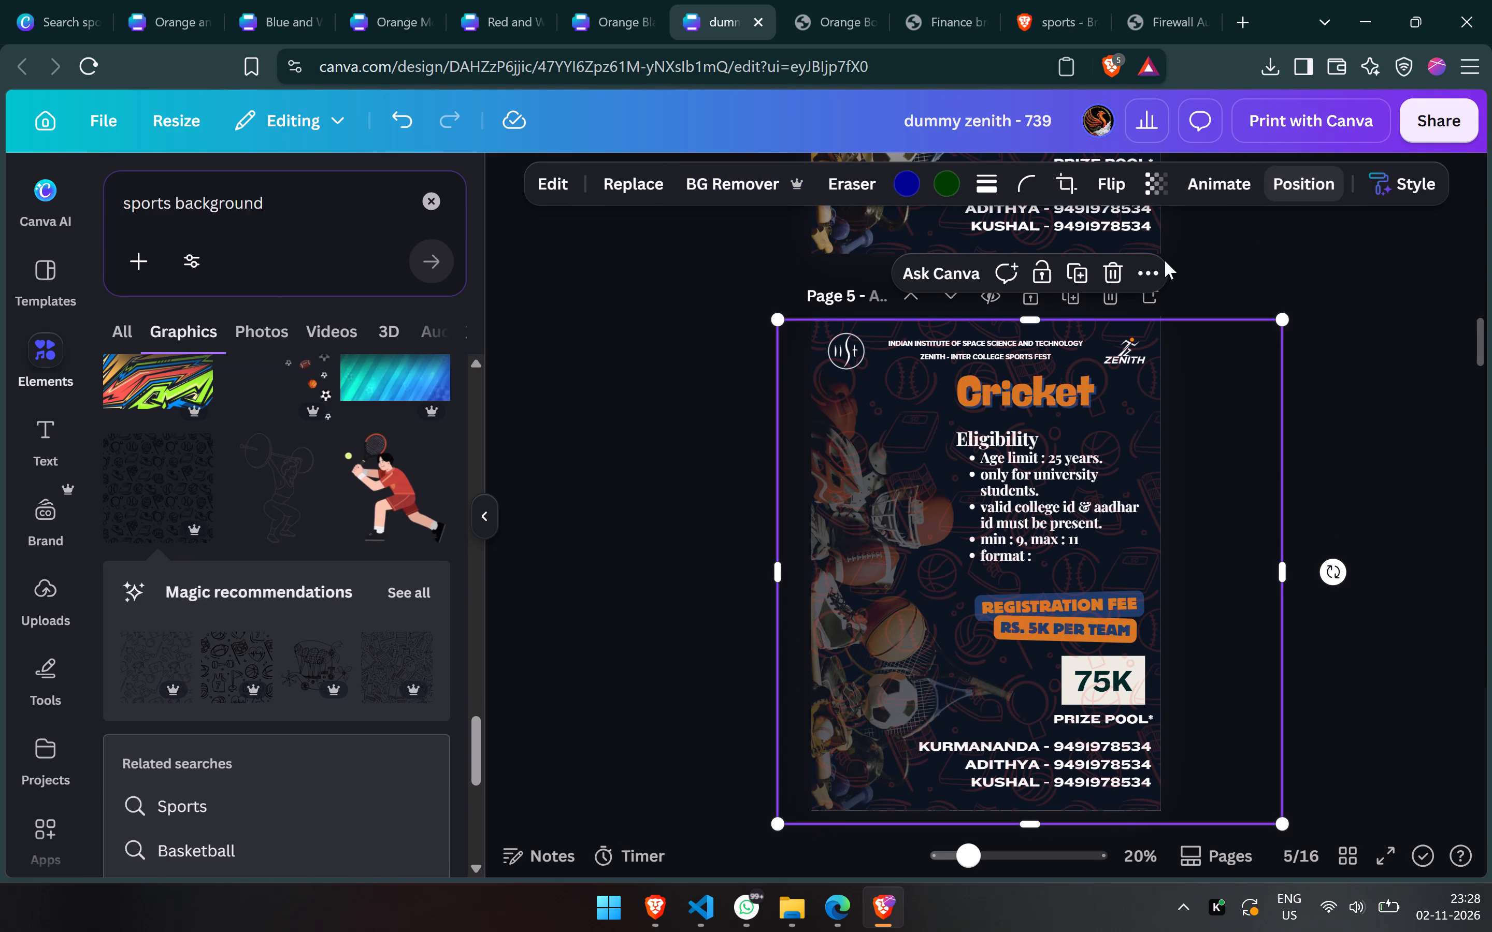
pyautogui.click(1286, 173)
pyautogui.click(424, 353)
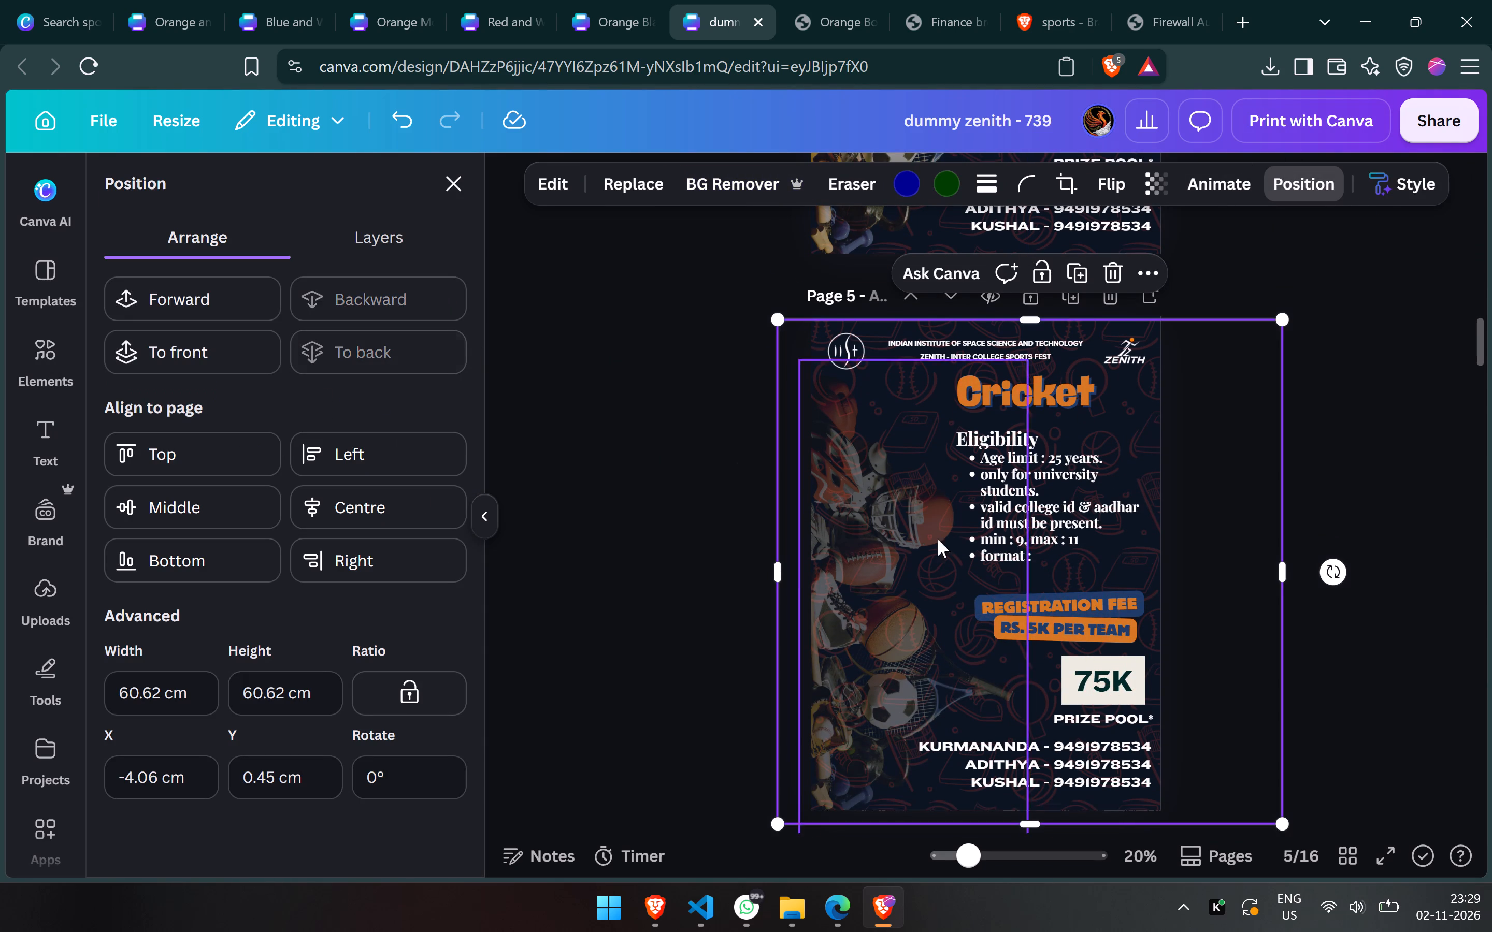
pyautogui.click(921, 559)
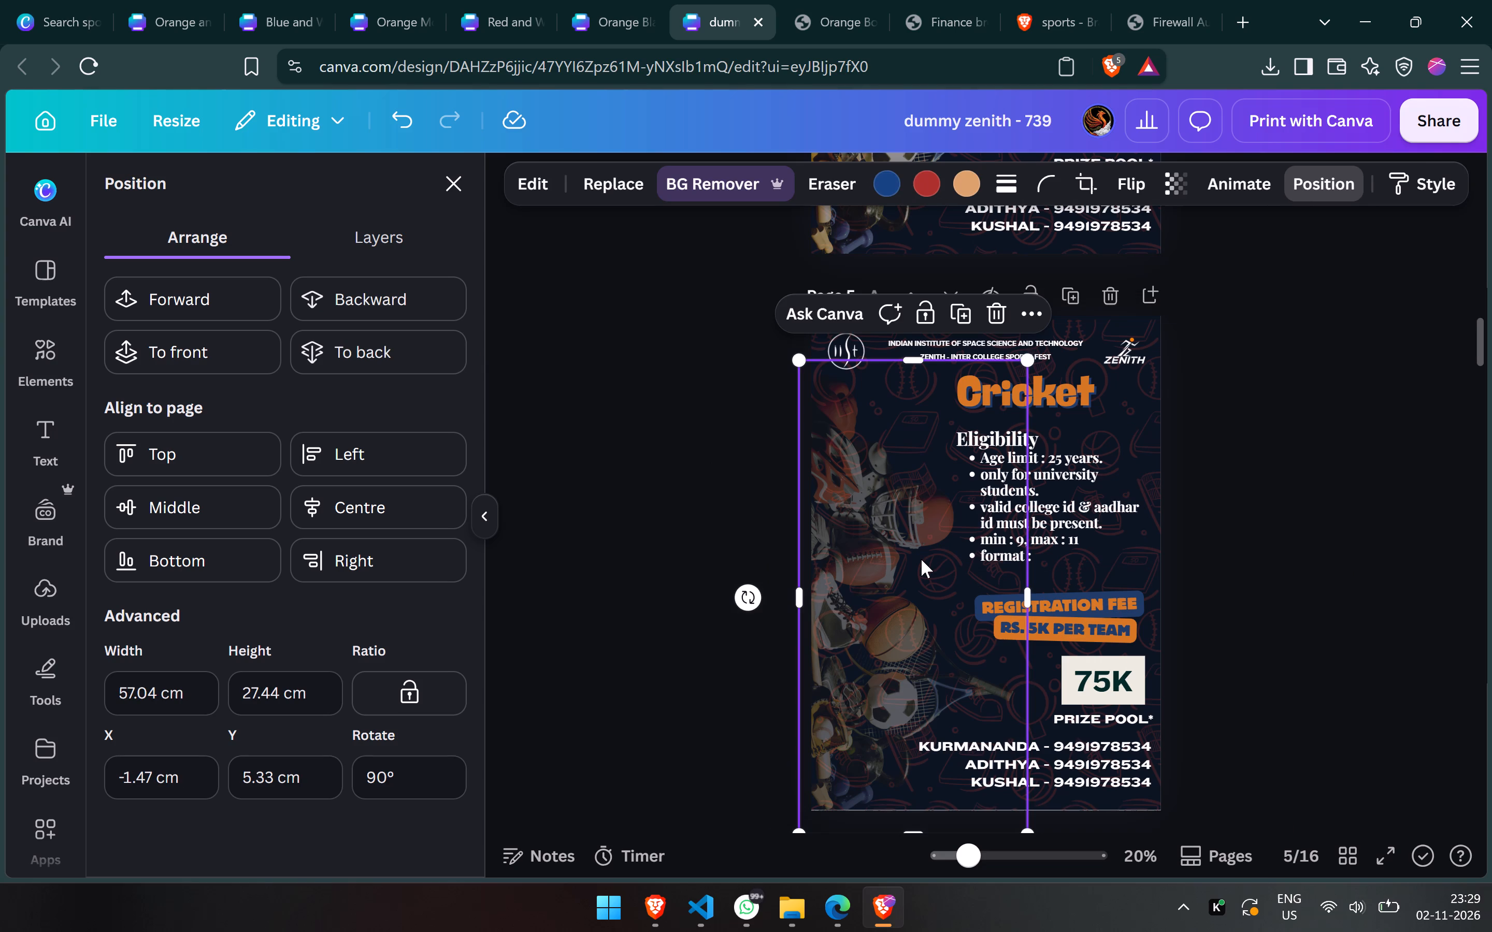
pyautogui.press('Delete')
pyautogui.hotkey('ctrl', 'v')
# Delete the duplicate Football page, page 4.
pyautogui.scroll(1, 921, 559)
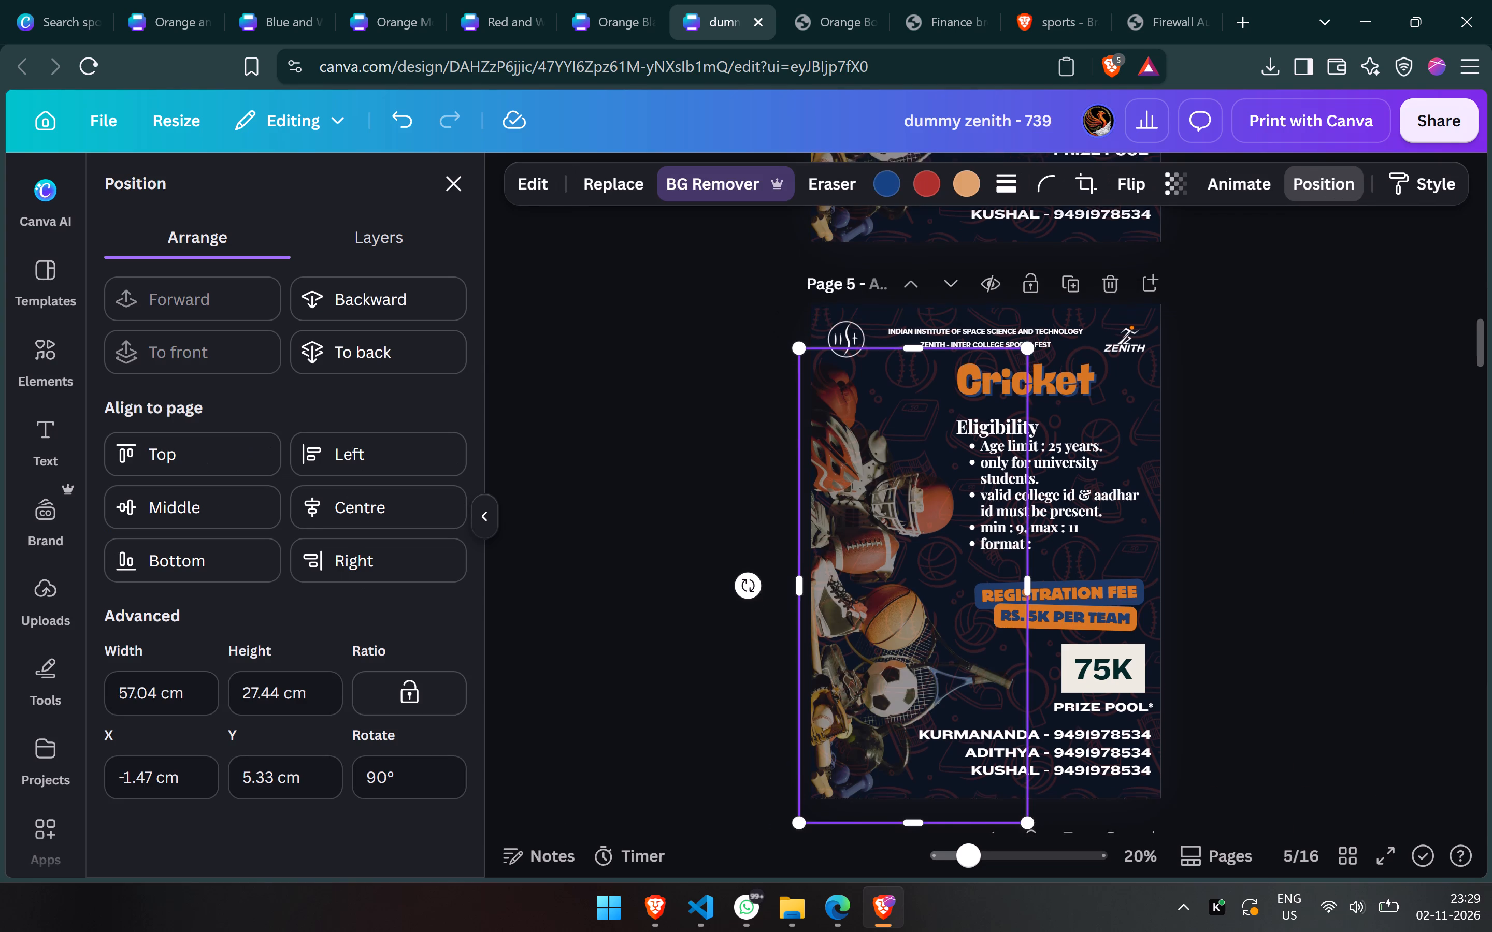
pyautogui.scroll(5, 921, 559)
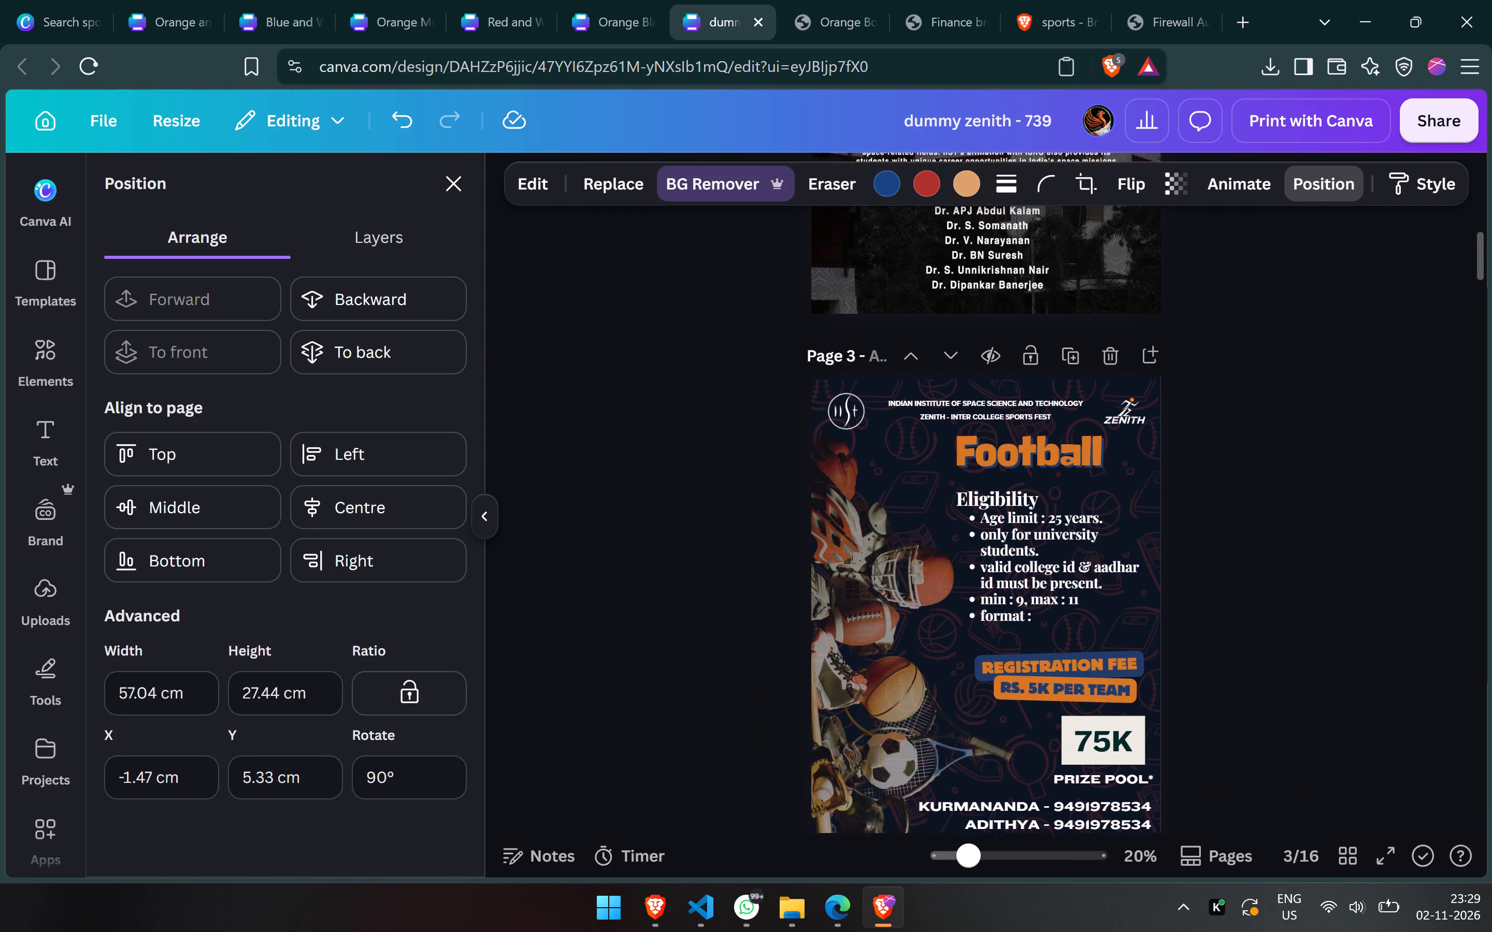
pyautogui.scroll(-2, 921, 559)
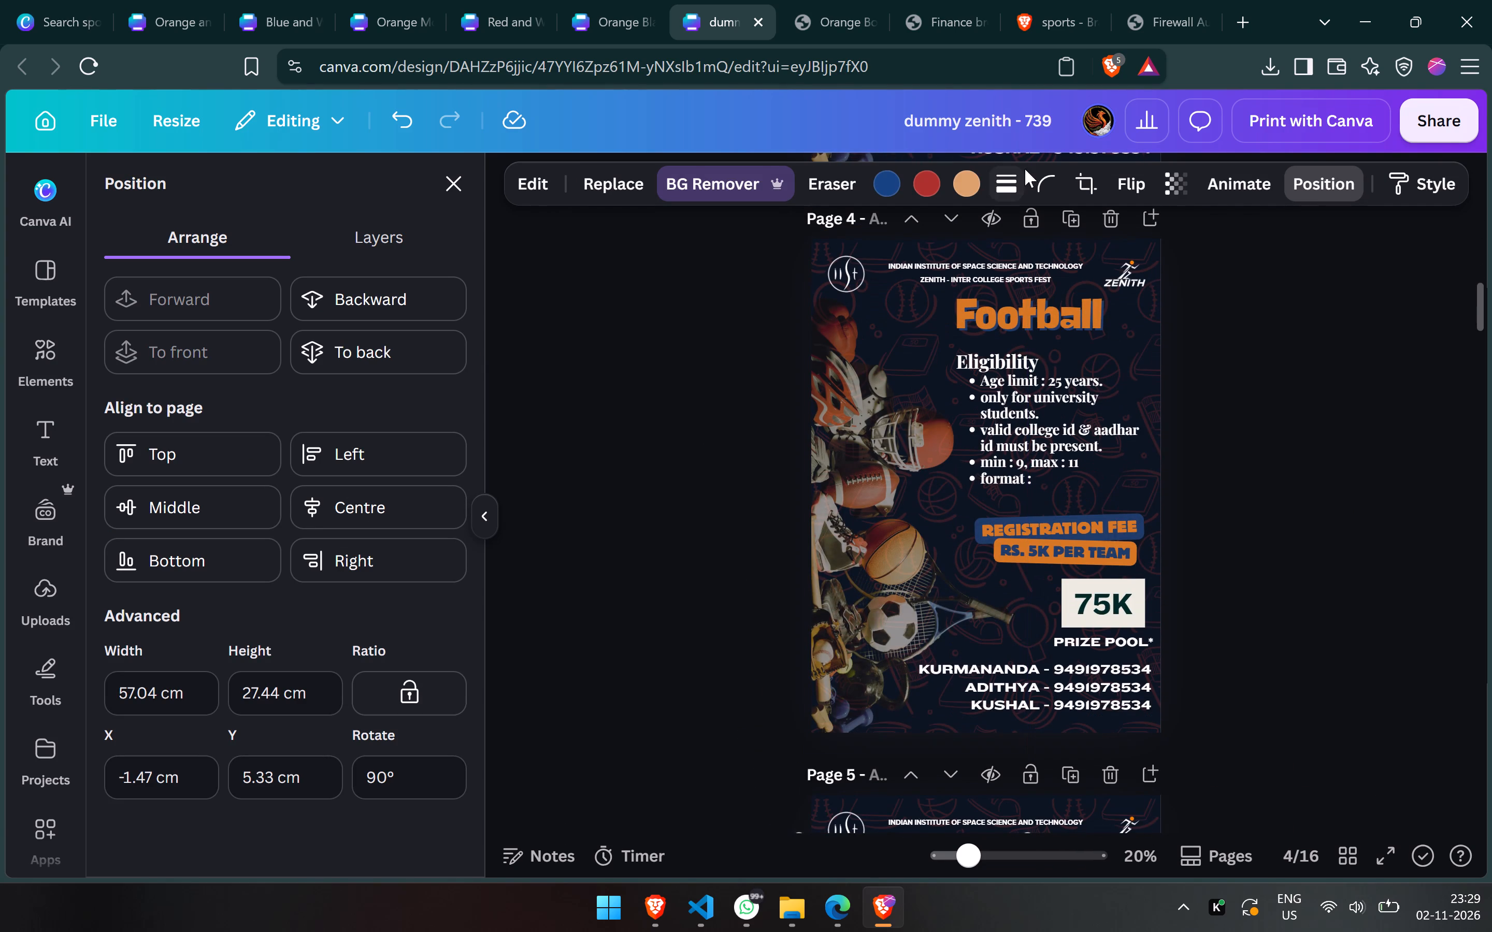
pyautogui.click(1108, 219)
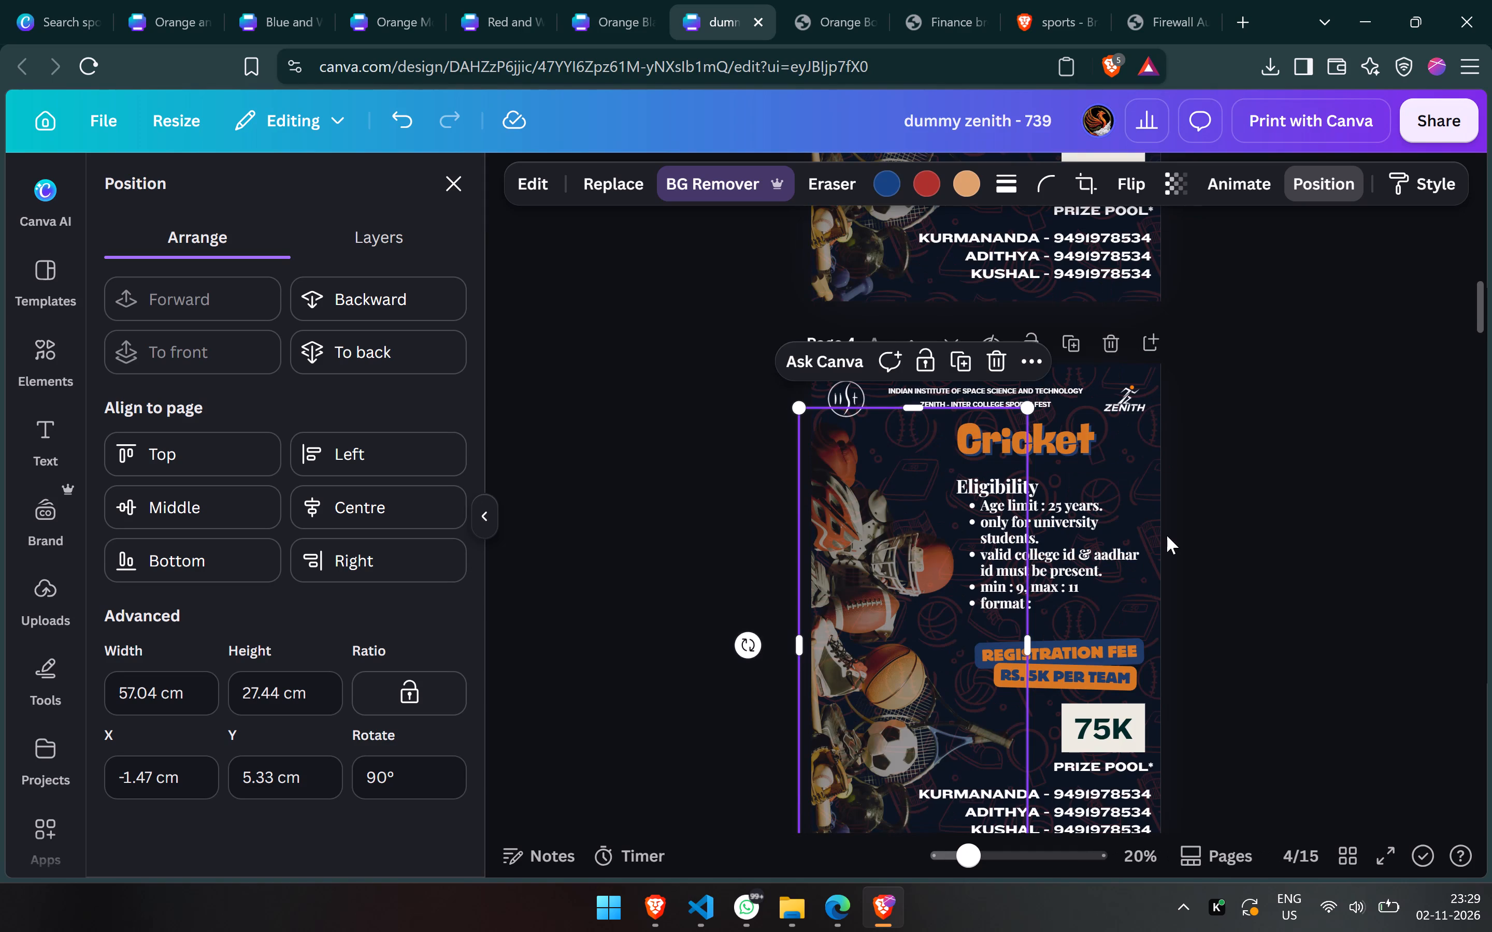
# On the page 5 men's Basketball design, send the sports pattern to the back and replace the sports-equipment image with the copied one.
pyautogui.scroll(3, 1167, 535)
pyautogui.scroll(-2, 1167, 535)
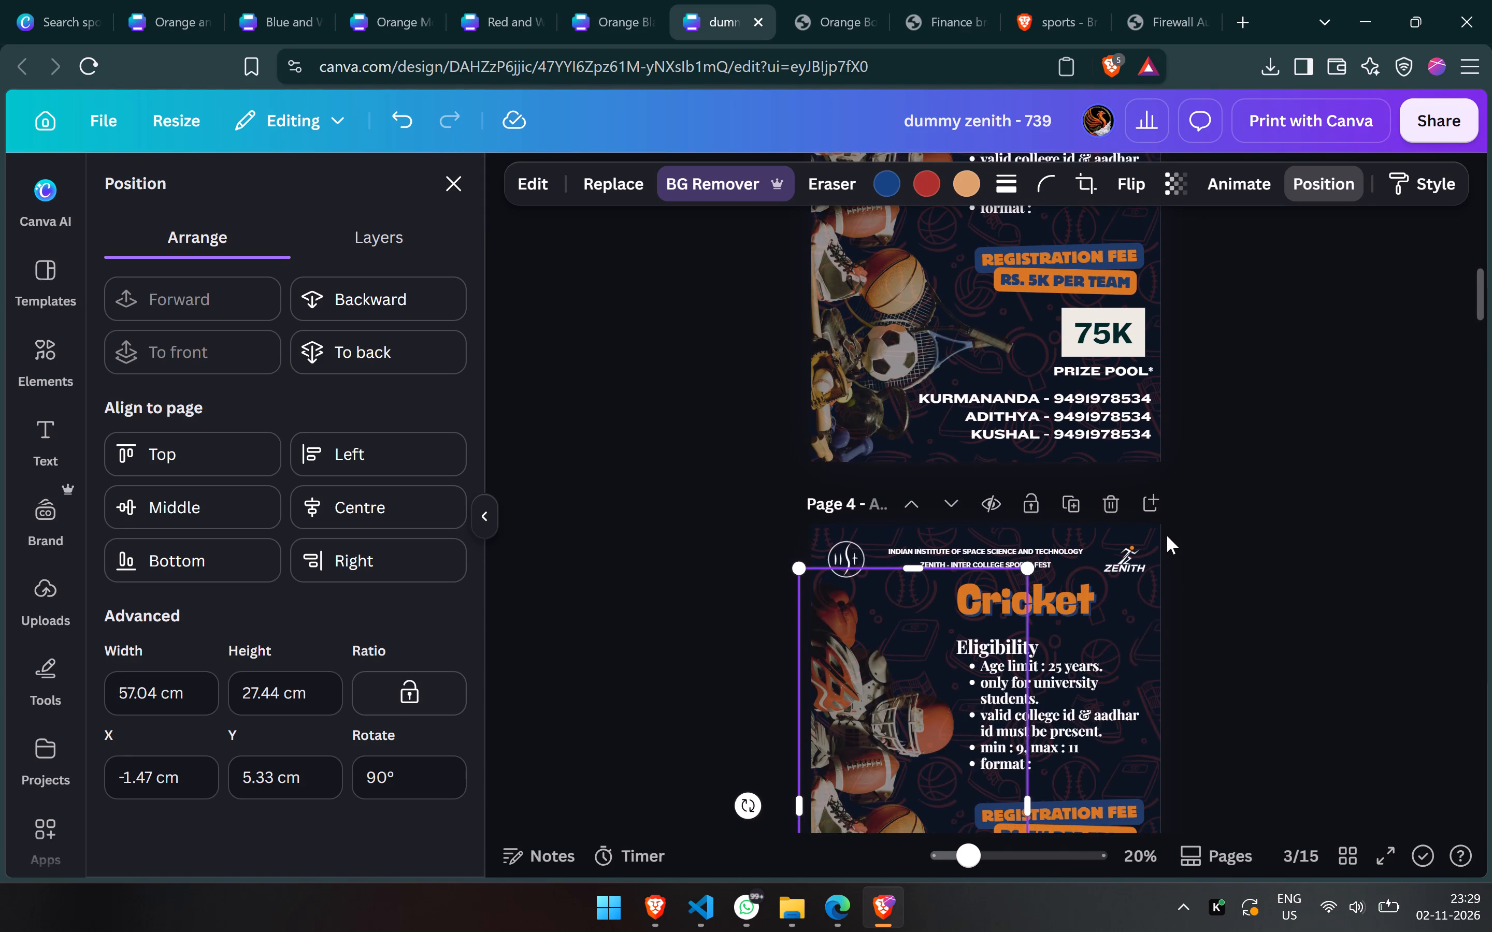
pyautogui.scroll(1, 1167, 535)
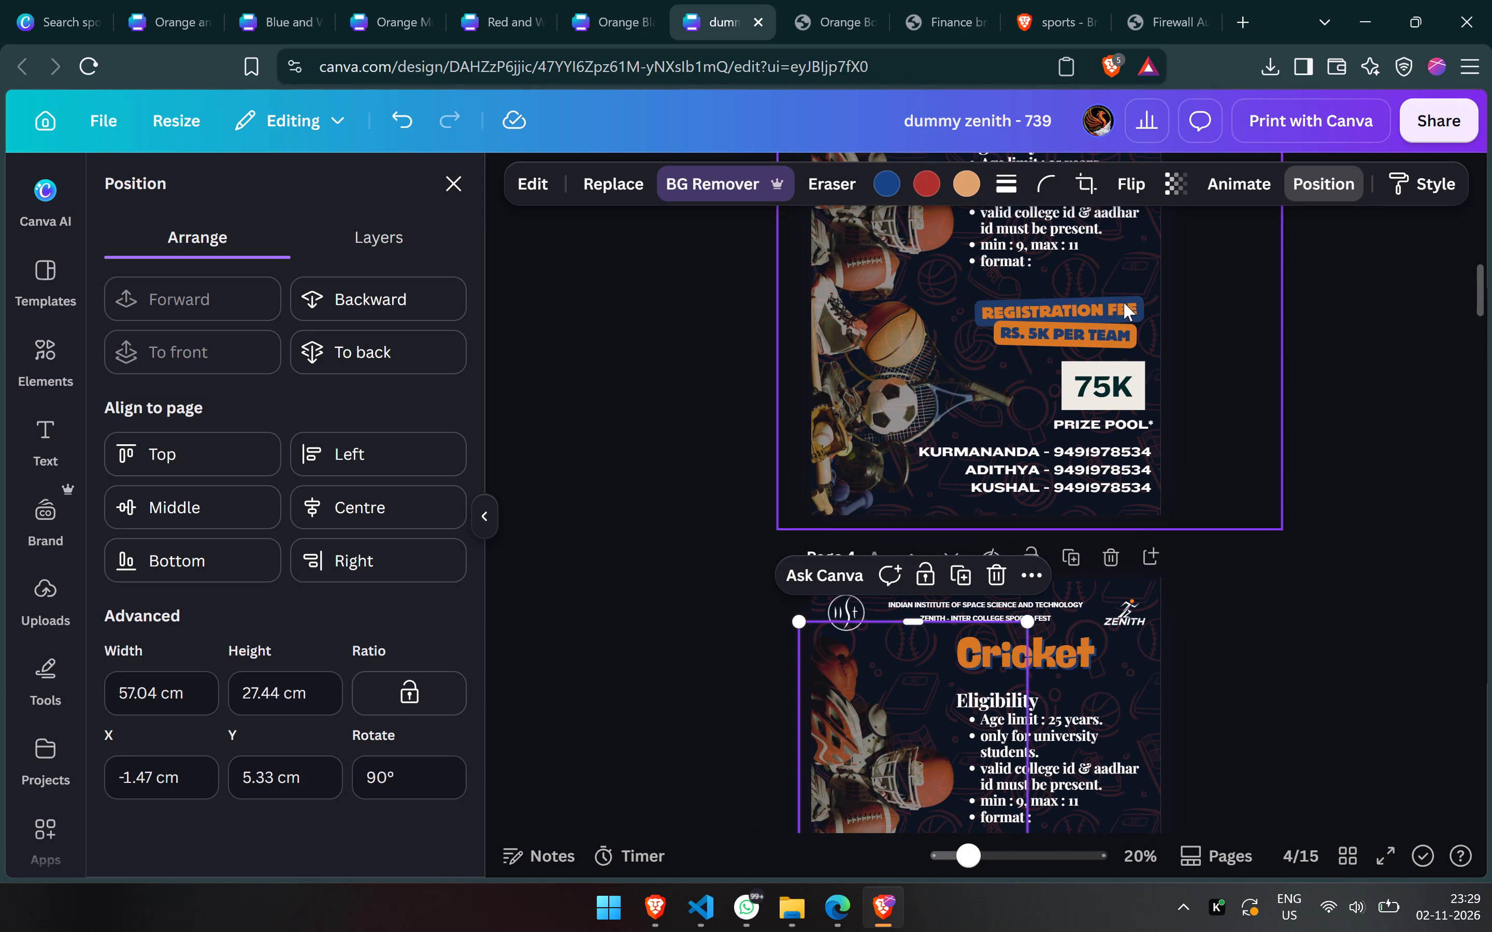
pyautogui.scroll(-3, 1127, 335)
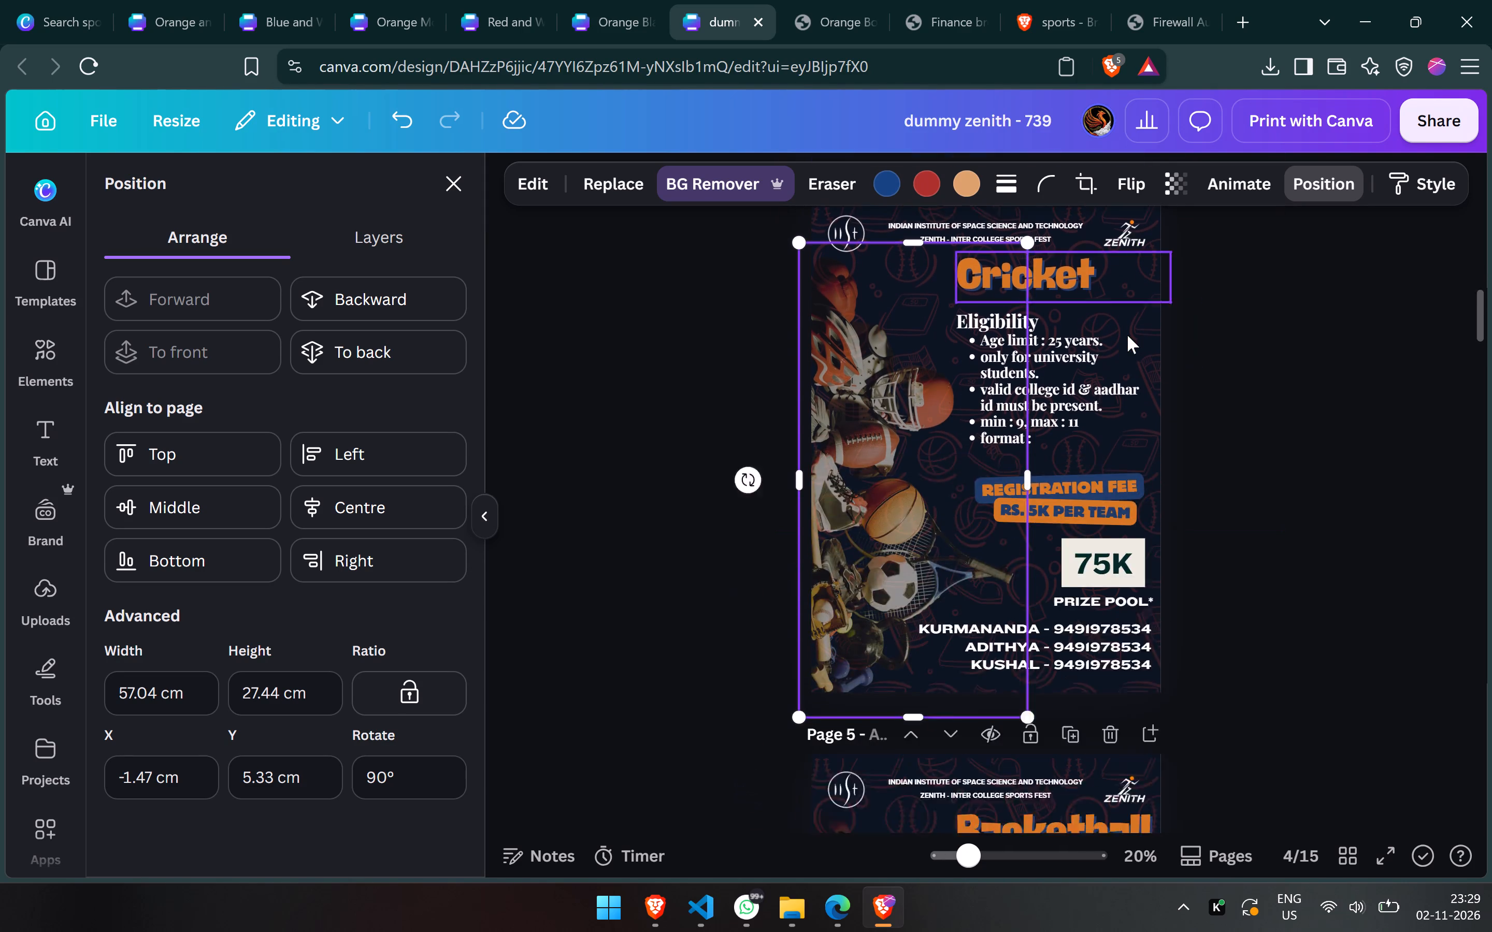
pyautogui.scroll(-1, 1127, 335)
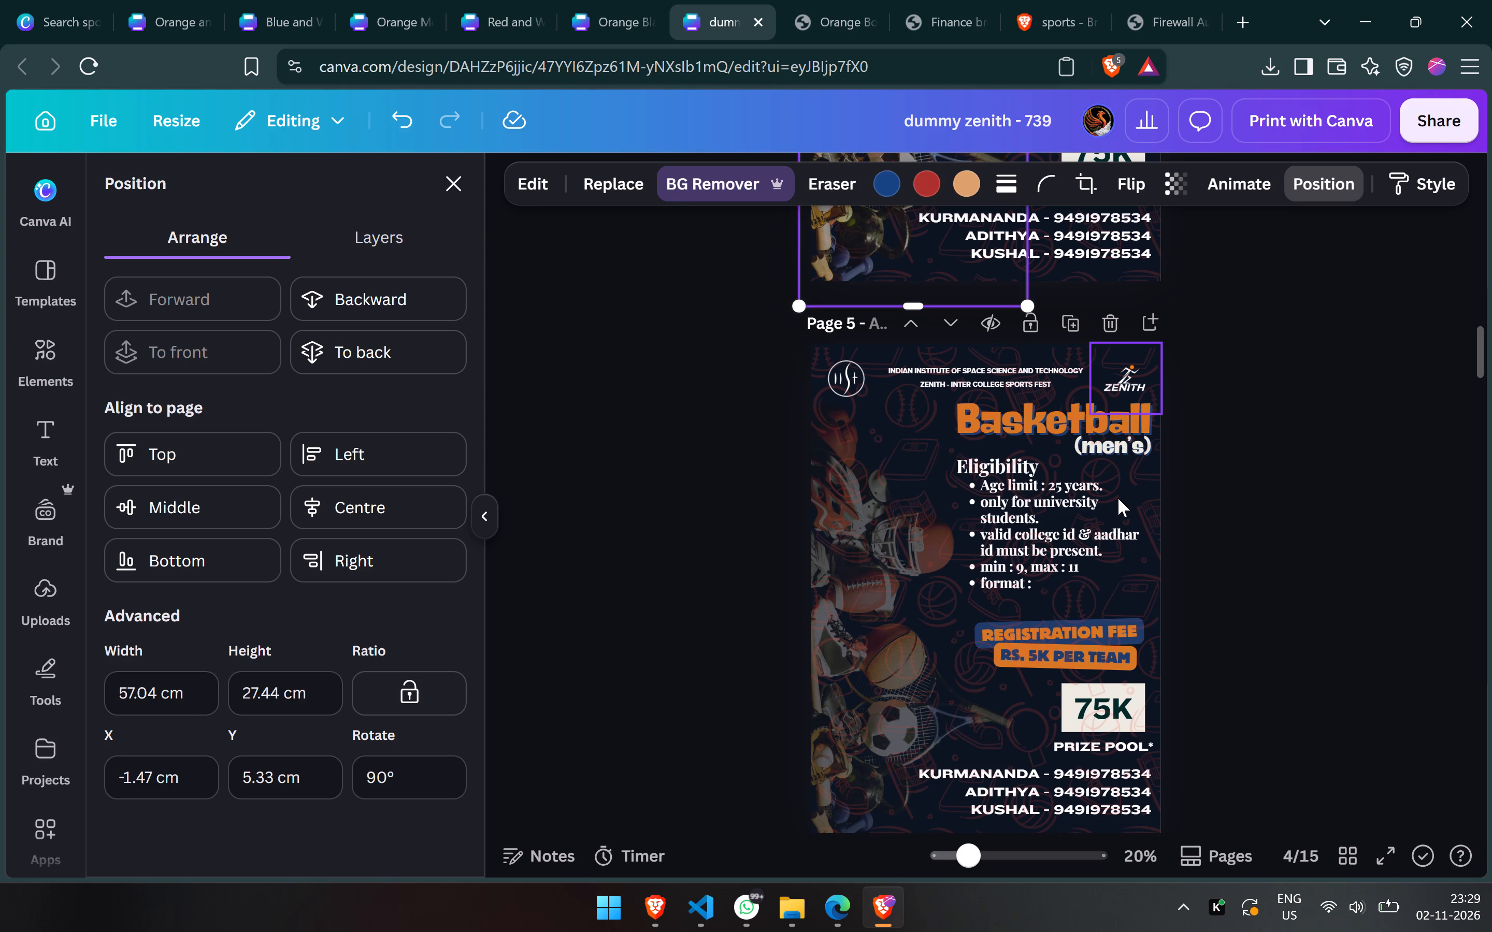
pyautogui.click(1118, 498)
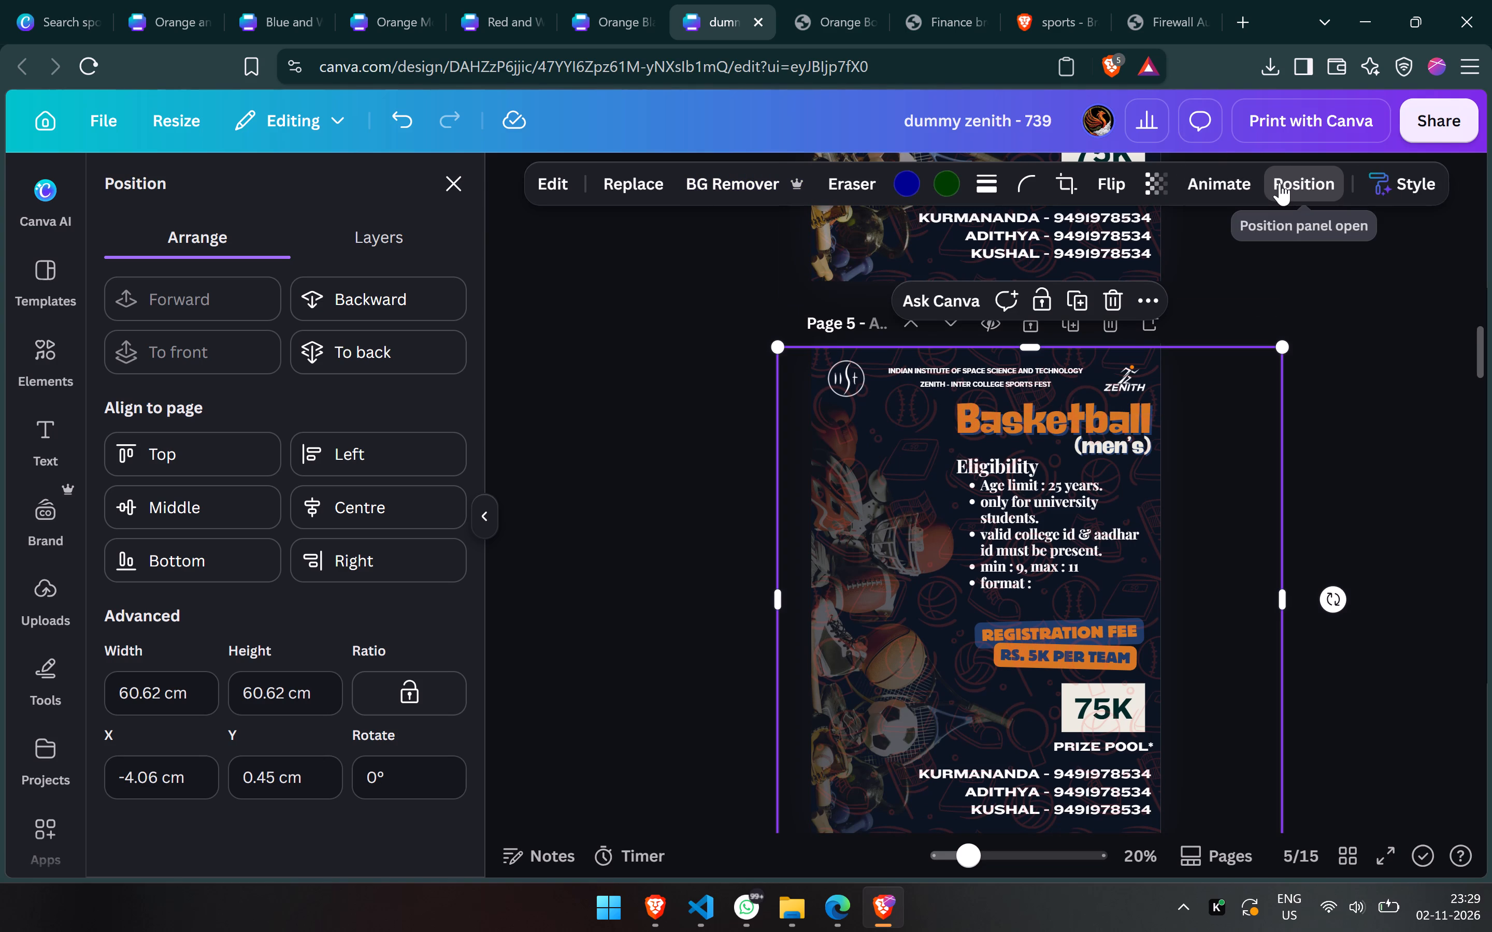
pyautogui.click(436, 353)
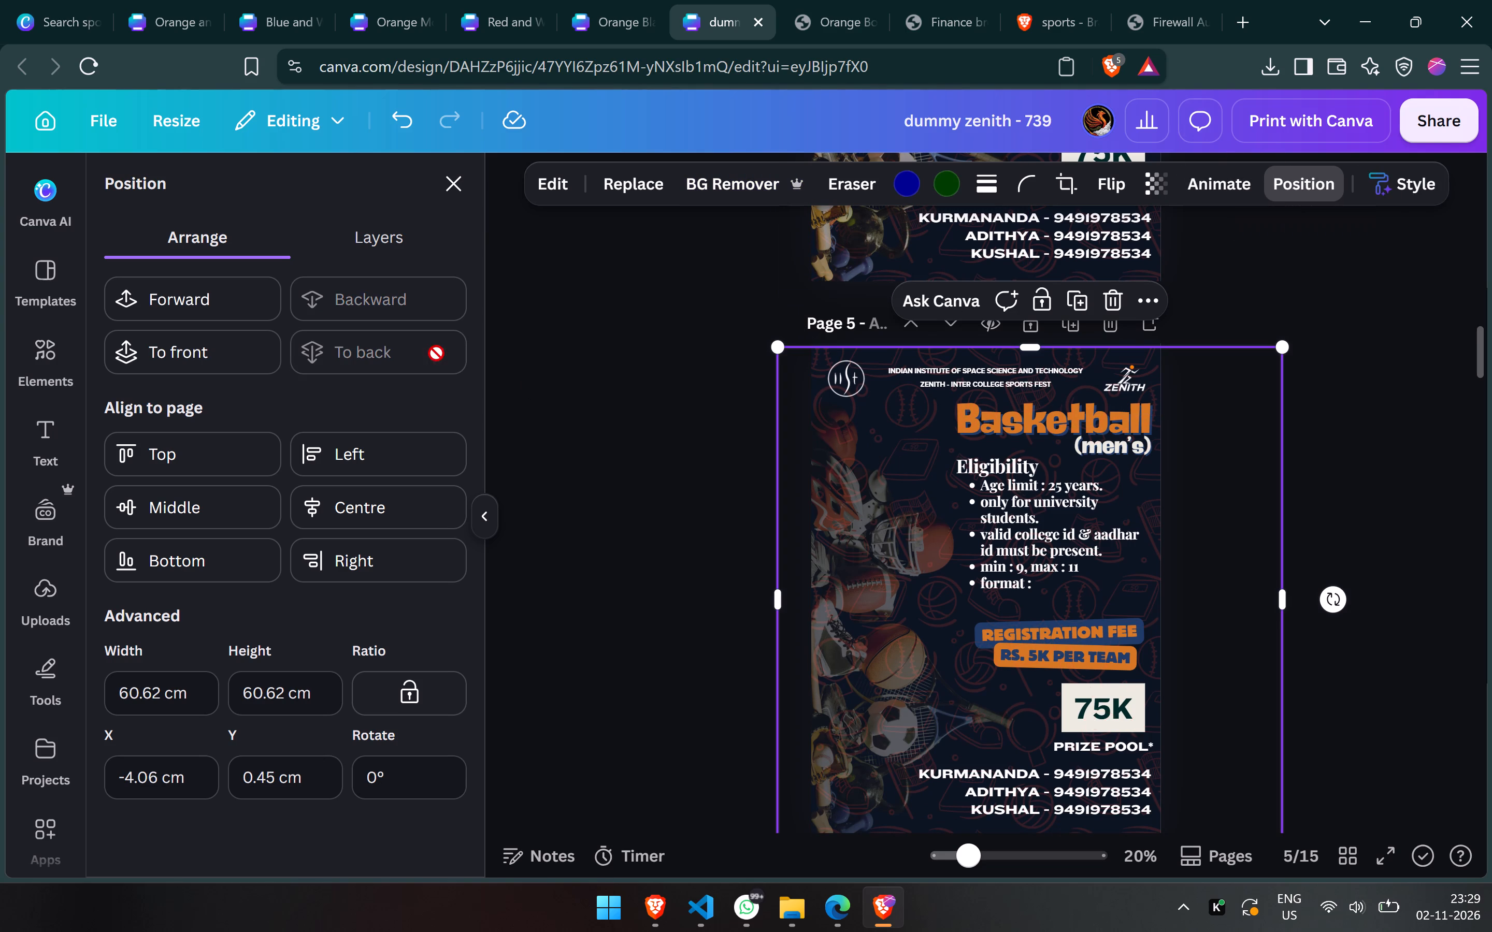
pyautogui.click(879, 616)
pyautogui.press('Delete')
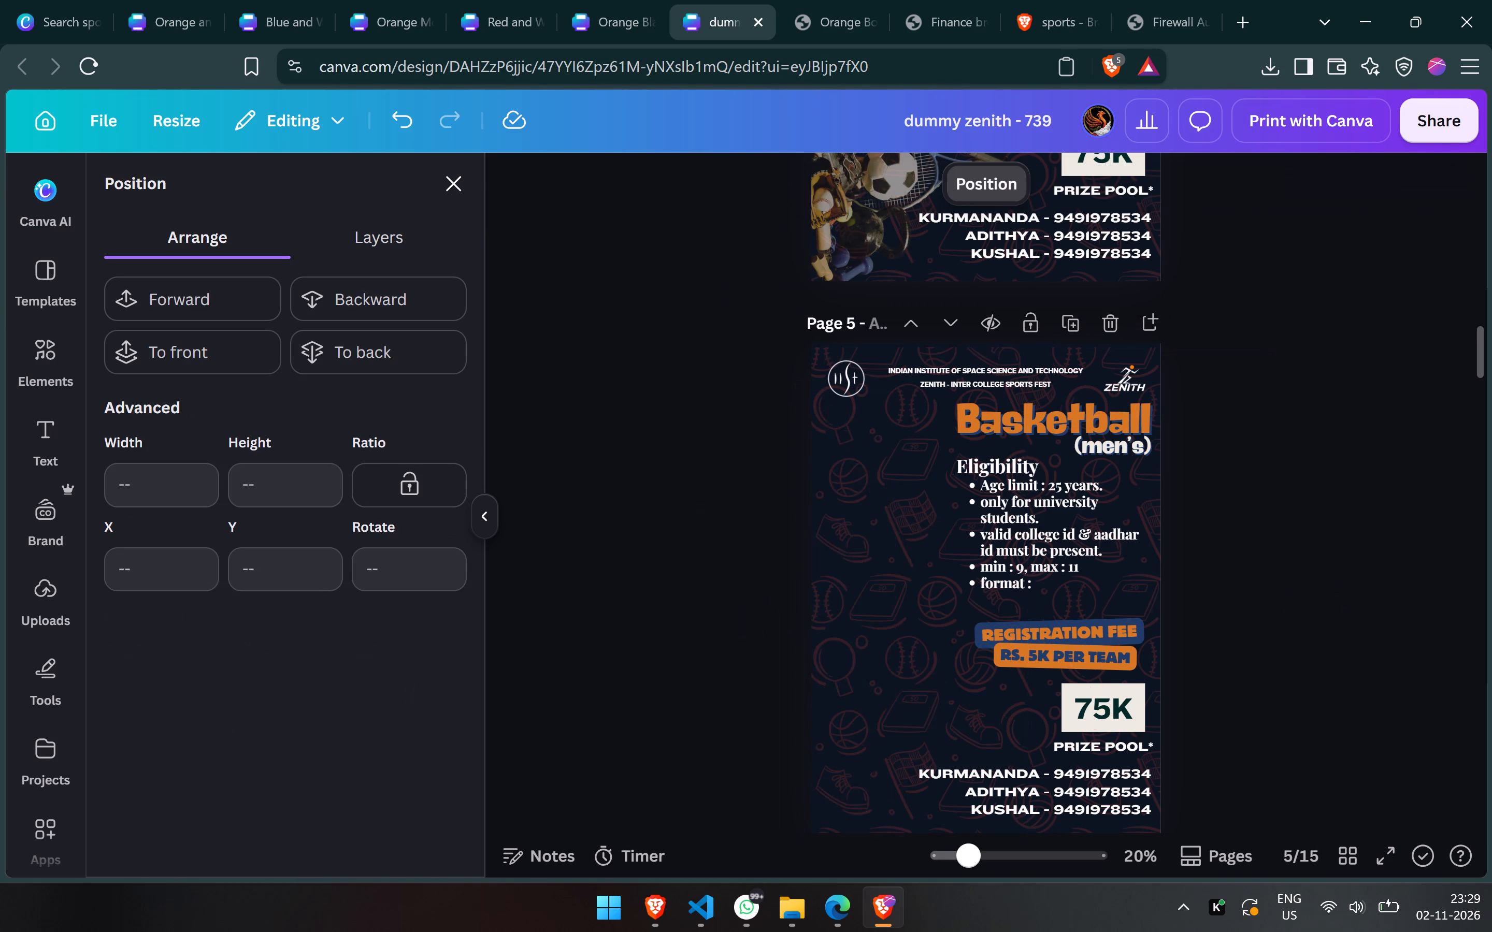
pyautogui.hotkey('ctrl', 'v')
# On the page 6 women's Basketball design, send the sports pattern to the back and replace the sports-equipment image with the copied one.
pyautogui.scroll(-4, 879, 616)
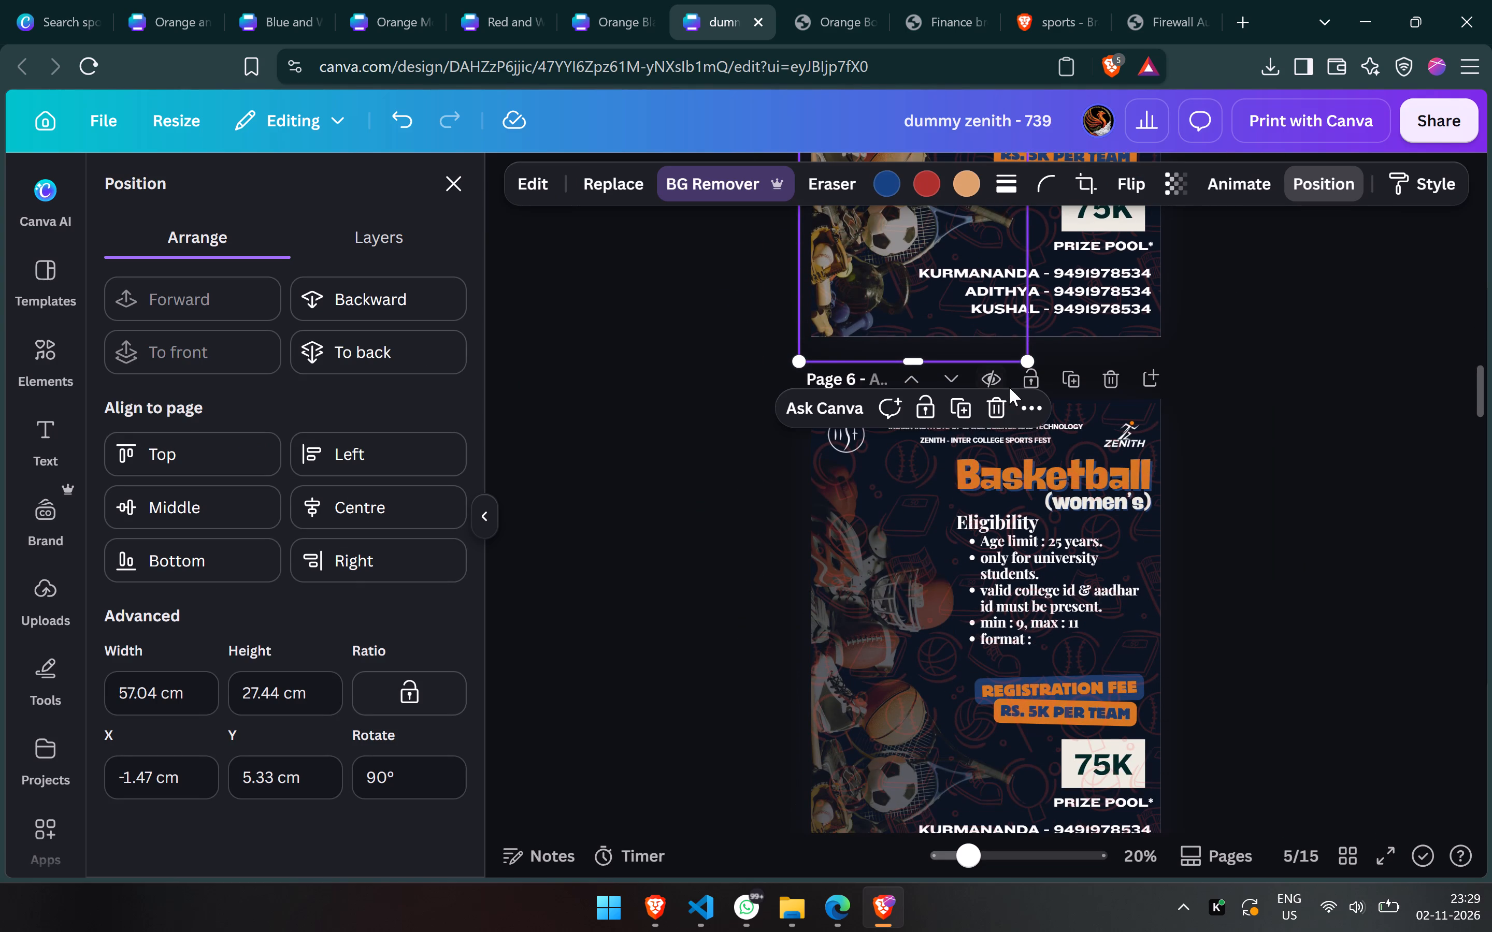
pyautogui.click(1143, 452)
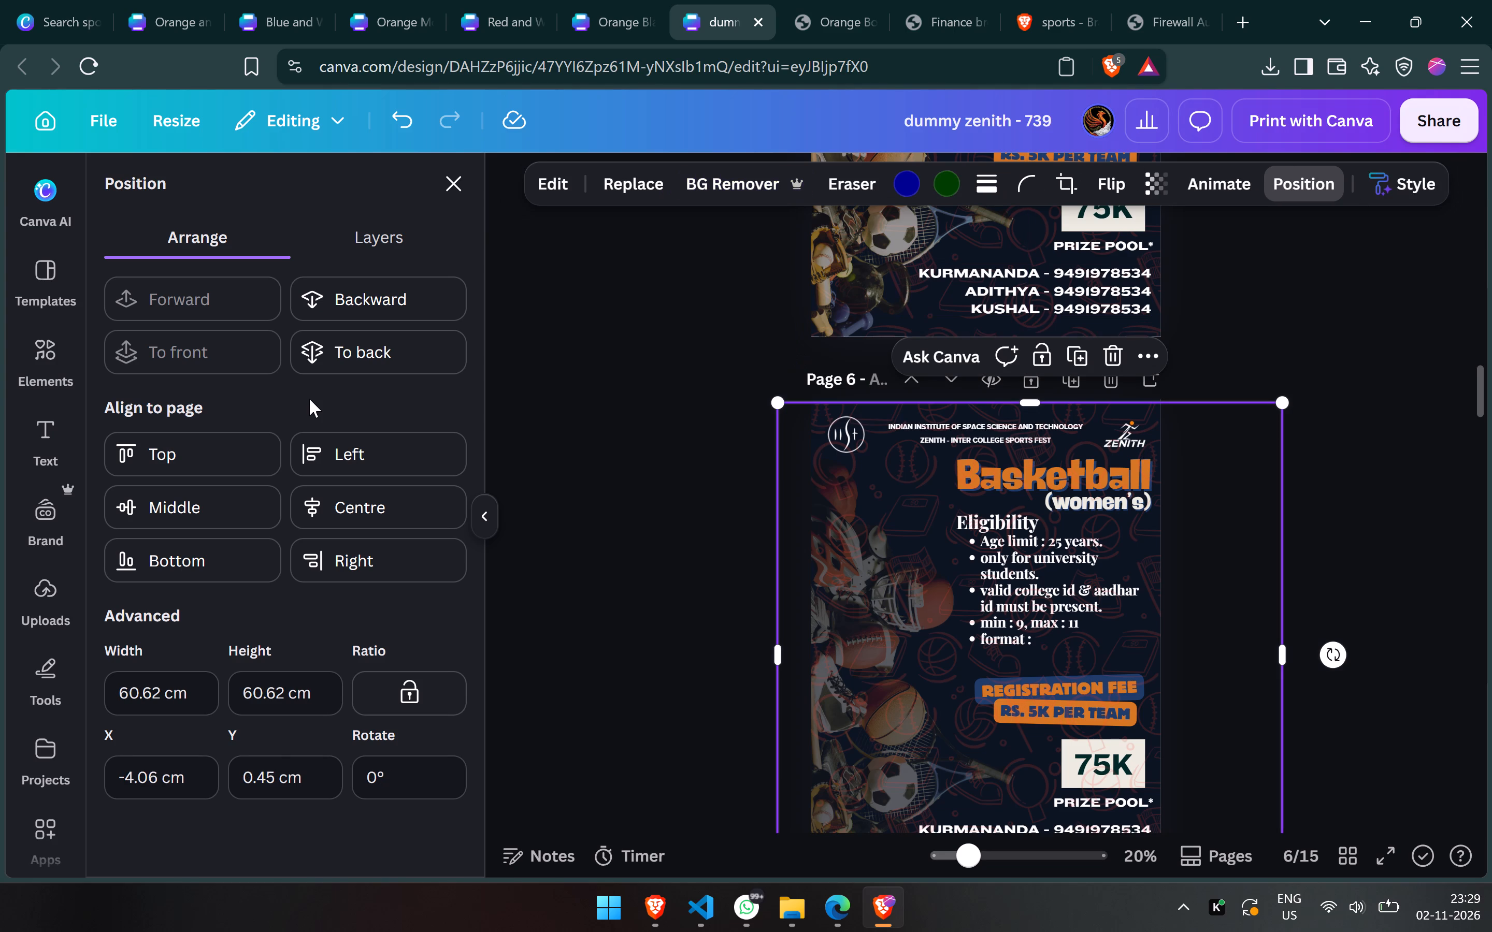
pyautogui.click(351, 353)
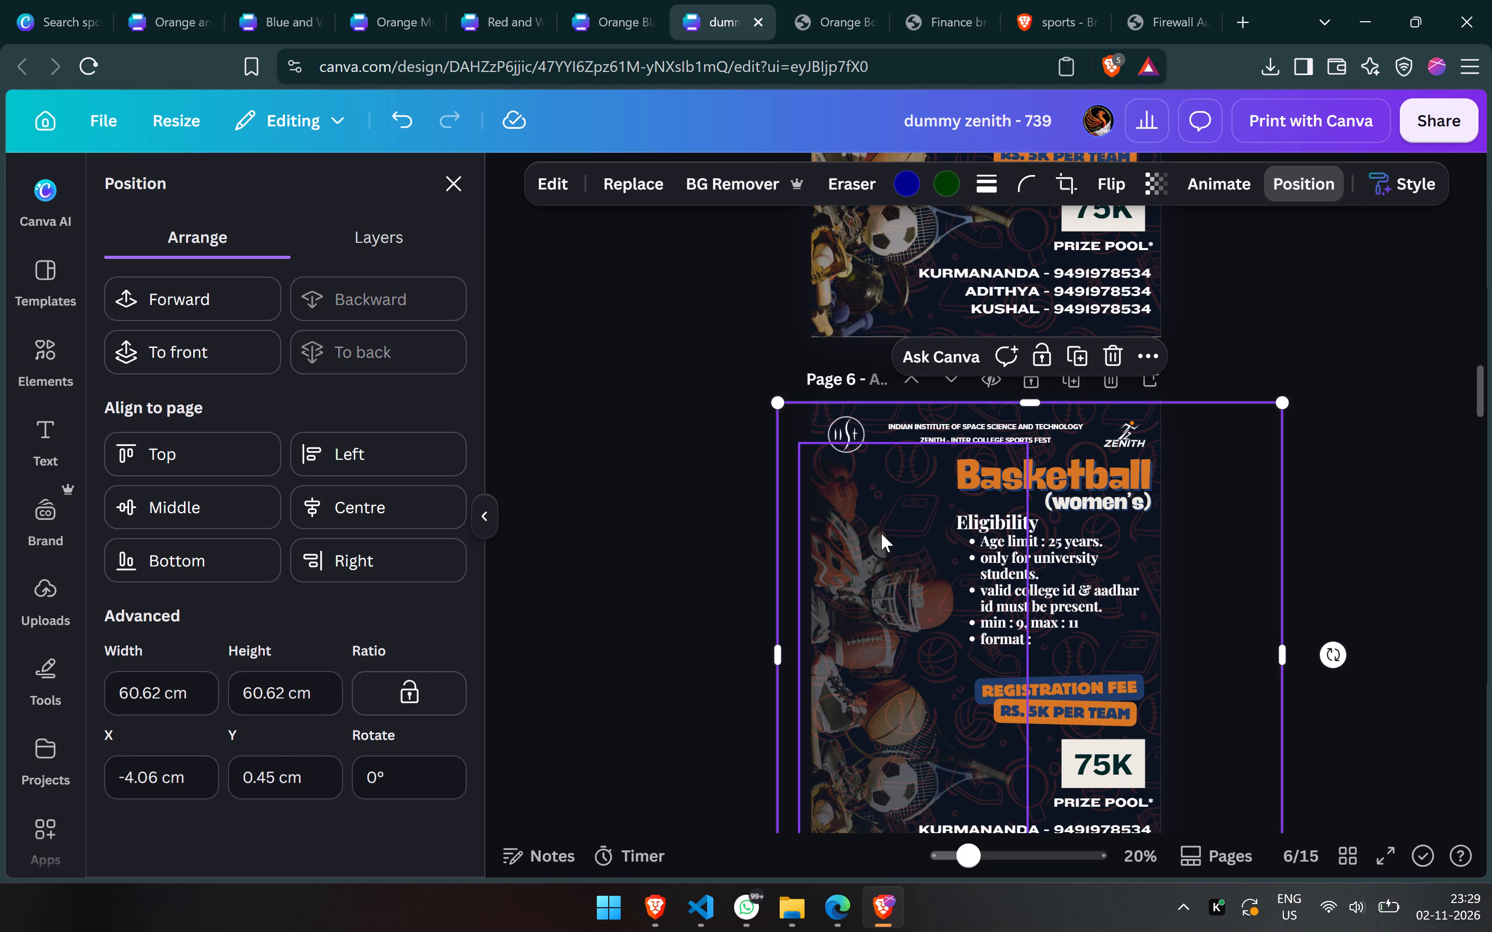
pyautogui.click(881, 533)
pyautogui.press('Delete')
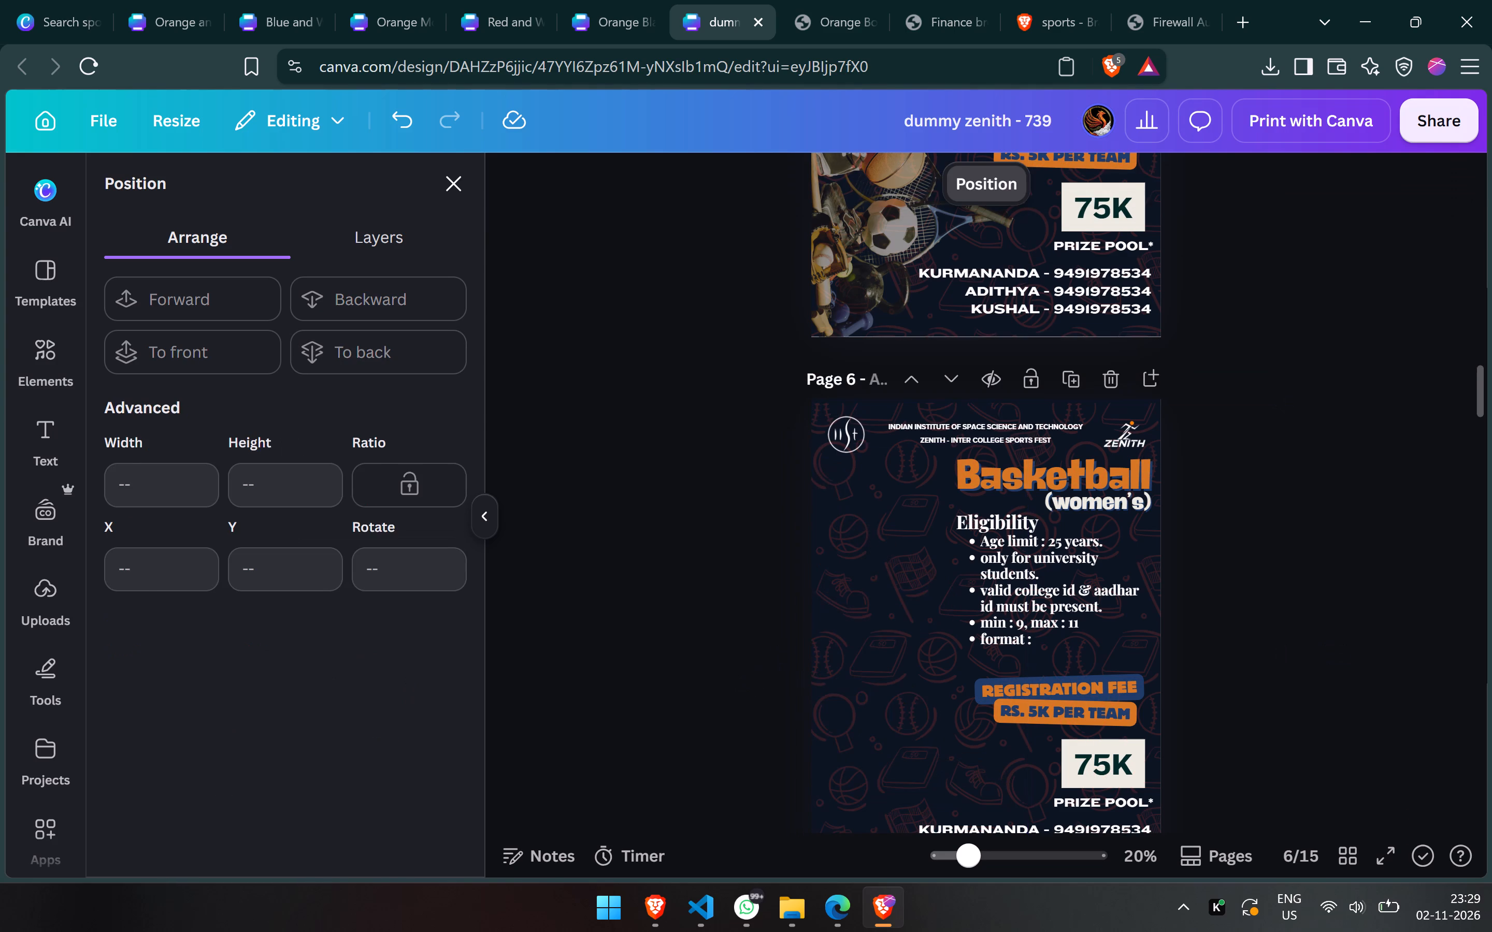
pyautogui.hotkey('ctrl', 'v')
# On the page 7 Volleyball design, send the sports pattern to the back and replace the sports-equipment image with the copied one.
pyautogui.scroll(-4, 881, 533)
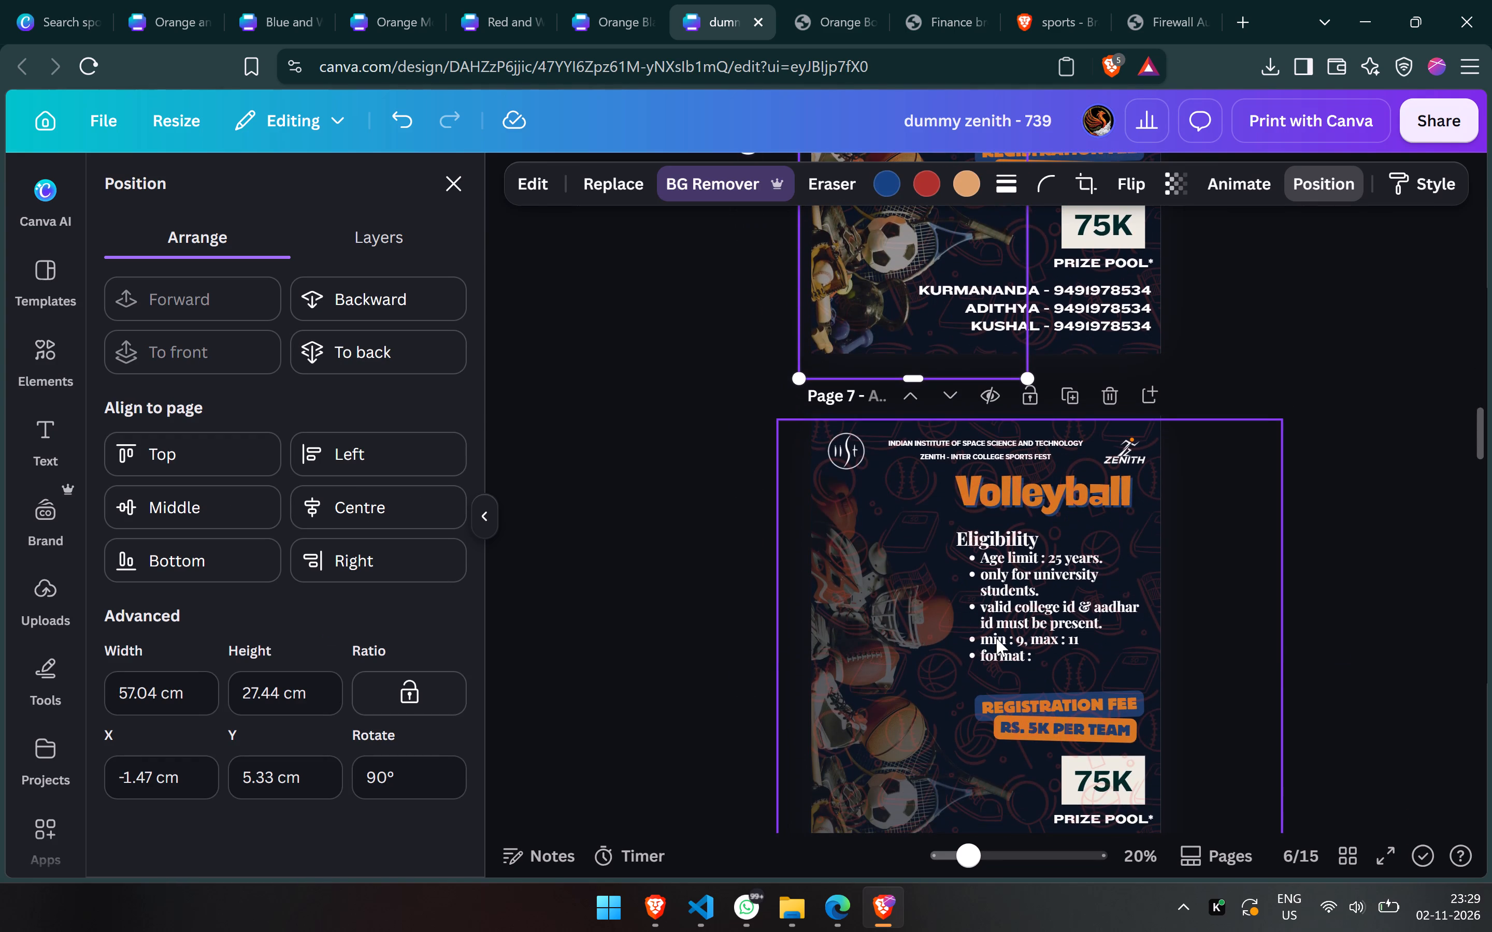
pyautogui.click(996, 638)
pyautogui.click(407, 362)
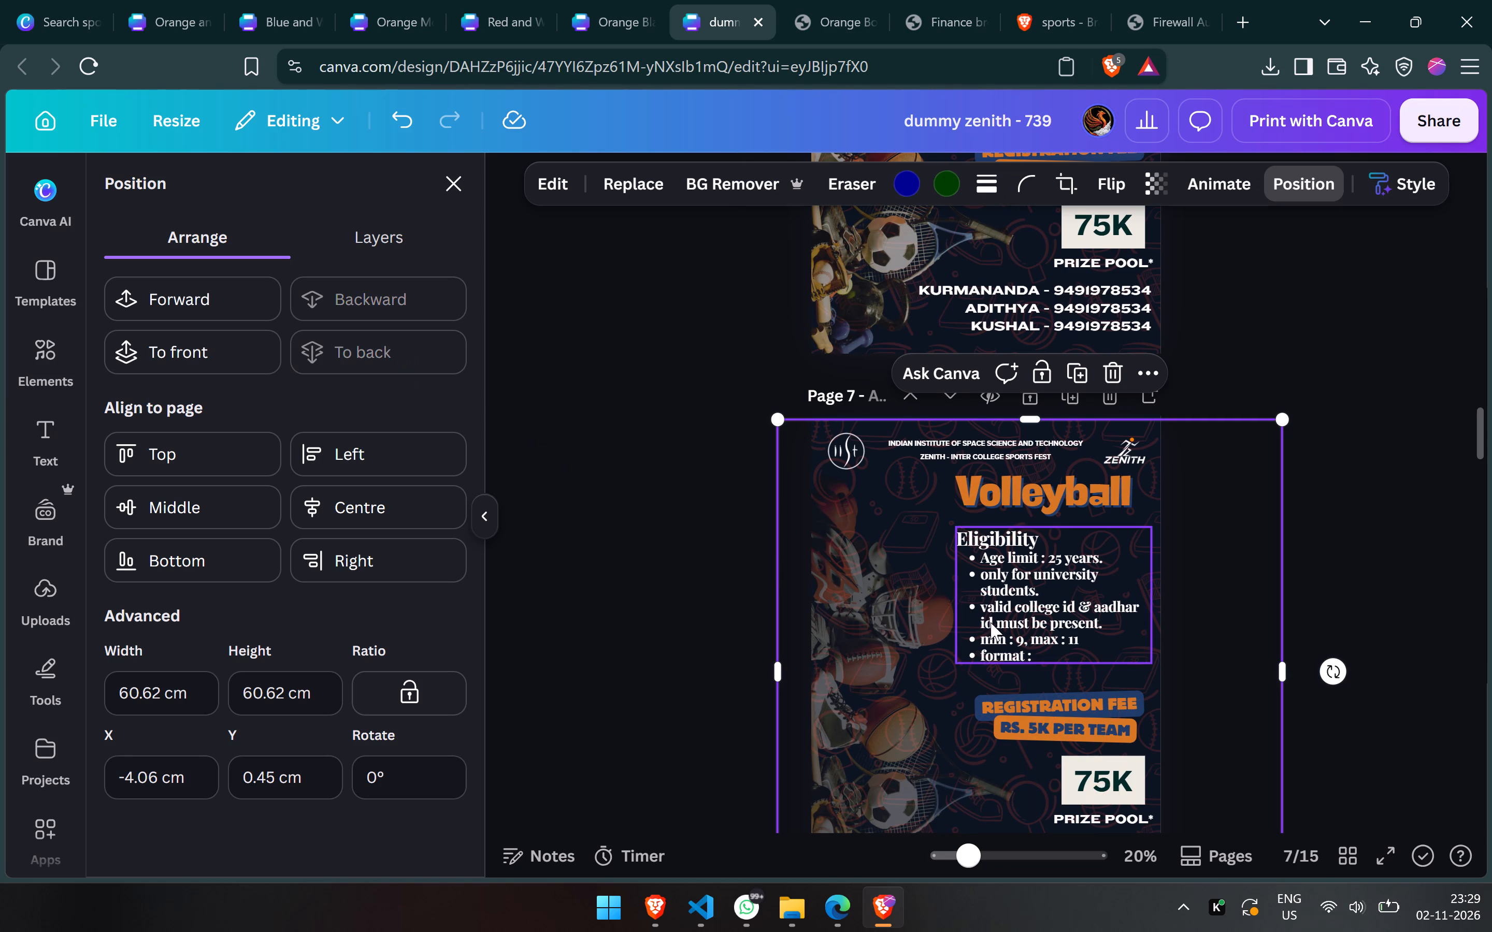
pyautogui.click(864, 640)
pyautogui.press('Delete')
pyautogui.hotkey('ctrl', 'v')
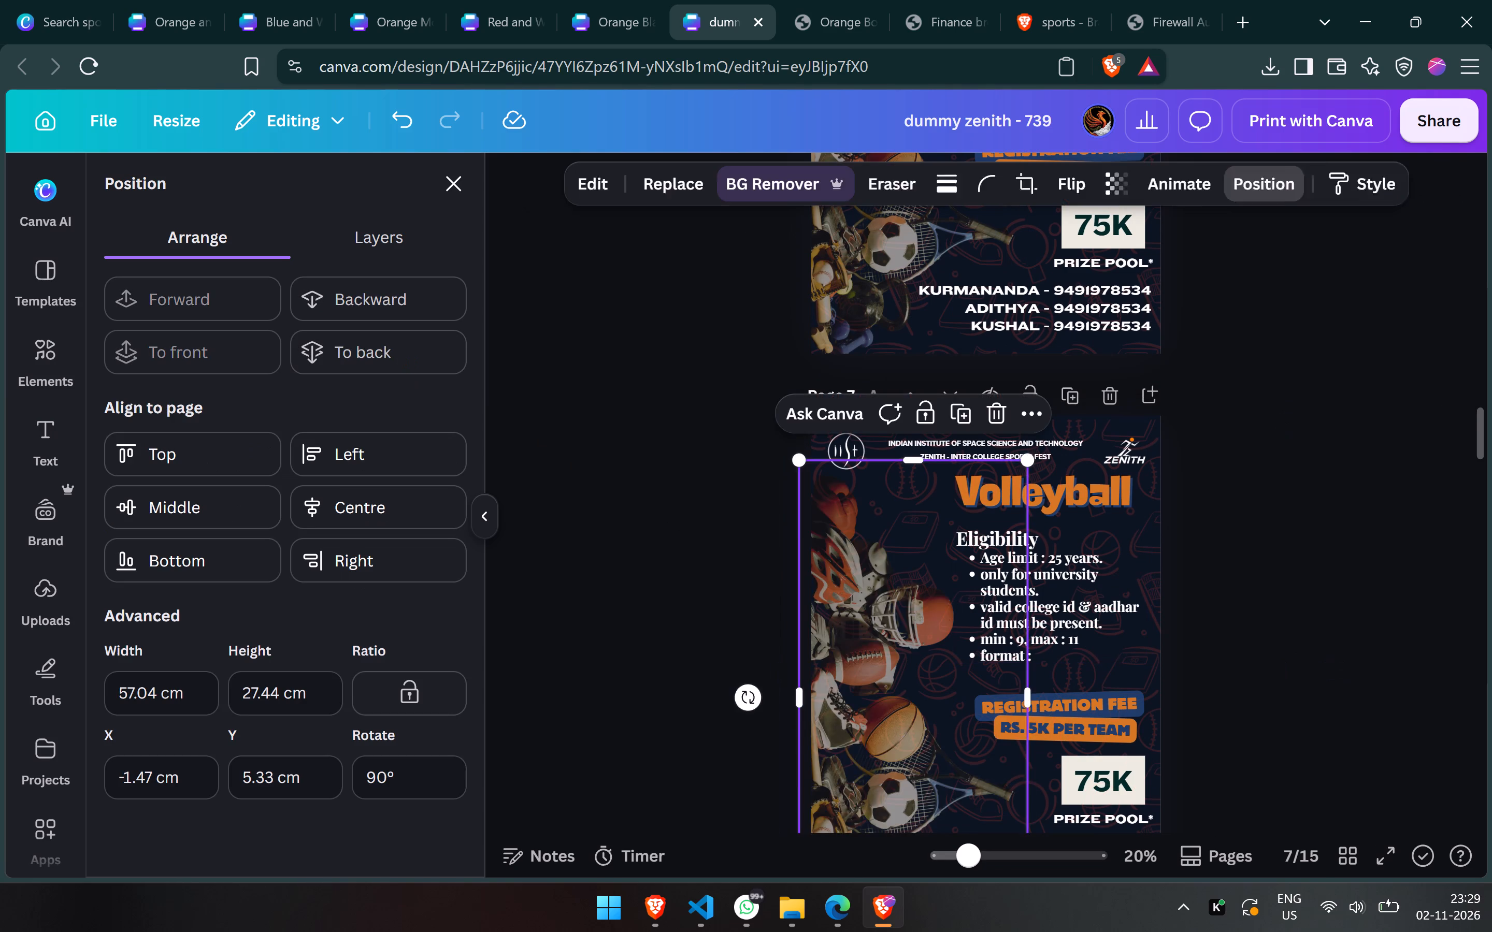
# On the page 8 Chess design, send the sports pattern to the back and replace the sports-equipment image with the copied one.
pyautogui.scroll(-4, 864, 640)
pyautogui.click(941, 638)
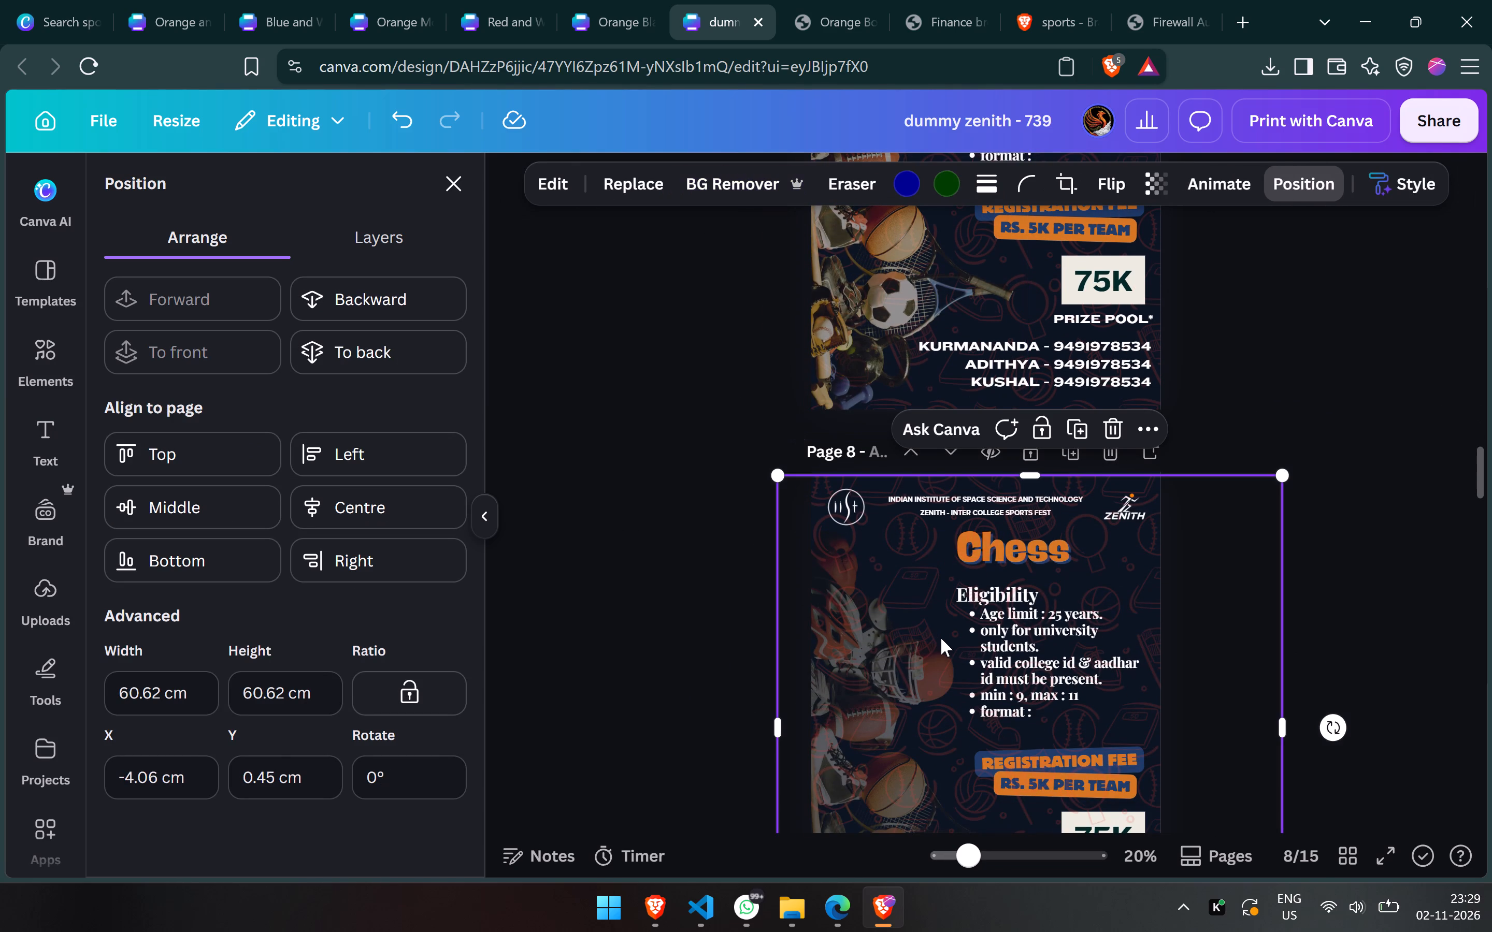
pyautogui.click(431, 342)
pyautogui.click(903, 674)
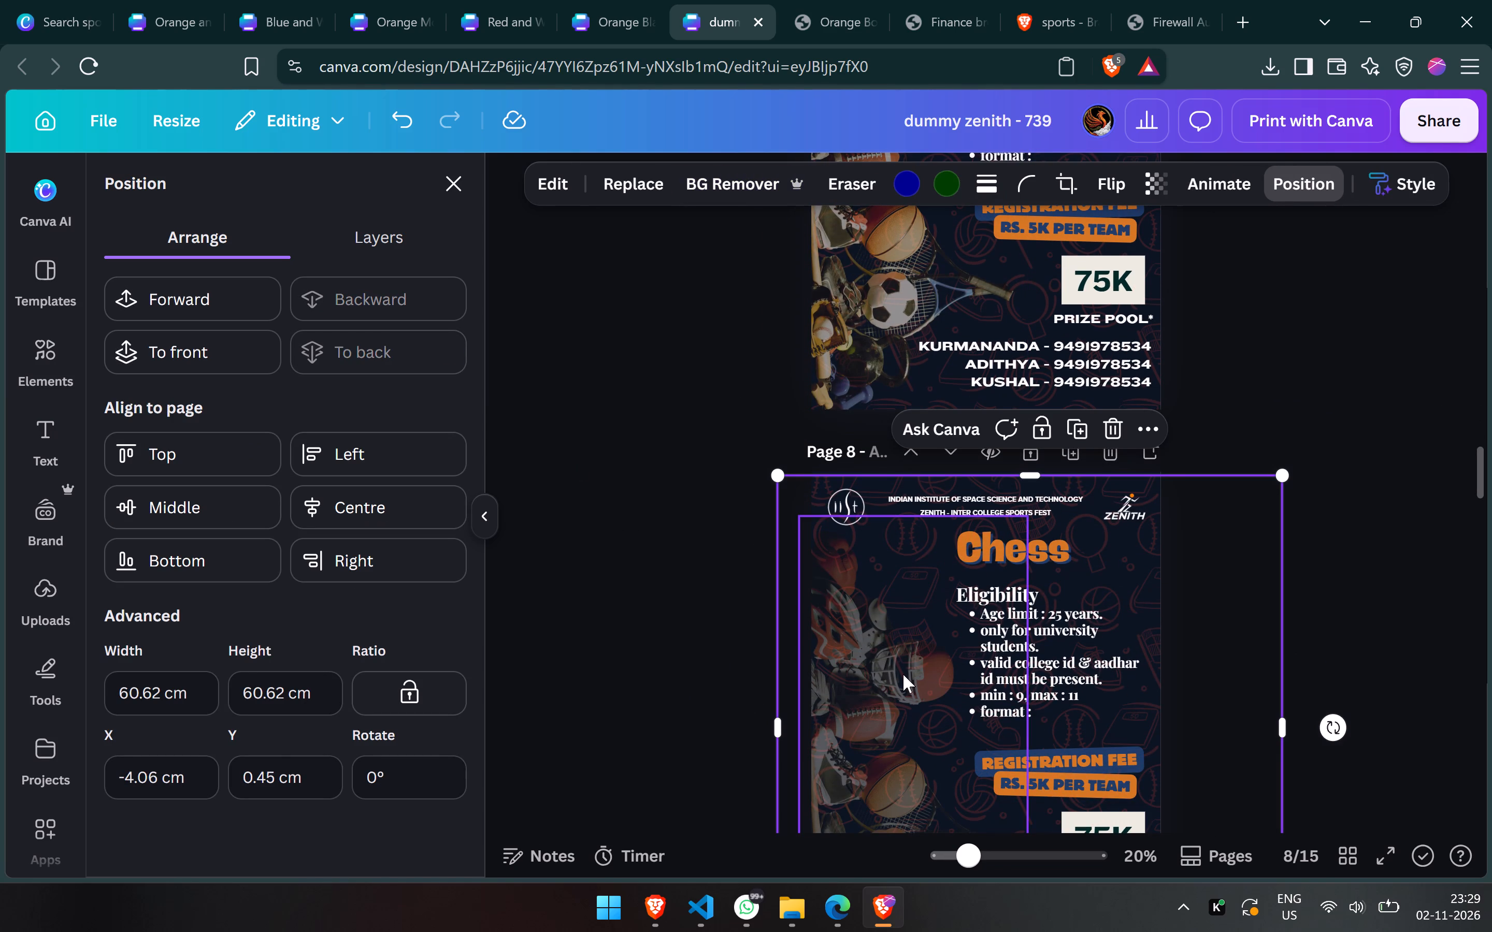
pyautogui.press('Delete')
pyautogui.hotkey('ctrl', 'v')
# On the page 9 Badminton men's singles design, send the sports pattern to the back and replace the sports-equipment image with the copied one.
pyautogui.scroll(-3, 903, 674)
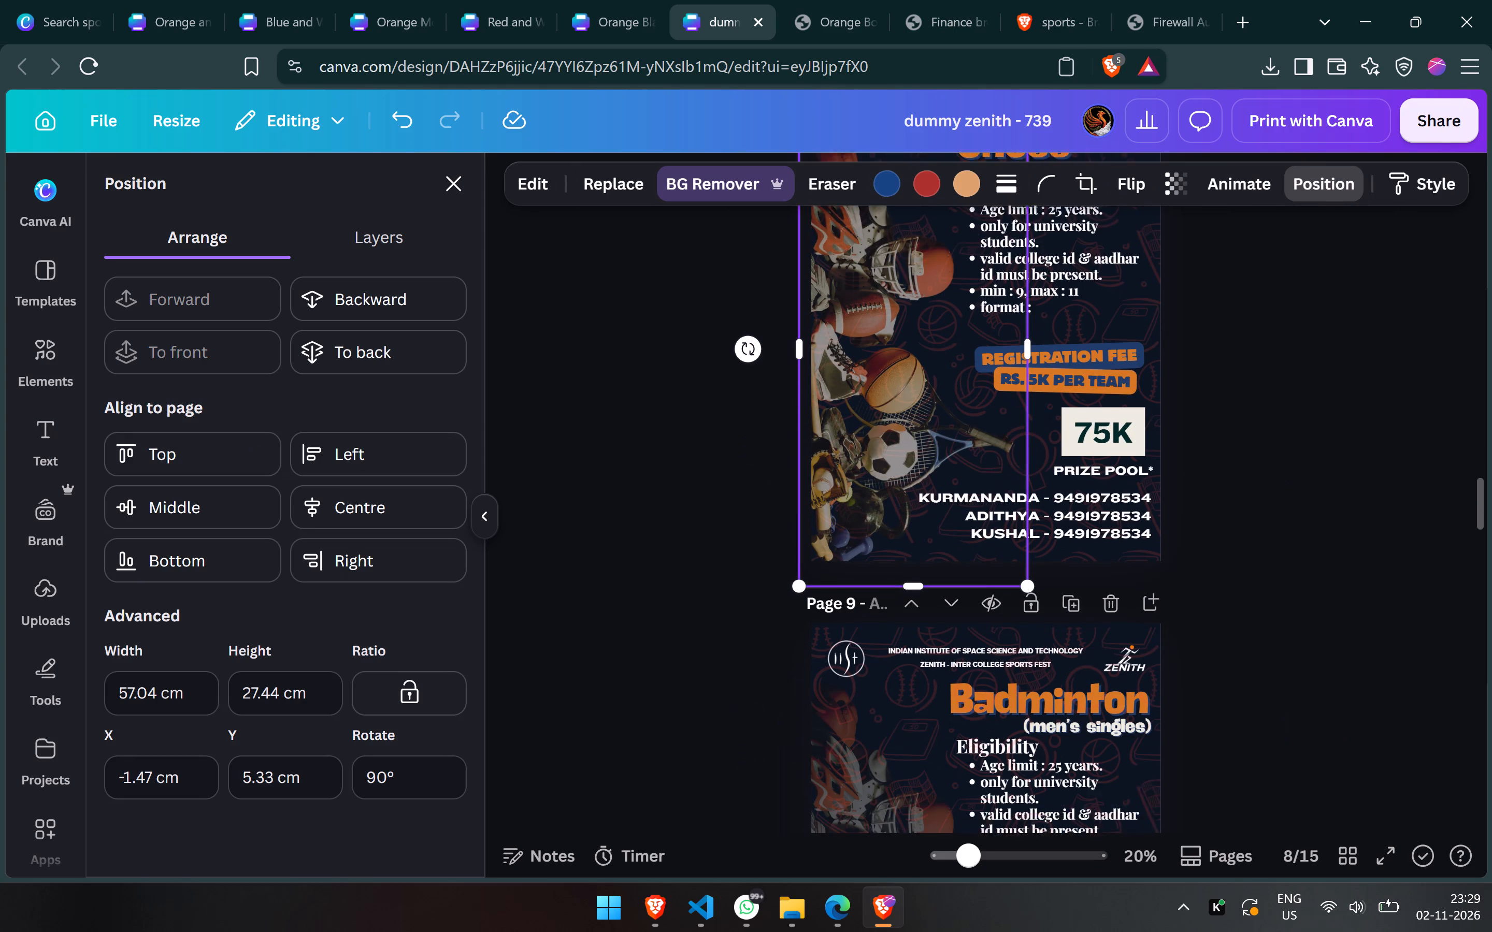
pyautogui.scroll(-1, 903, 674)
pyautogui.click(946, 752)
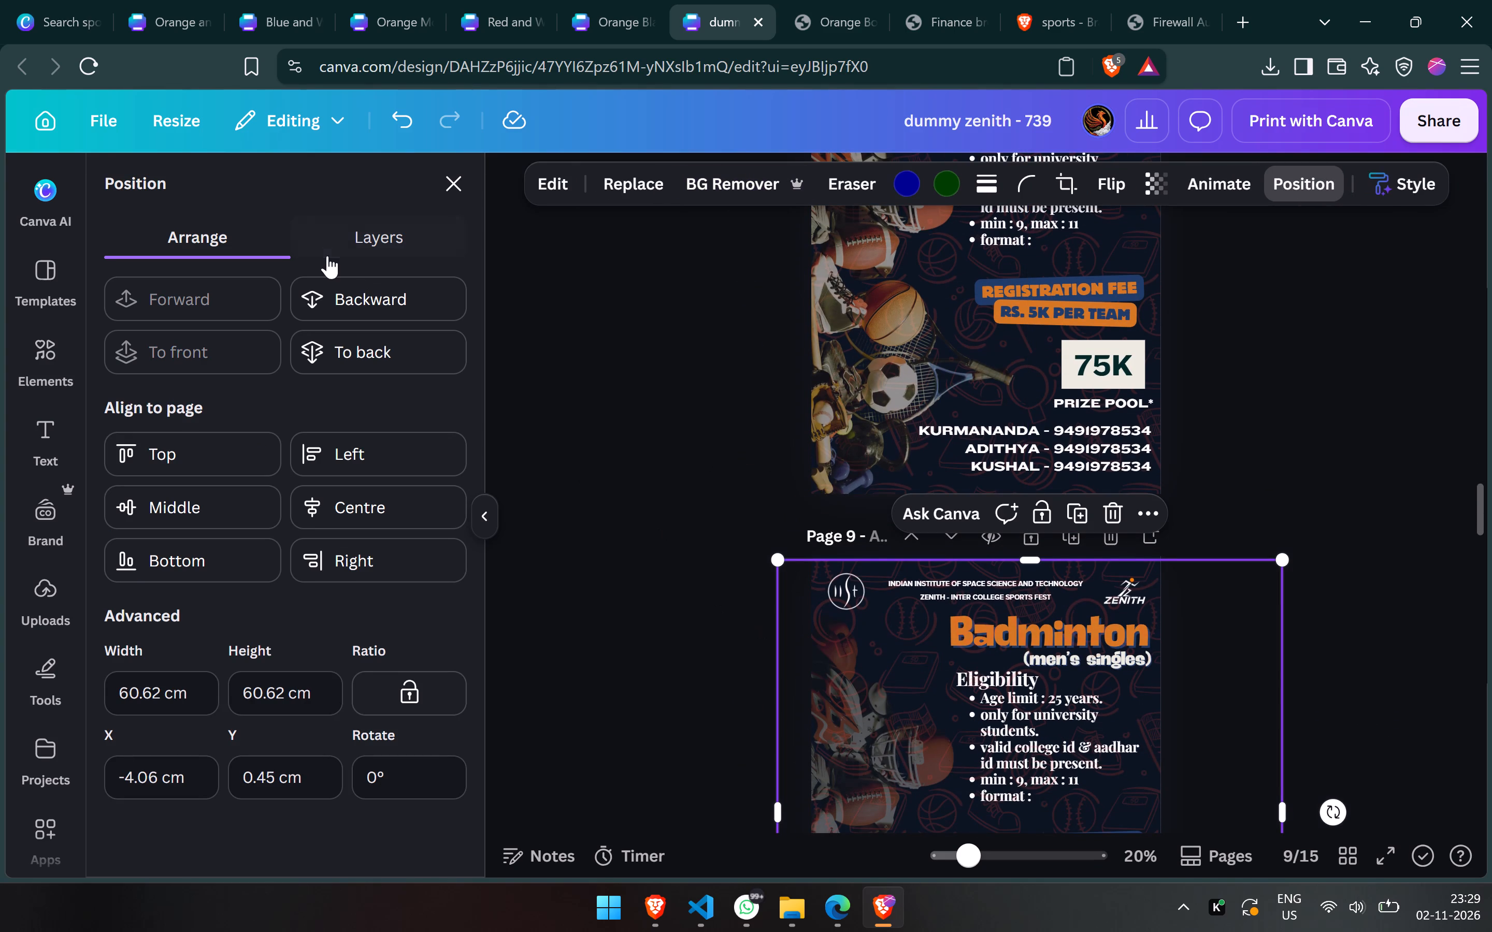
pyautogui.click(367, 350)
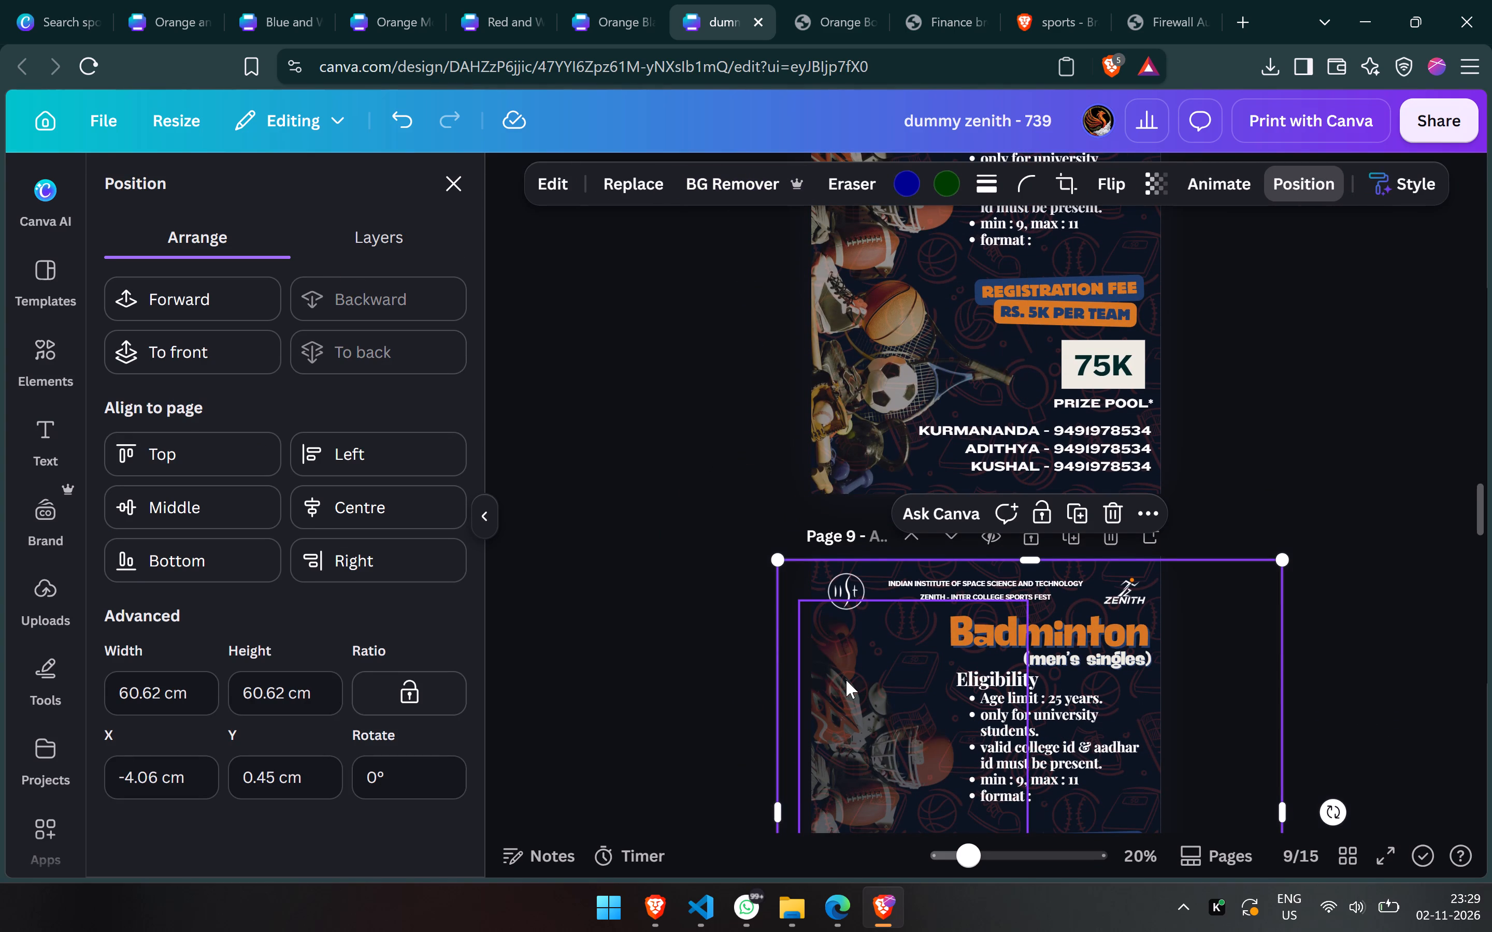
pyautogui.click(846, 680)
pyautogui.press('Delete')
pyautogui.hotkey('ctrl', 'v')
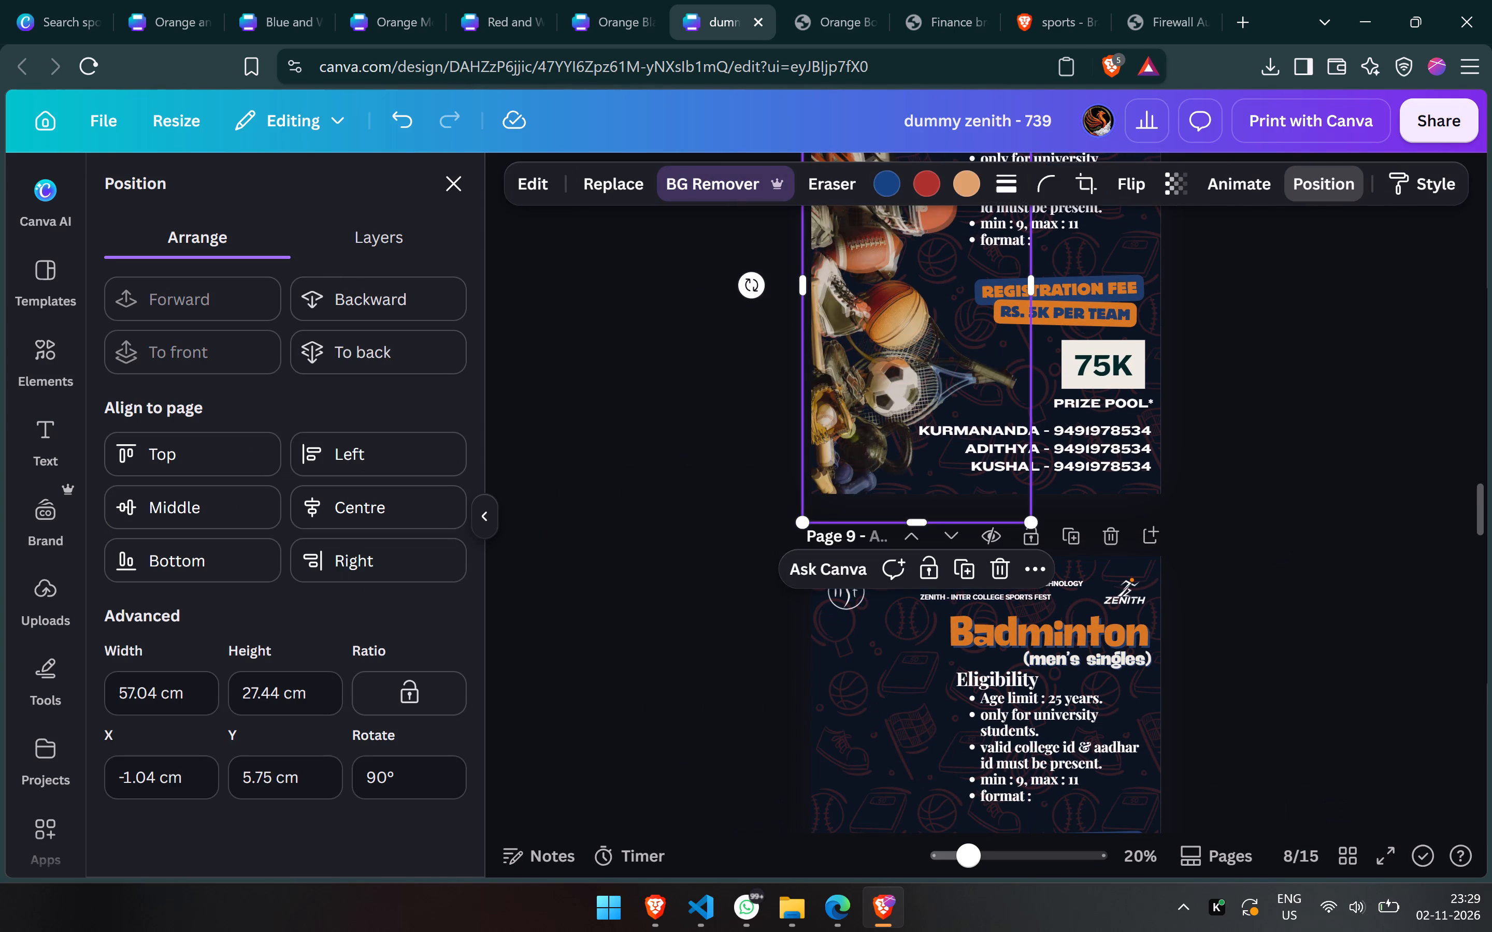
pyautogui.scroll(-1, 846, 680)
pyautogui.hotkey('ctrl', 'z')
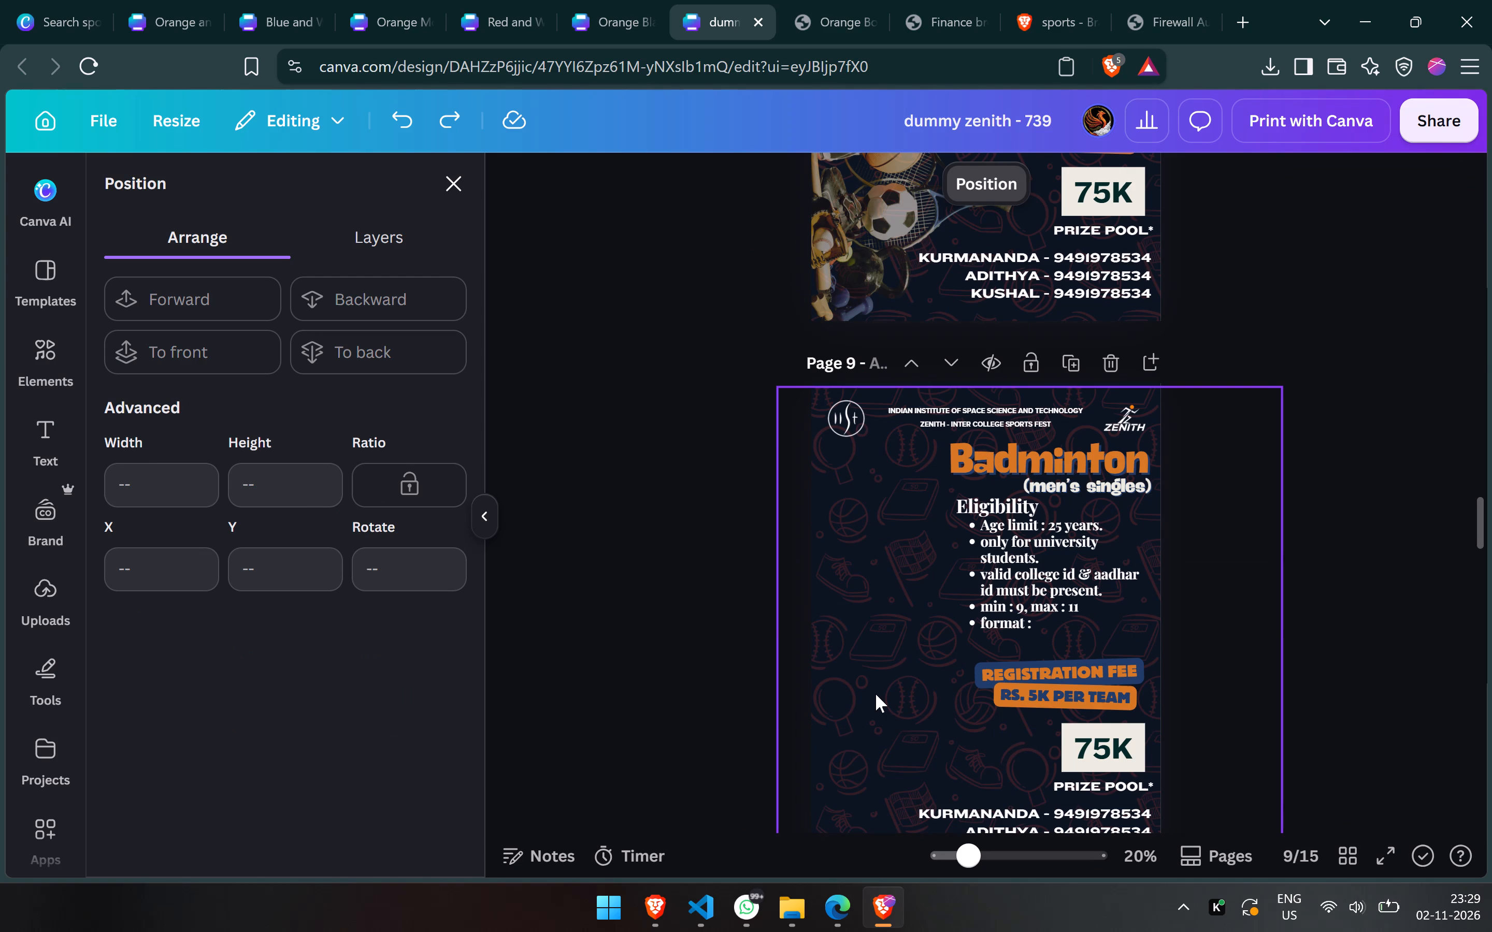
pyautogui.click(876, 694)
pyautogui.hotkey('ctrl', 'v')
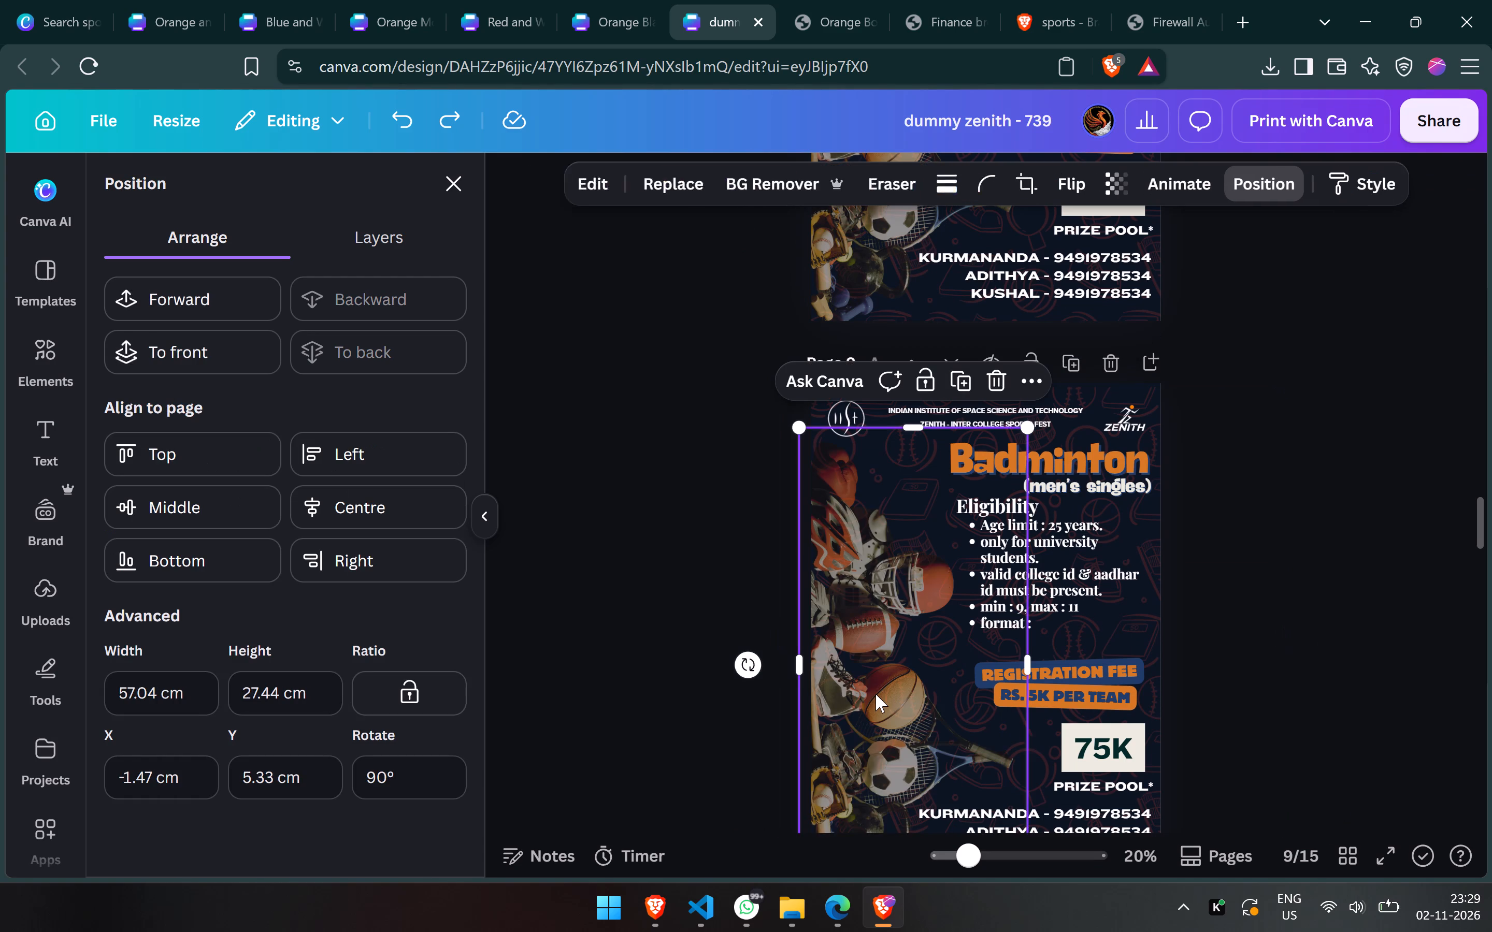
# On the page 10 Badminton women's singles design, send the sports pattern to the back and replace the sports-equipment image with the copied one.
pyautogui.scroll(-3, 876, 694)
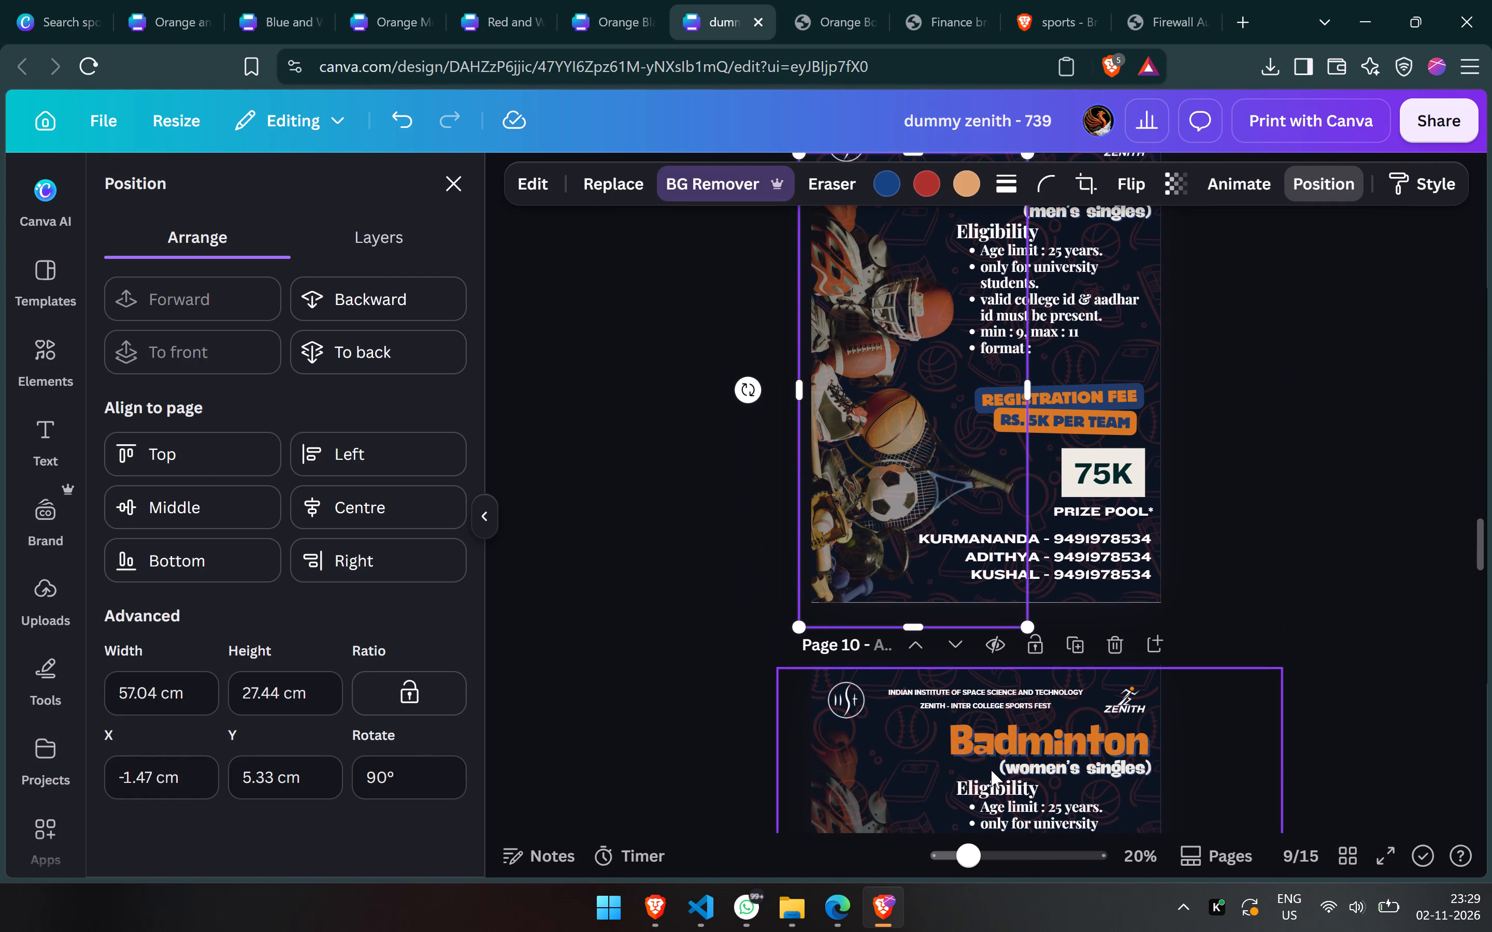
pyautogui.click(991, 770)
pyautogui.scroll(-1, 991, 770)
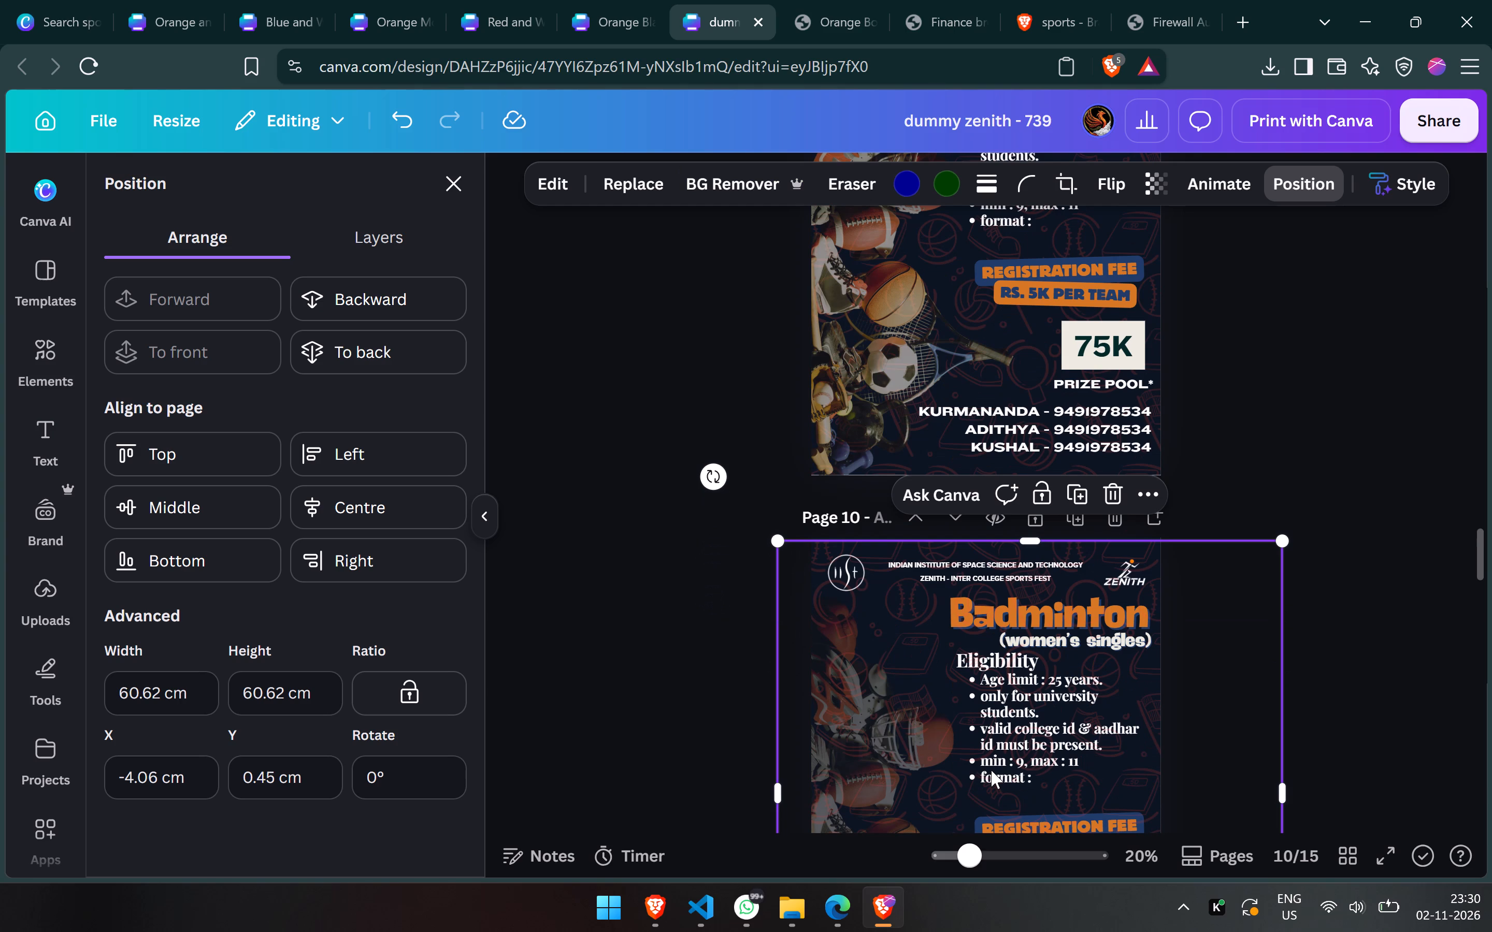
pyautogui.click(418, 367)
pyautogui.click(881, 713)
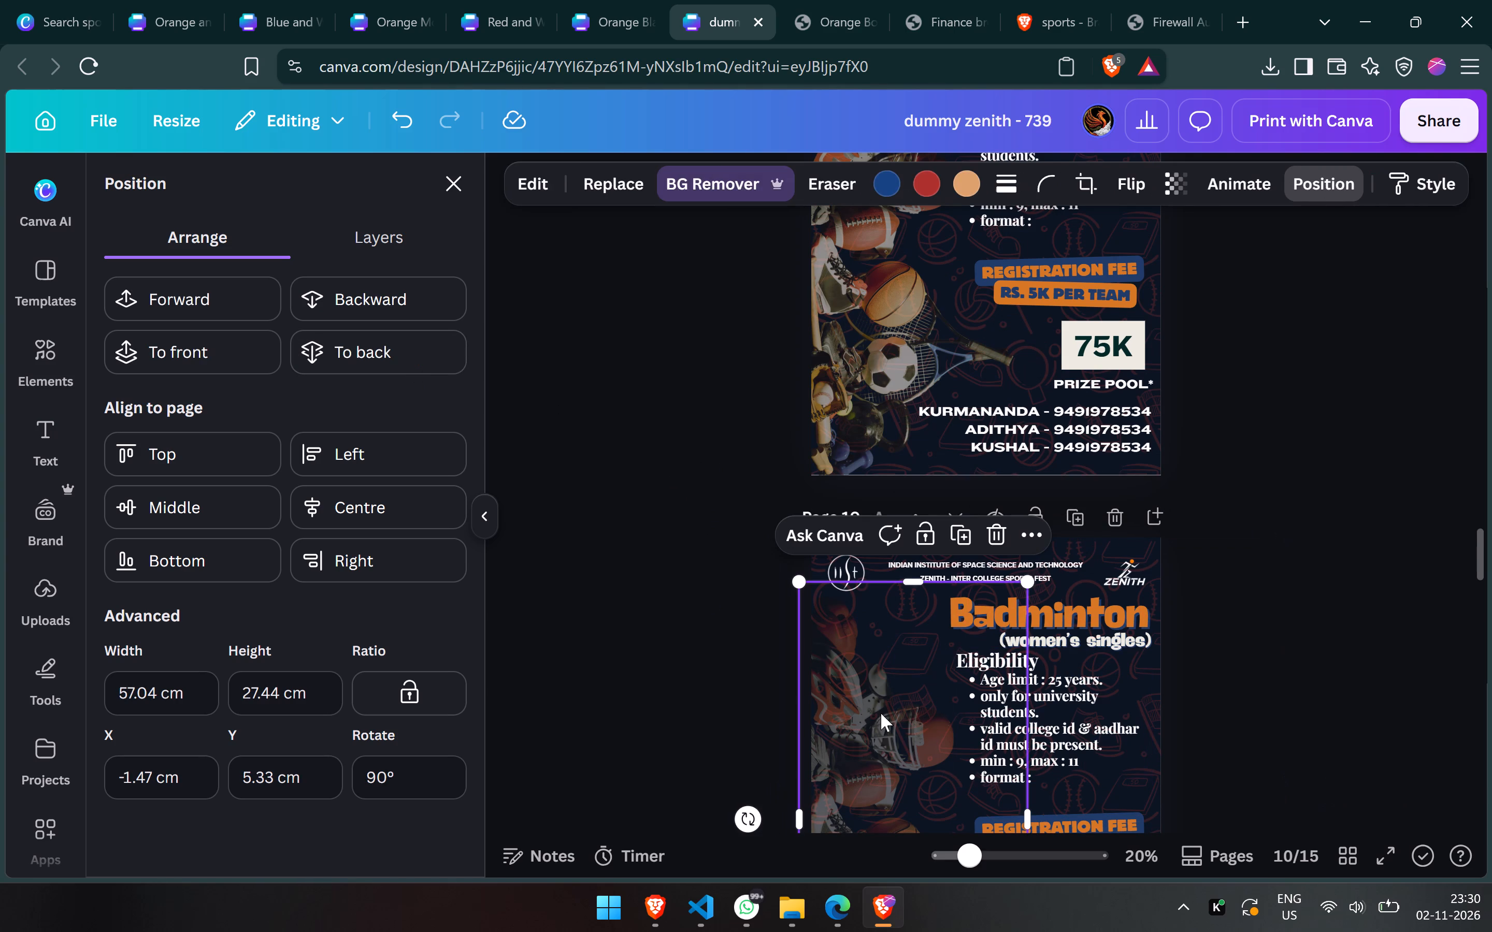
pyautogui.press('Delete')
pyautogui.hotkey('ctrl', 'v')
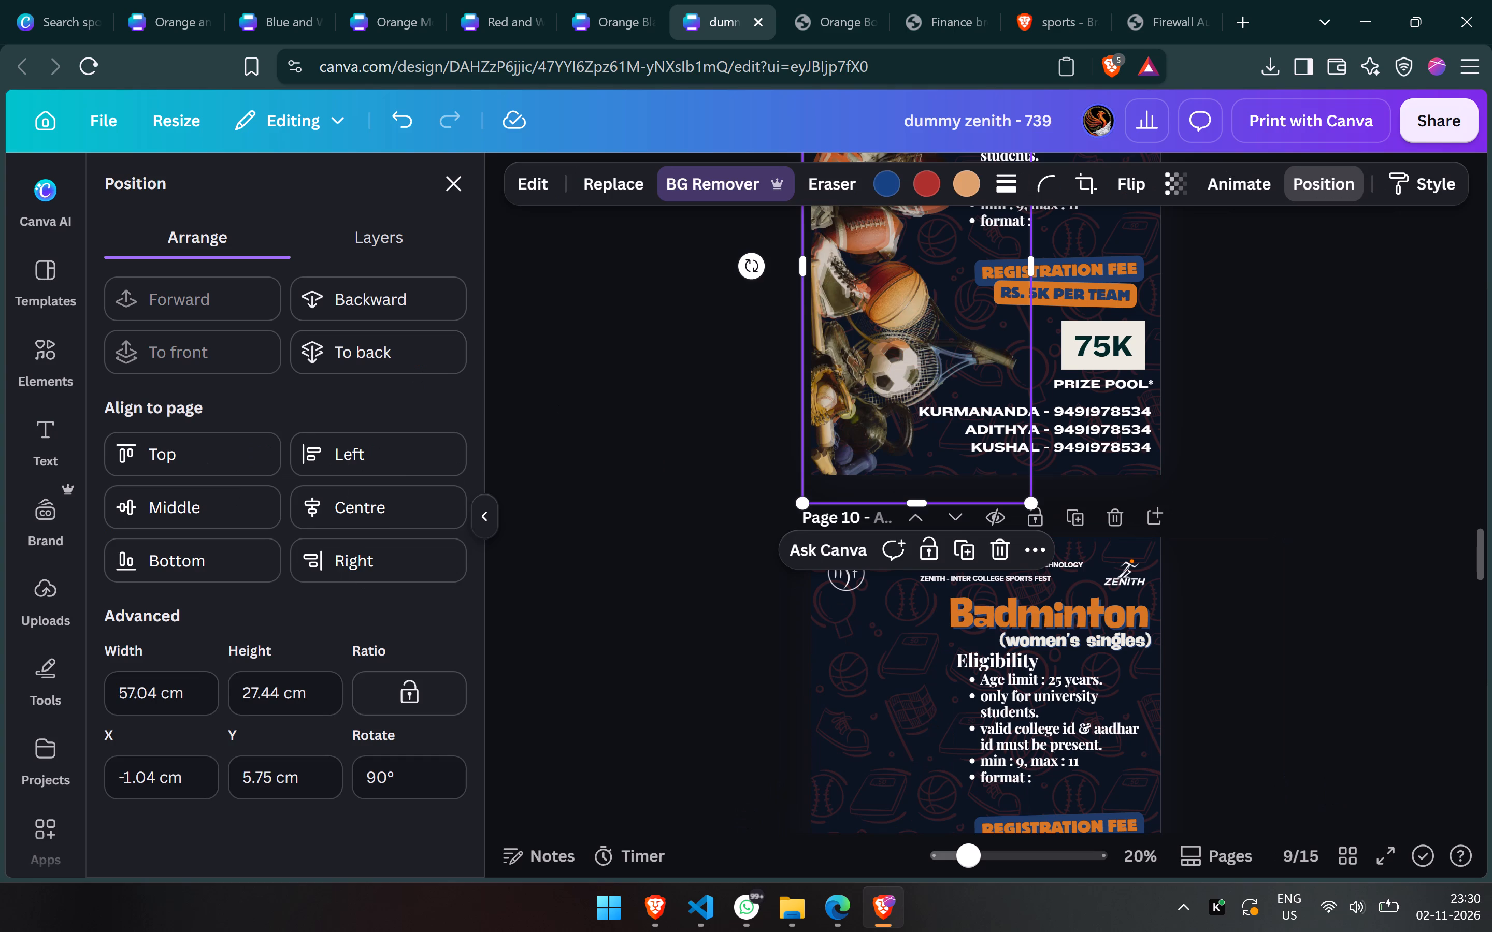
pyautogui.hotkey('ctrl', 'z')
pyautogui.scroll(-3, 881, 713)
pyautogui.click(848, 559)
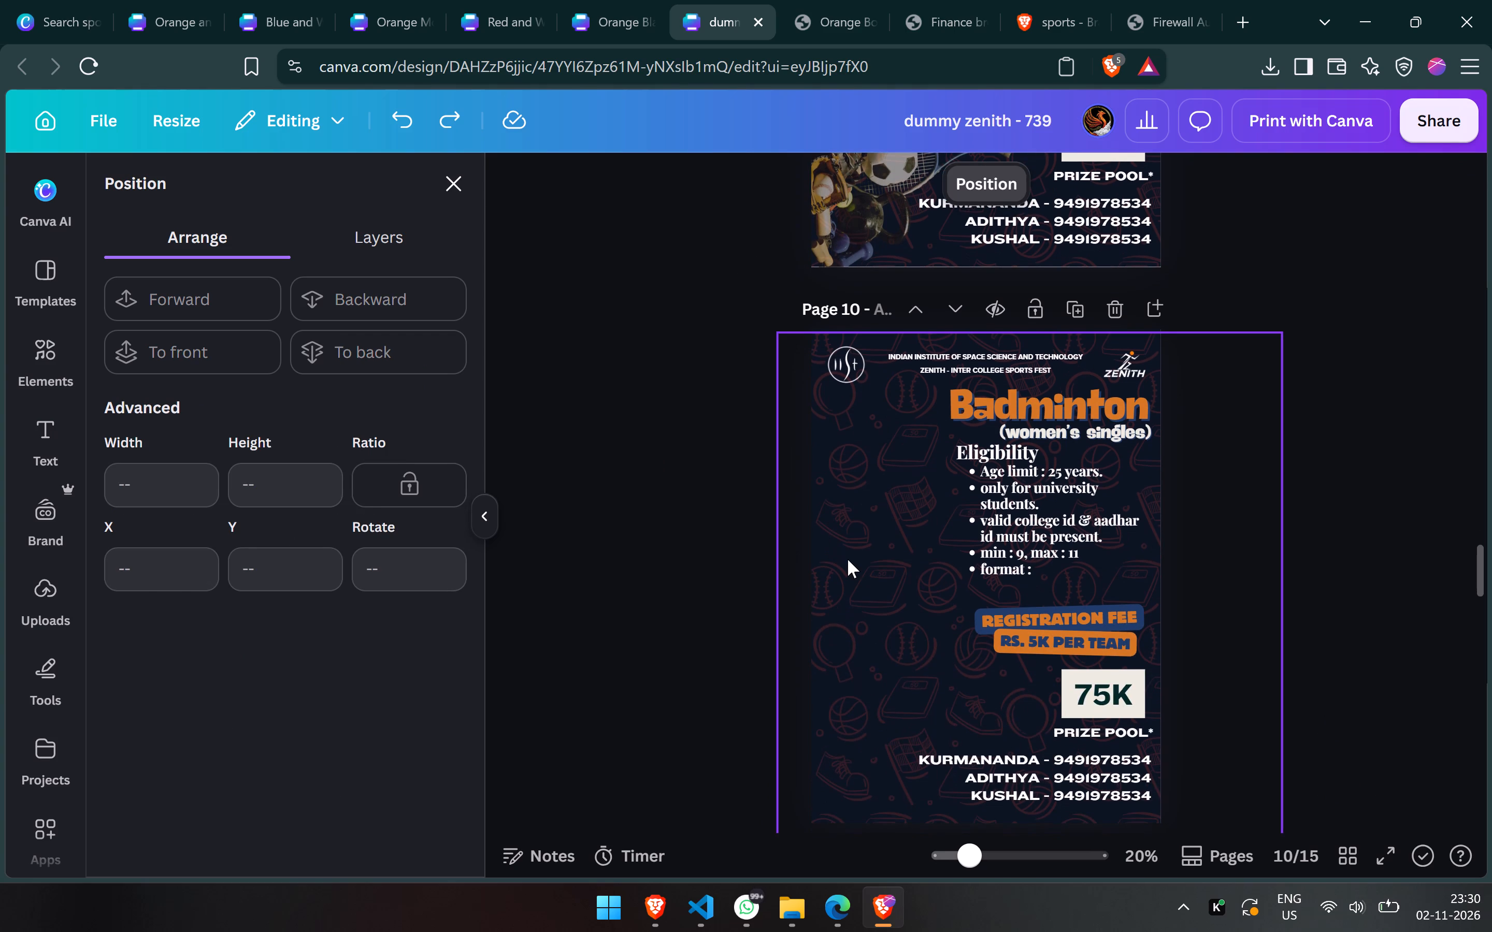
pyautogui.hotkey('ctrl', 'v')
# On the page 11 Badminton men's doubles design, send the sports pattern to the back and replace the sports-equipment image with the copied one.
pyautogui.scroll(-4, 848, 559)
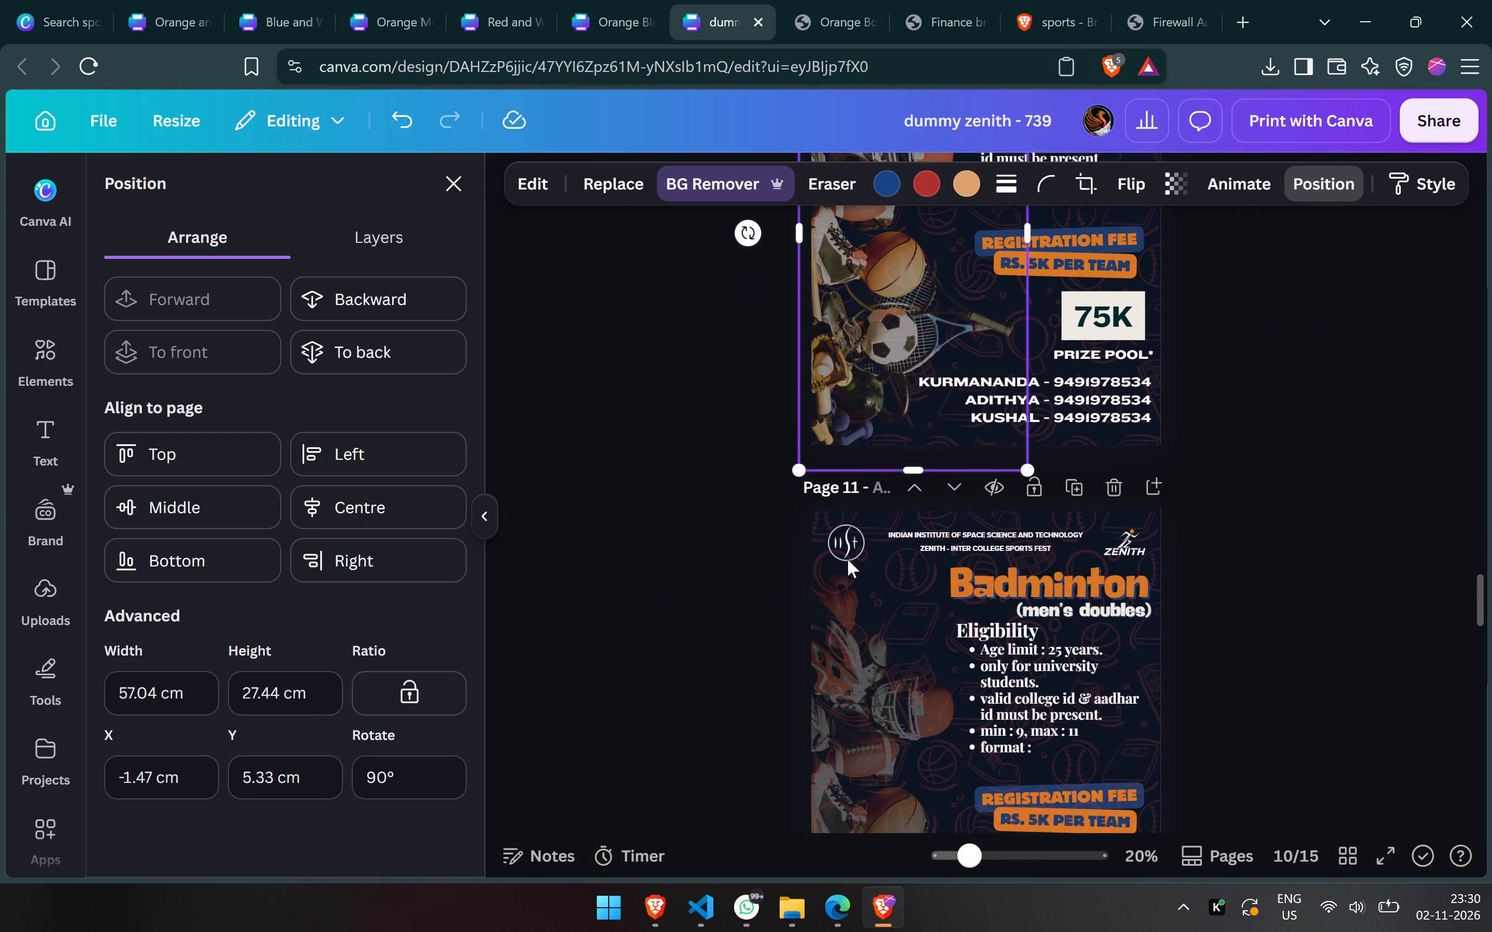
pyautogui.click(883, 640)
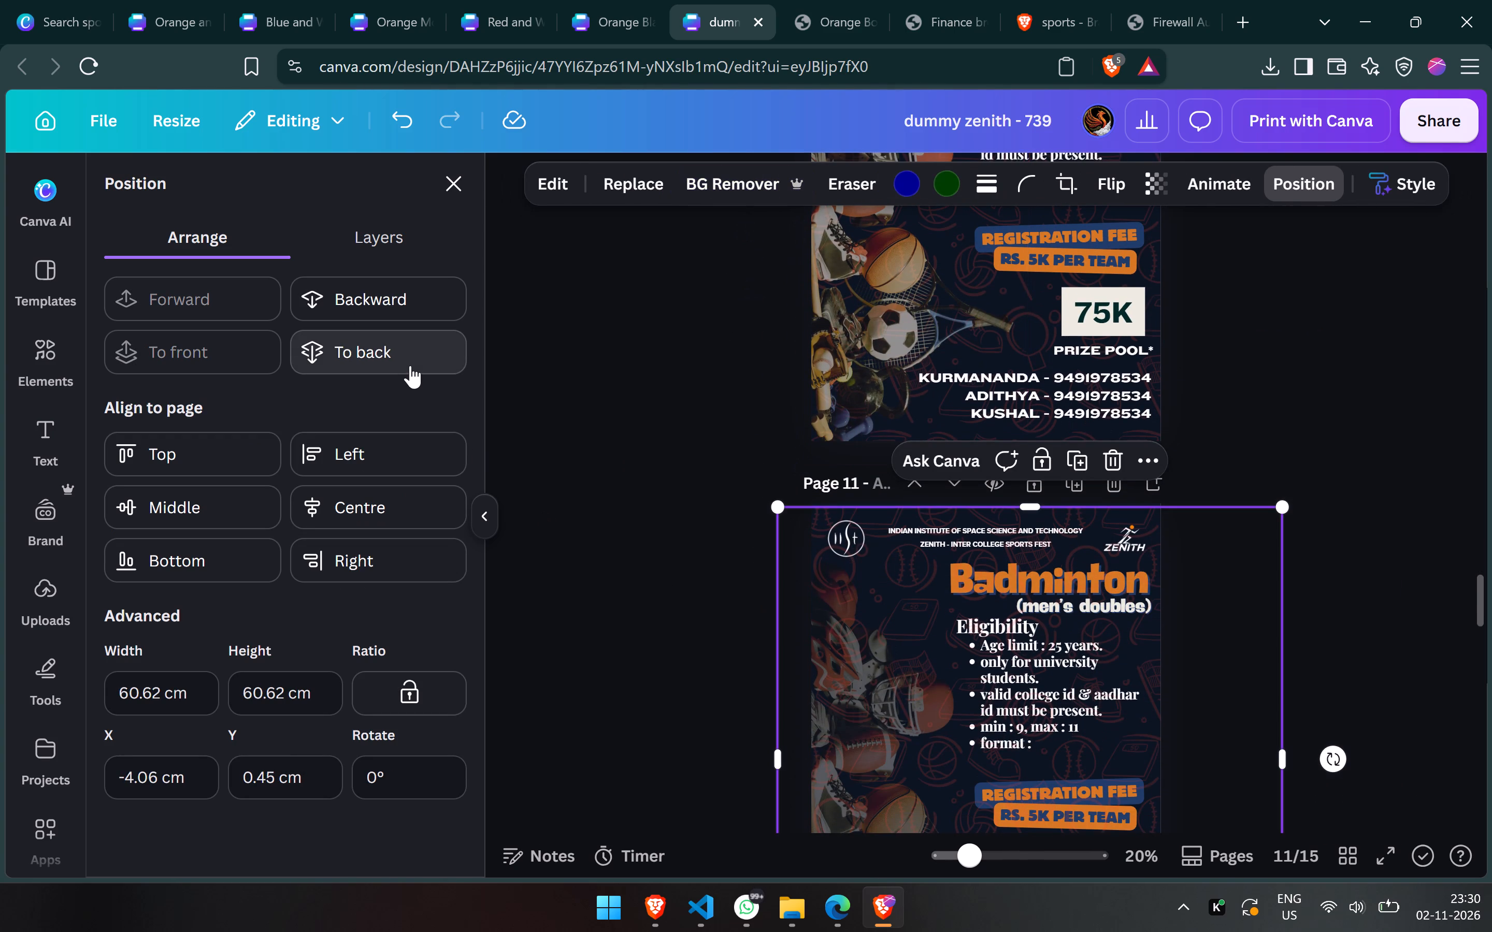
pyautogui.click(410, 366)
pyautogui.click(932, 686)
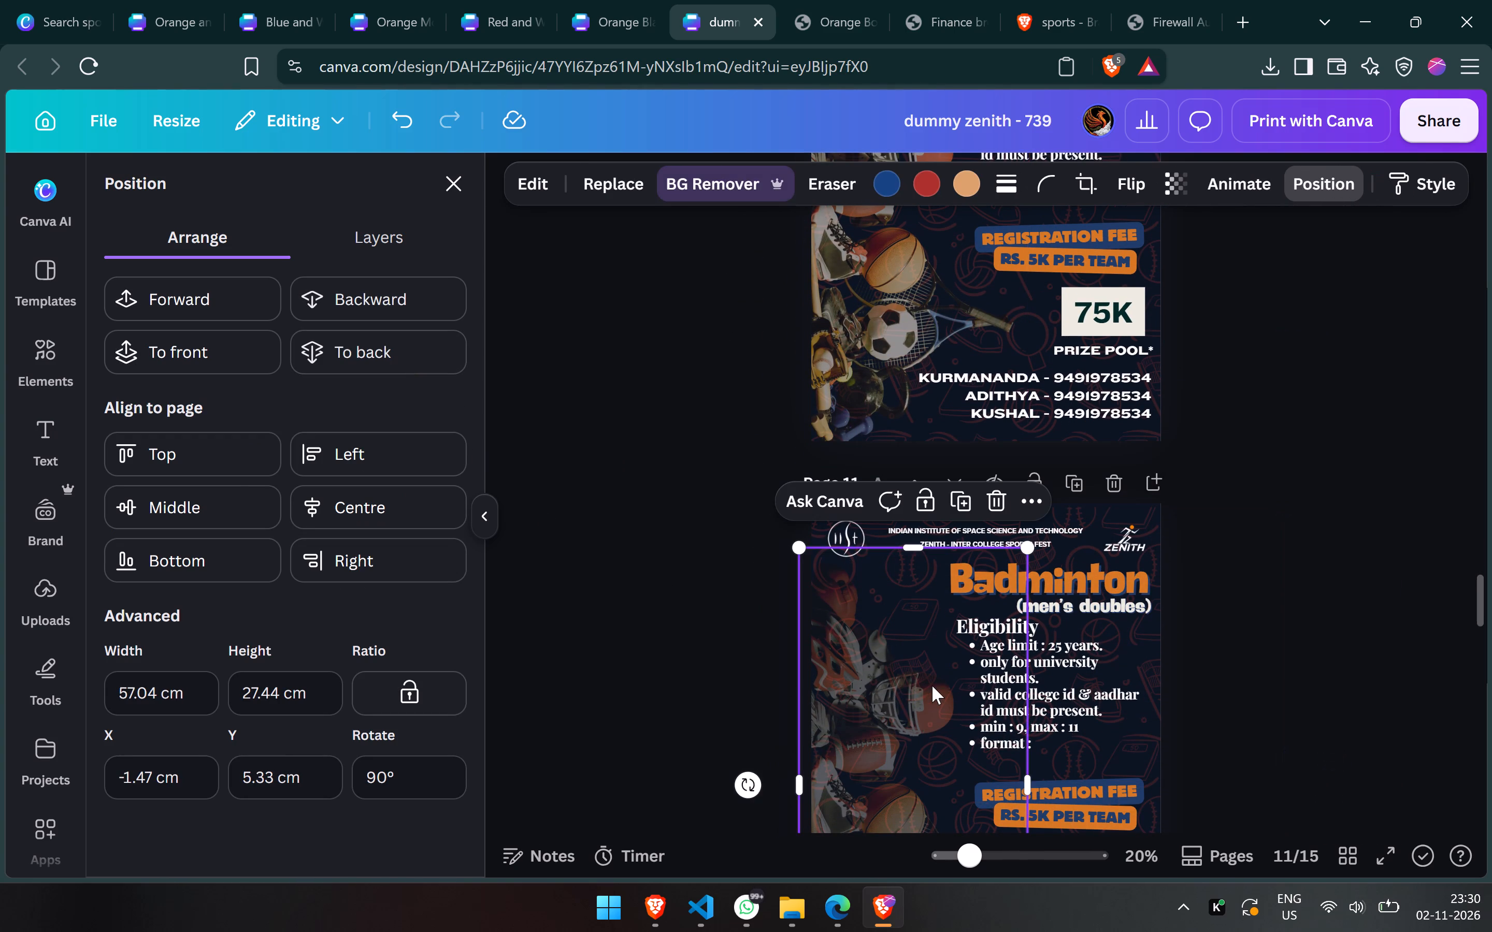
pyautogui.press('Delete')
pyautogui.click(932, 686)
pyautogui.hotkey('ctrl', 'v')
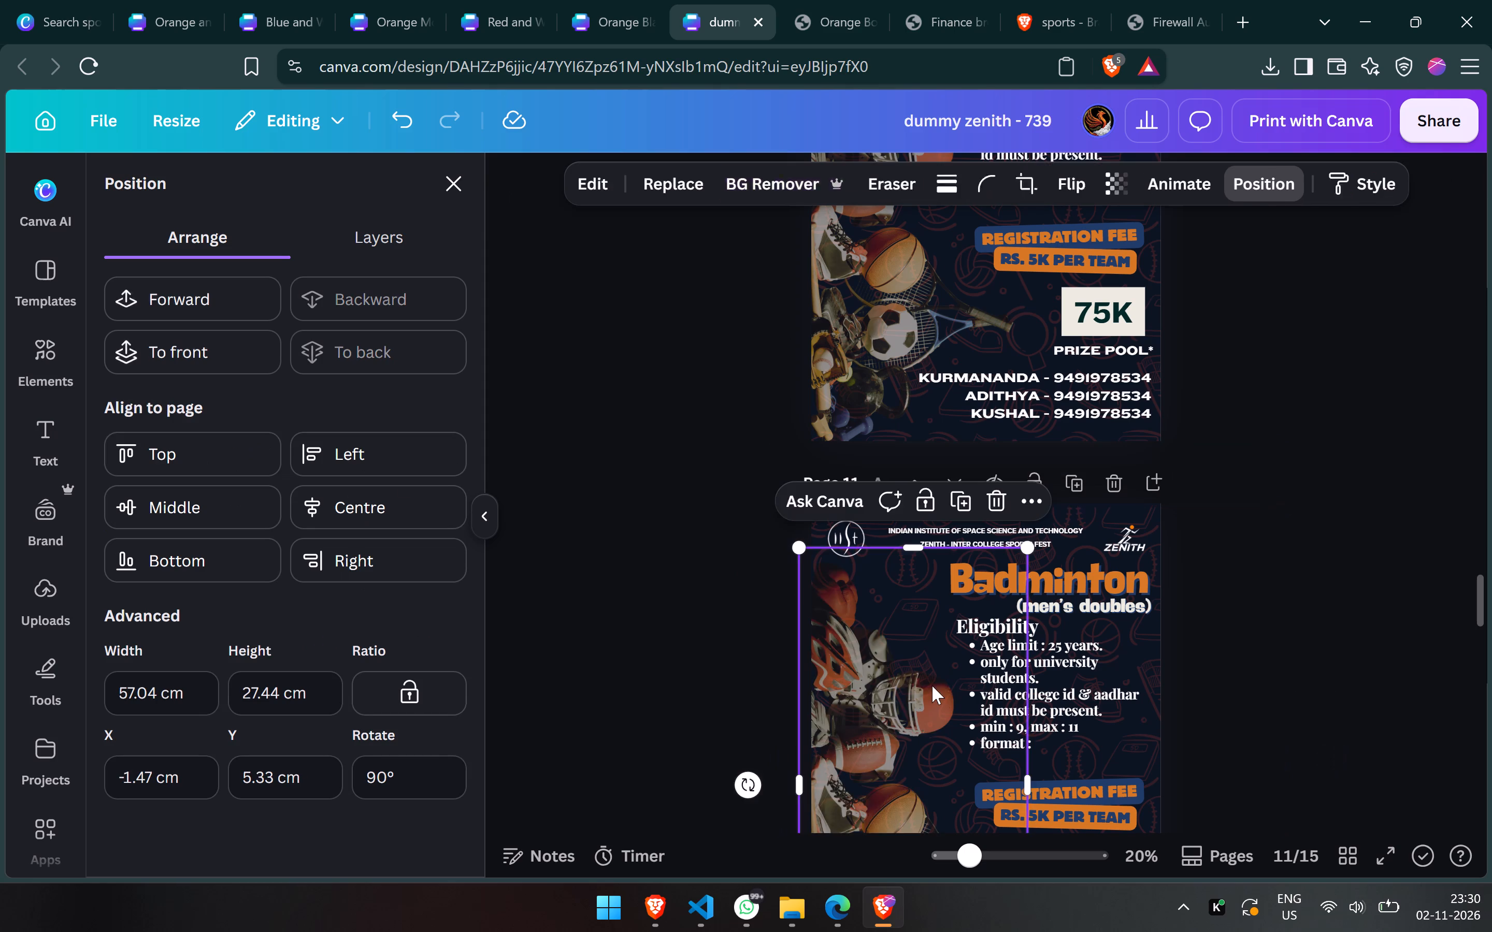
# On the page 12 Badminton mixed doubles design, replace the faded sports-equipment image with the copied one.
pyautogui.scroll(-5, 932, 686)
pyautogui.click(885, 492)
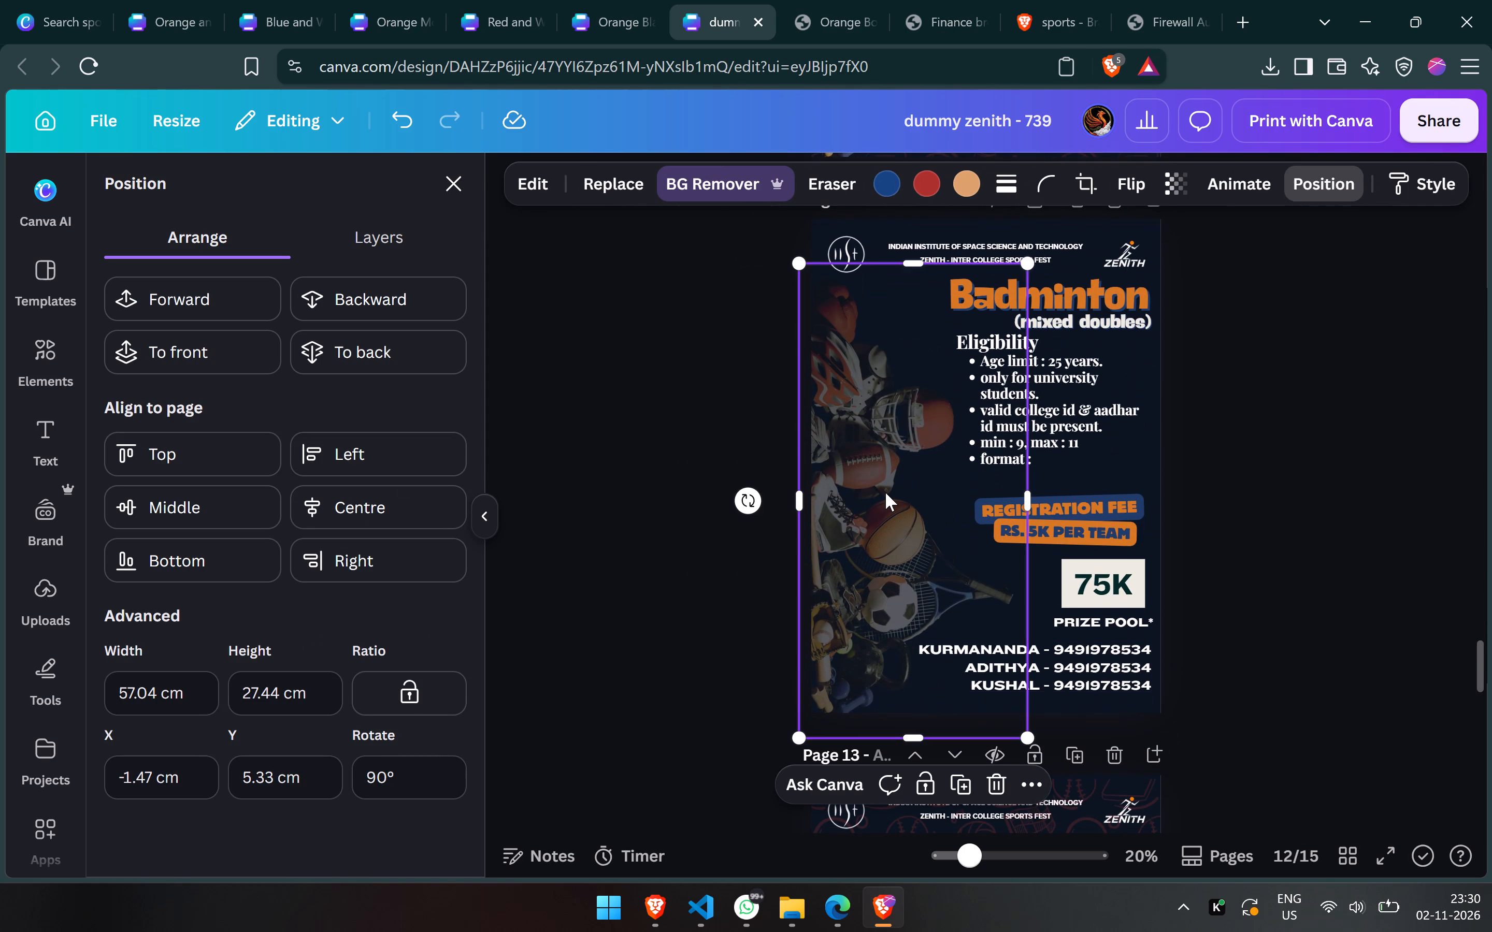
pyautogui.press('Delete')
pyautogui.click(885, 492)
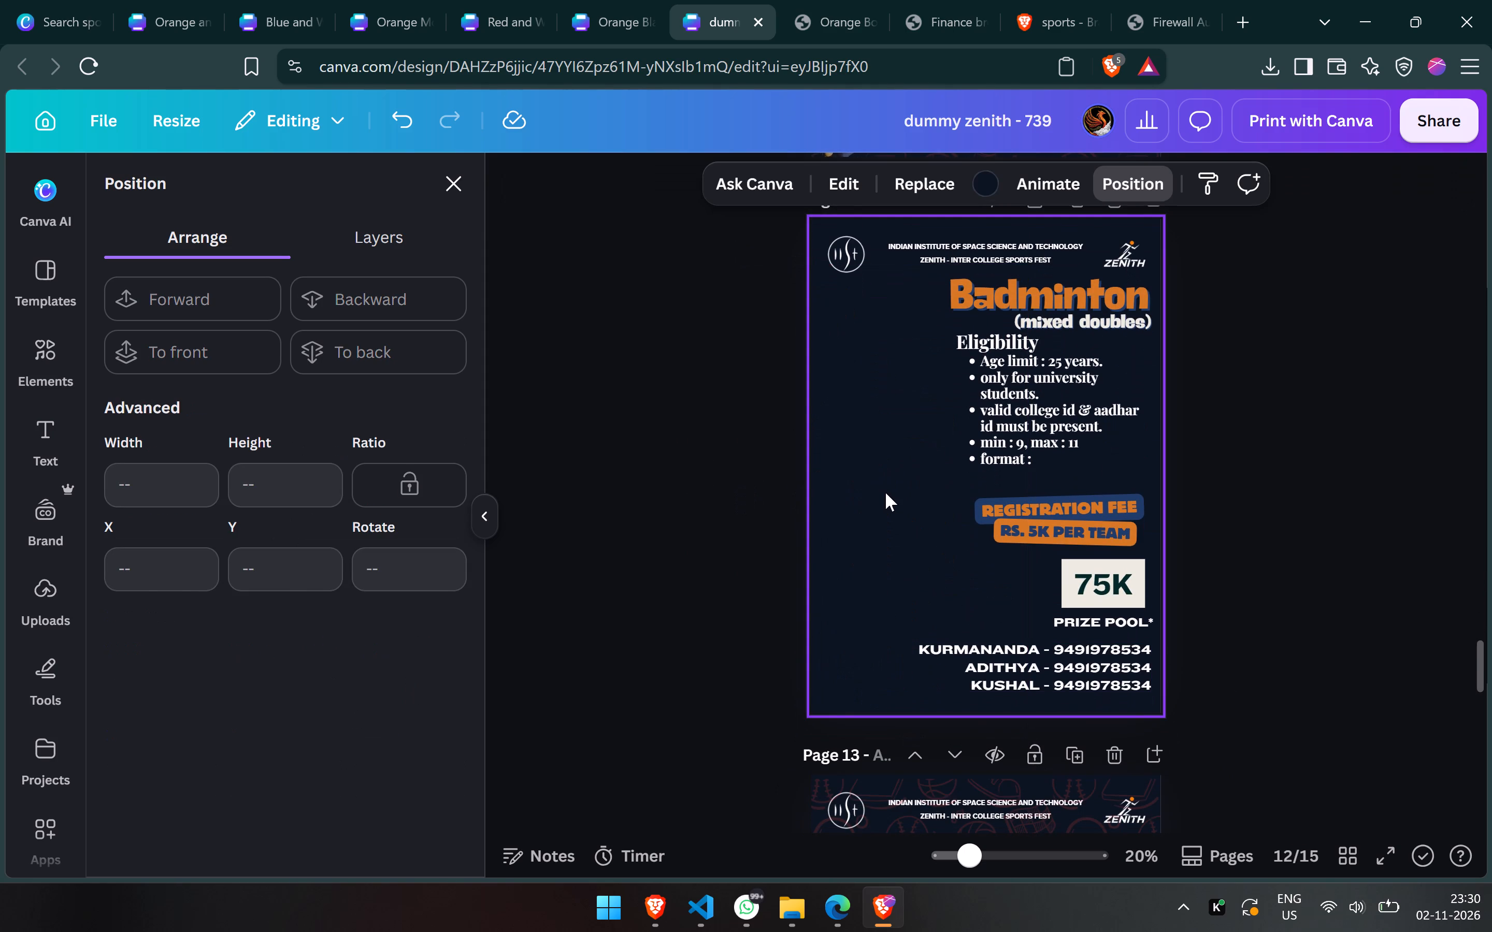
pyautogui.hotkey('ctrl', 'v')
# Copy the sports pattern from page 13 onto the page 12 Badminton mixed doubles design and send it to the back.
pyautogui.click(1149, 791)
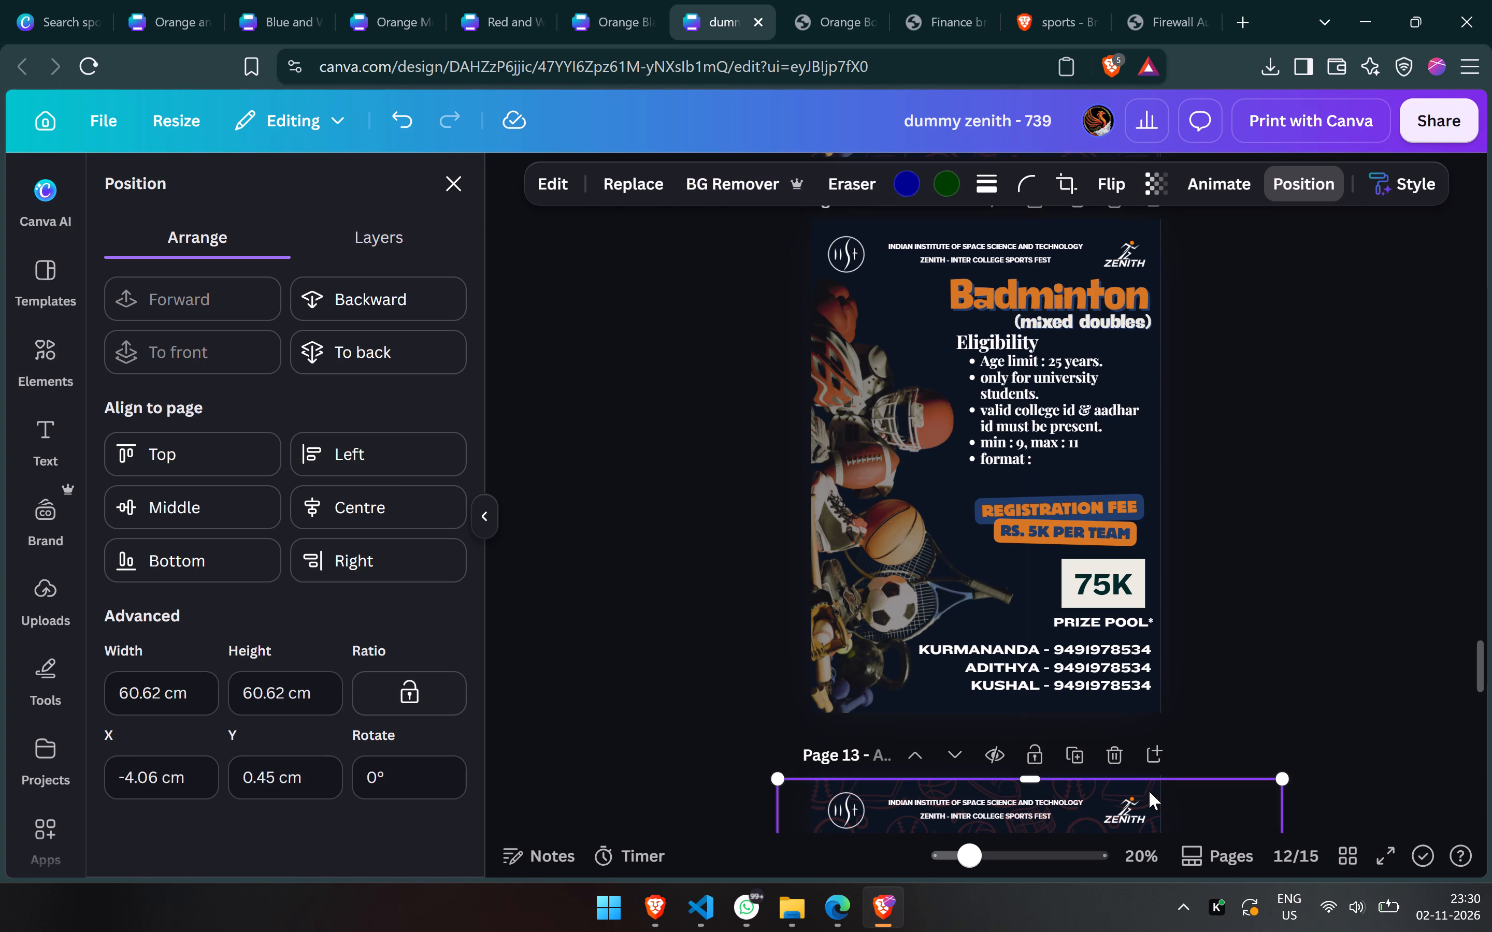
pyautogui.hotkey('ctrl', 'c')
pyautogui.click(1042, 467)
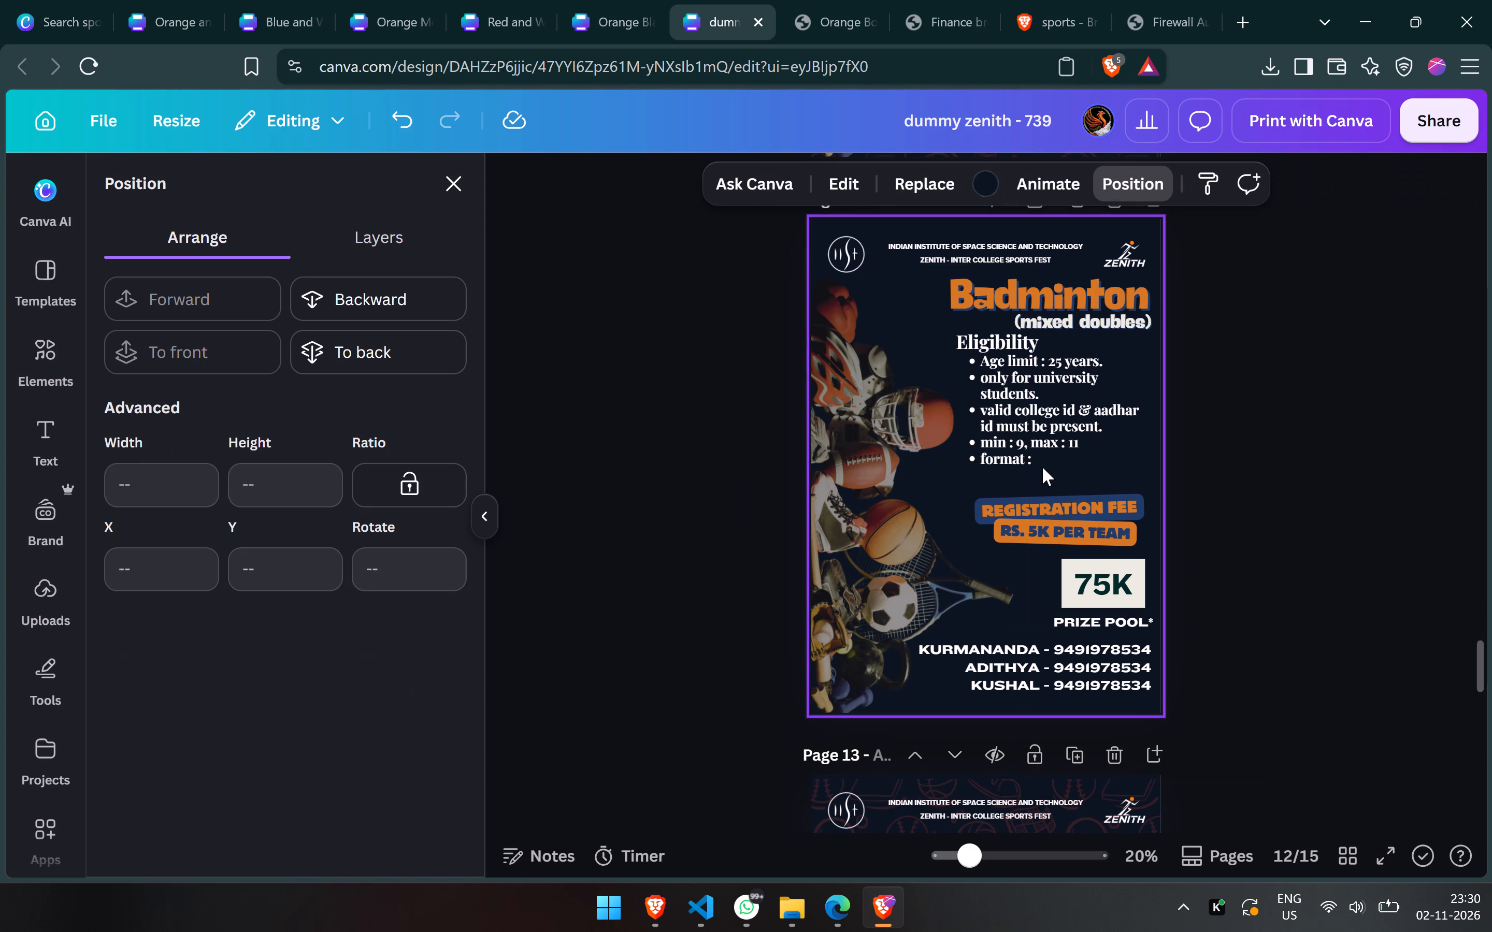
pyautogui.hotkey('ctrl', 'v')
pyautogui.click(367, 356)
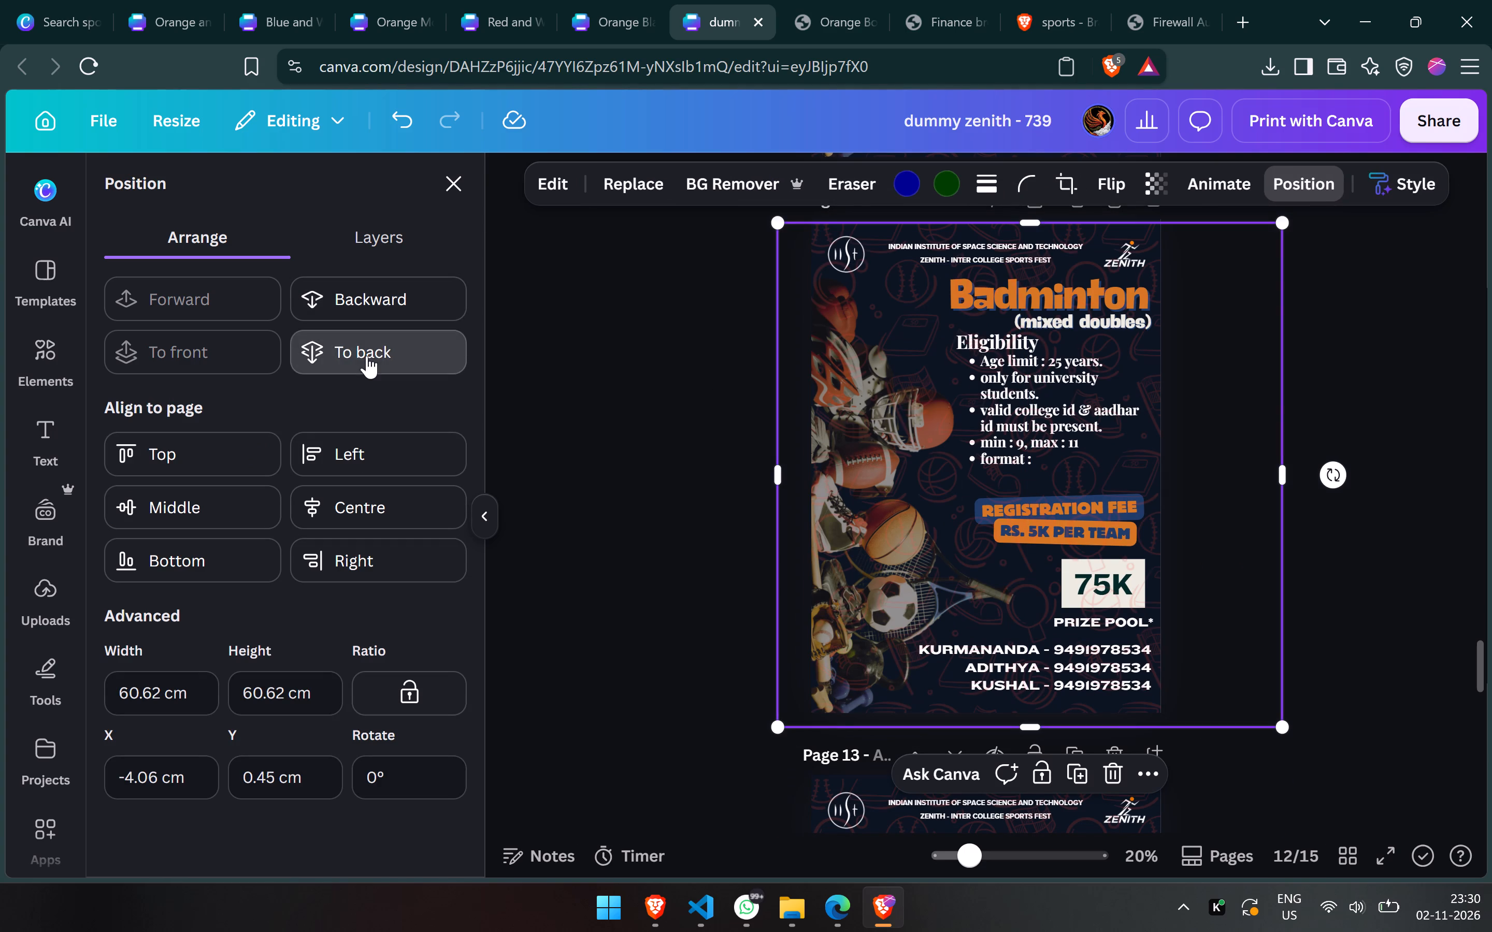
# On the page 13 Table Tennis design, send the sports pattern to the back and replace the sports-equipment image with the one from page 12.
pyautogui.scroll(-4, 367, 356)
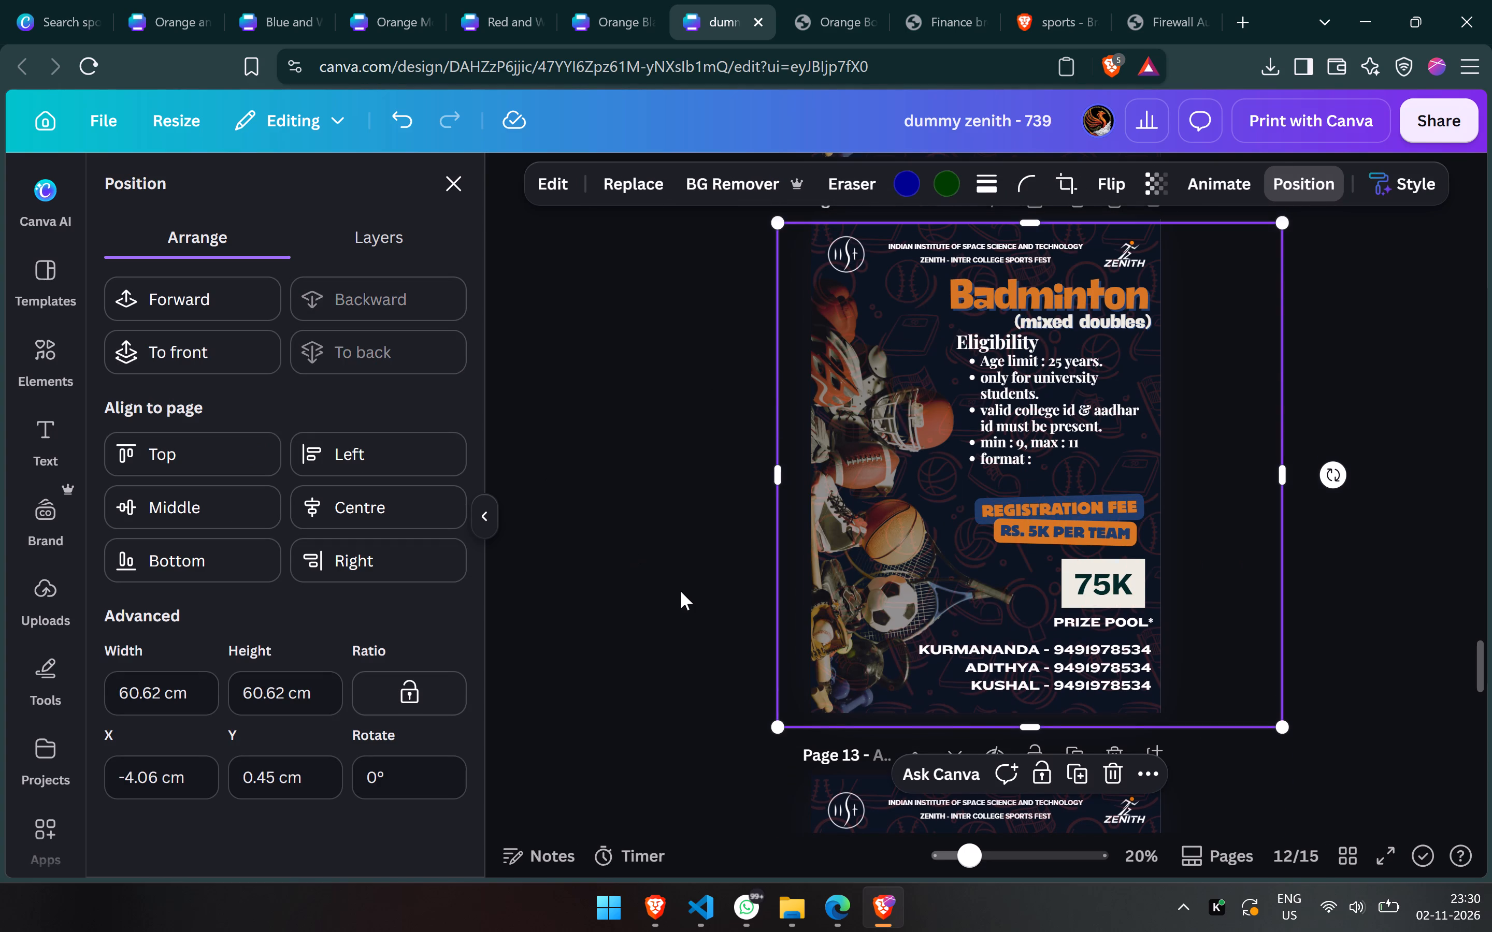
pyautogui.scroll(-3, 681, 591)
pyautogui.click(982, 597)
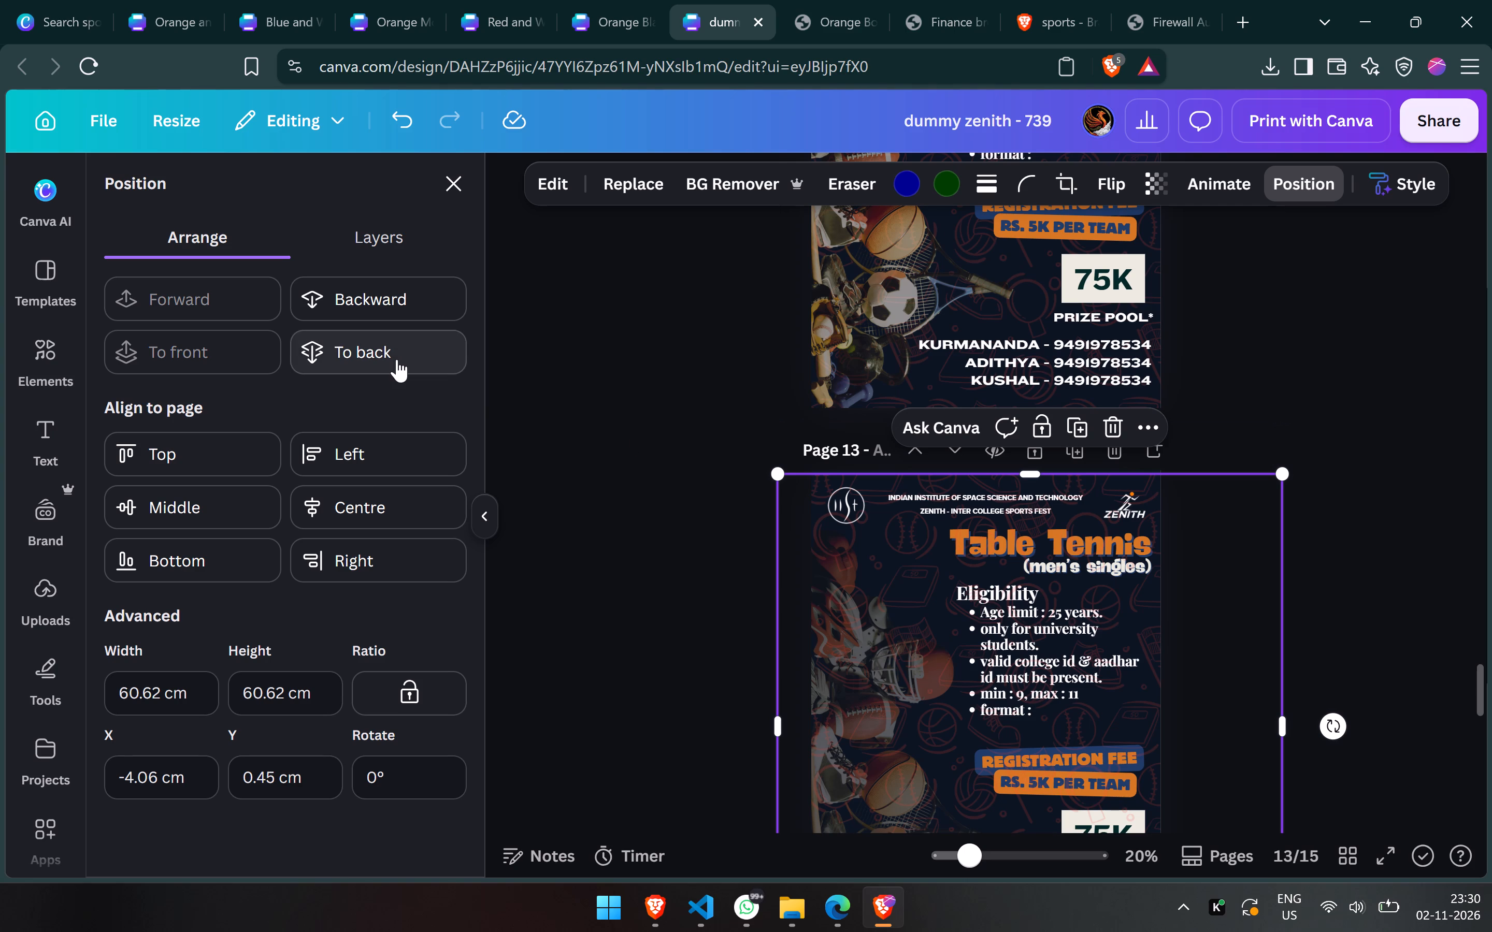
pyautogui.click(397, 359)
pyautogui.click(855, 631)
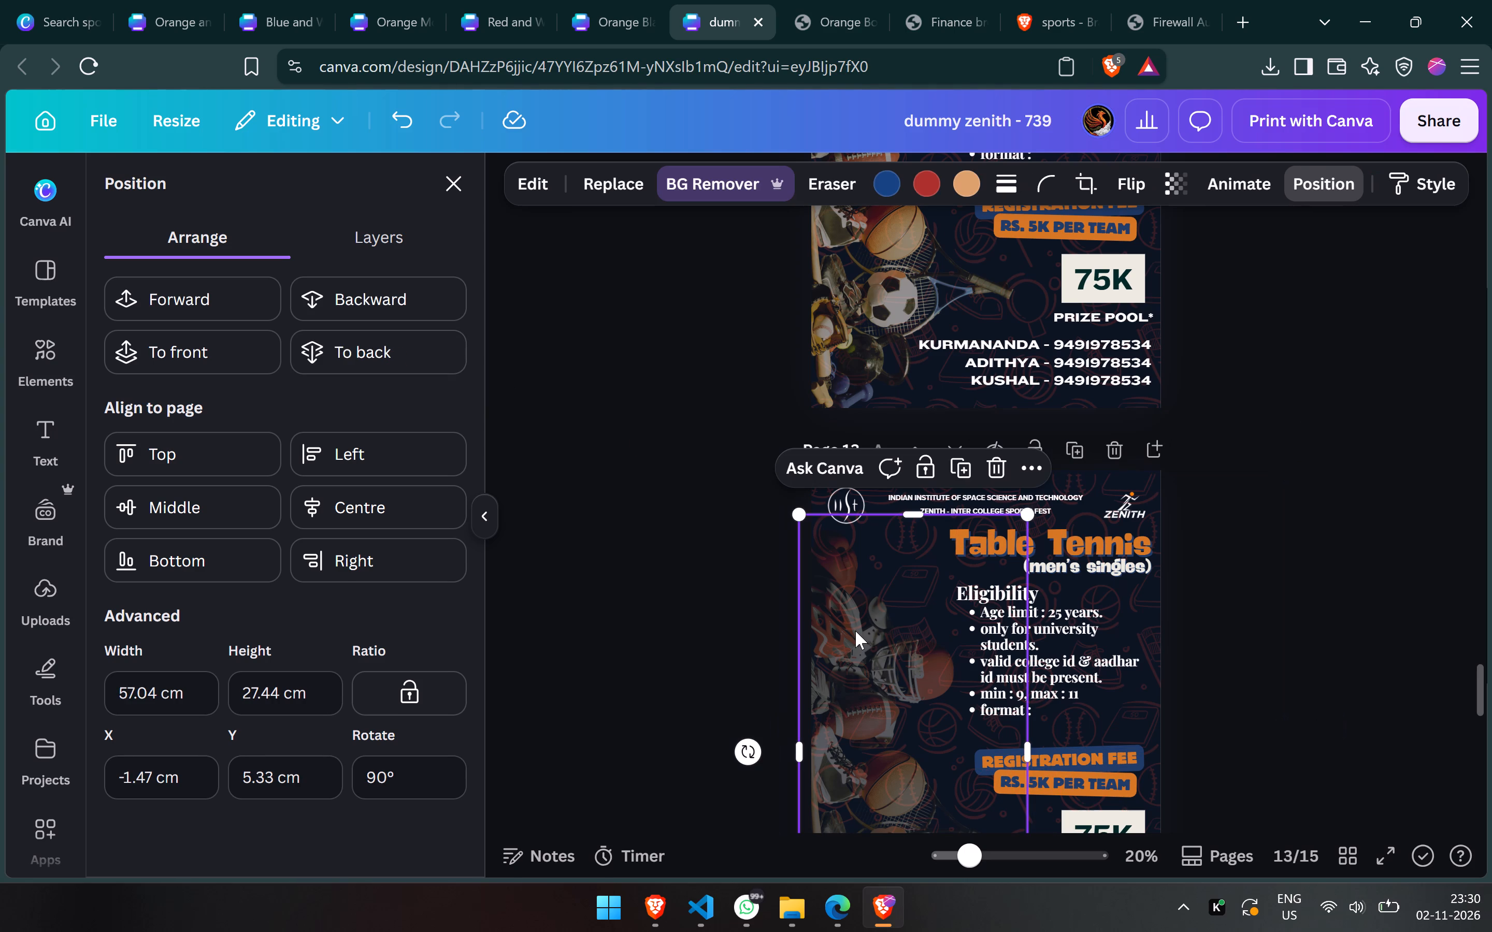
pyautogui.press('Delete')
pyautogui.hotkey('ctrl', 'v')
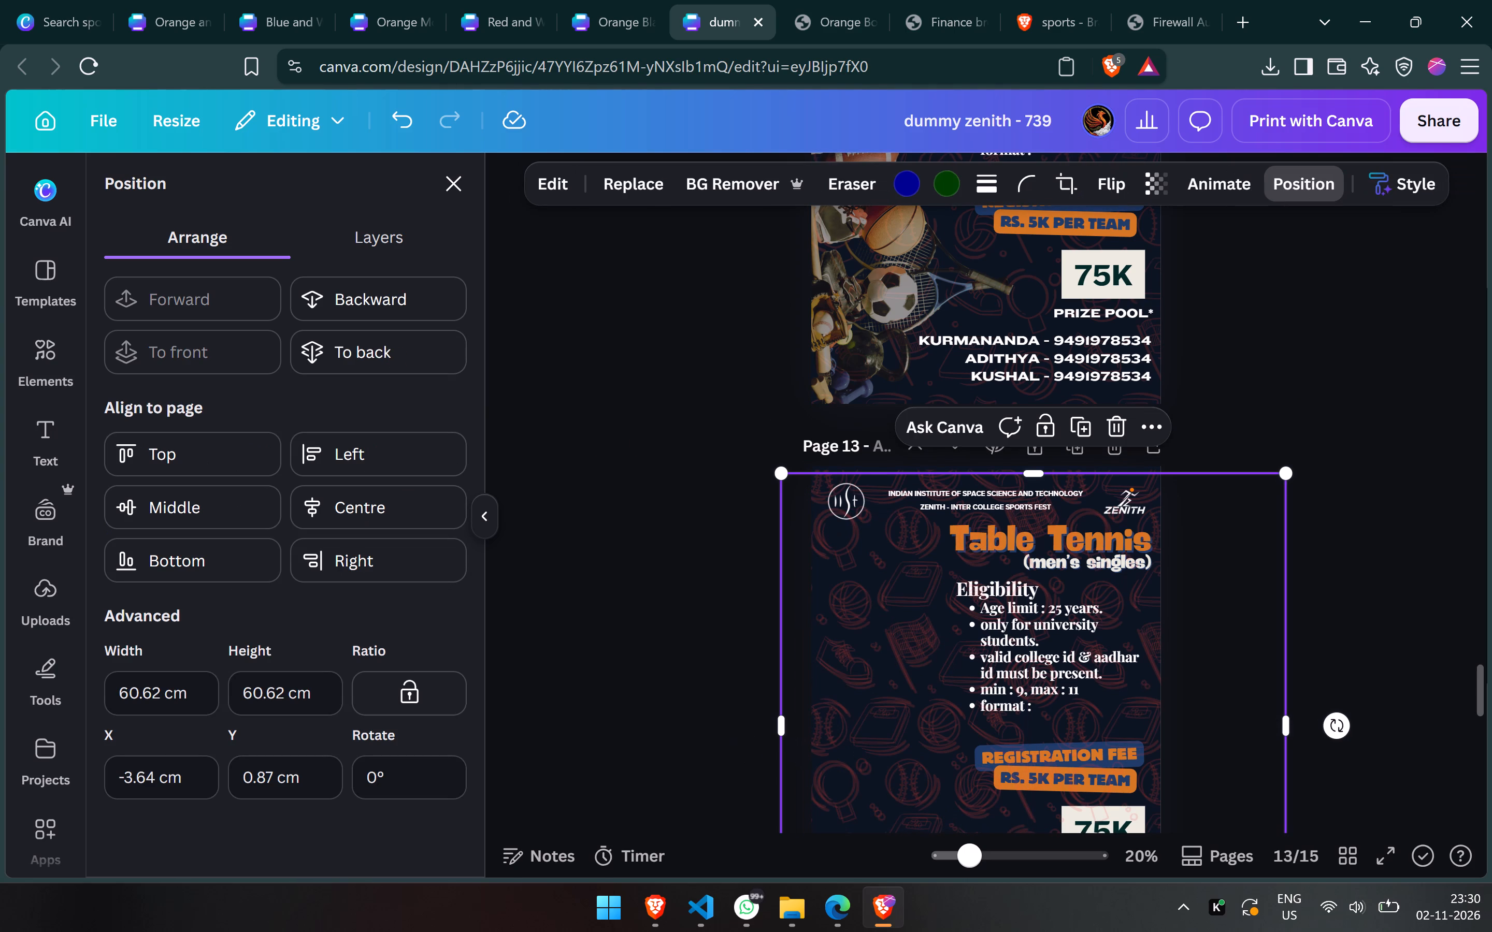
pyautogui.hotkey('ctrl', 'z')
pyautogui.click(938, 288)
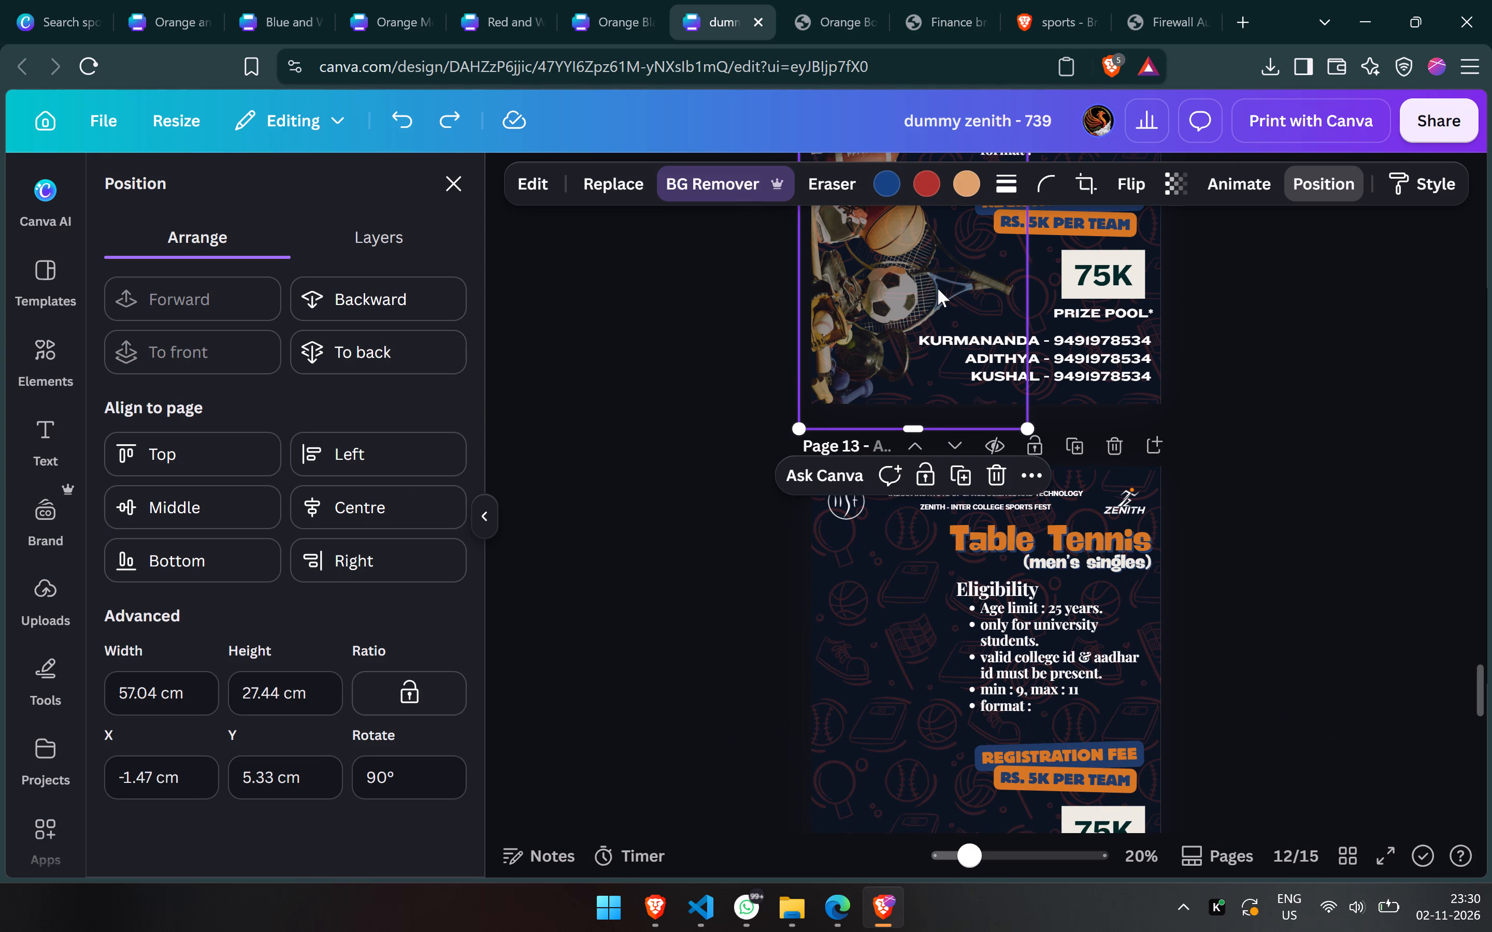
pyautogui.hotkey('ctrl', 'c')
pyautogui.click(938, 651)
pyautogui.hotkey('ctrl', 'v')
pyautogui.scroll(-2, 938, 651)
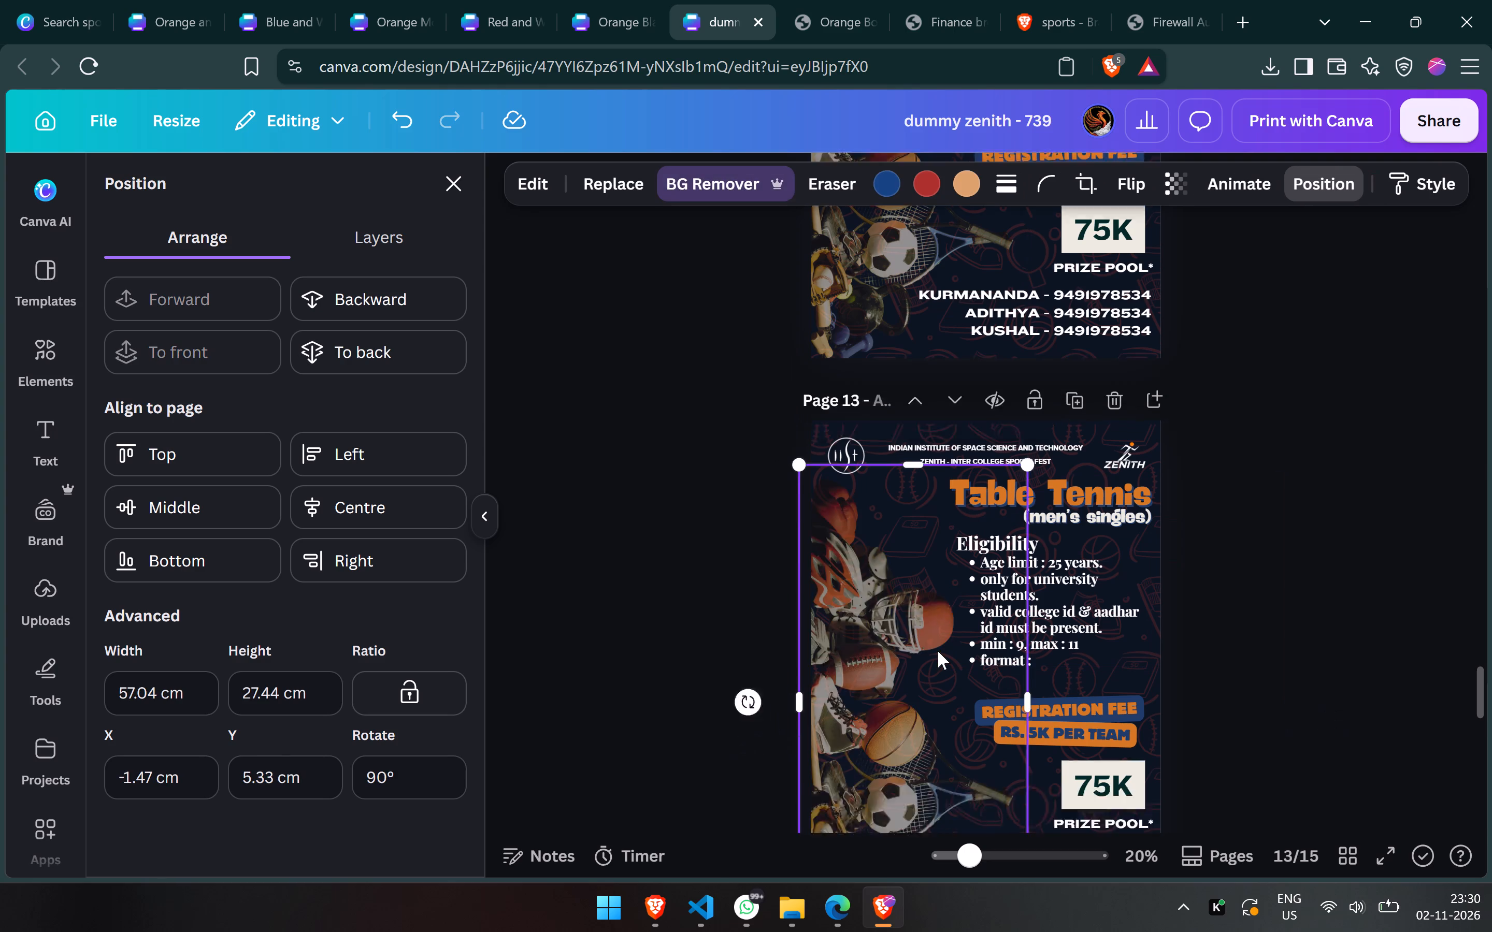
# On the page 14 Table Tennis women's singles design, send the sports pattern to the back and replace the faded sports-equipment image with the copied one.
pyautogui.scroll(-3, 938, 651)
pyautogui.click(917, 584)
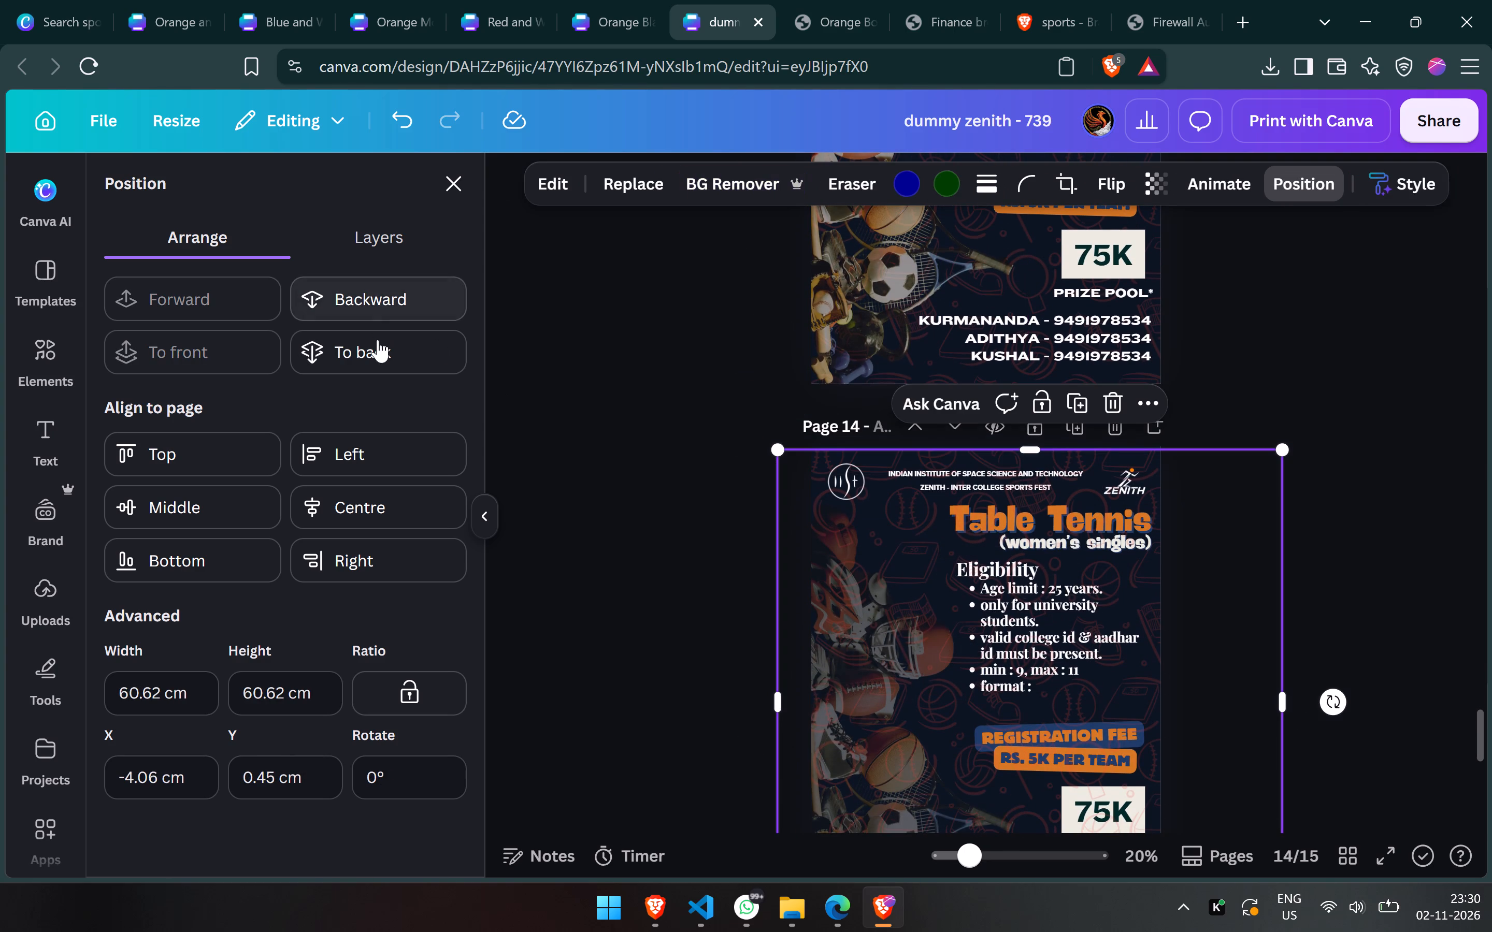
pyautogui.click(378, 354)
pyautogui.click(819, 597)
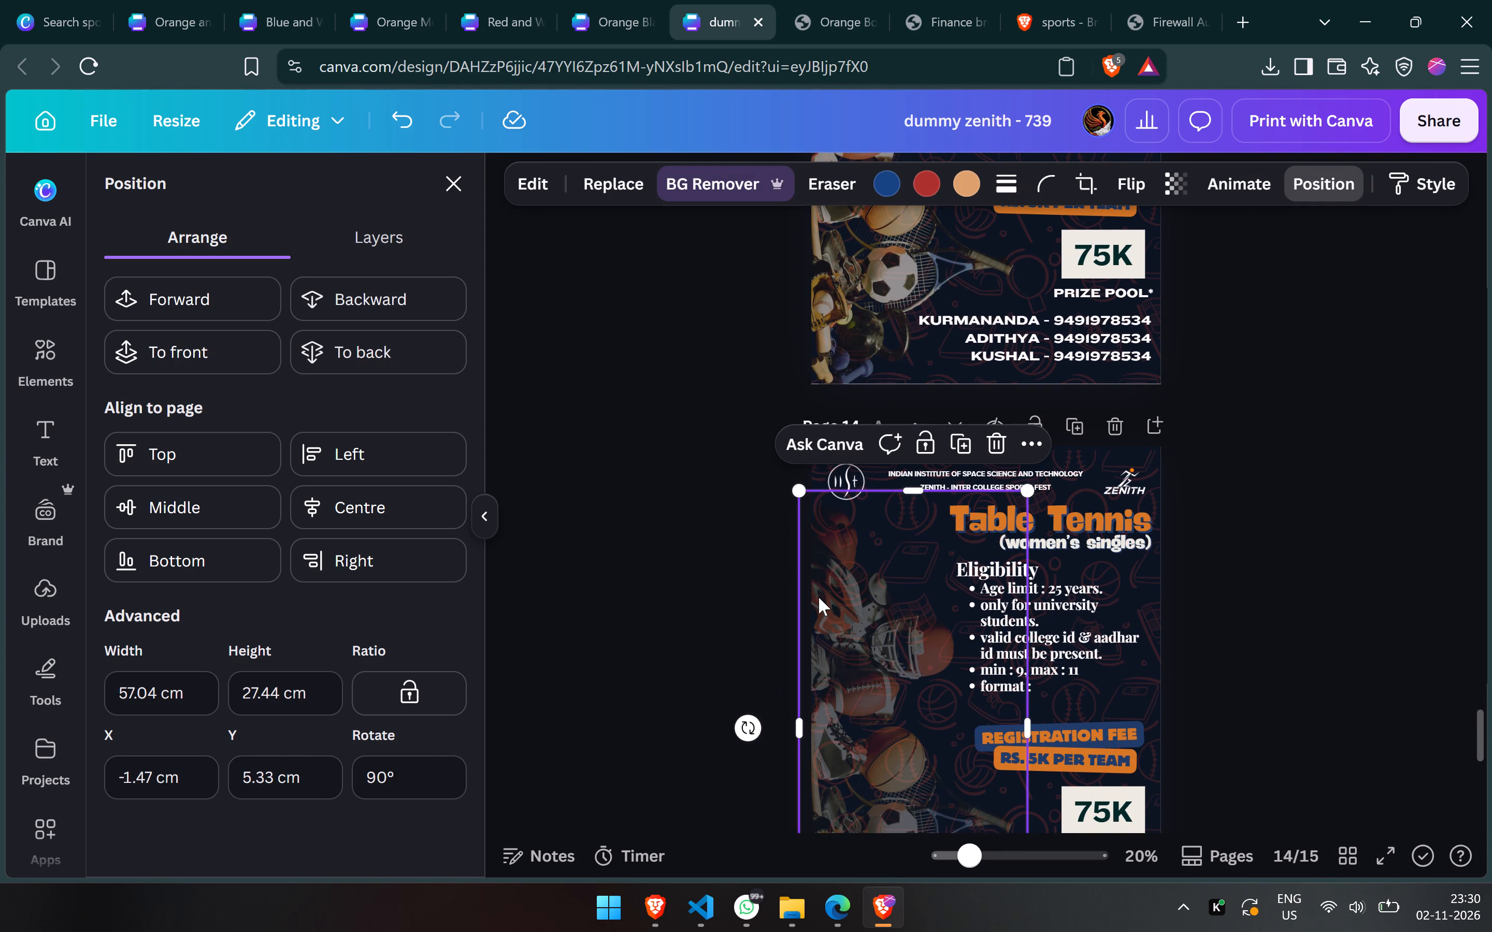
pyautogui.press('Delete')
pyautogui.hotkey('ctrl', 'v')
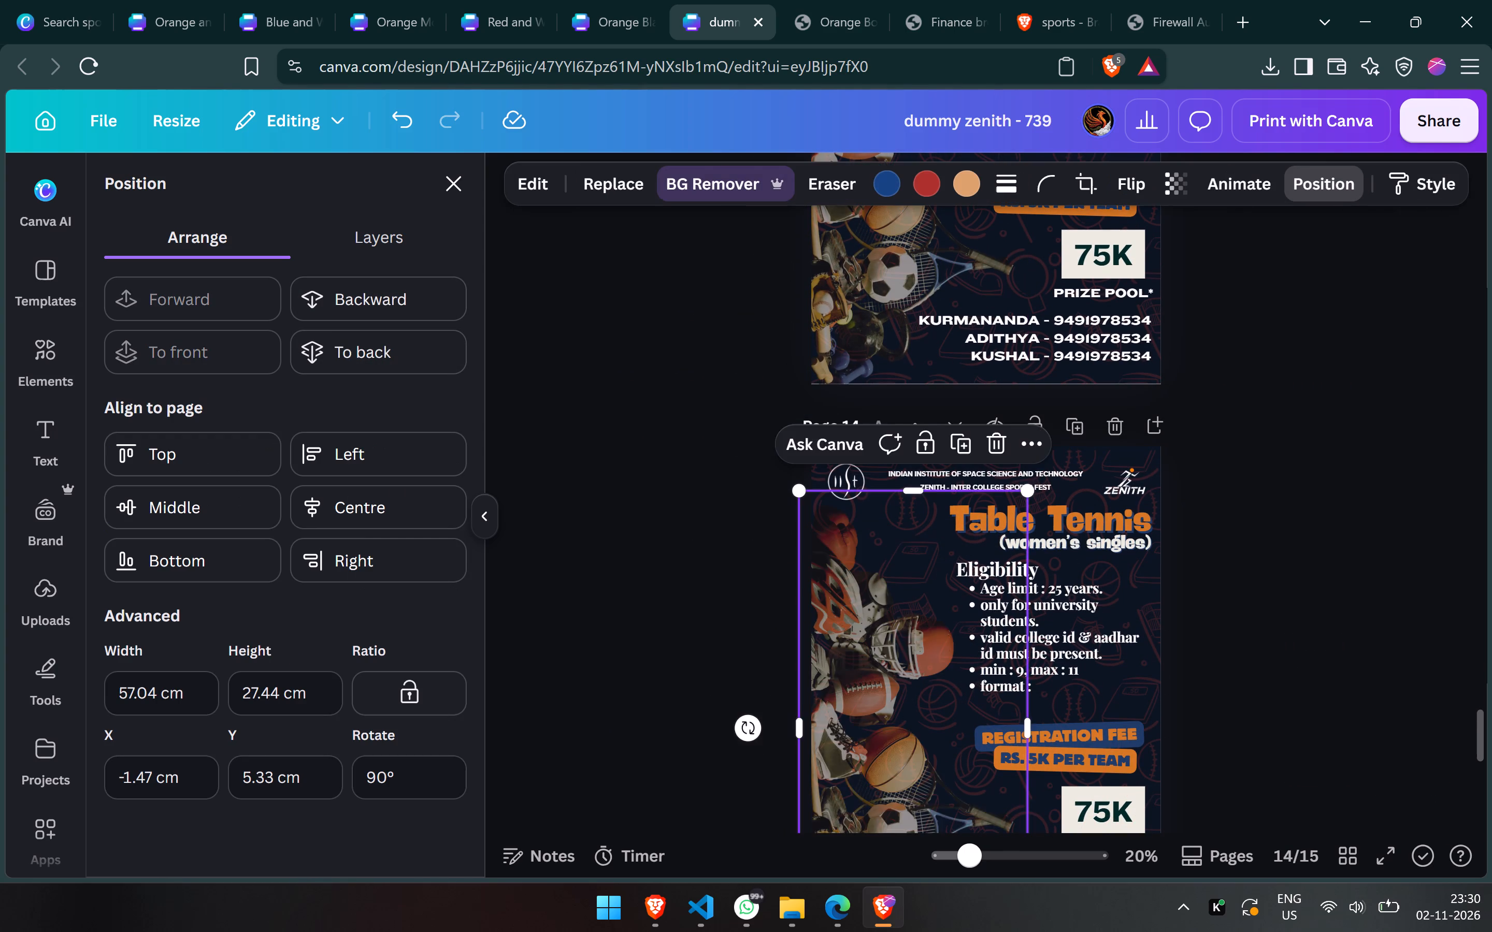
# Reload the design to refresh the blank page 15.
pyautogui.scroll(-4, 819, 597)
pyautogui.click(1021, 722)
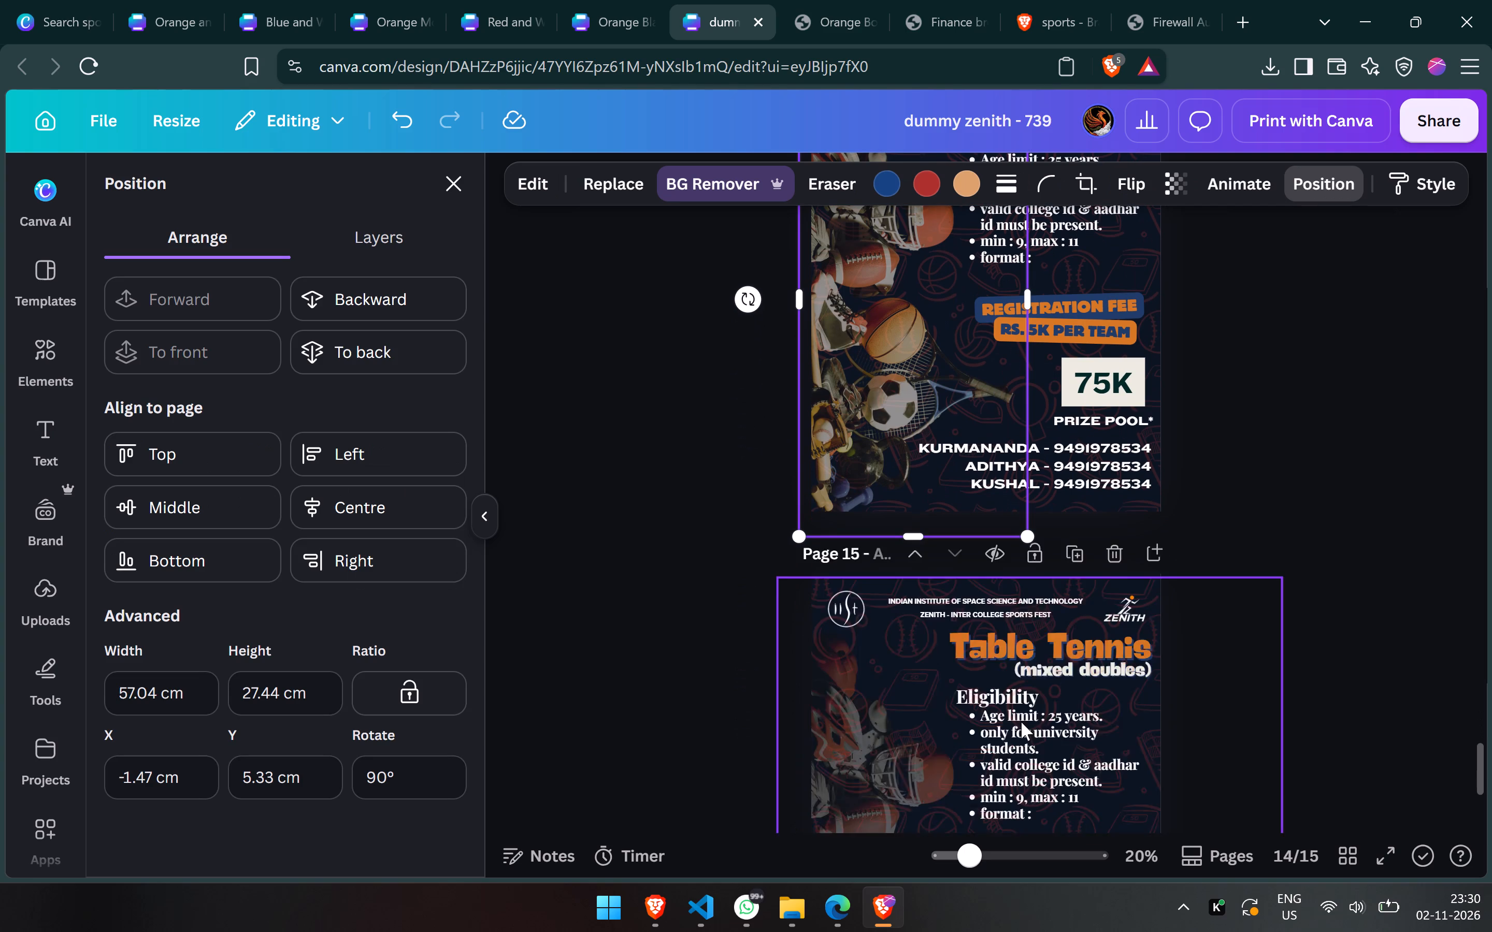
pyautogui.click(1056, 645)
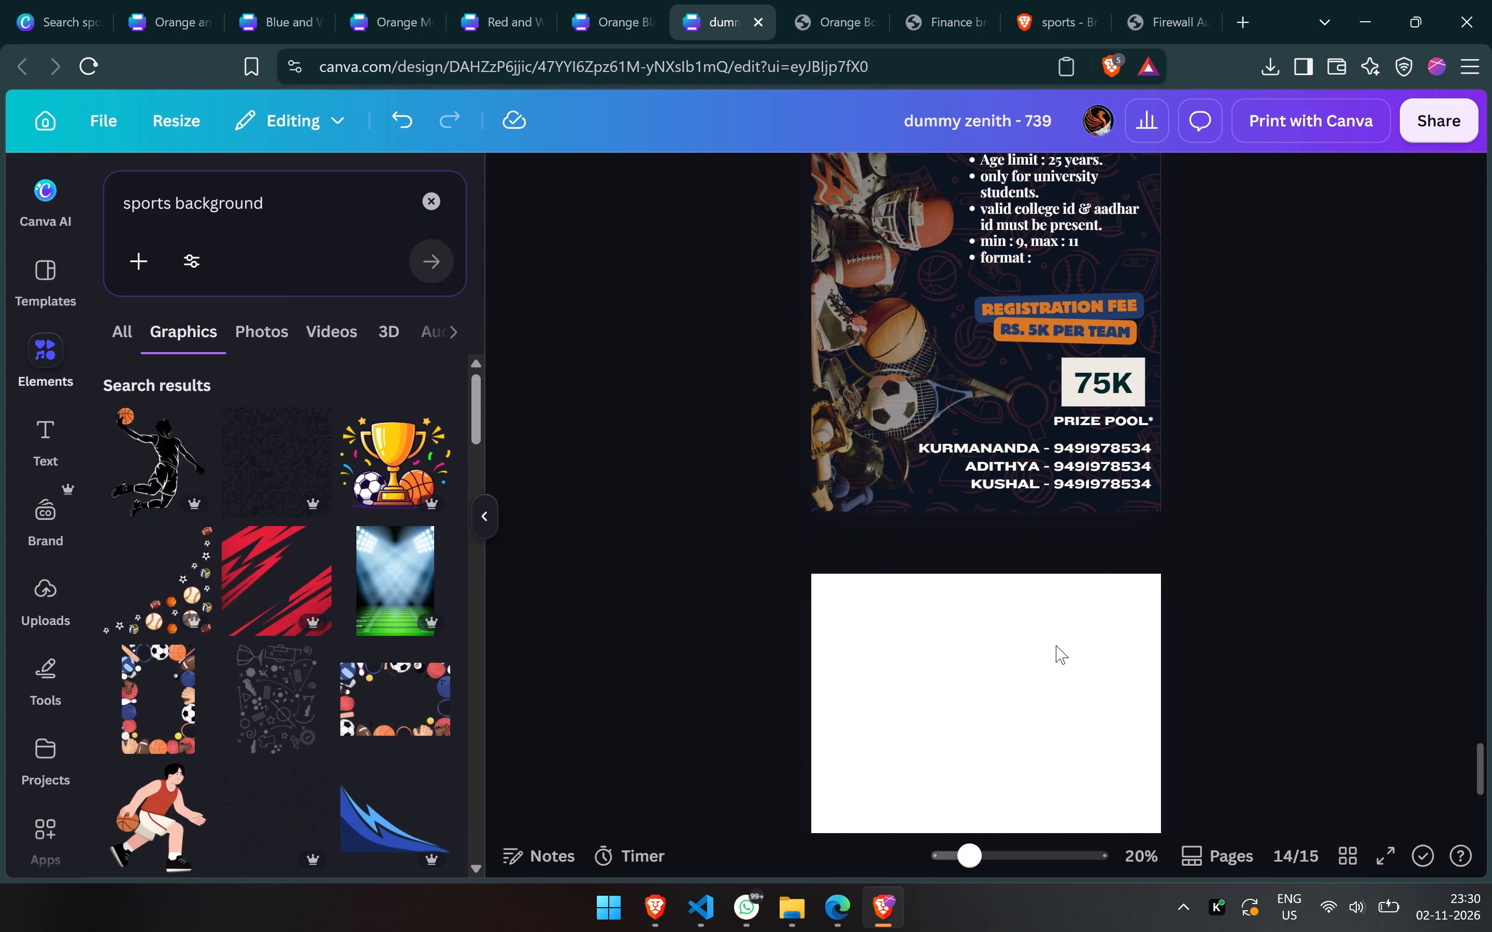
pyautogui.scroll(-5, 1169, 702)
pyautogui.click(1029, 490)
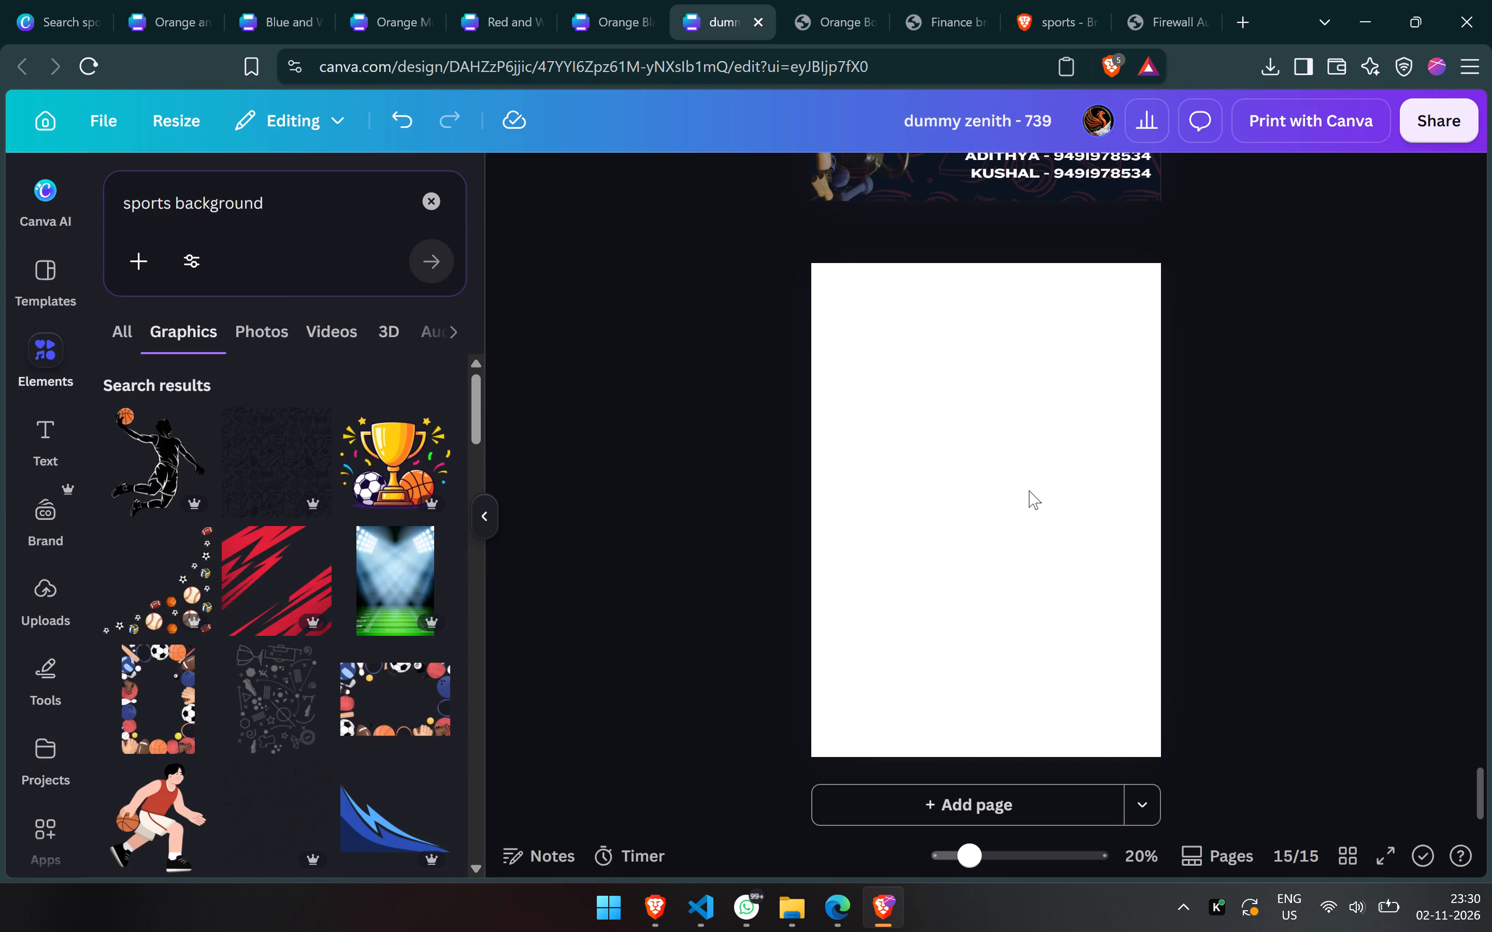
pyautogui.click(432, 191)
pyautogui.scroll(5, 853, 290)
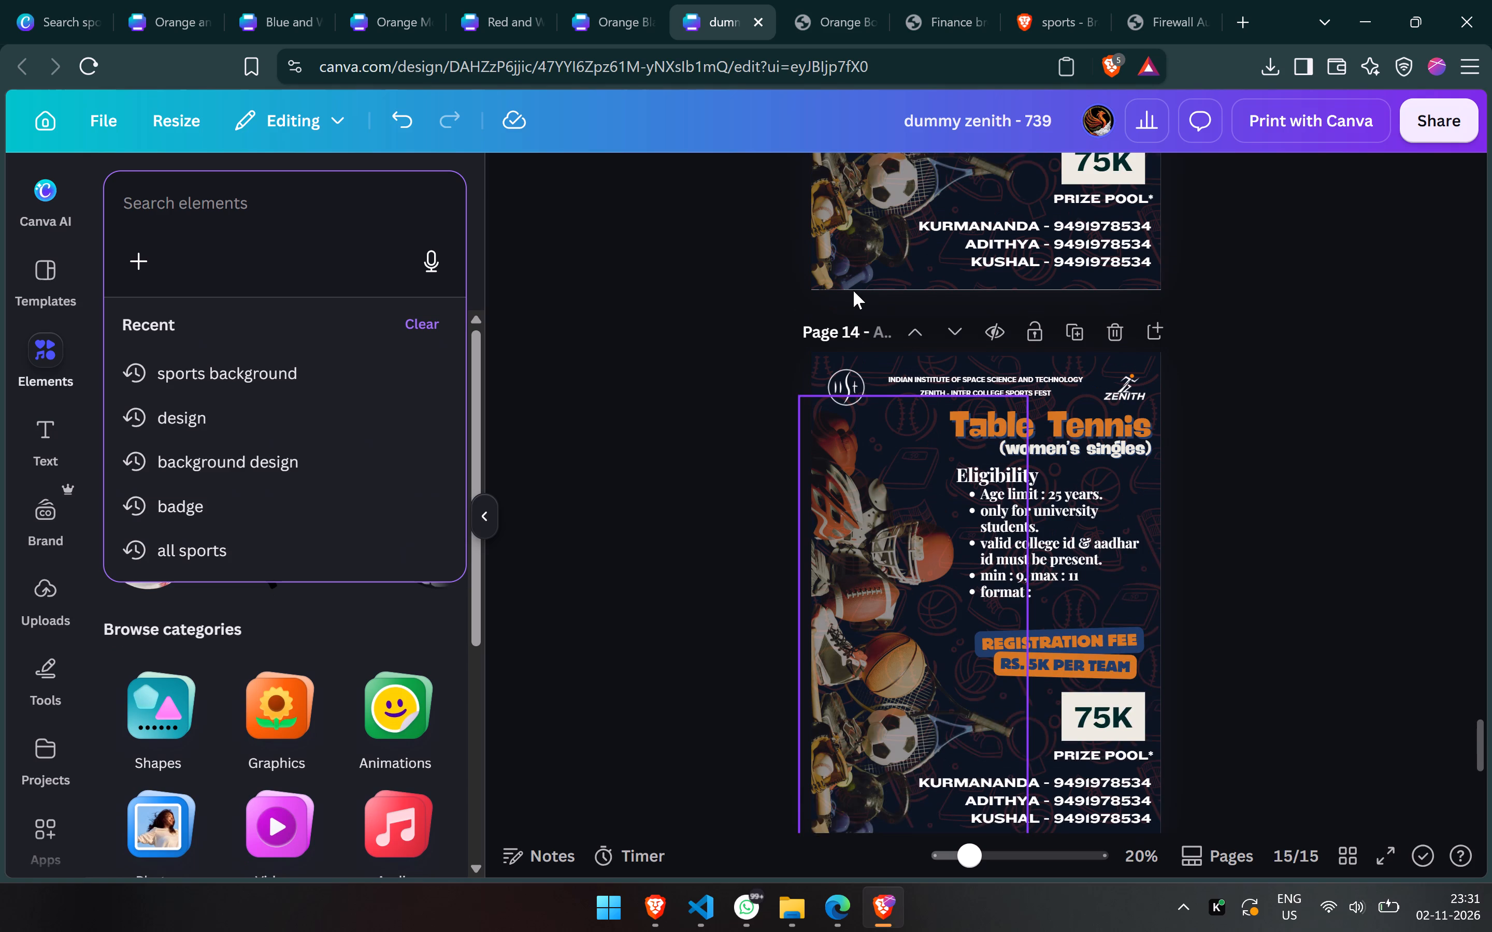
pyautogui.click(1432, 506)
pyautogui.scroll(-4, 1432, 506)
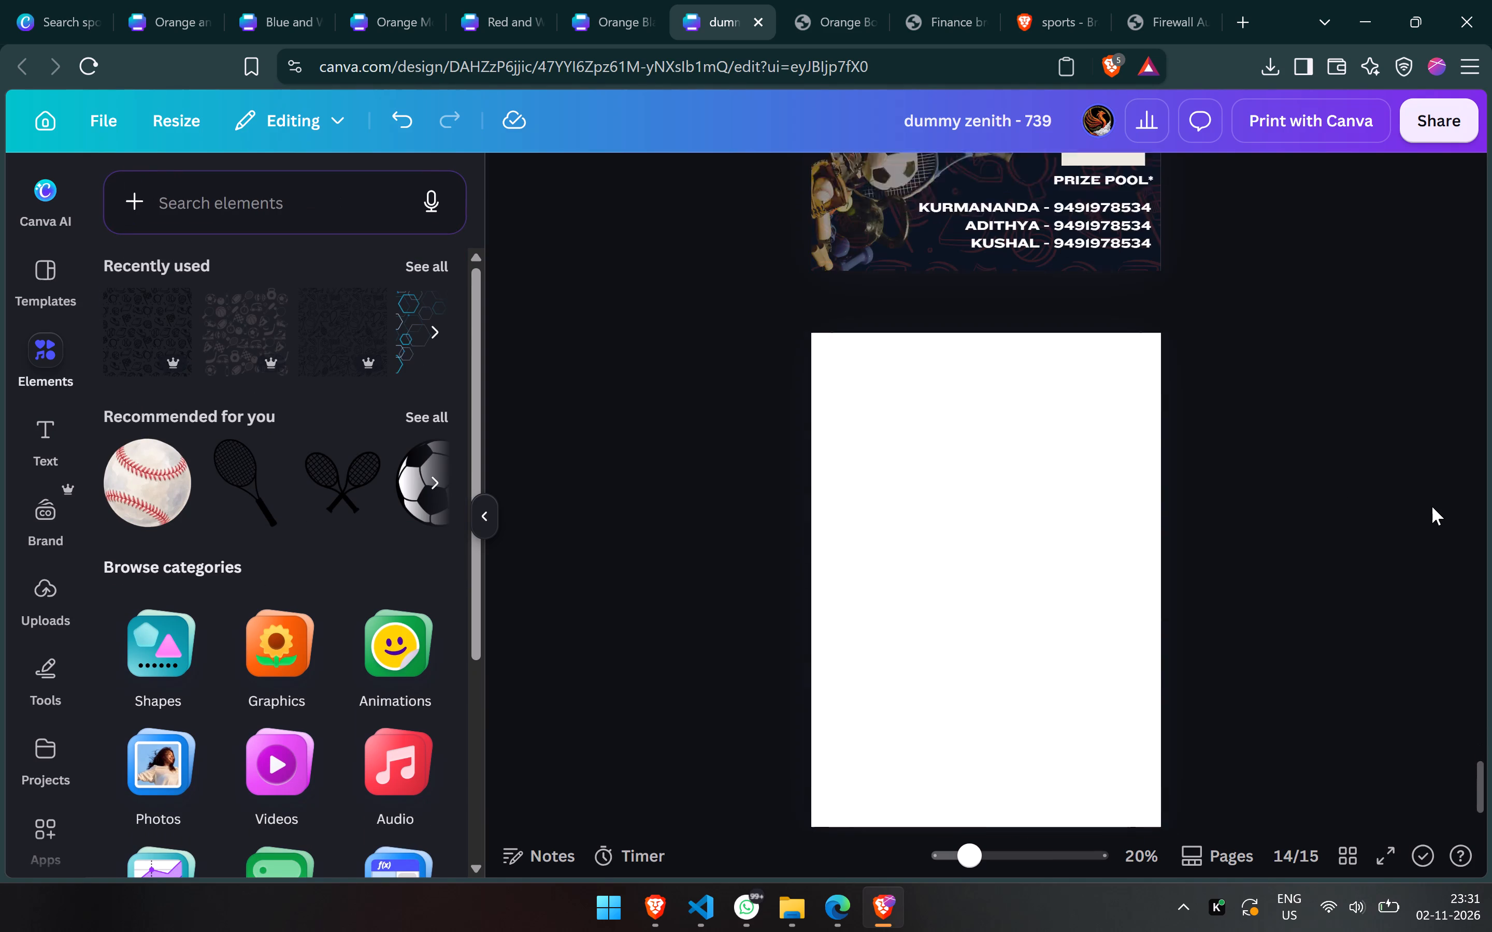
pyautogui.click(1000, 420)
pyautogui.hotkey('ctrl', 'r')
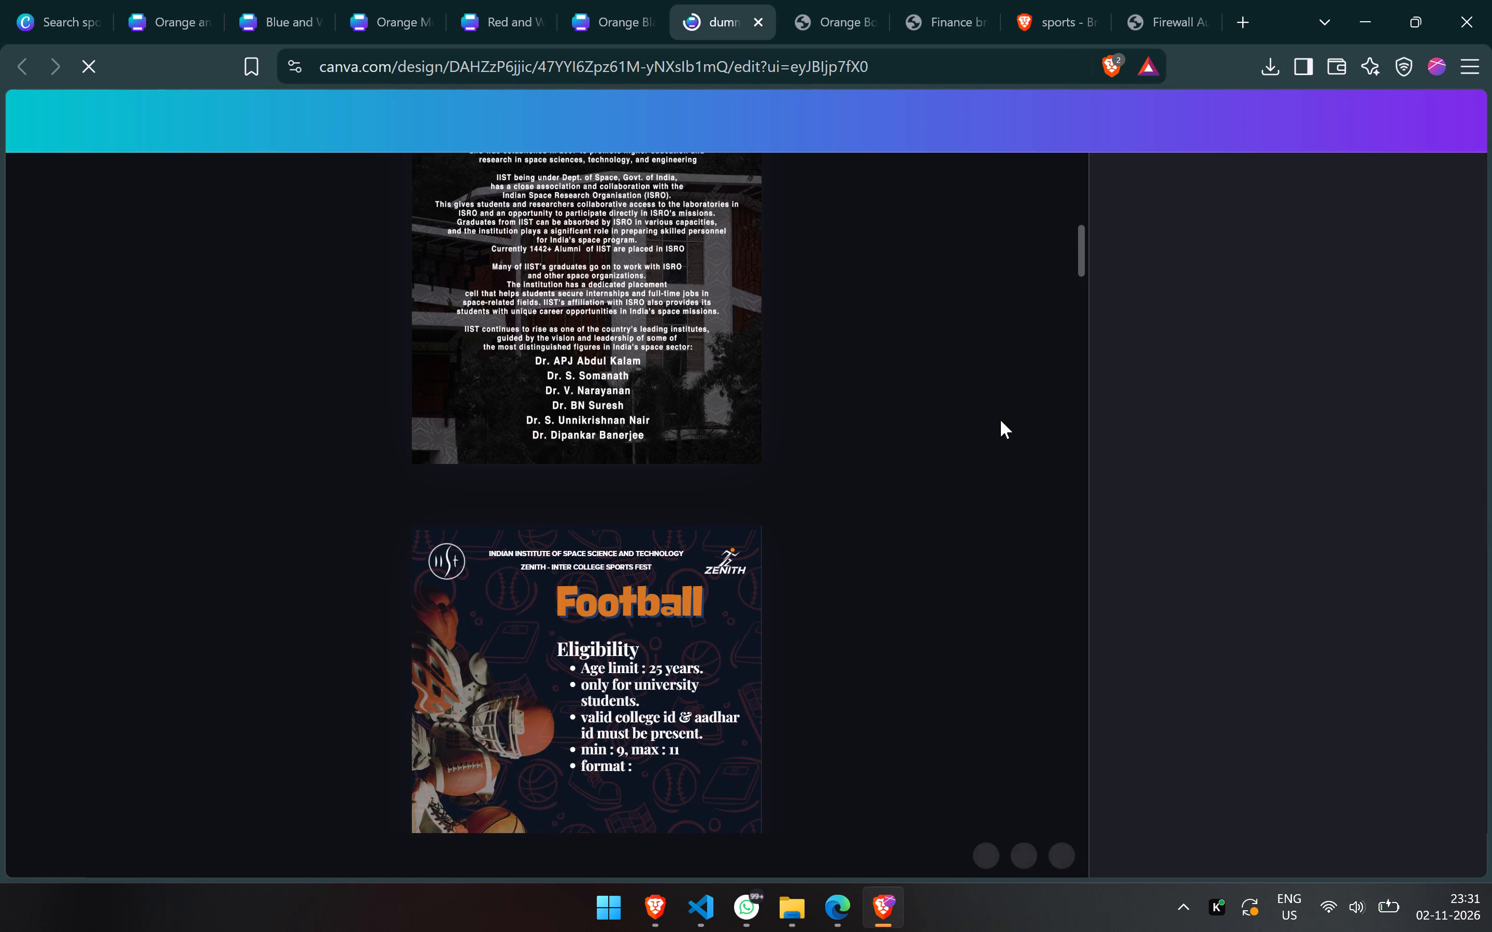
pyautogui.click(1000, 420)
# On the page 15 Table Tennis mixed doubles design, send the sports pattern to the back and replace the faded sports-equipment image with the copied one.
pyautogui.scroll(-20, 1000, 420)
pyautogui.scroll(-1, 1000, 420)
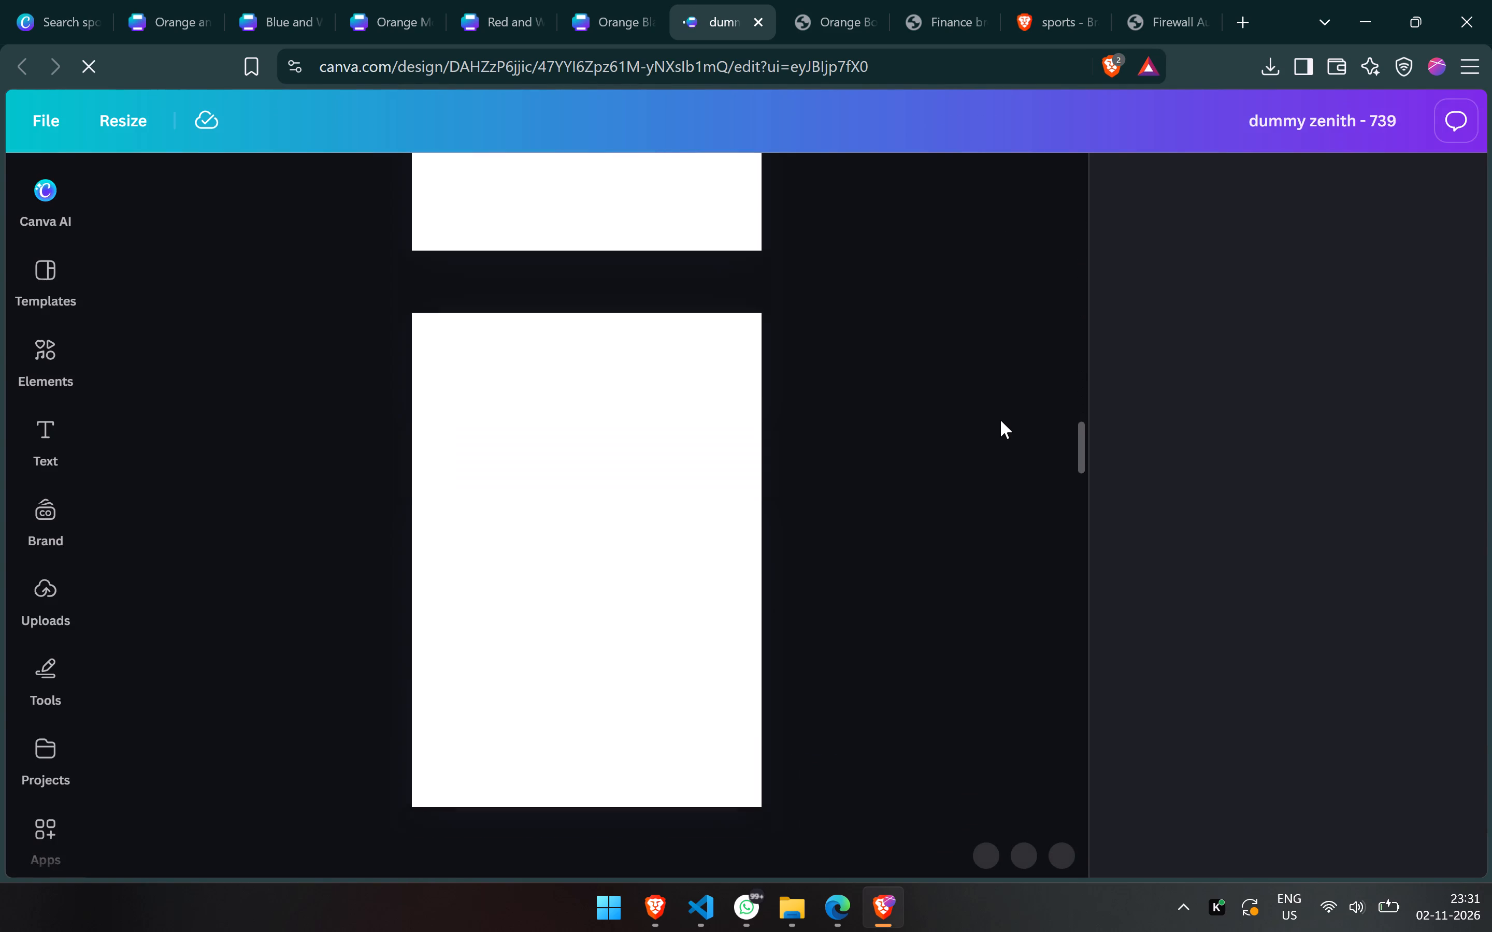
pyautogui.scroll(-7, 1000, 420)
pyautogui.scroll(-1, 617, 468)
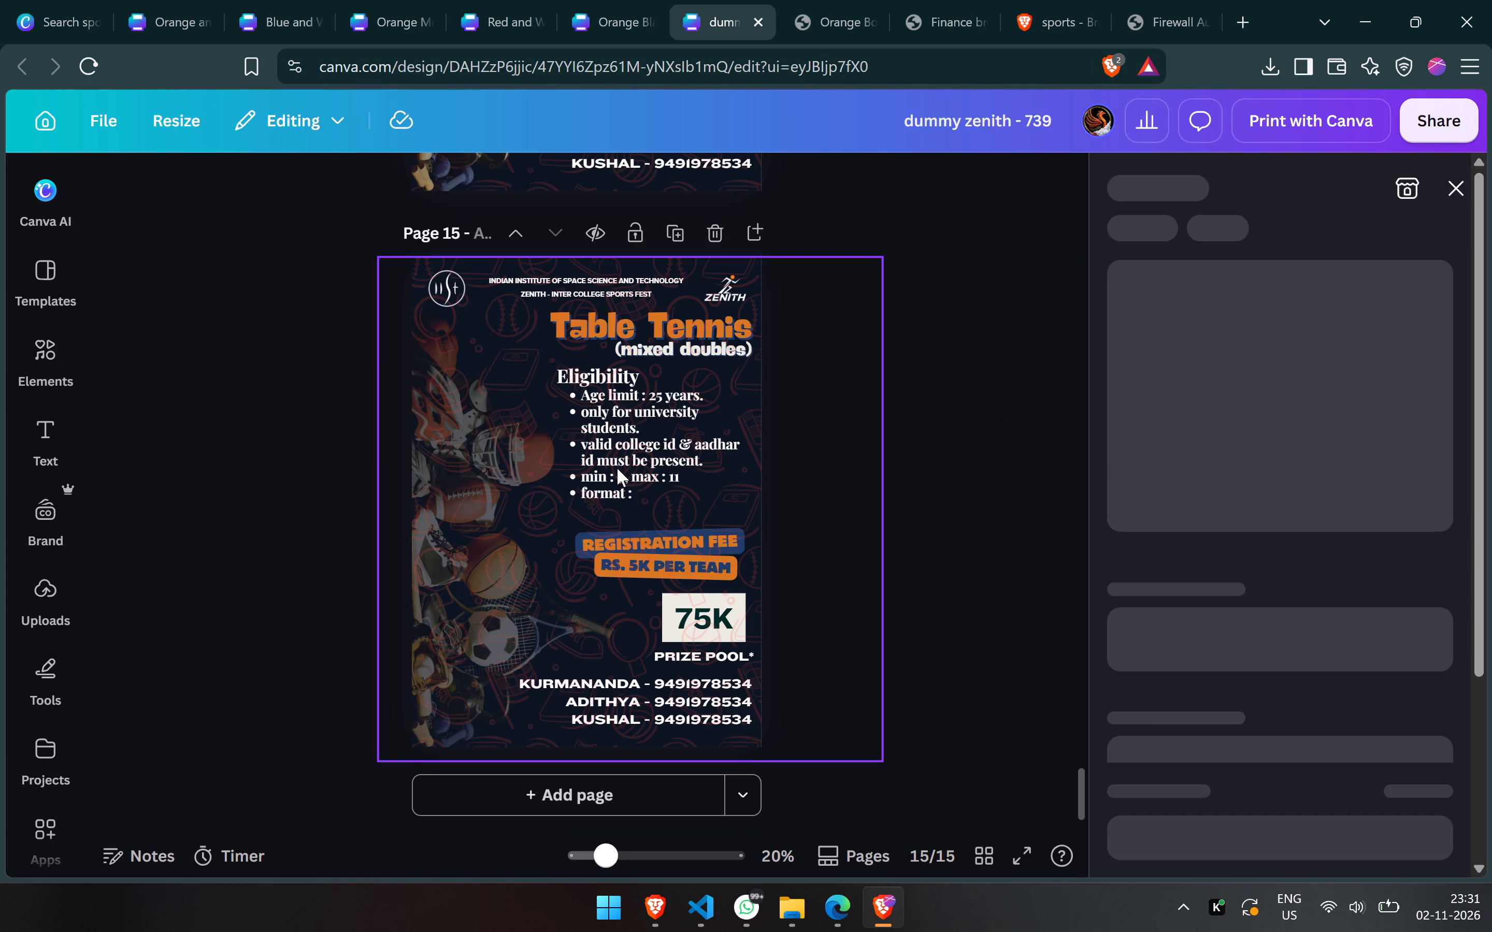
pyautogui.scroll(-1, 617, 468)
pyautogui.click(617, 468)
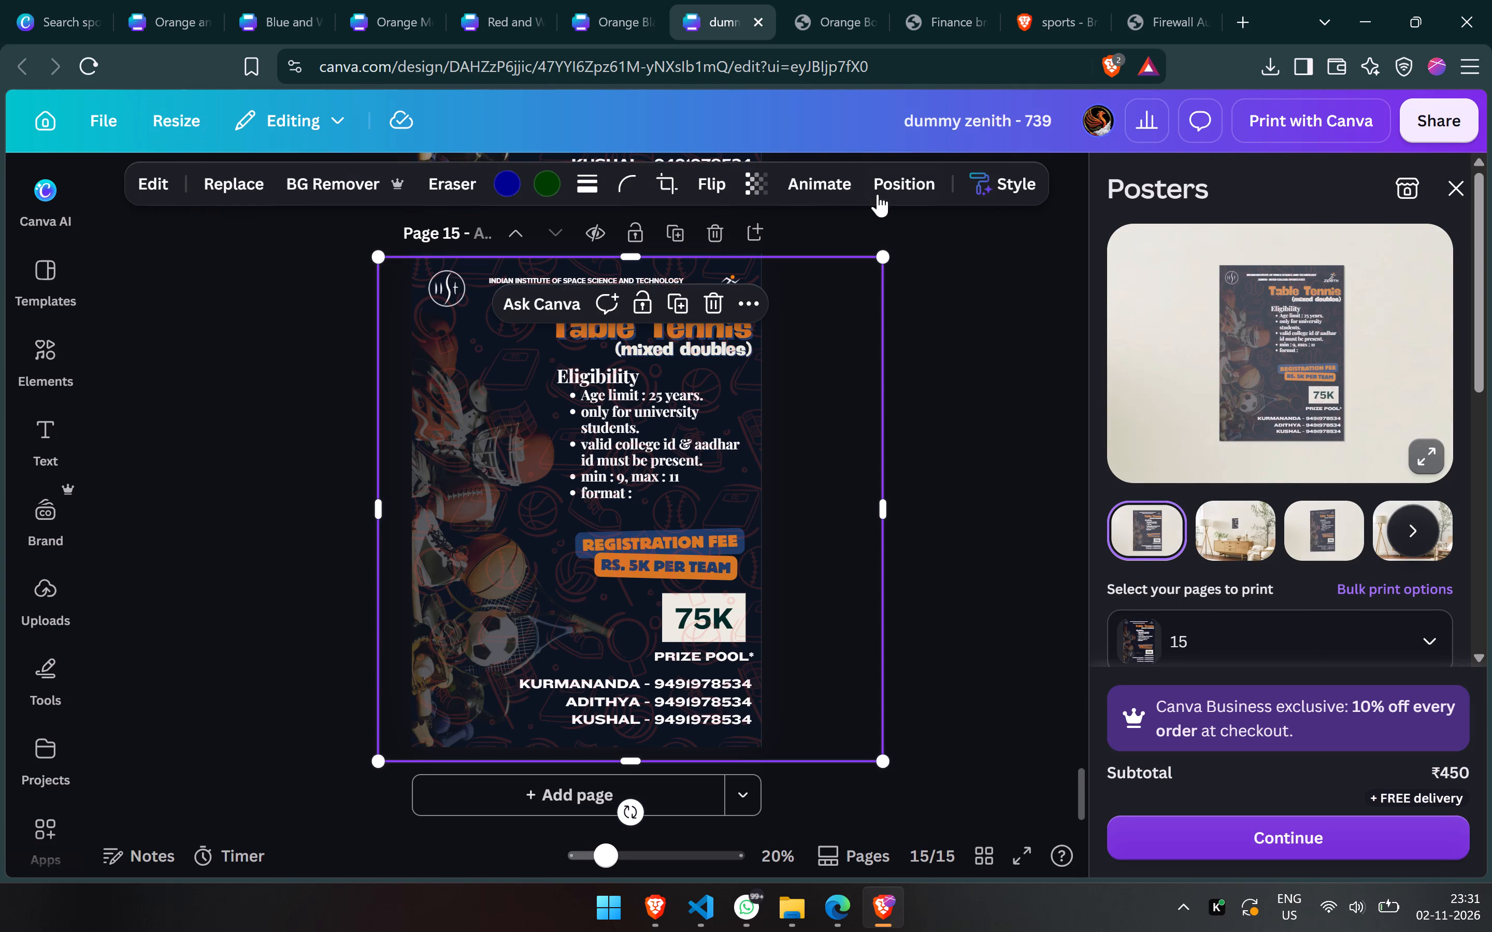
pyautogui.click(881, 193)
pyautogui.click(363, 402)
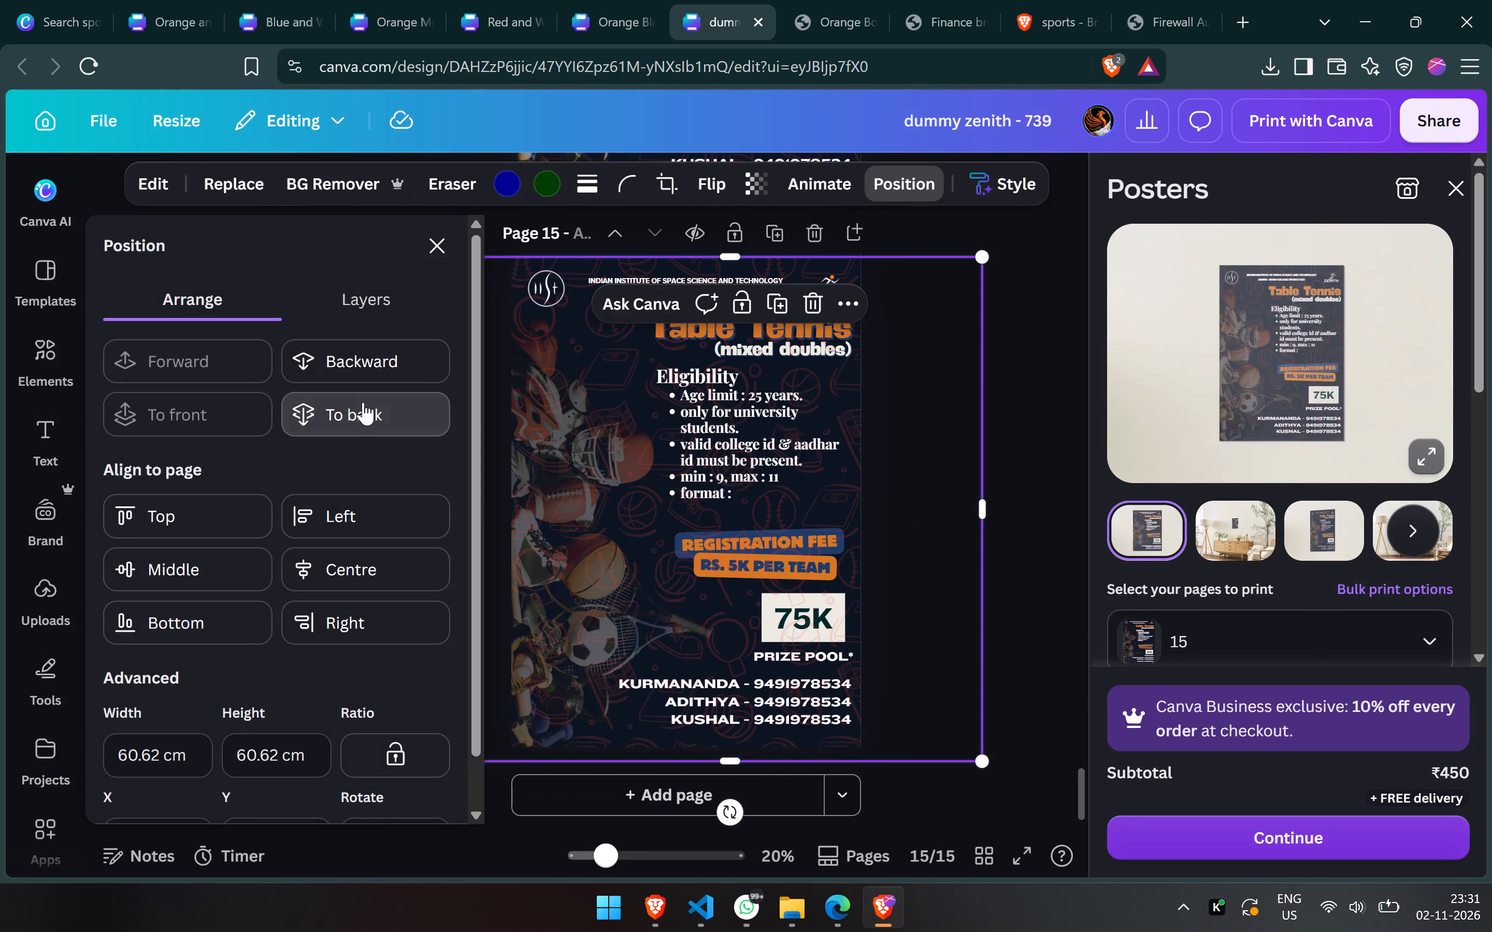
pyautogui.click(588, 522)
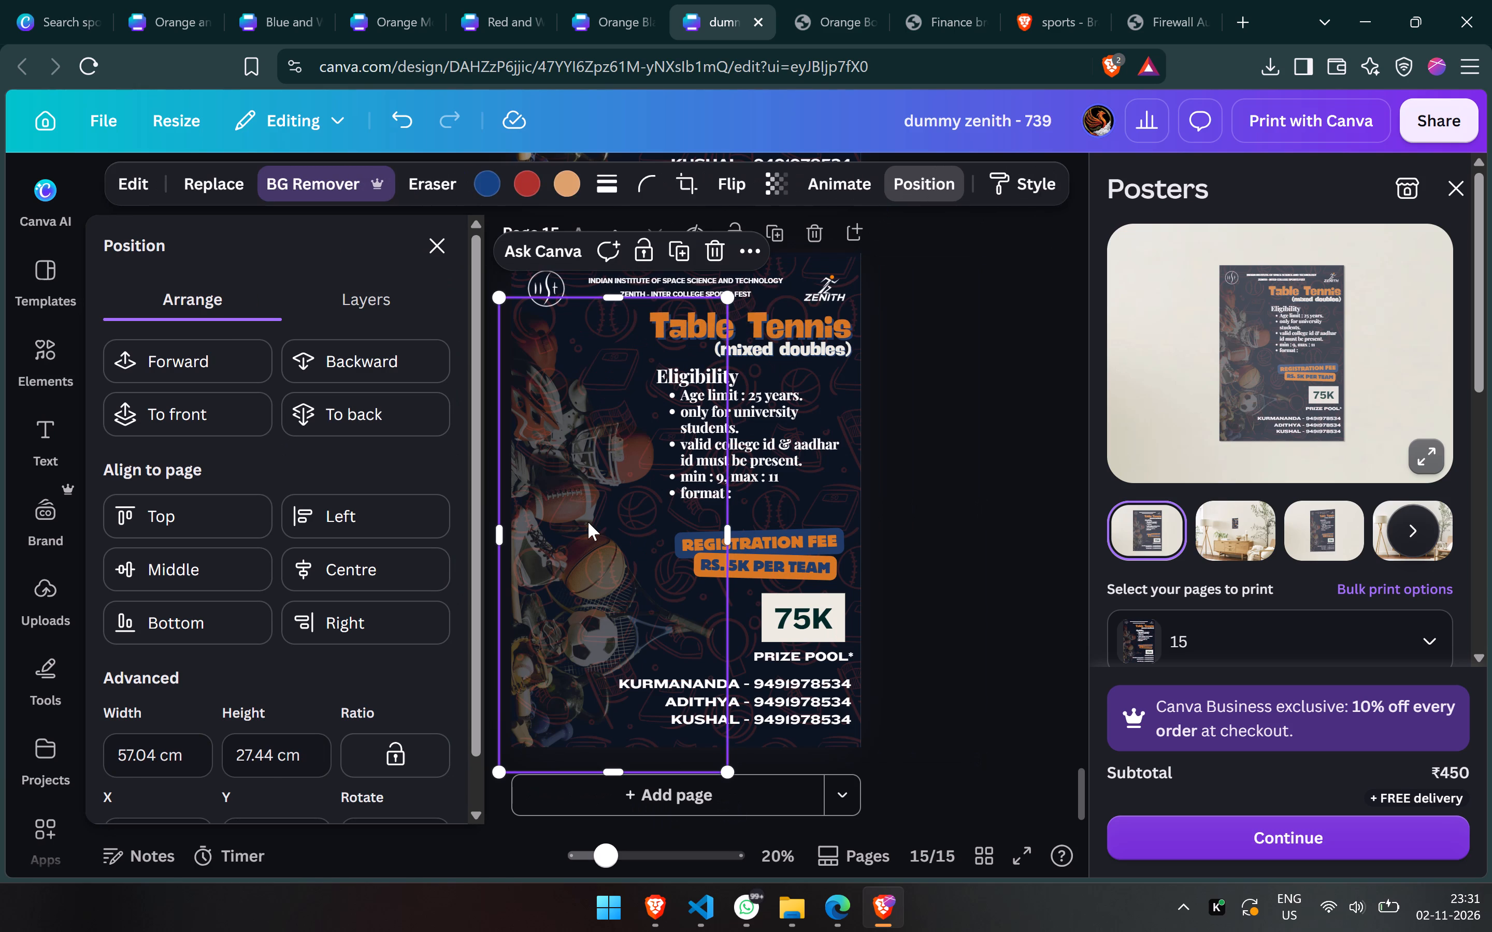
pyautogui.press('Delete')
pyautogui.hotkey('ctrl', 'v')
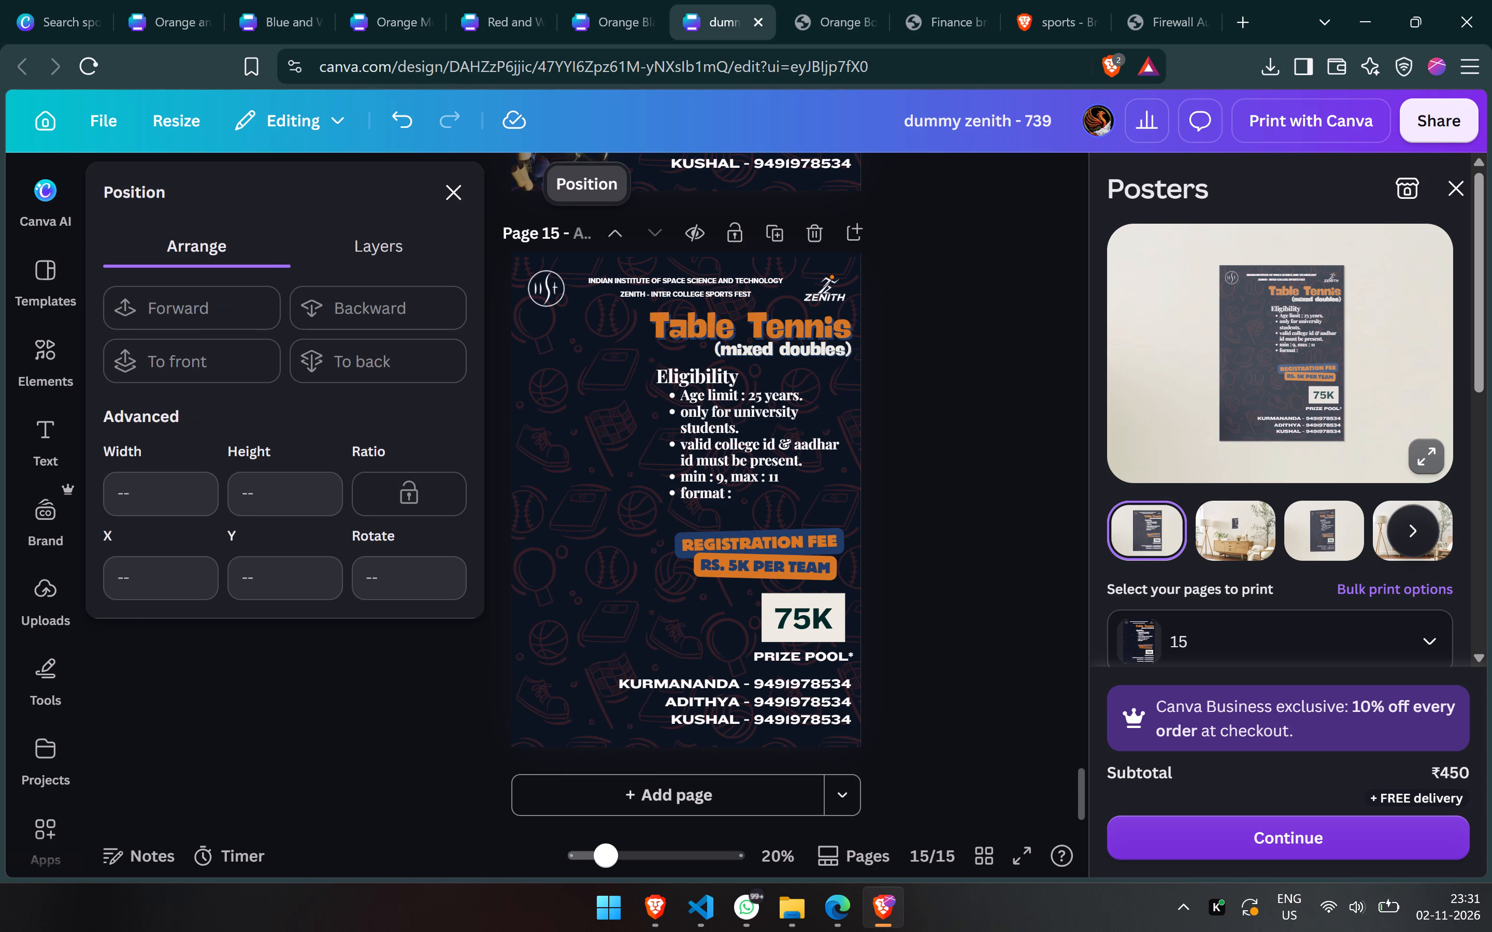
pyautogui.scroll(-1, 588, 522)
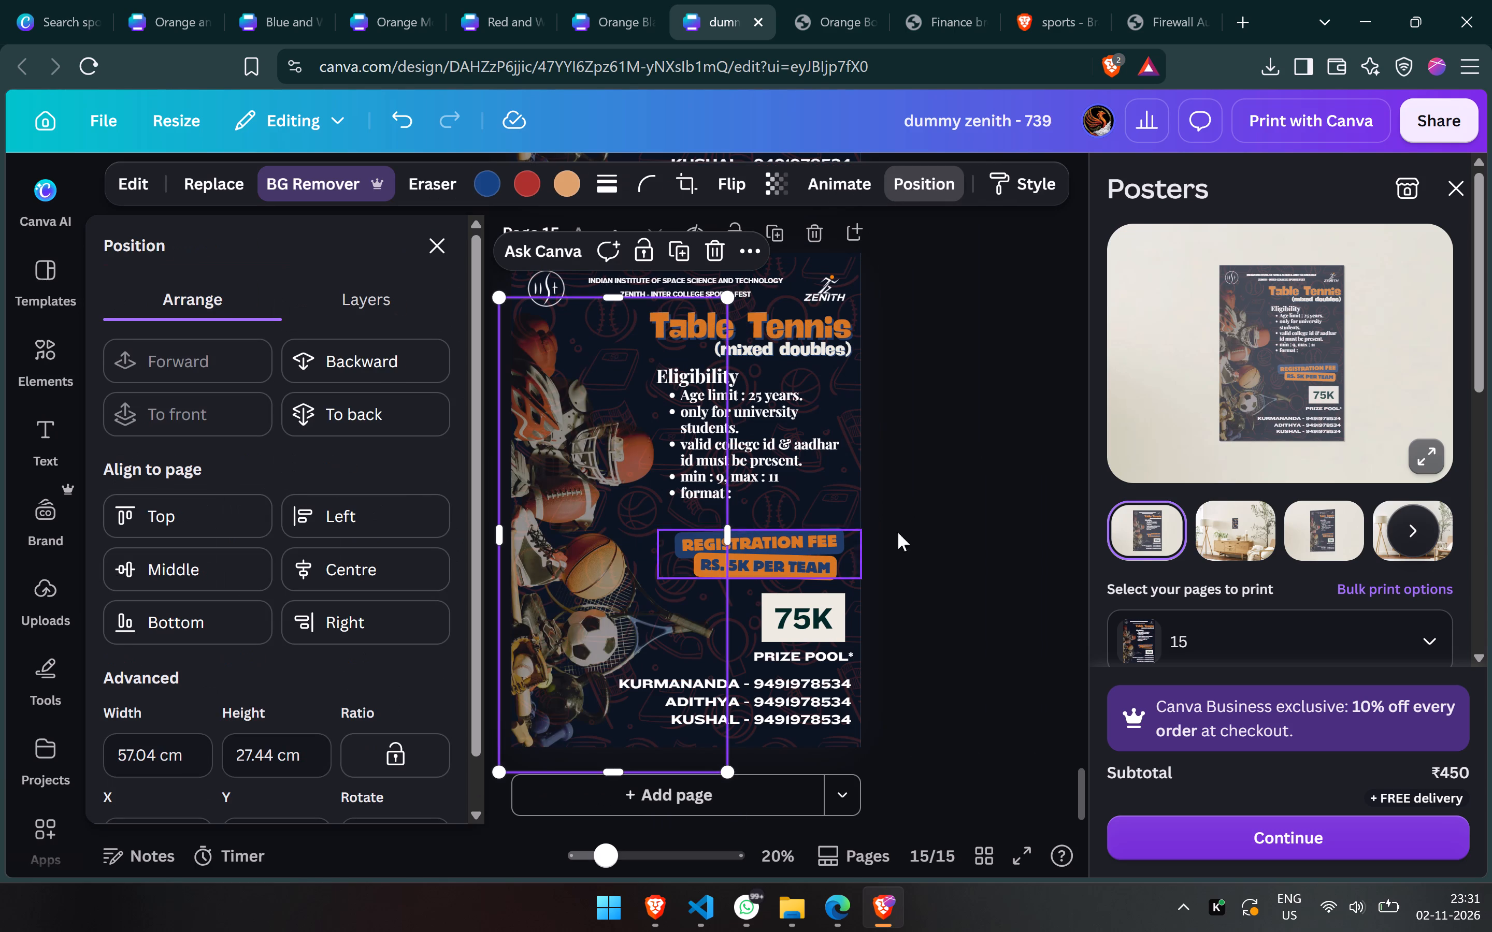
pyautogui.click(1135, 550)
pyautogui.click(1017, 480)
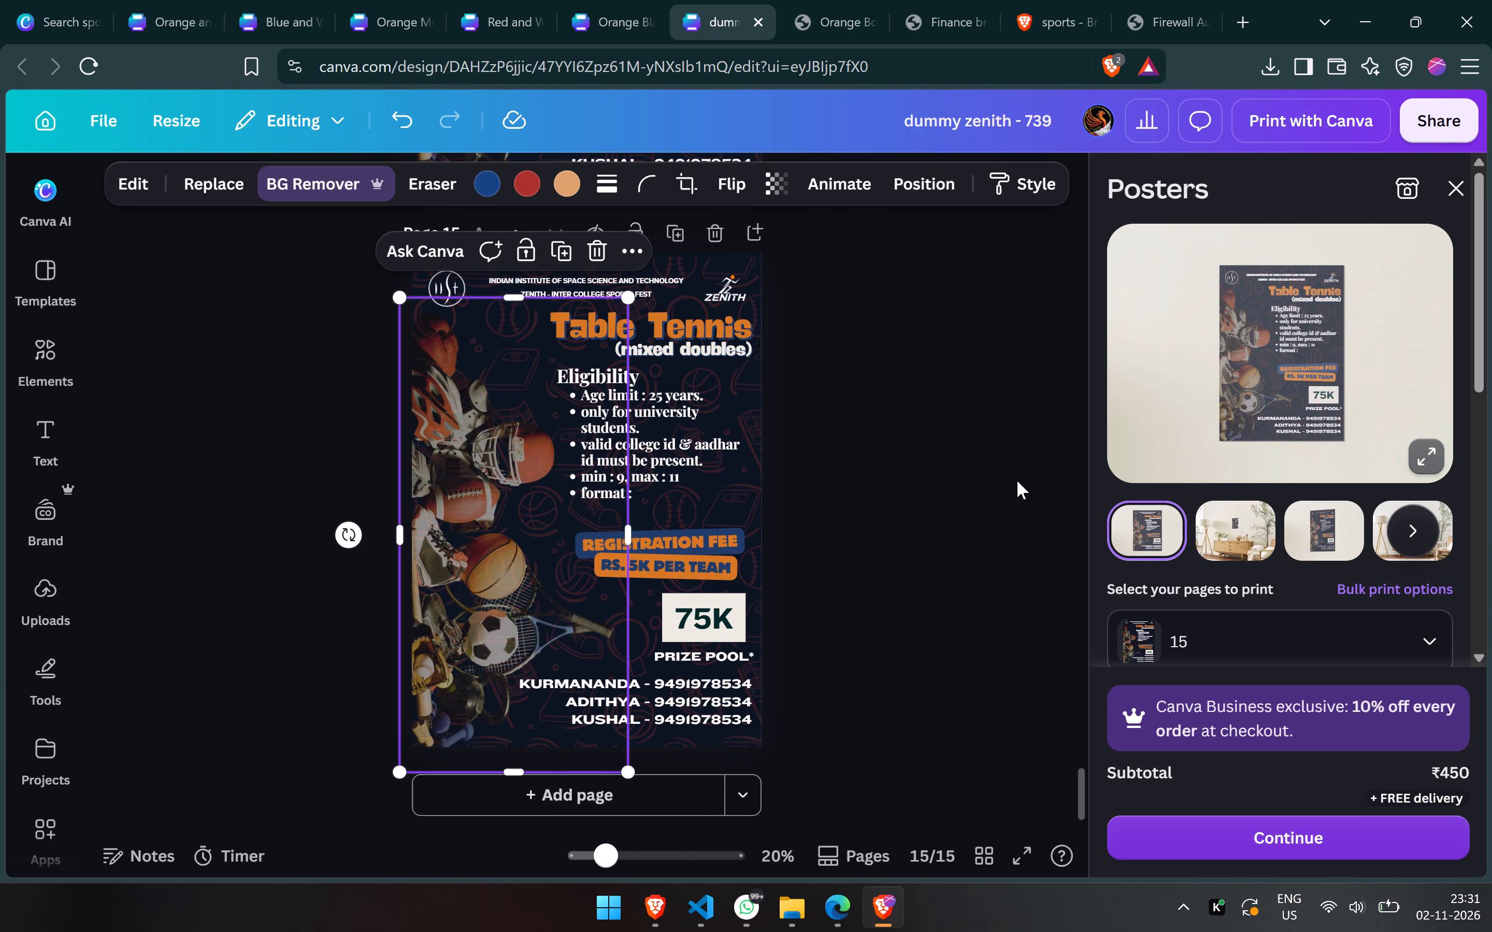
pyautogui.click(1017, 480)
# Review the sports pages from page 15 back to the page 3 Football design for a consistent background and equipment image.
pyautogui.scroll(4, 1017, 480)
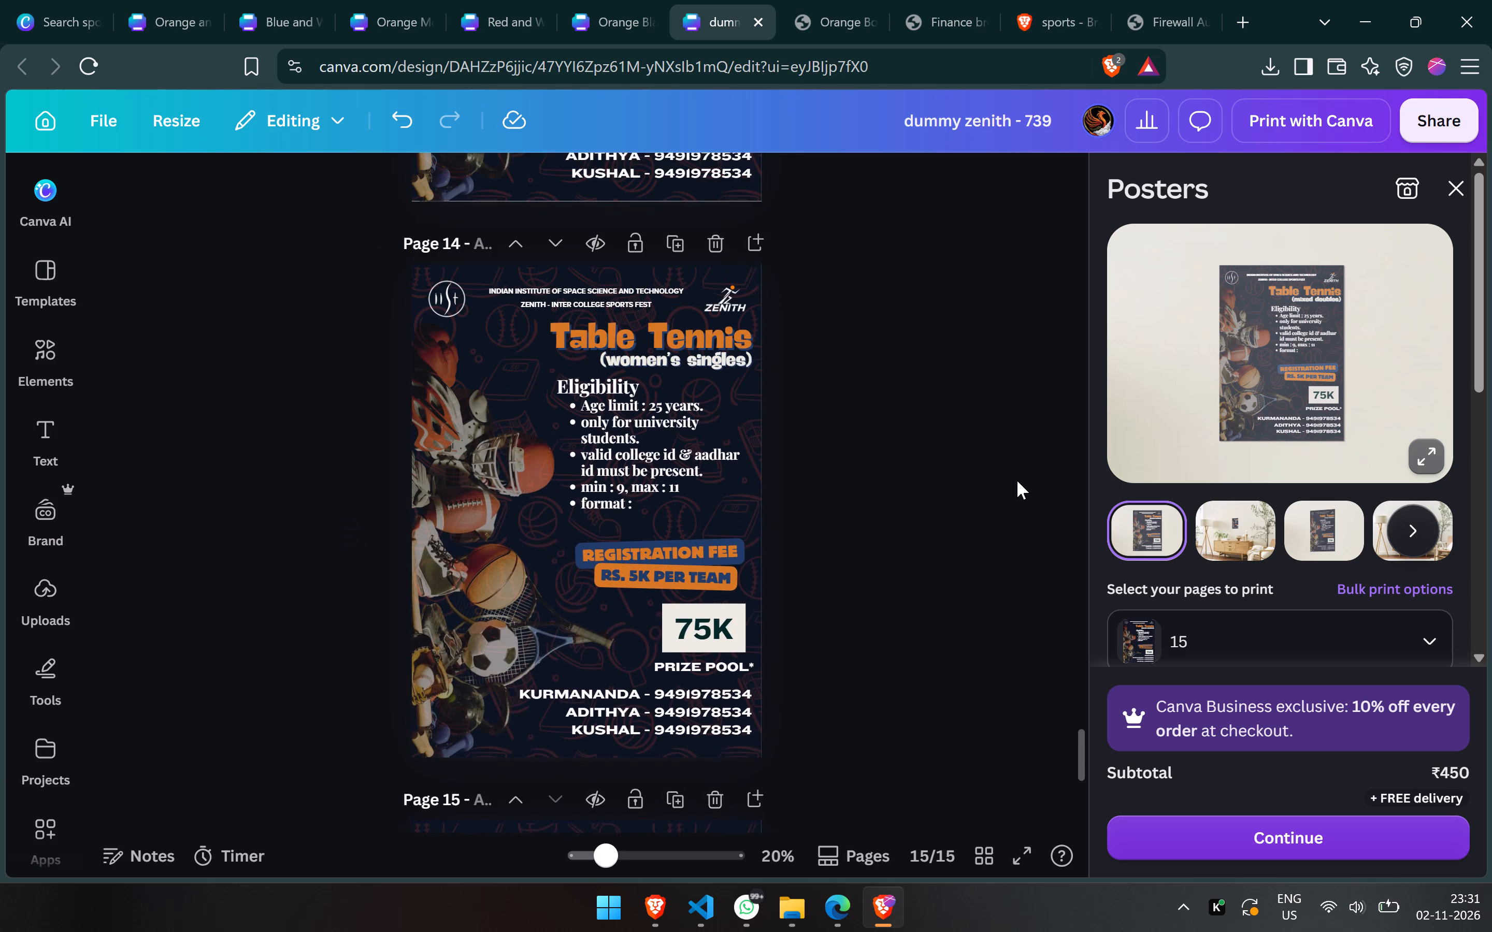
pyautogui.scroll(13, 1017, 480)
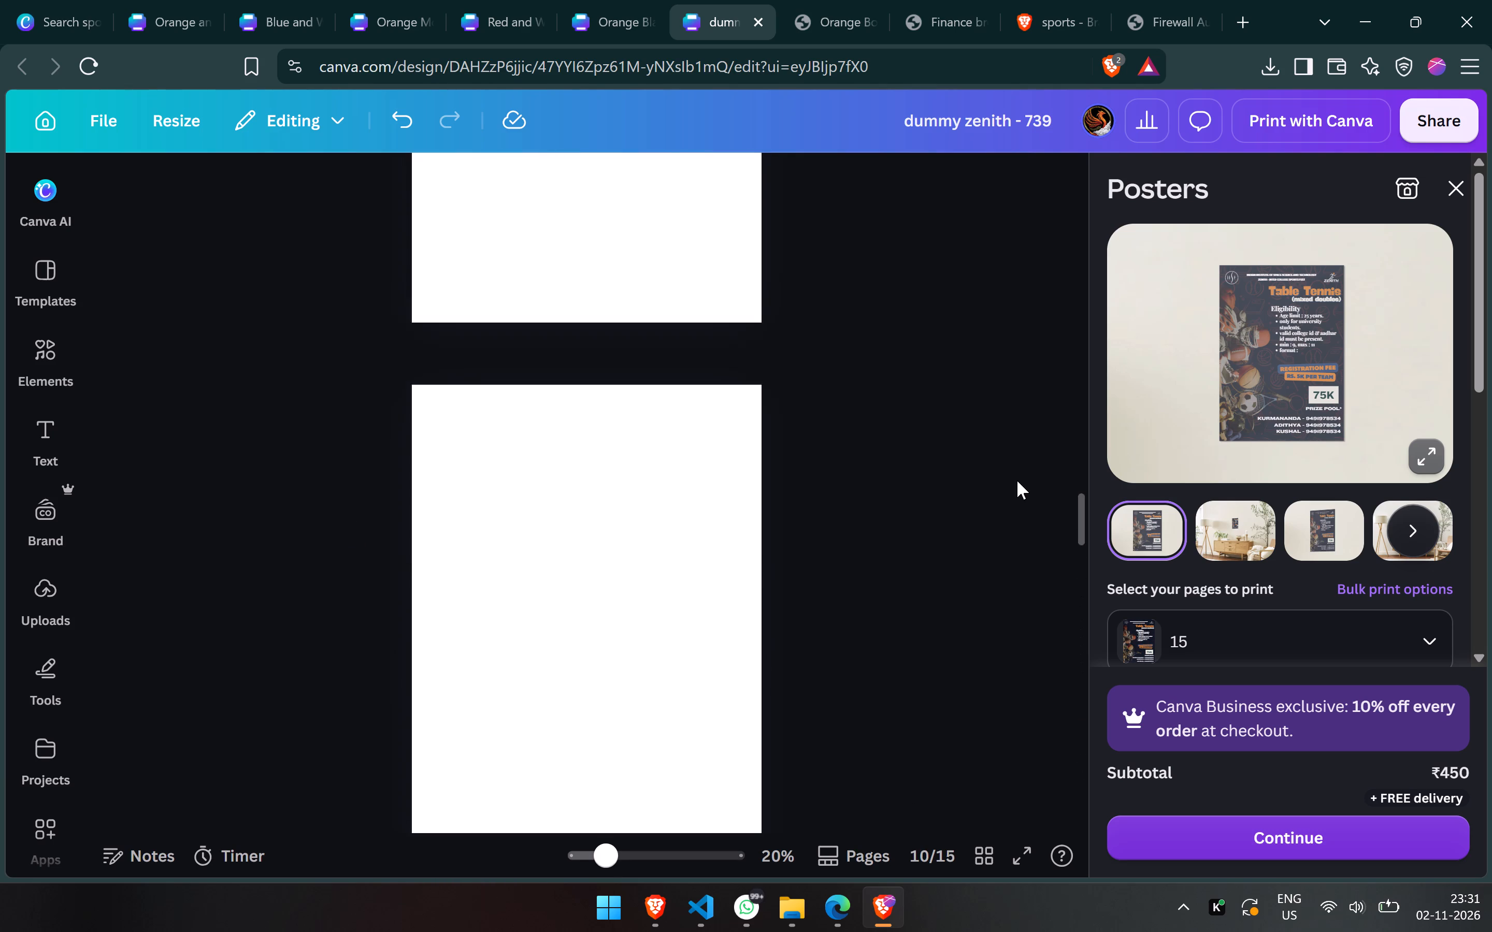
pyautogui.scroll(4, 1017, 480)
pyautogui.scroll(-3, 1073, 403)
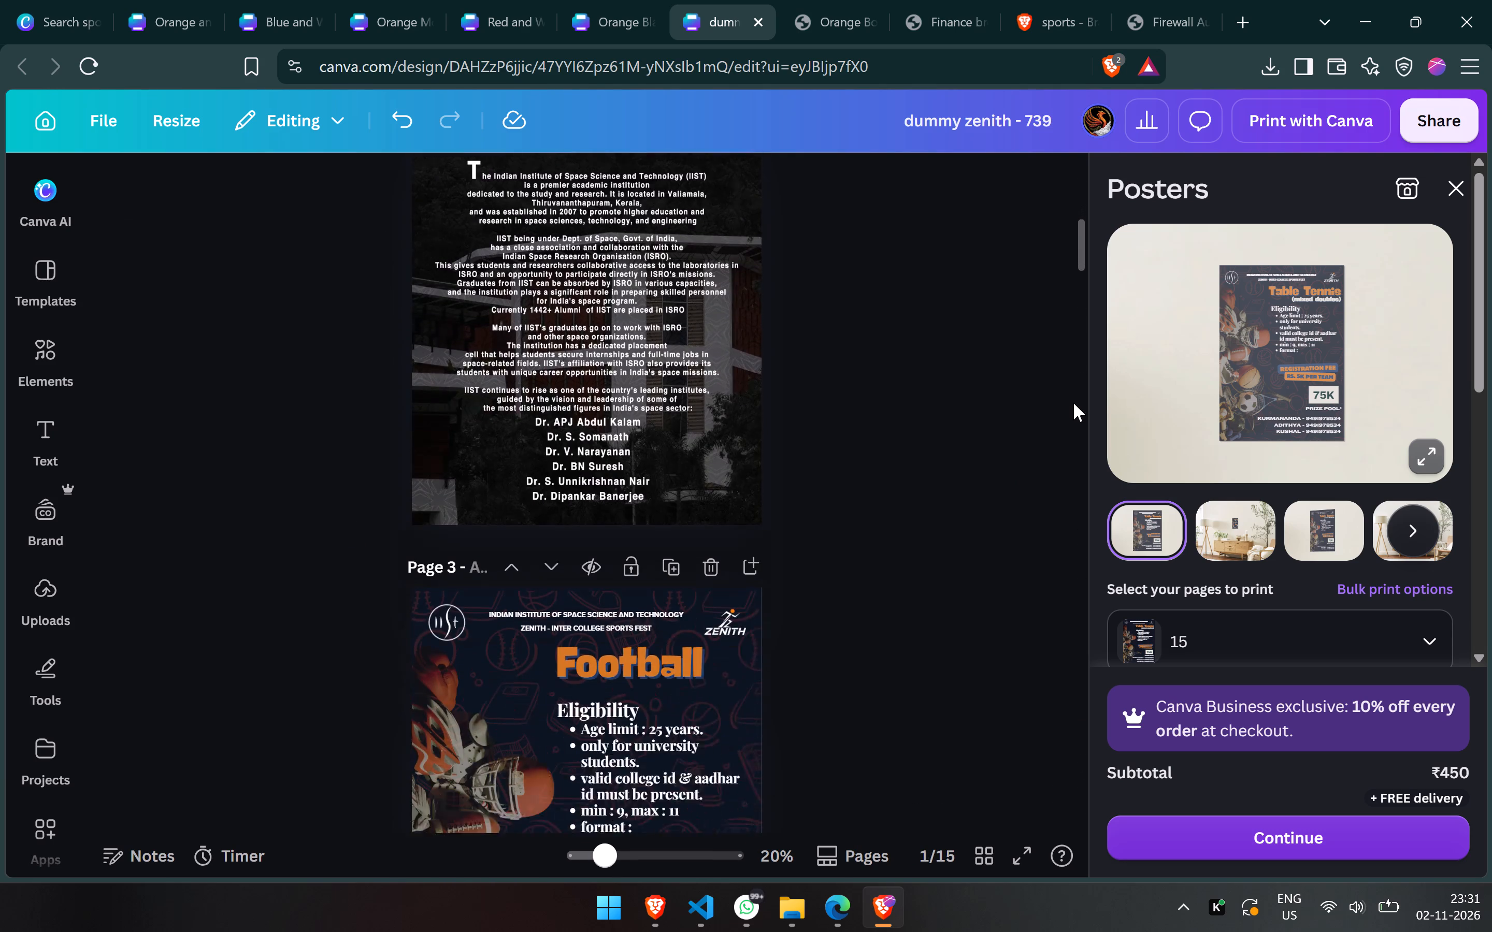
pyautogui.scroll(-3, 1073, 403)
pyautogui.scroll(2, 1073, 403)
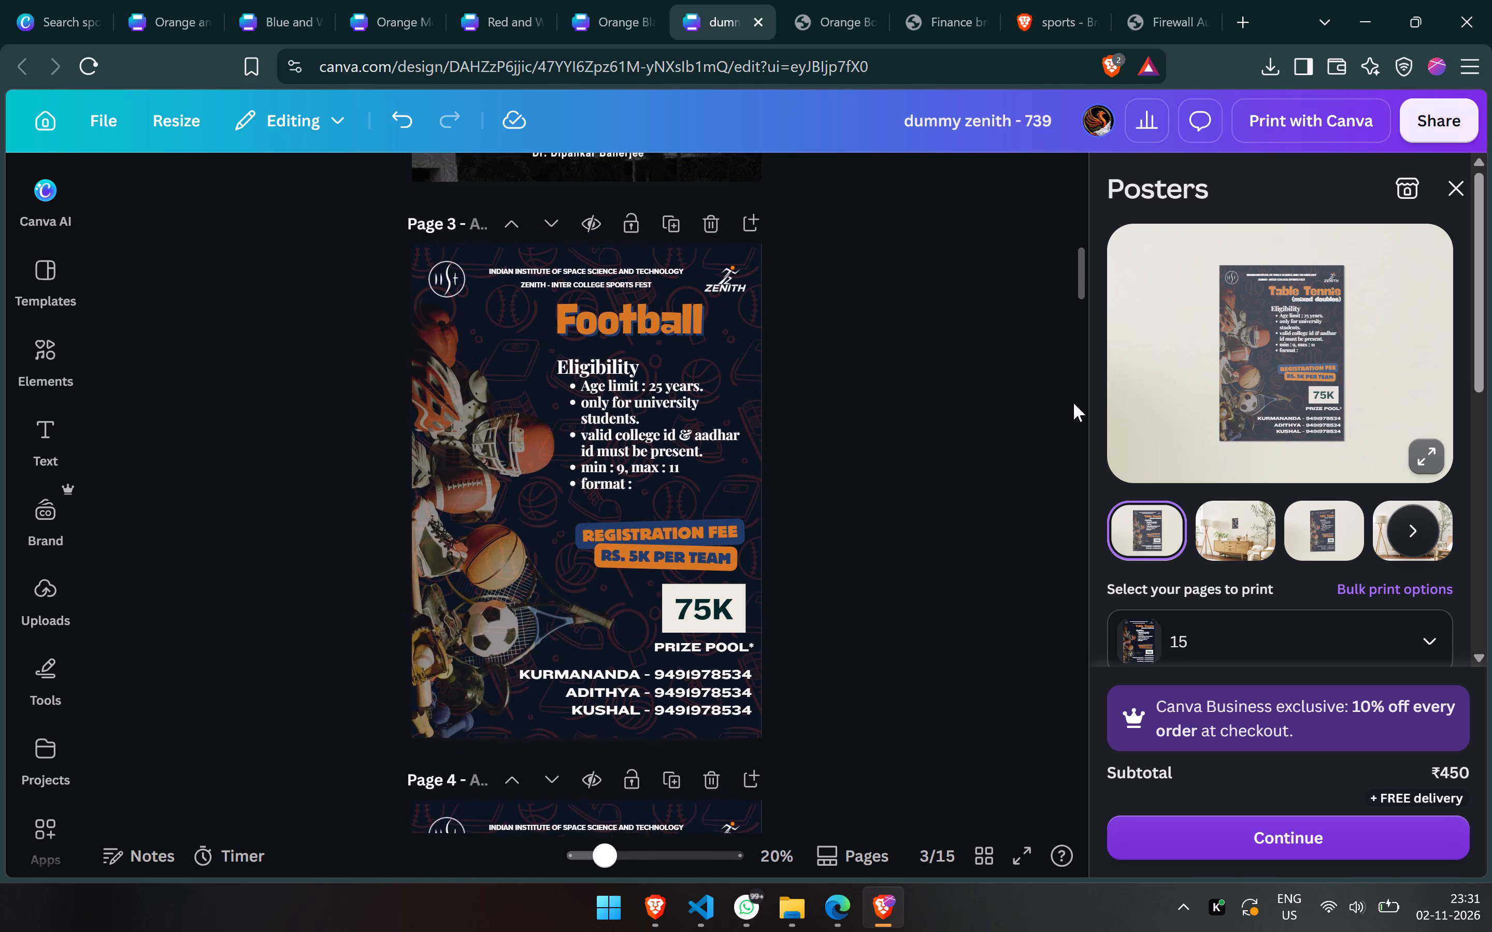
pyautogui.scroll(1, 1073, 403)
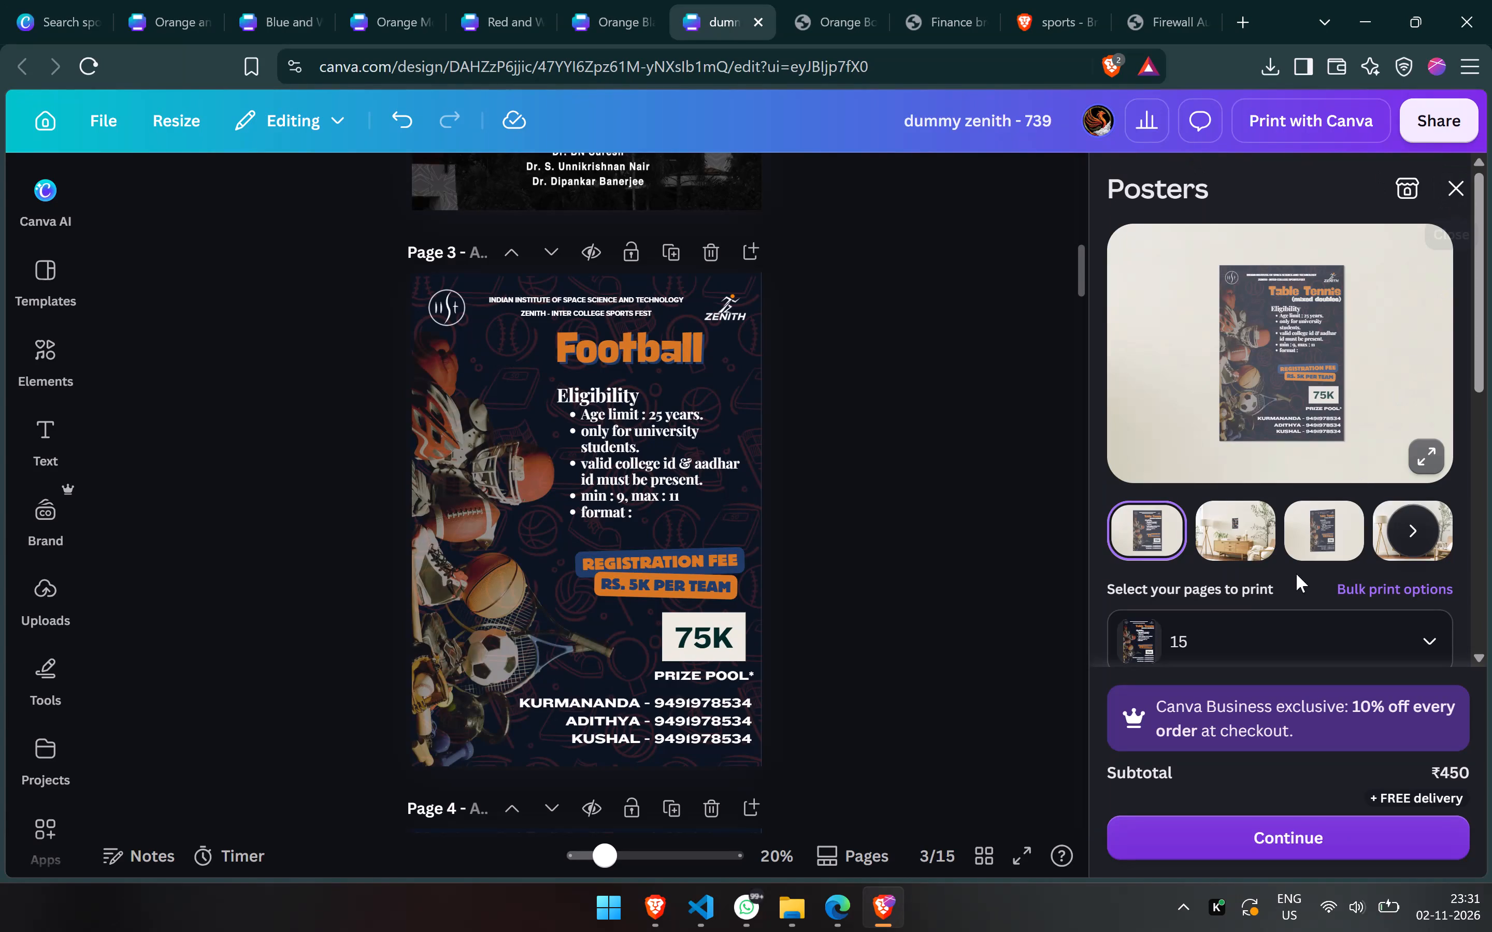
# Examine the angled poster mockup of page 15 and the page 1 cover design.
pyautogui.click(1313, 545)
pyautogui.hscroll(-1, 1313, 545)
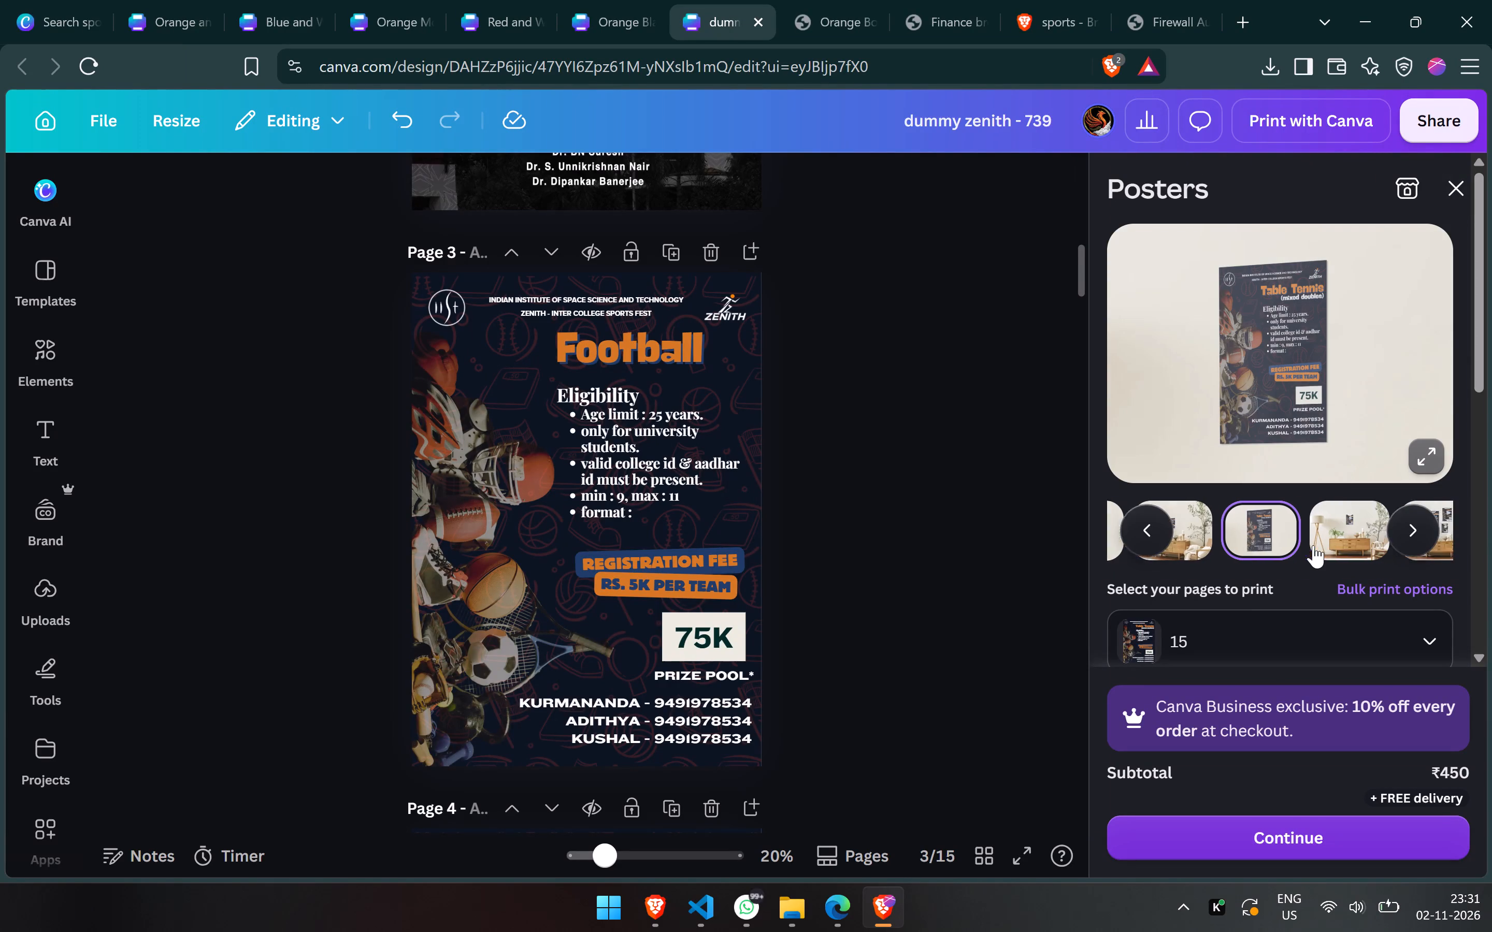
pyautogui.hscroll(-1, 1313, 545)
pyautogui.scroll(11, 669, 618)
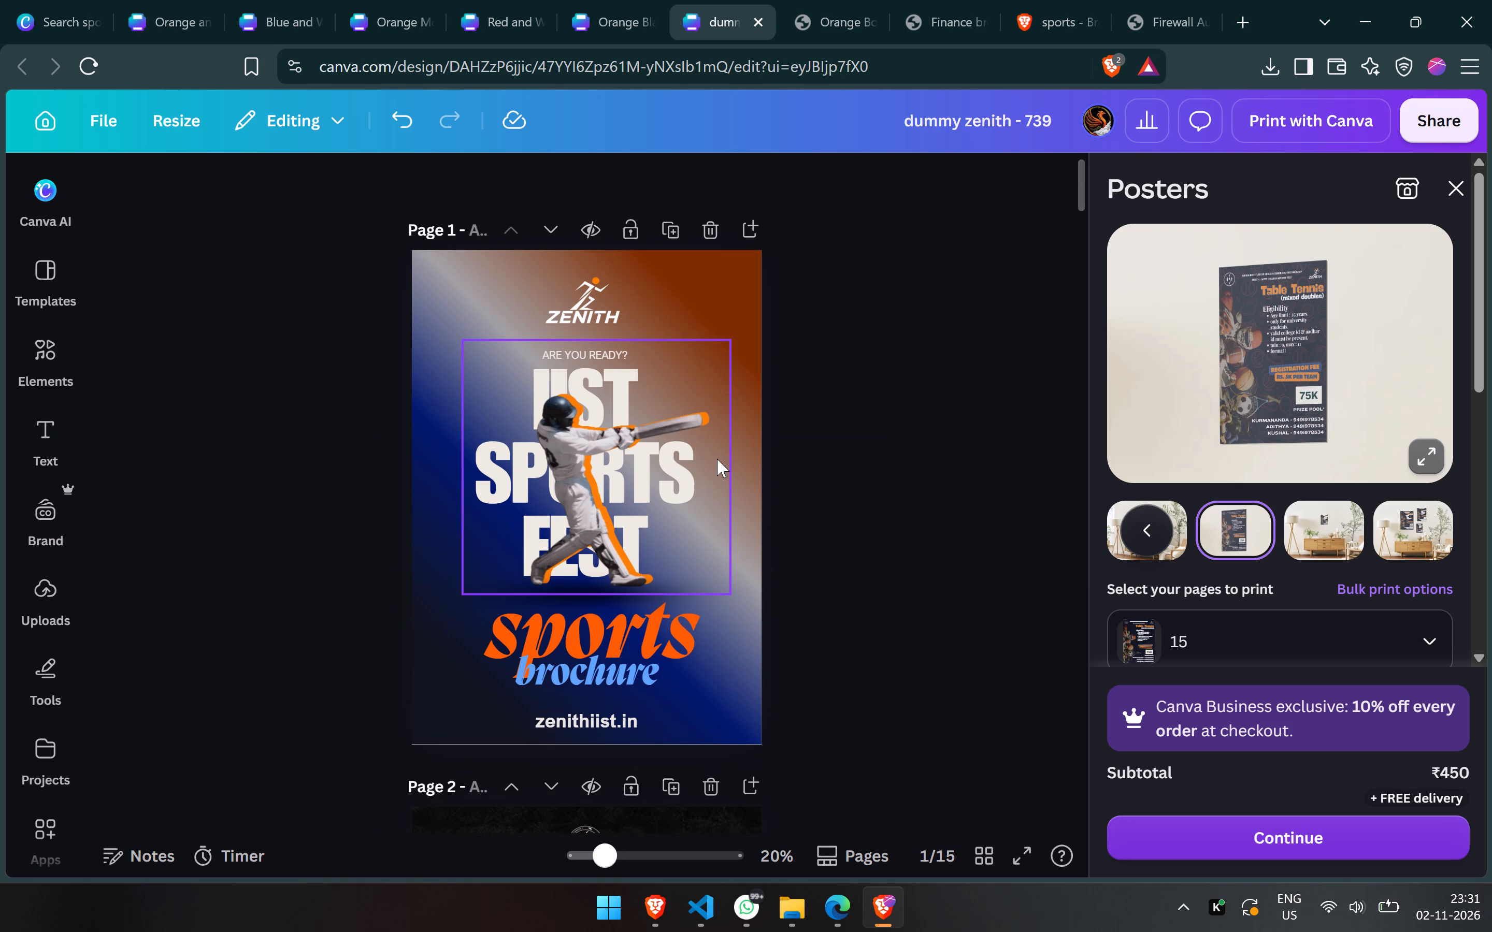
pyautogui.click(749, 470)
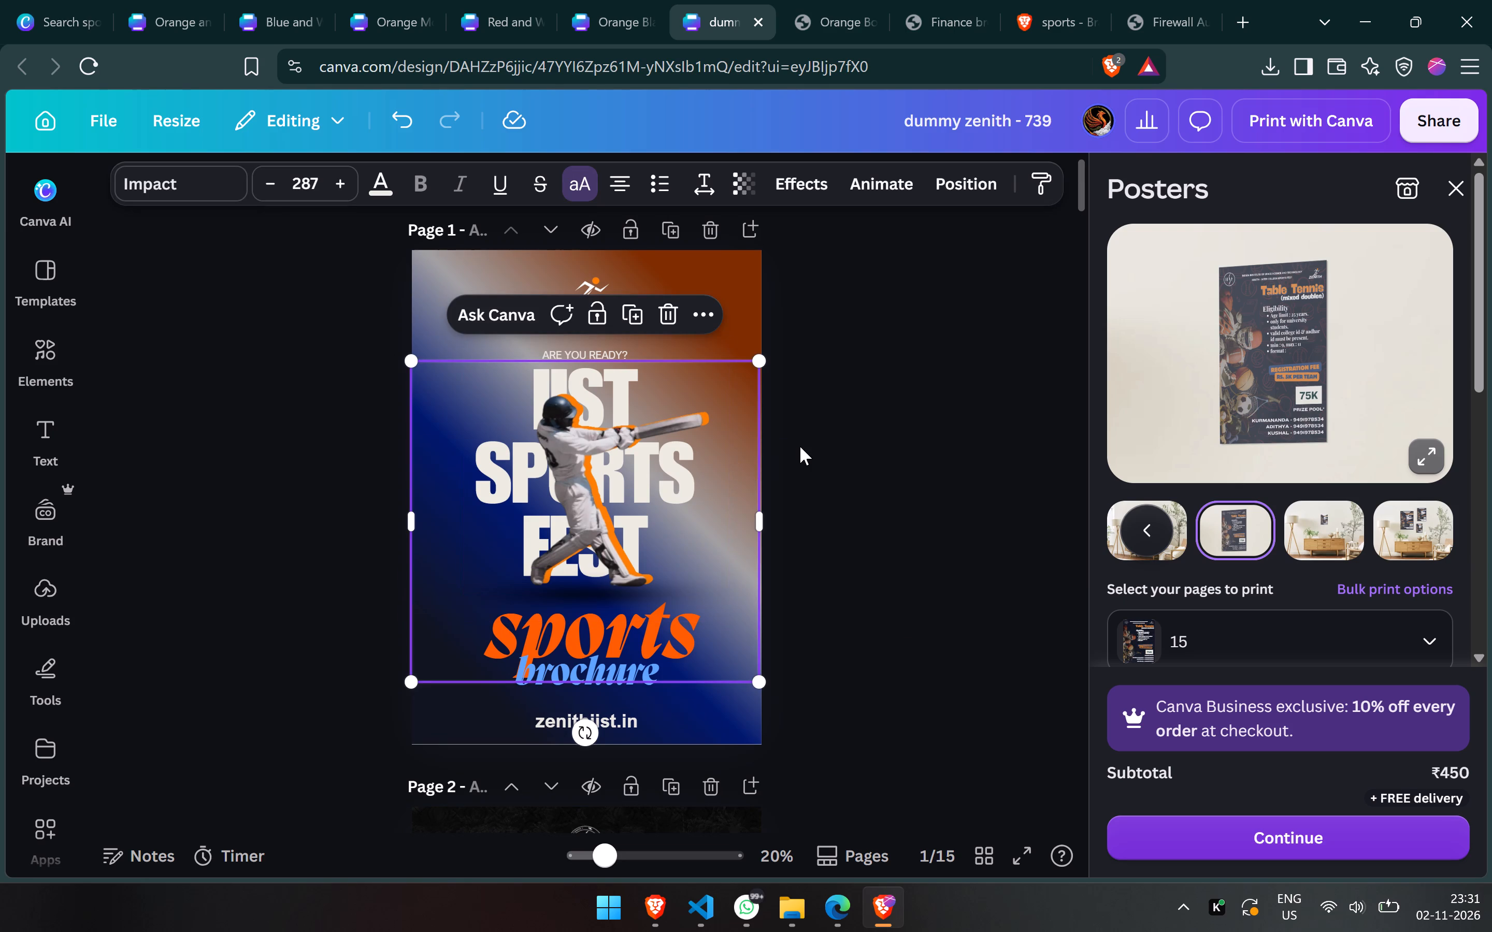
pyautogui.click(800, 446)
pyautogui.hscroll(2, 1293, 531)
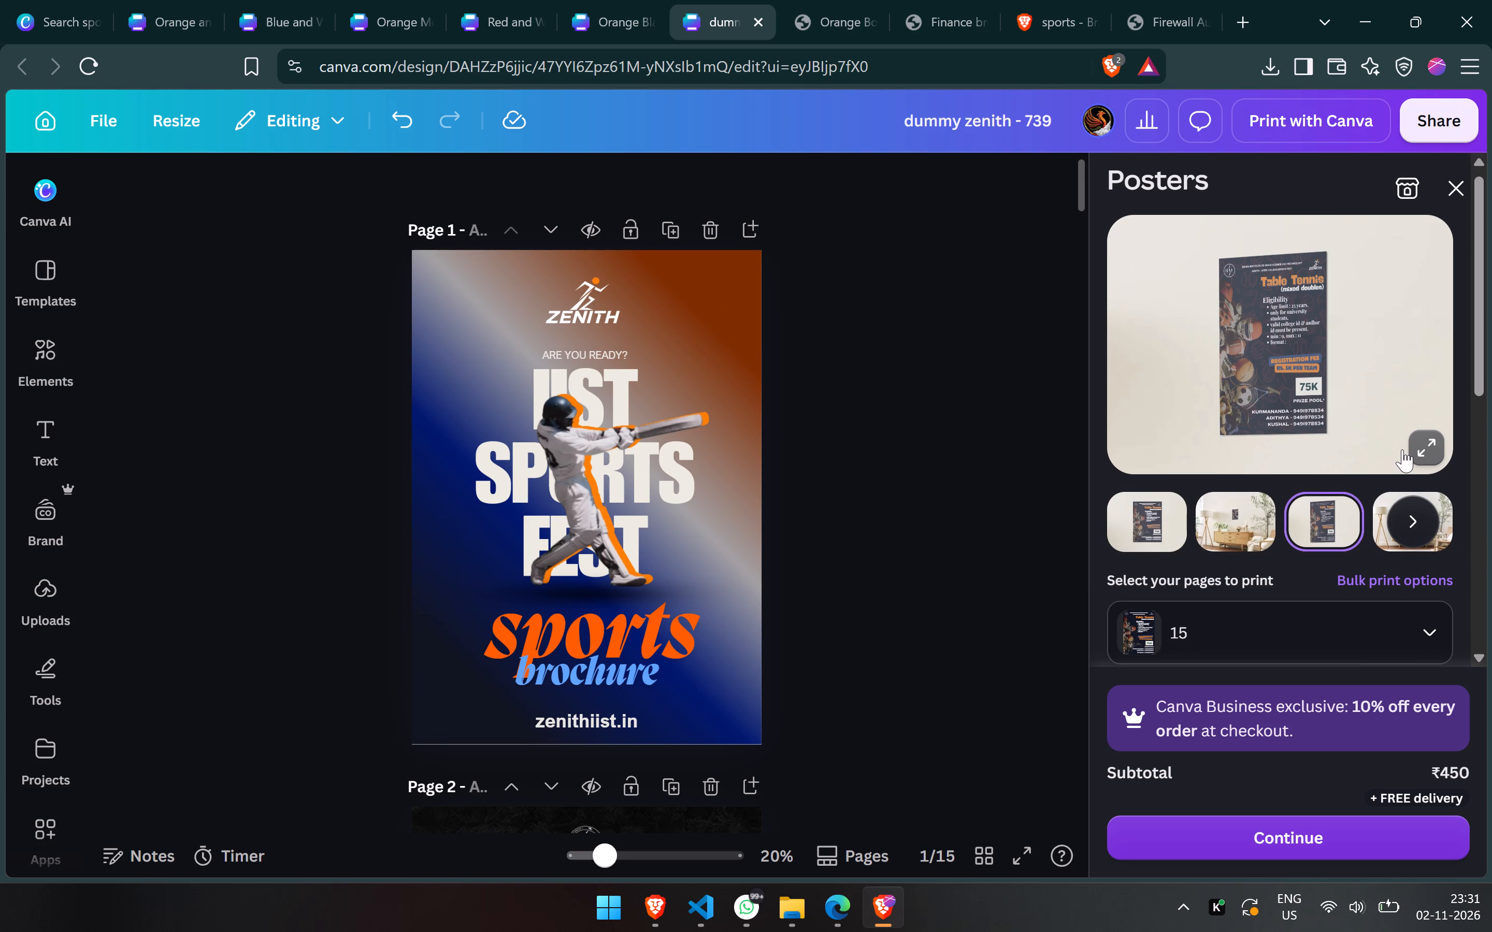
# Choose page 1 for the poster preview, view the cover in the room mockups, and close the poster print options.
pyautogui.scroll(-1, 1222, 555)
pyautogui.click(1223, 552)
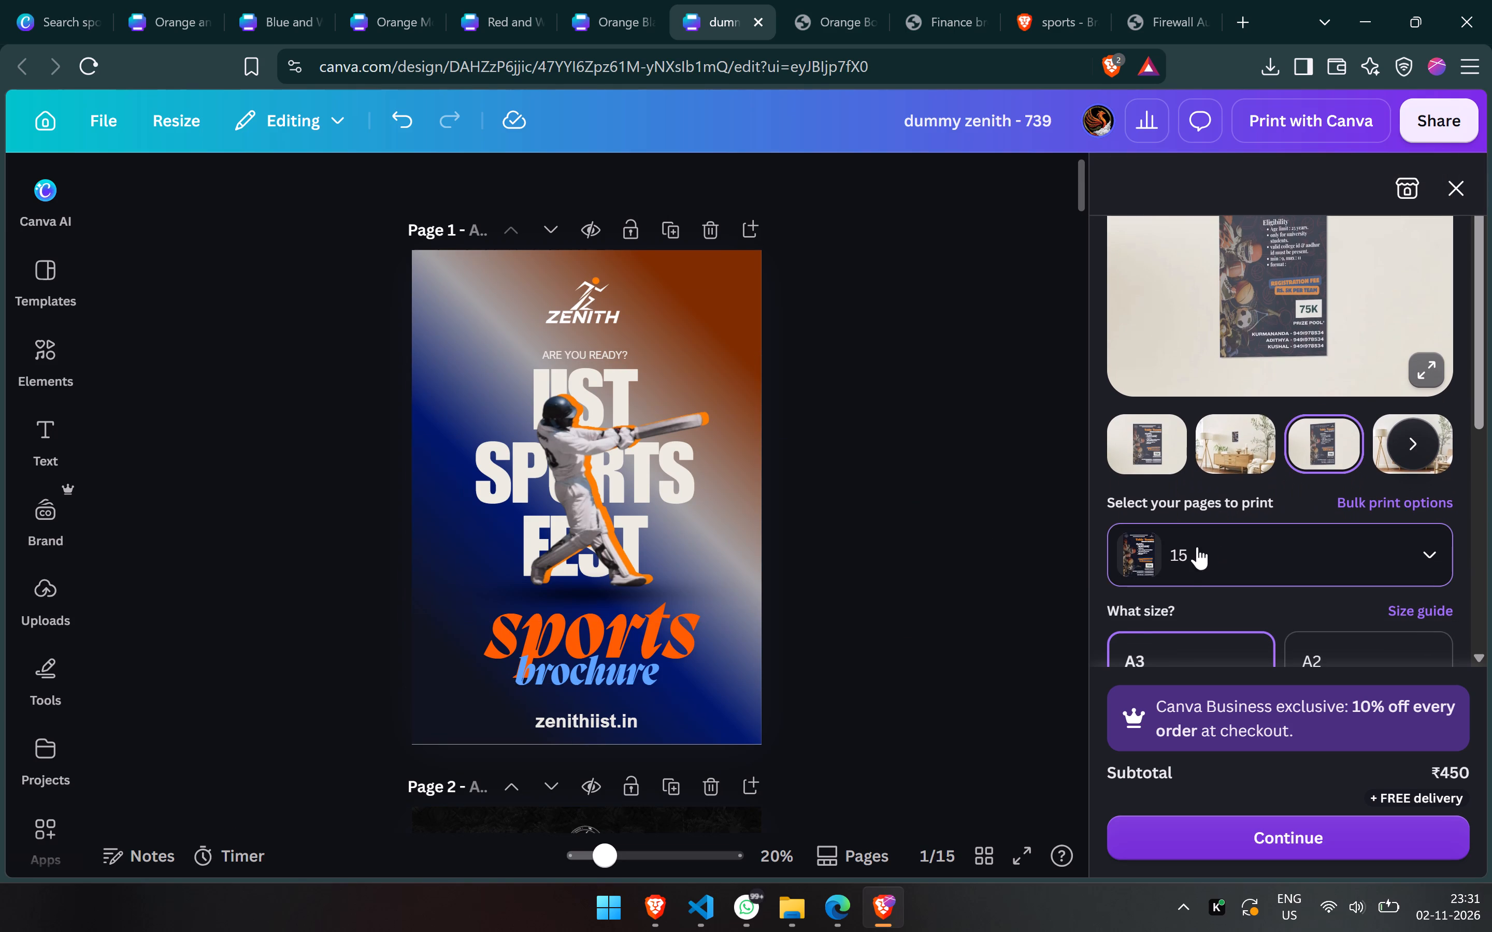
pyautogui.scroll(6, 1193, 331)
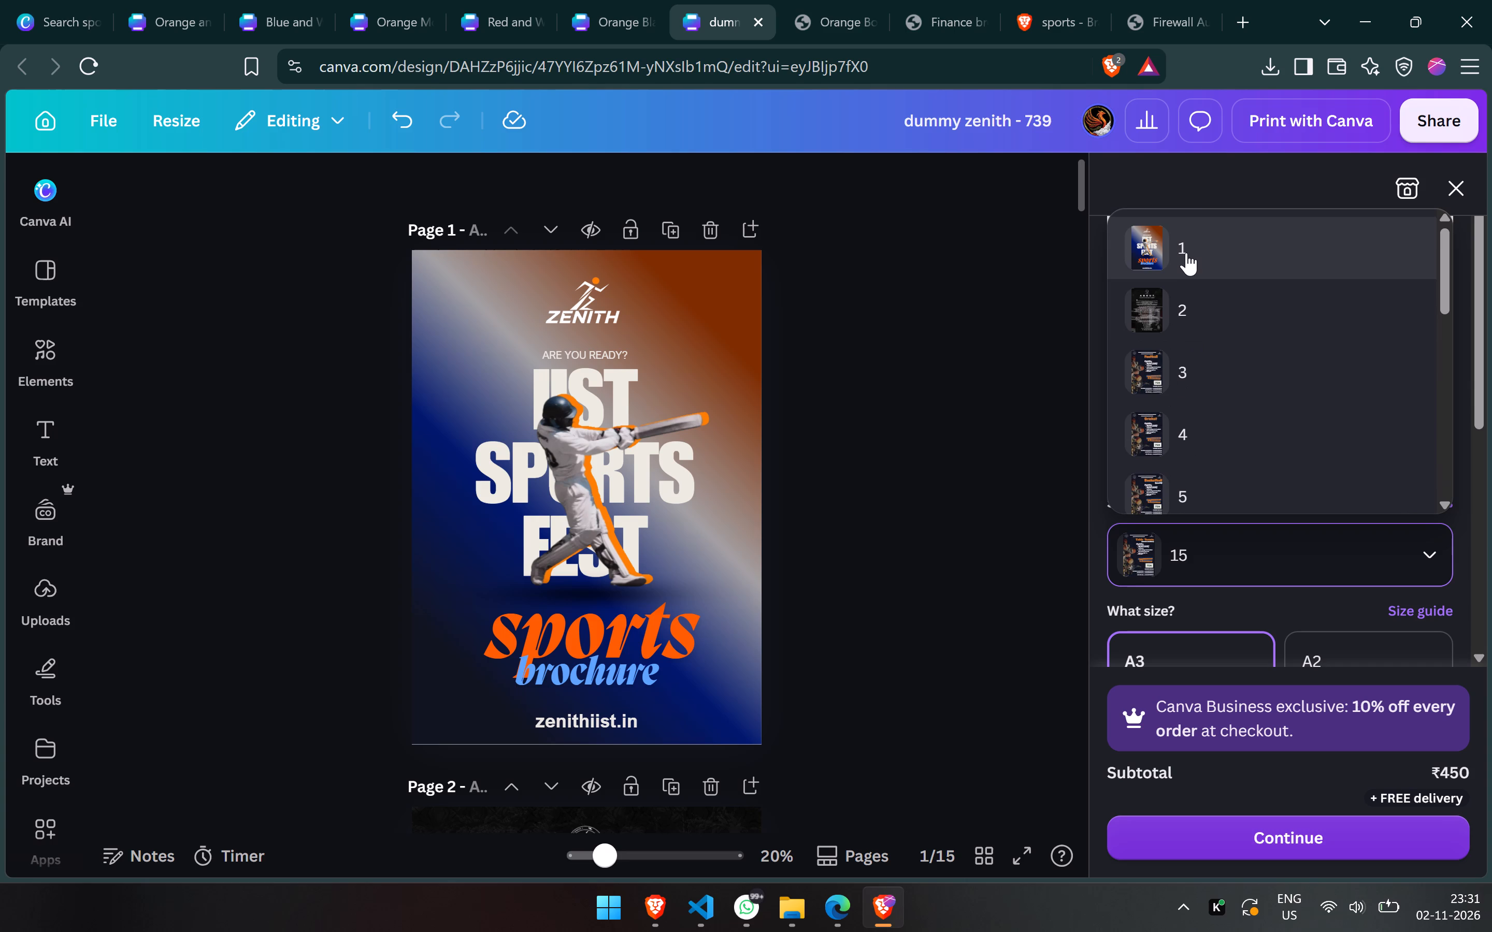
pyautogui.click(1186, 253)
pyautogui.scroll(1, 1210, 487)
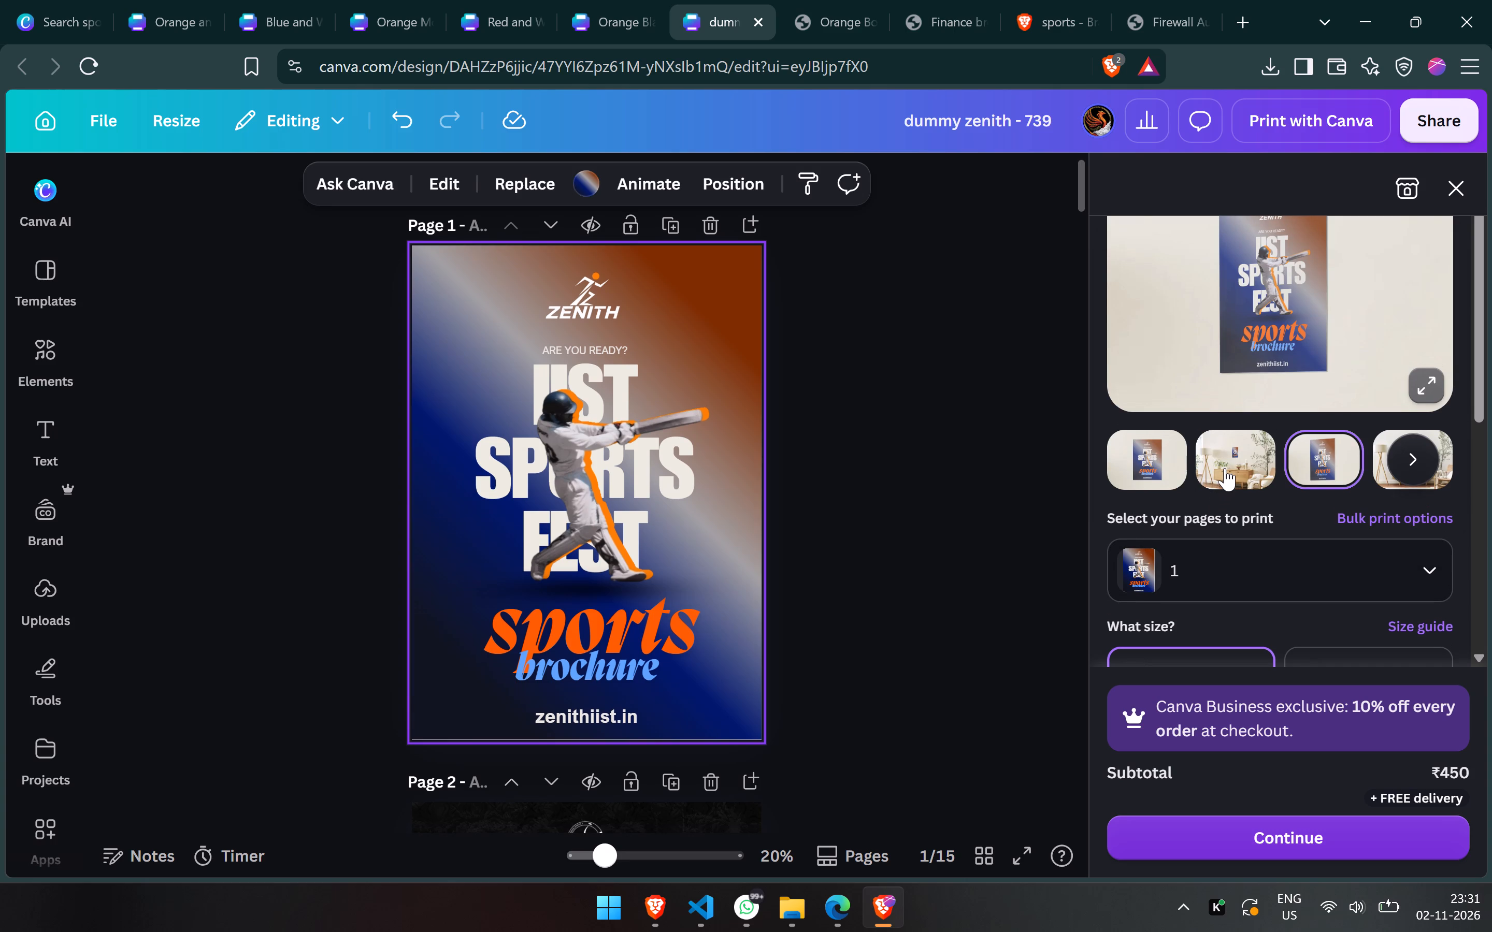
pyautogui.click(1225, 468)
pyautogui.hscroll(-3, 1225, 468)
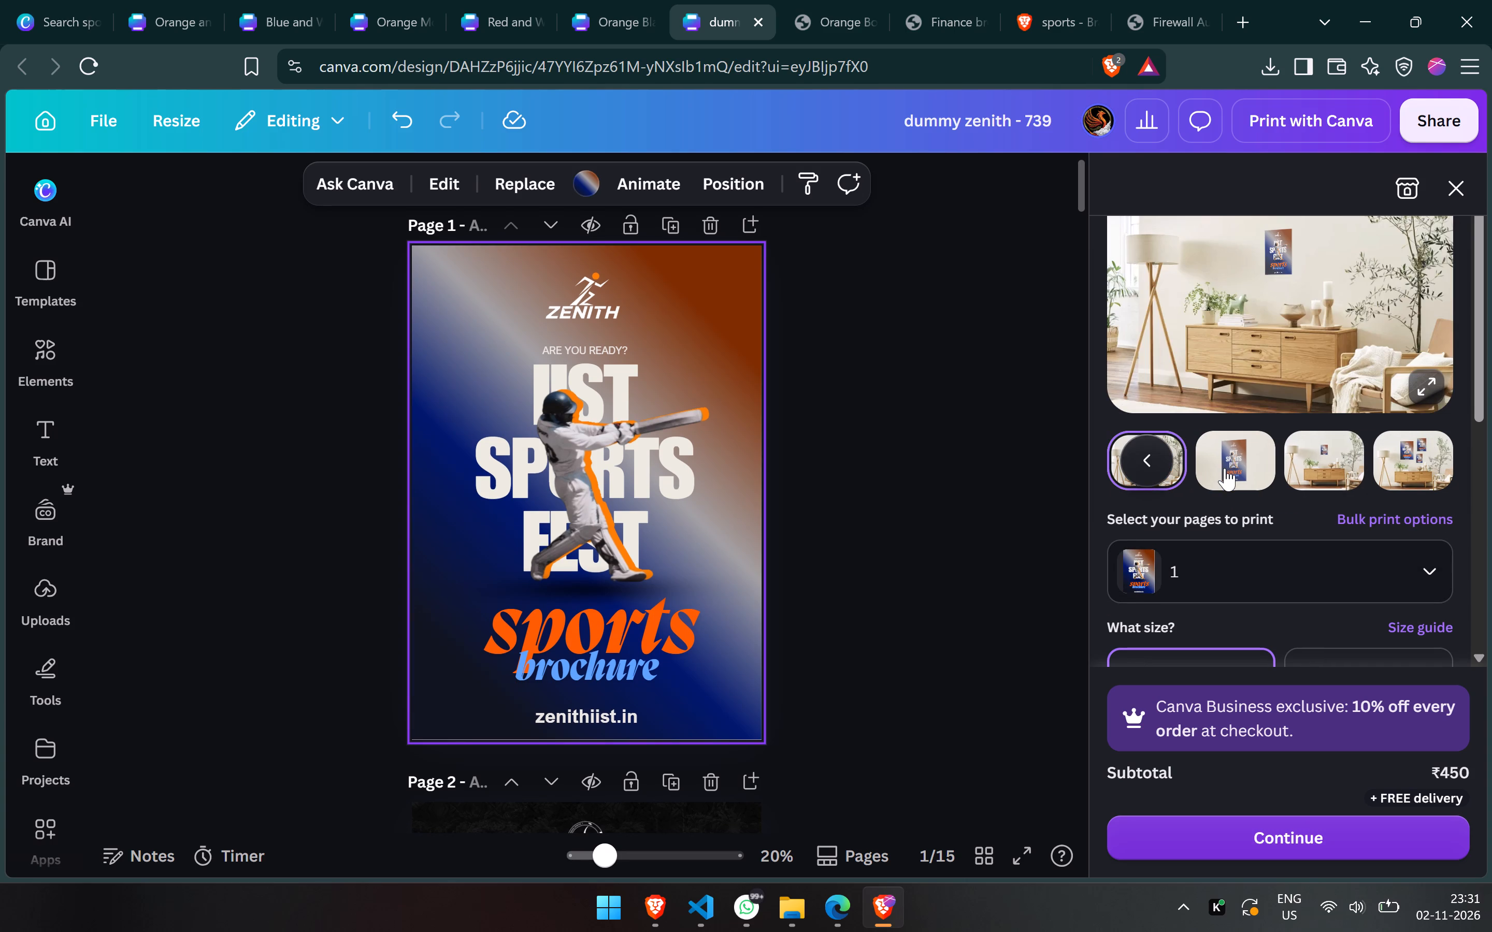
pyautogui.click(1320, 461)
pyautogui.hscroll(-1, 1320, 461)
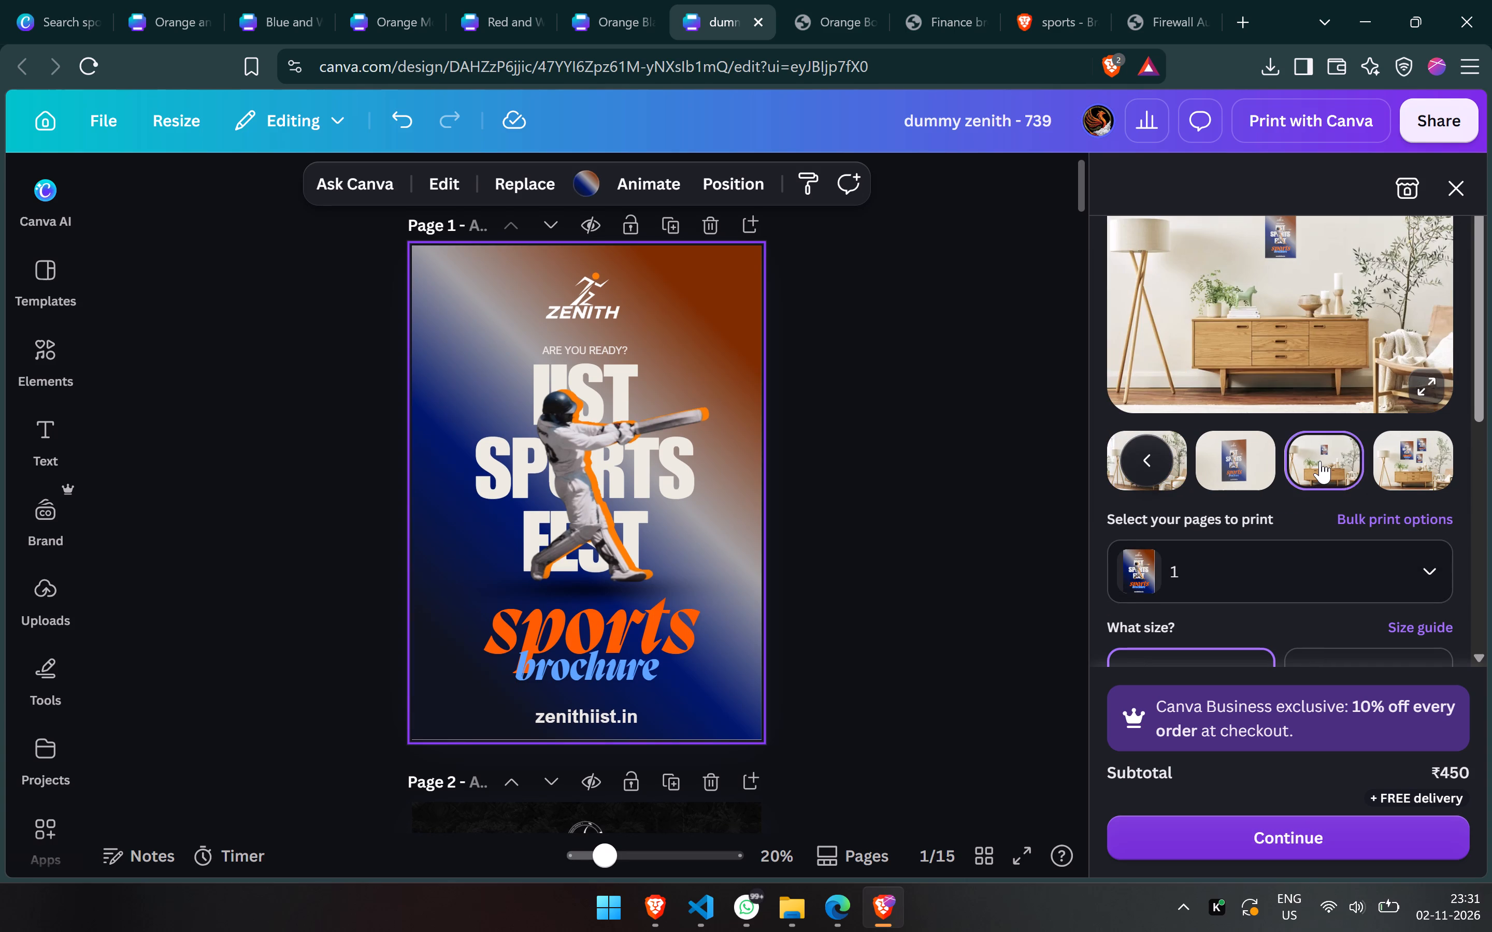
pyautogui.scroll(2, 1320, 461)
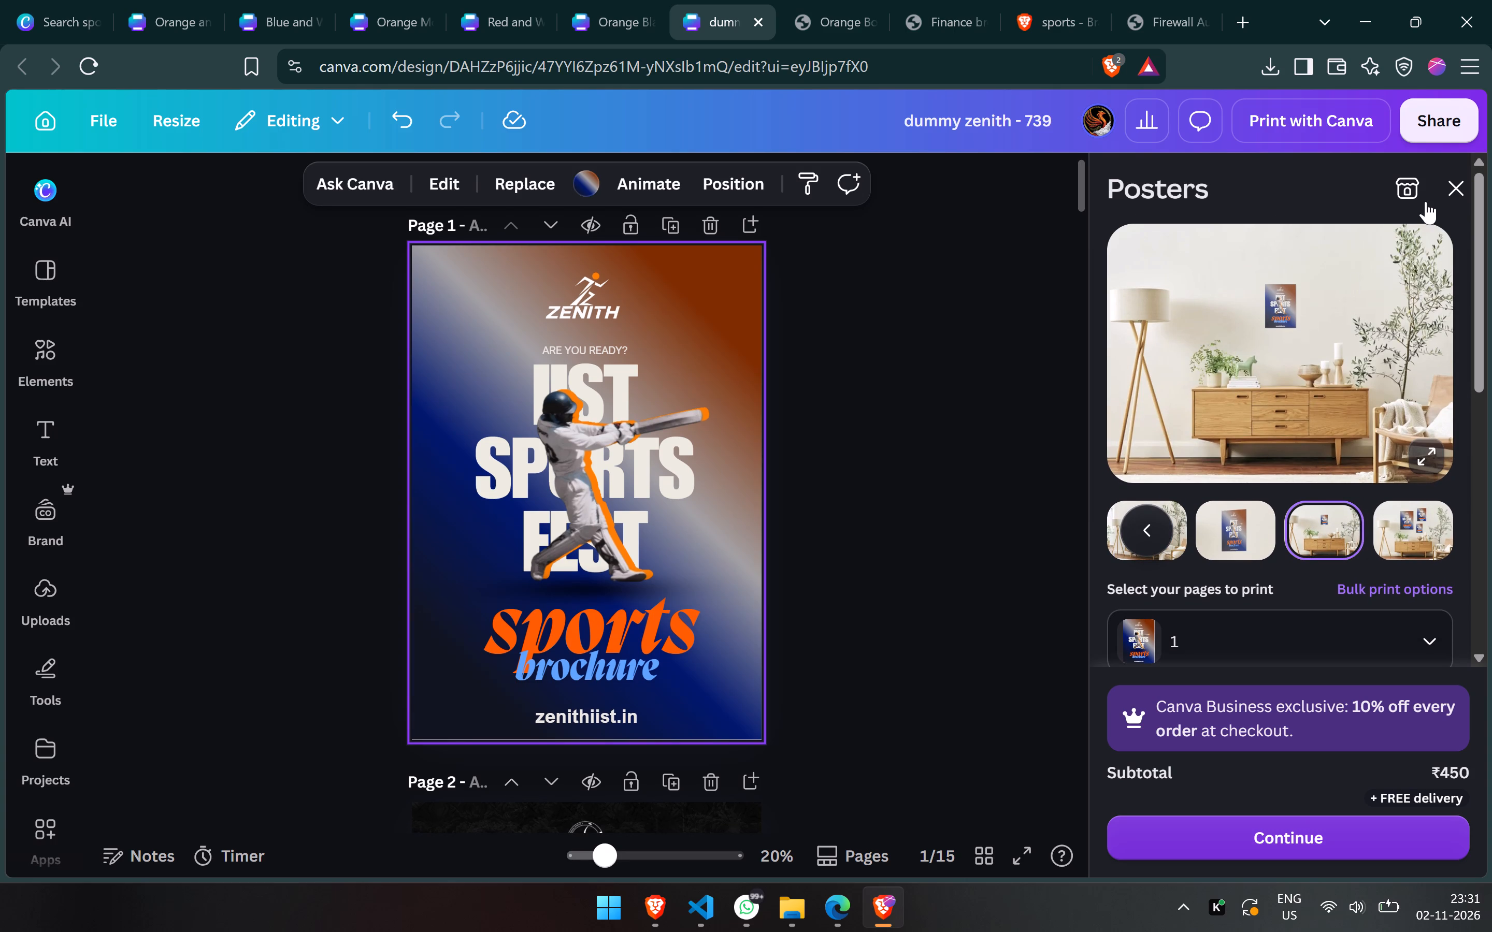
pyautogui.click(1446, 185)
pyautogui.click(1193, 450)
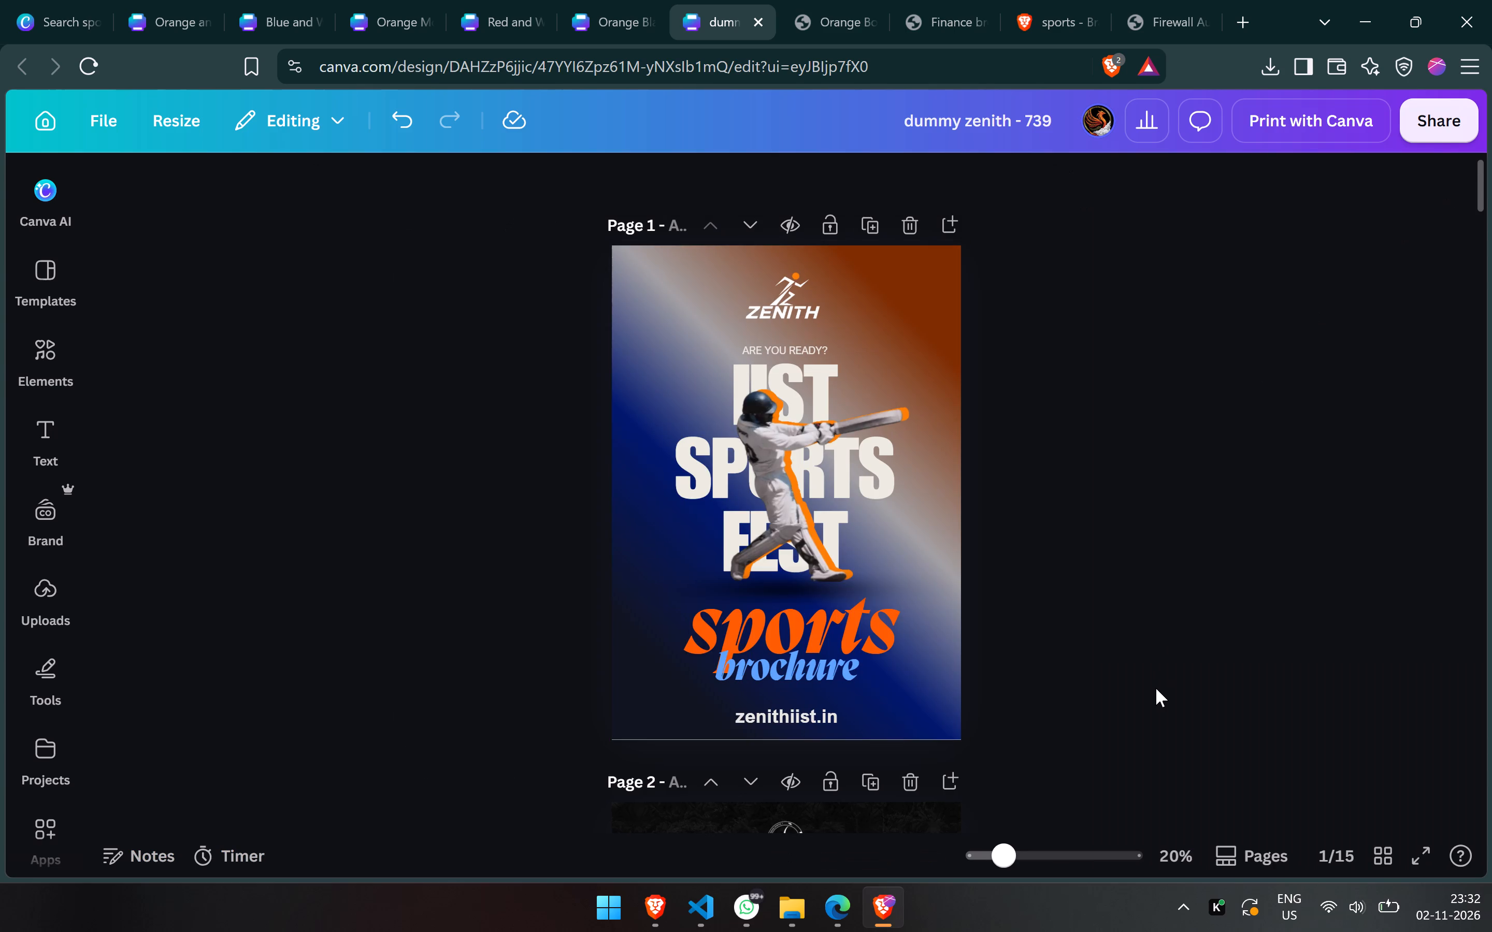
# Look through the brochure from the cover to the page 15 Table Tennis mixed doubles design.
pyautogui.scroll(-12, 1156, 688)
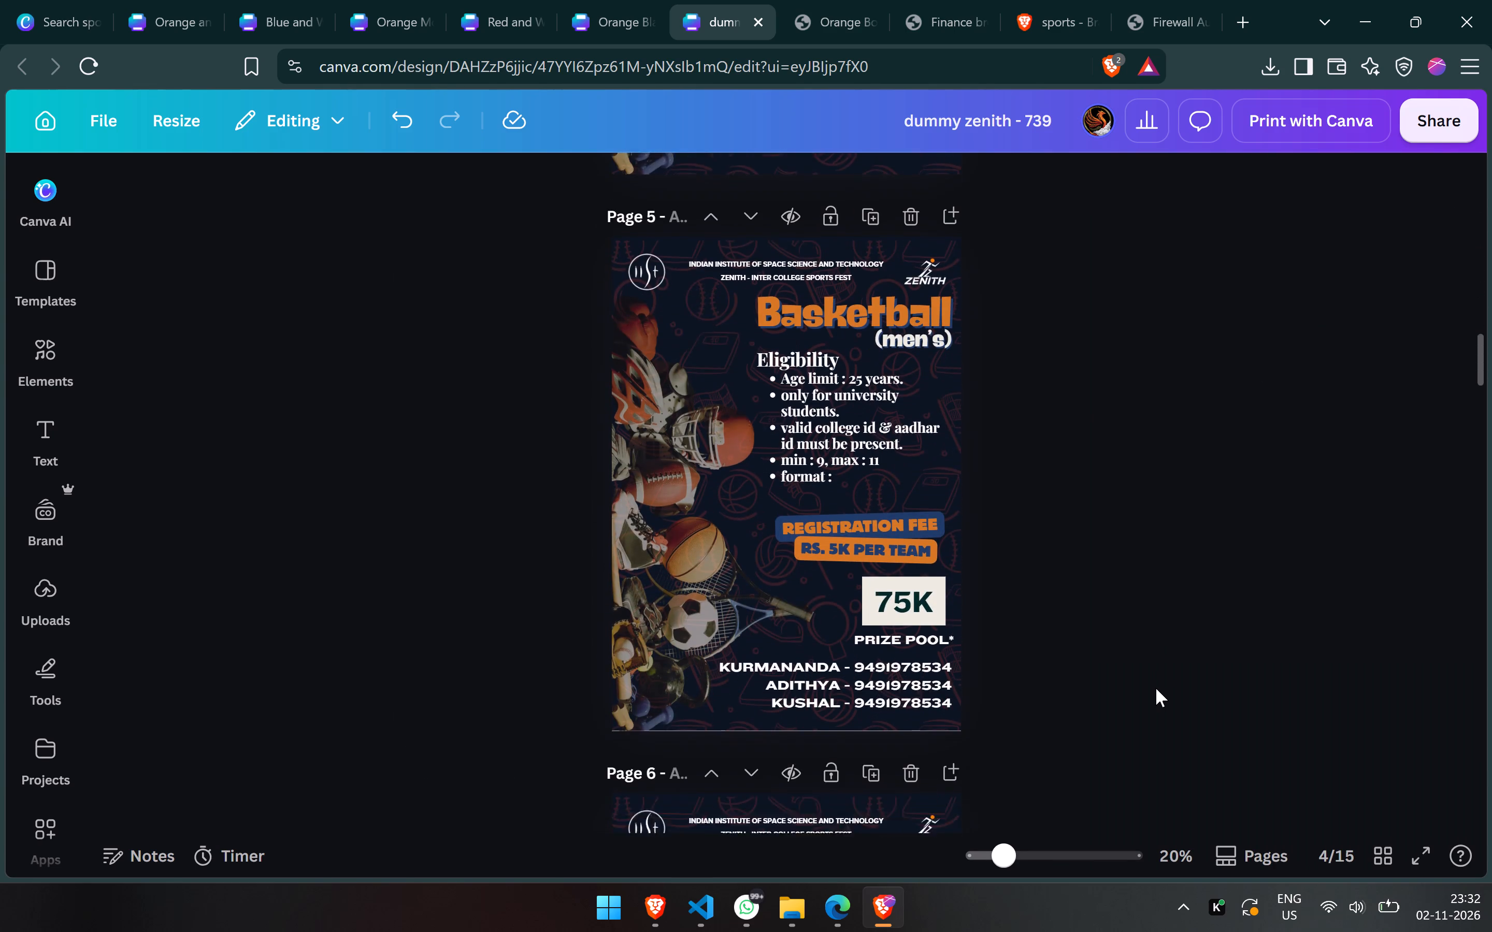
pyautogui.scroll(-12, 1156, 688)
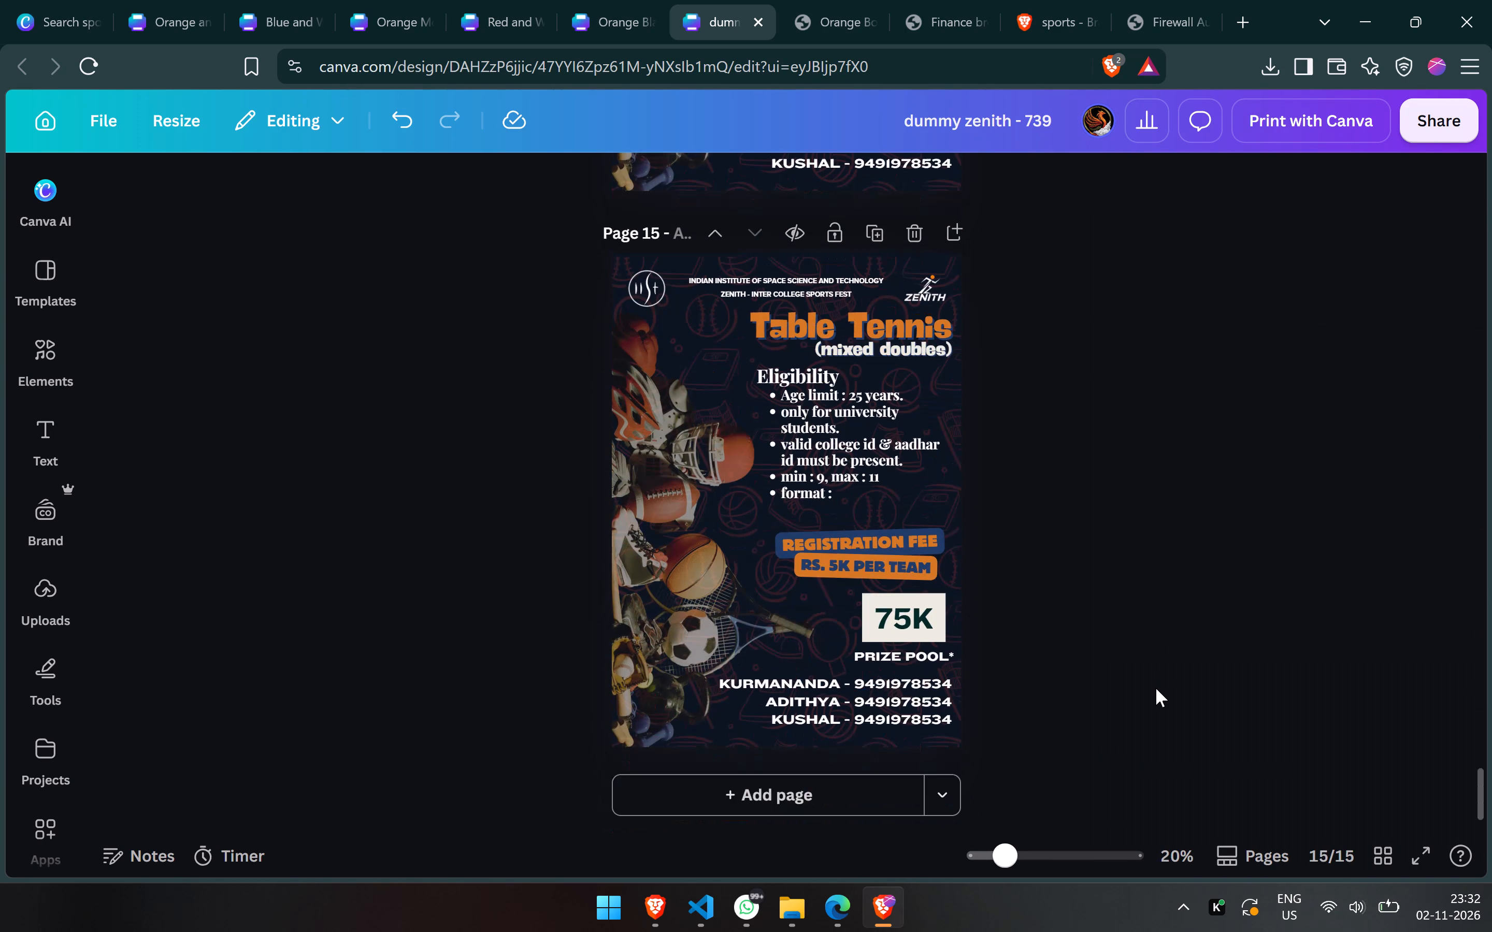
# Review the brochure from the cover through the Football, Cricket and men's Basketball pages, and return to the cover.
pyautogui.scroll(20, 1156, 688)
pyautogui.scroll(8, 1156, 688)
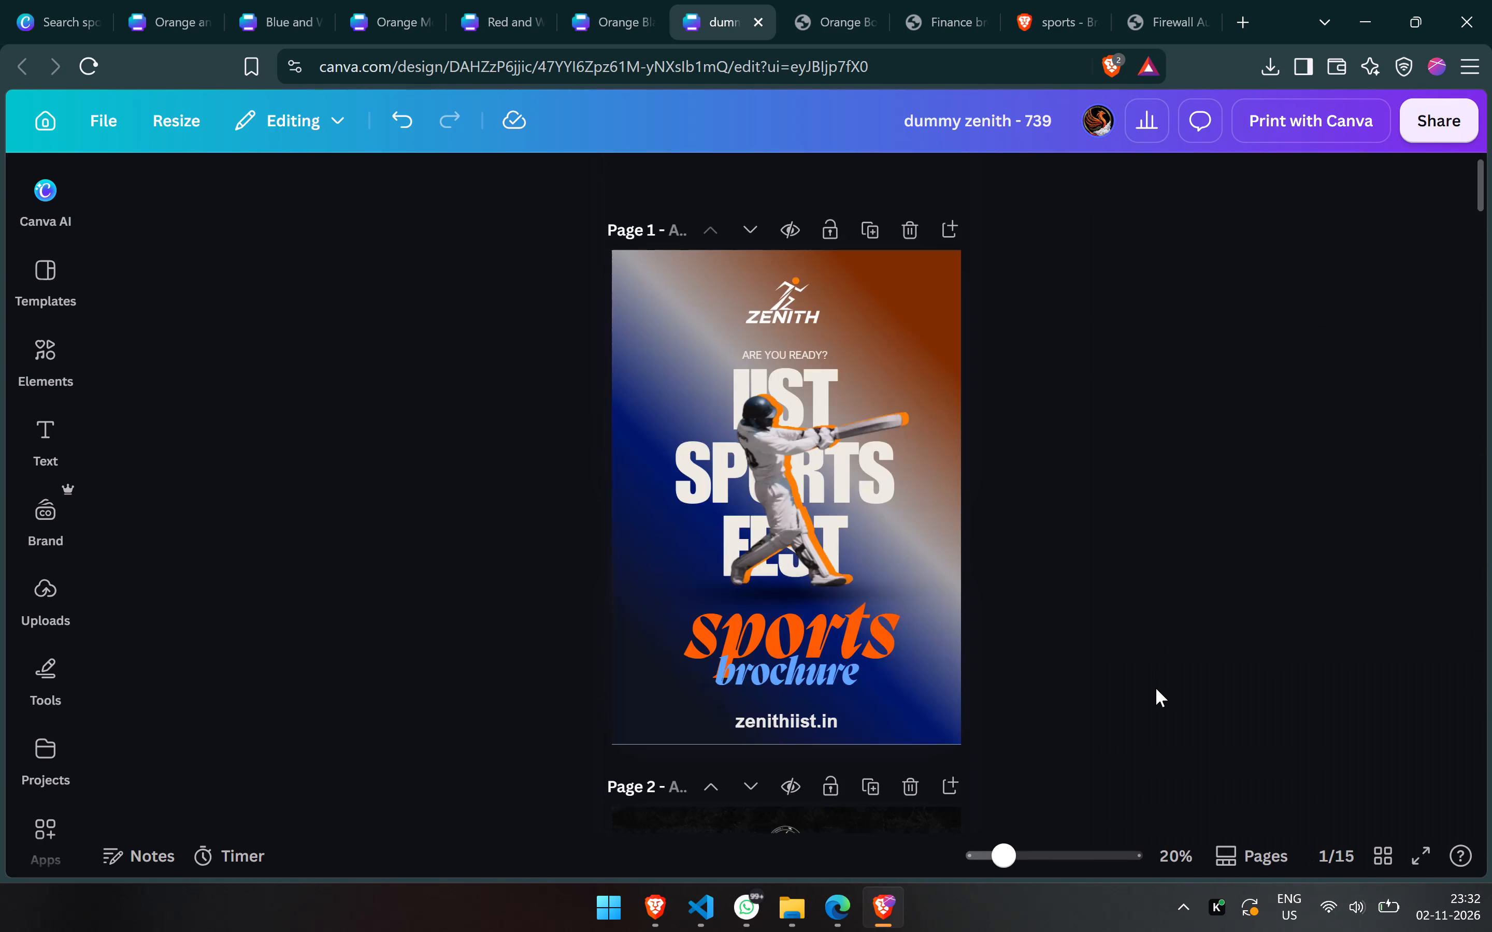
pyautogui.scroll(-8, 1156, 688)
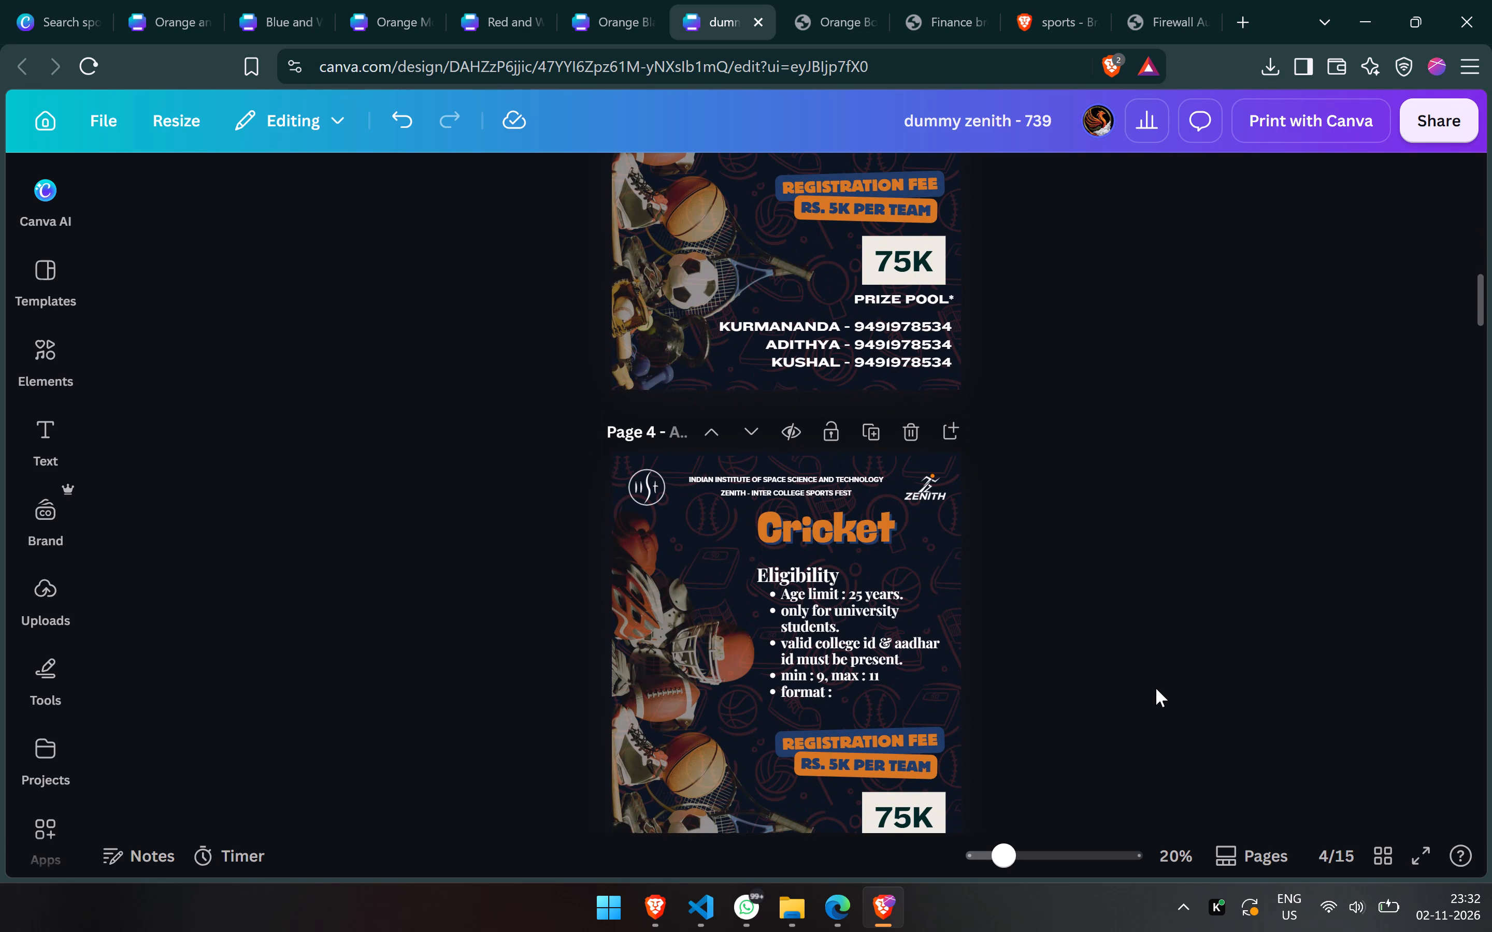
pyautogui.scroll(-1, 1156, 688)
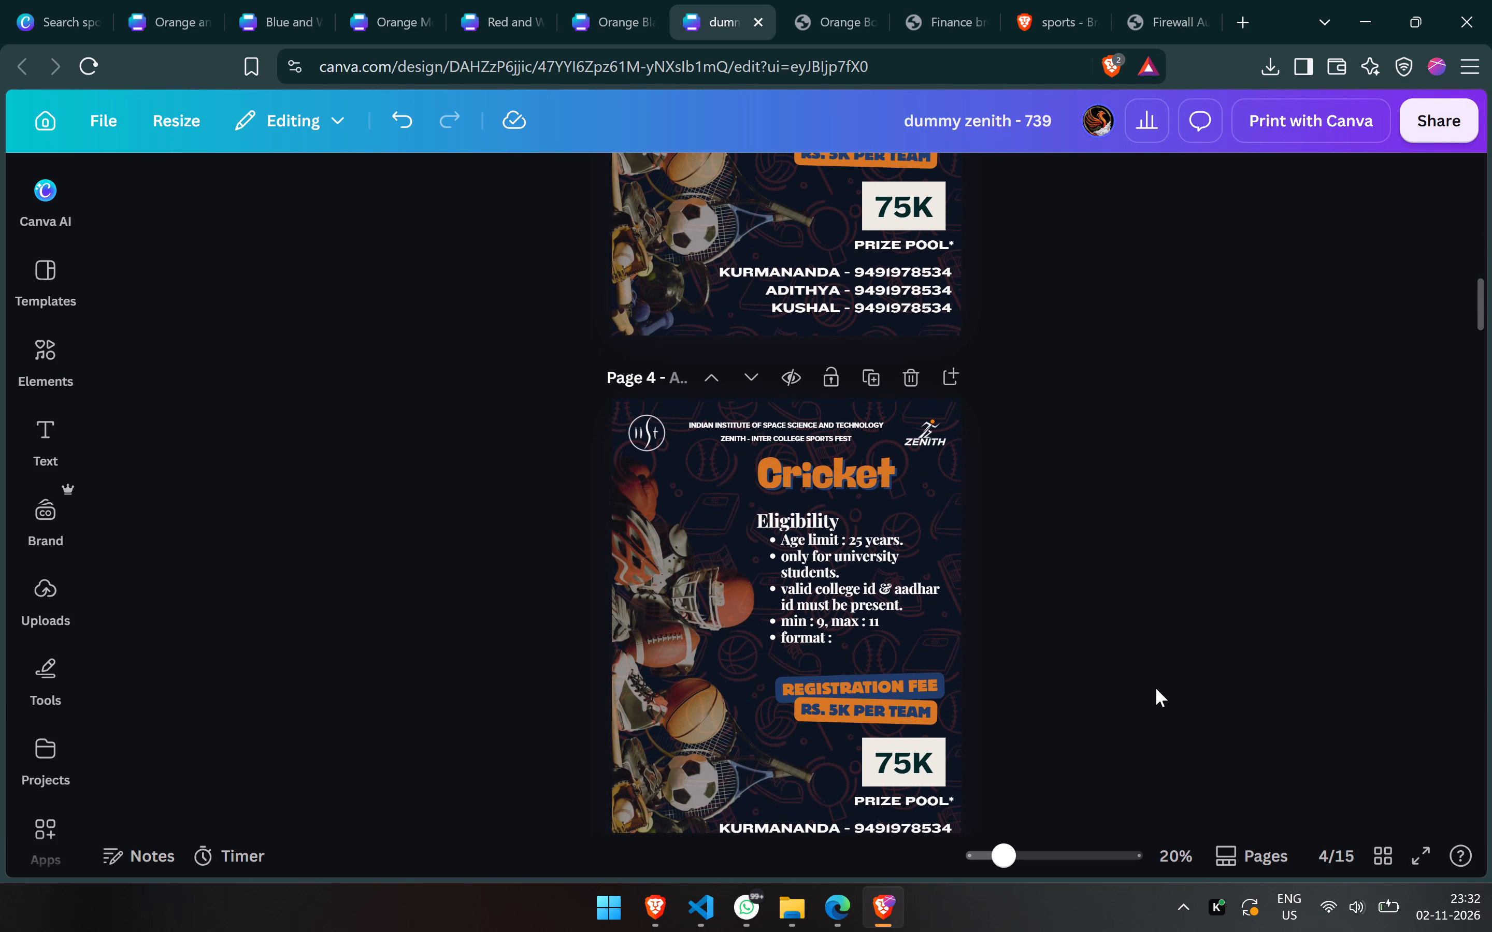
pyautogui.scroll(-1, 1156, 688)
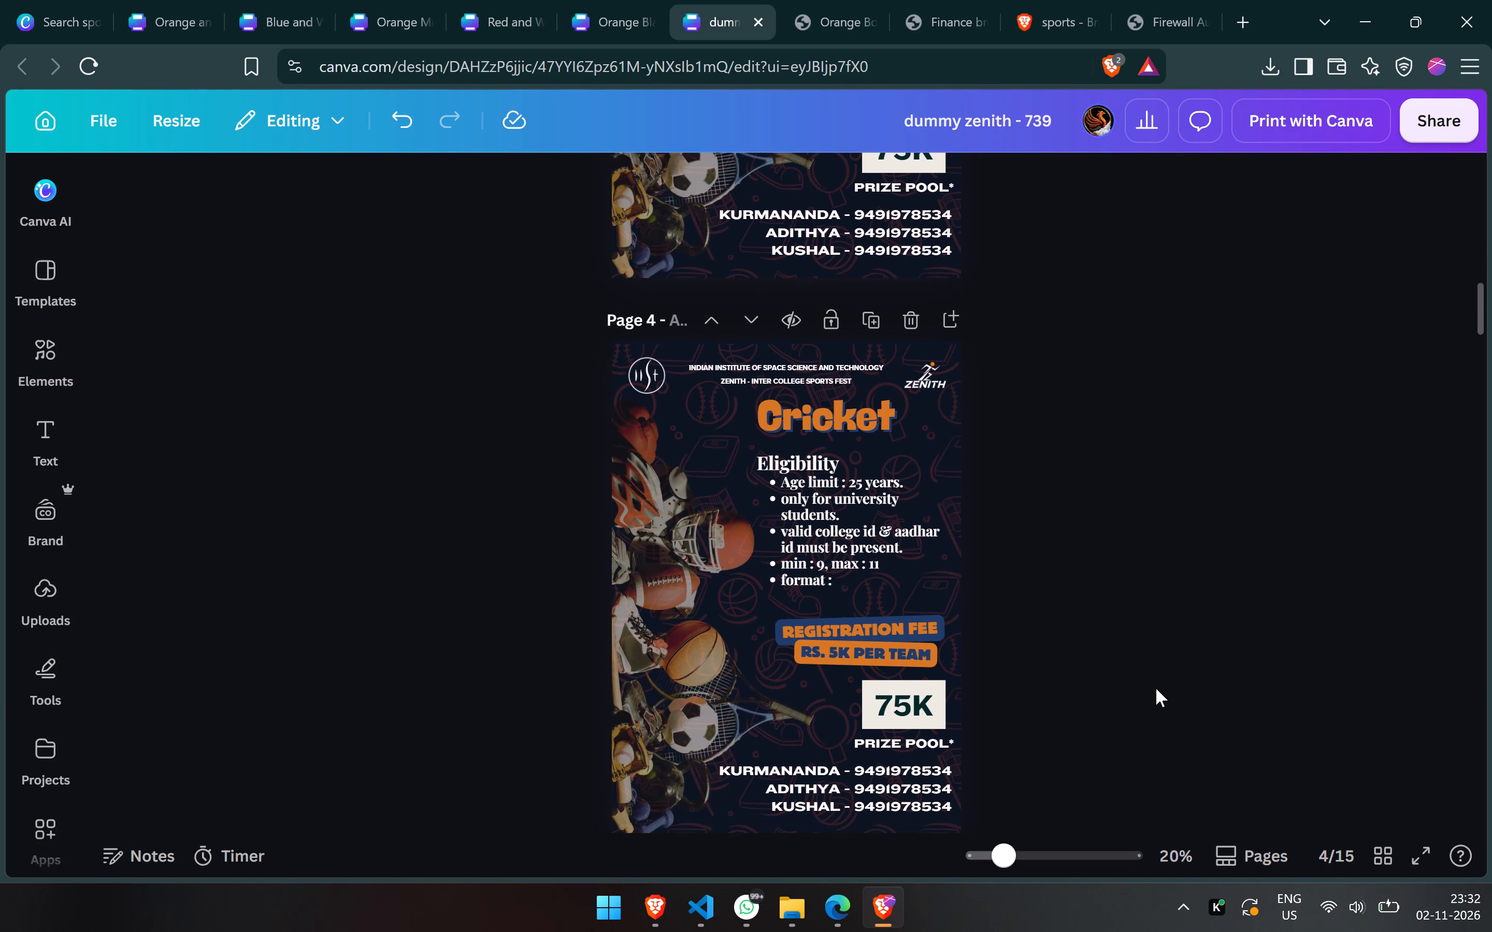
pyautogui.scroll(-3, 1156, 688)
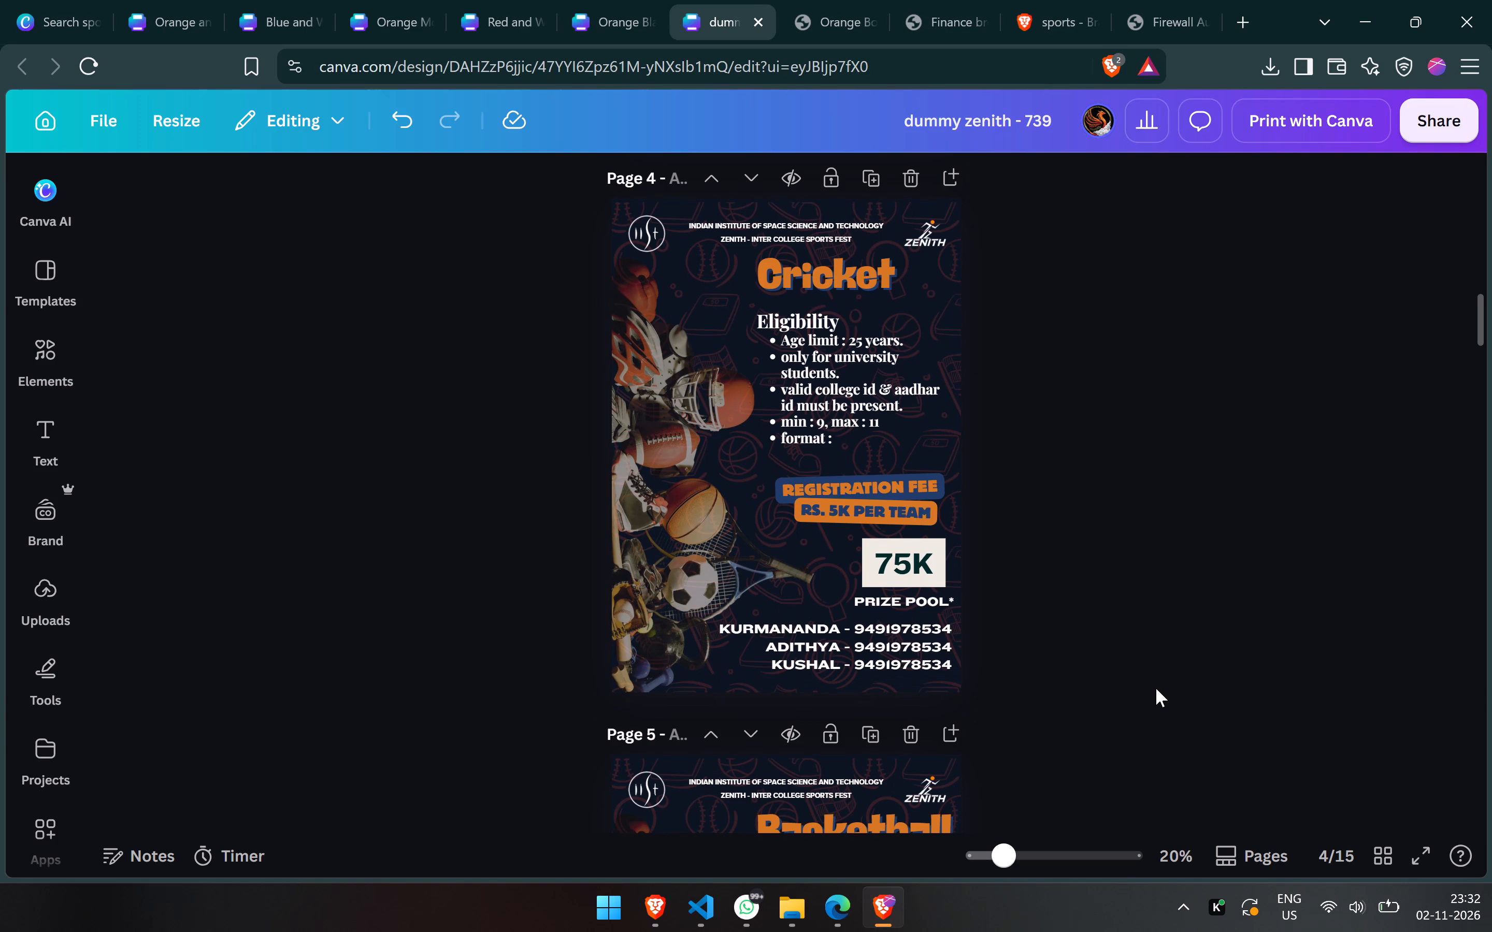
pyautogui.scroll(-1, 1156, 688)
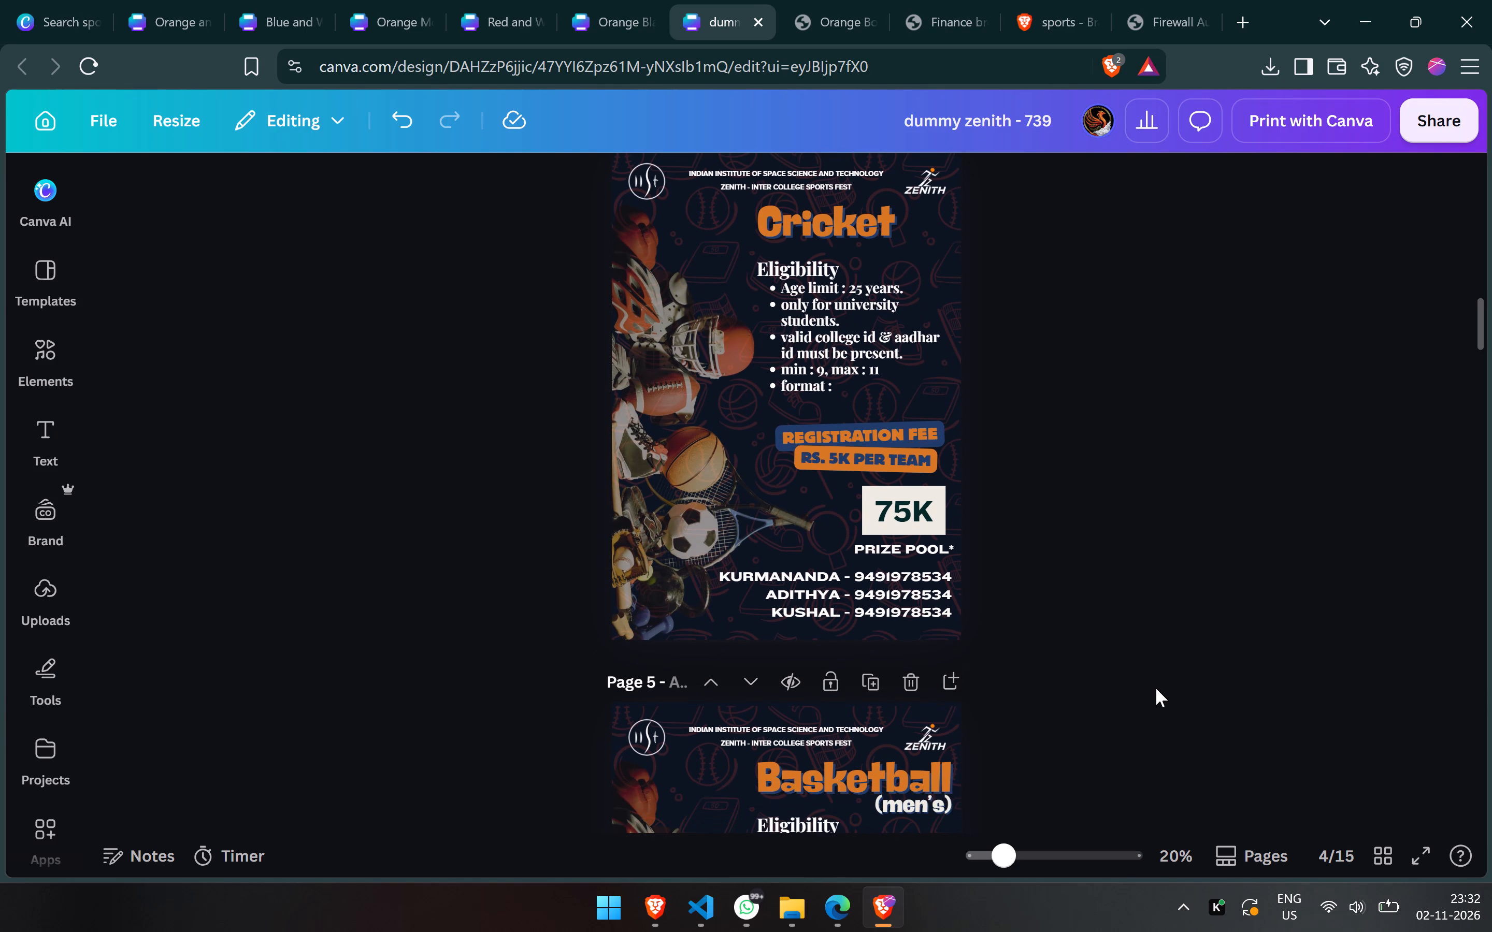
pyautogui.scroll(-4, 1156, 688)
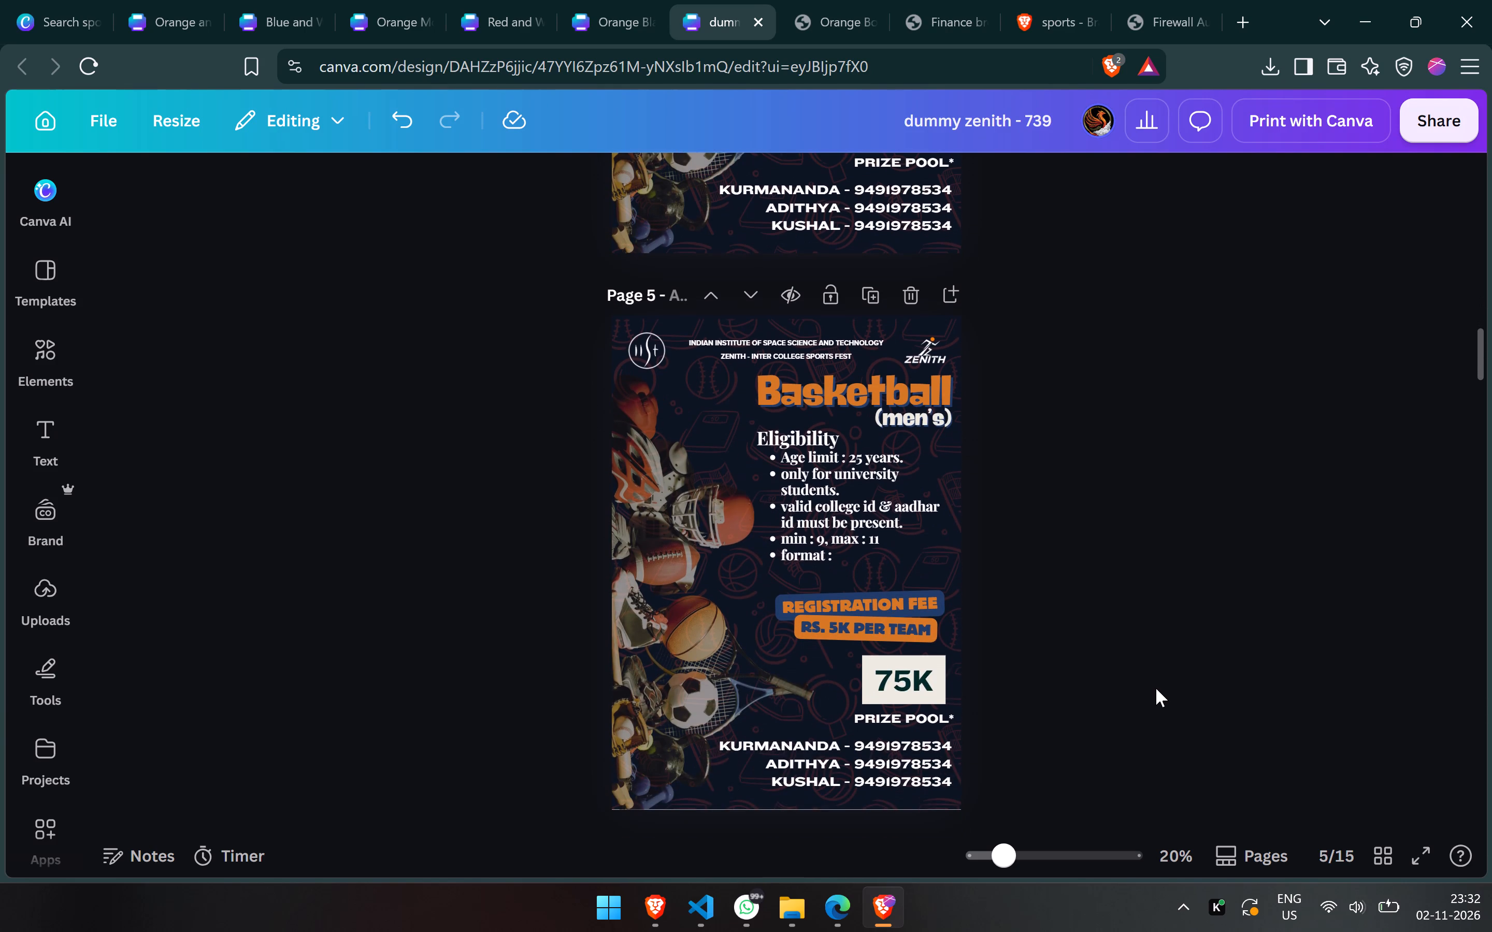
pyautogui.scroll(2, 1156, 688)
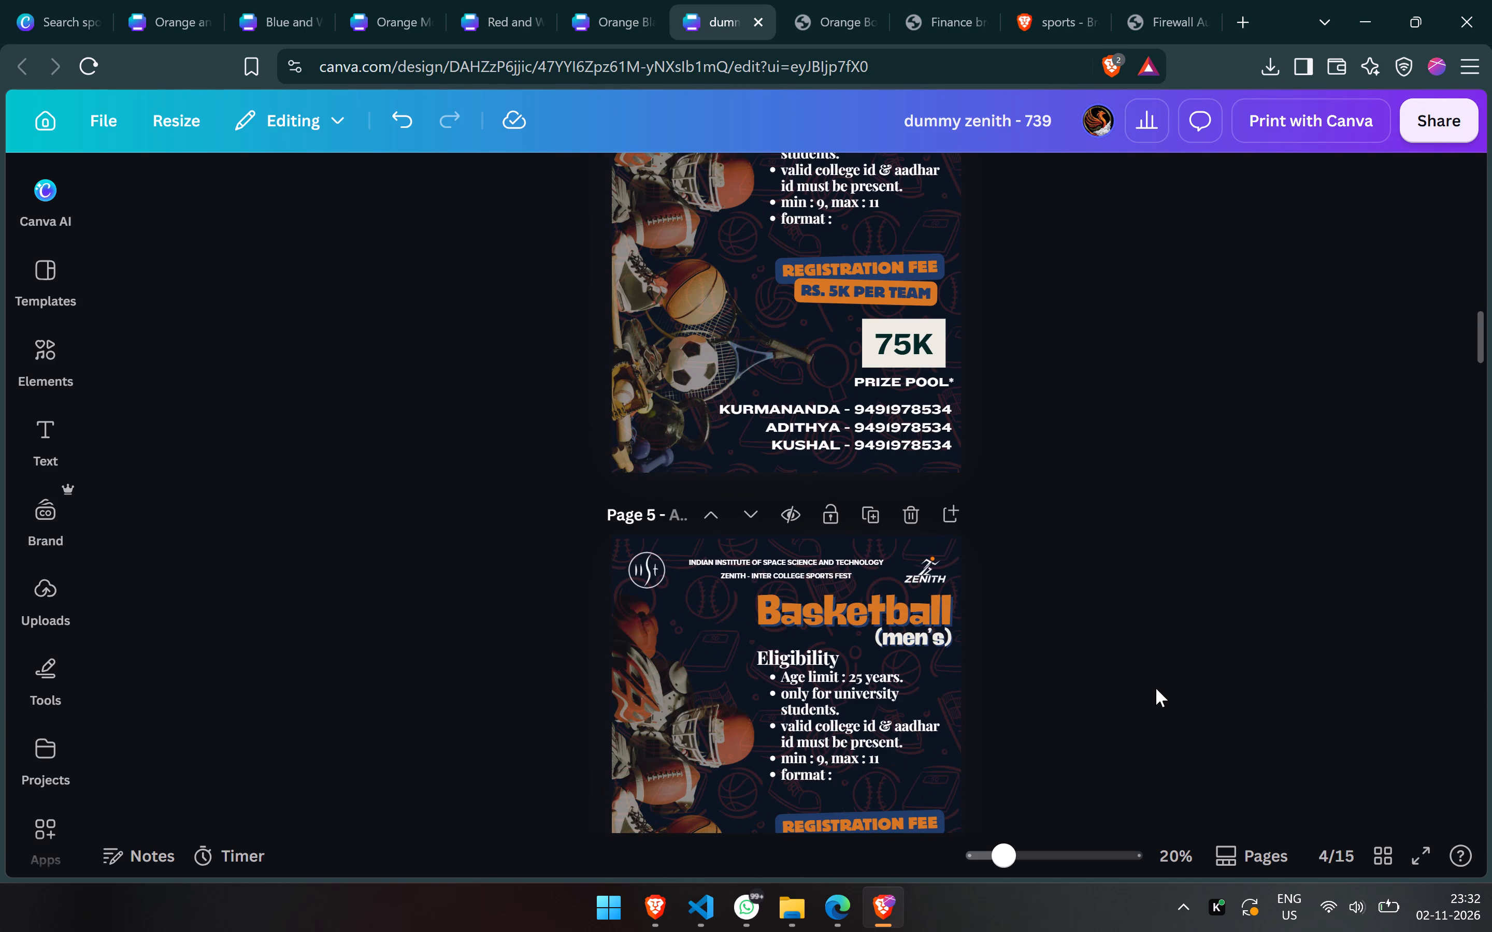
pyautogui.click(1156, 688)
pyautogui.scroll(5, 1156, 688)
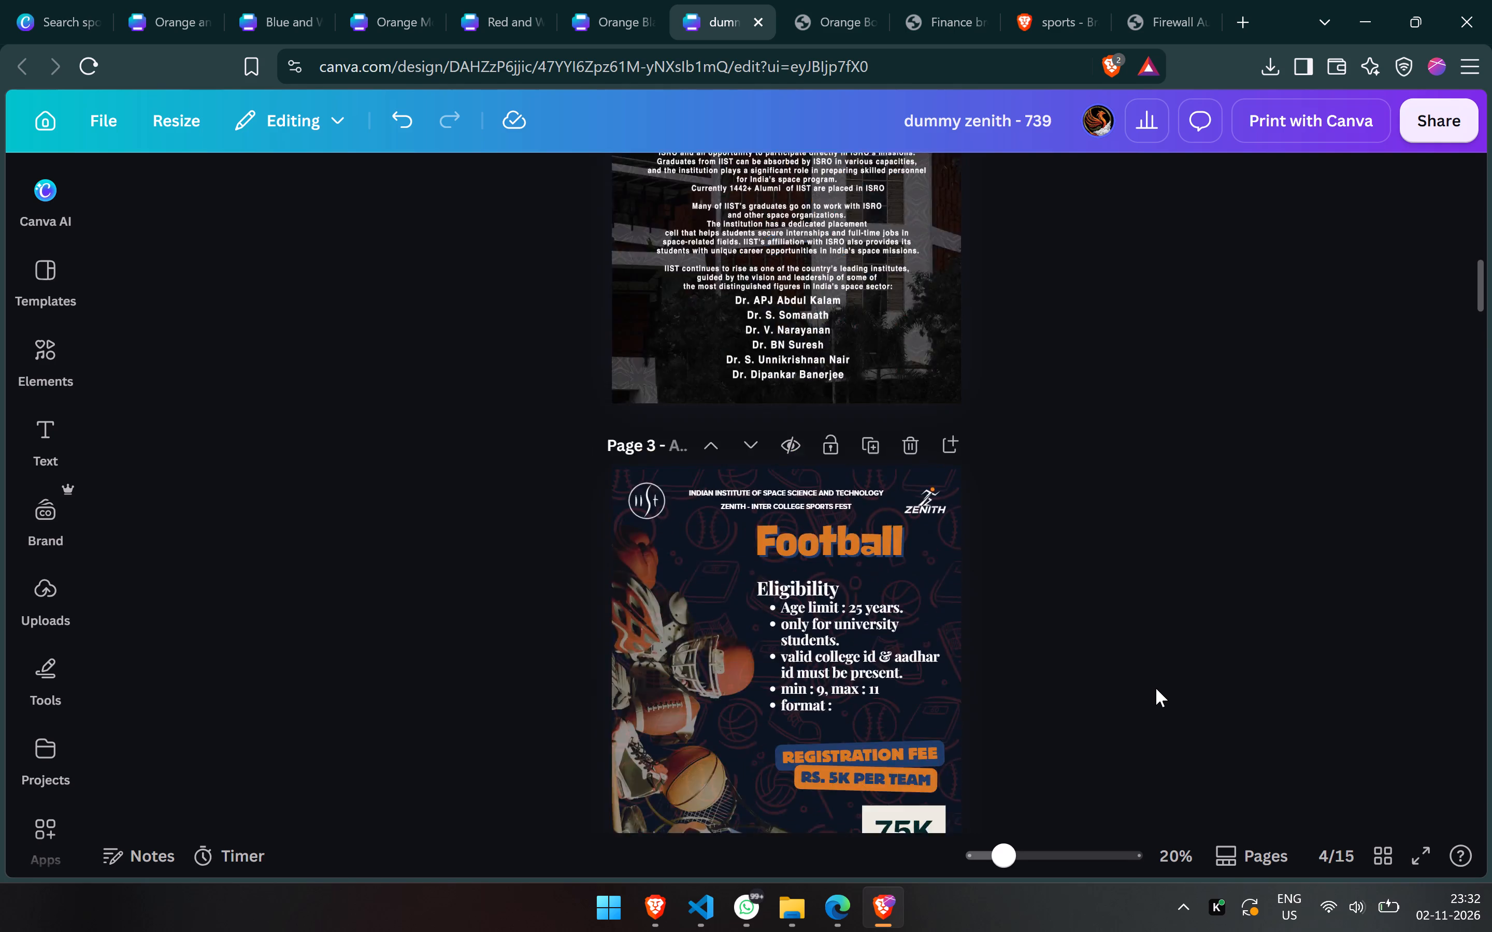
pyautogui.scroll(5, 1156, 688)
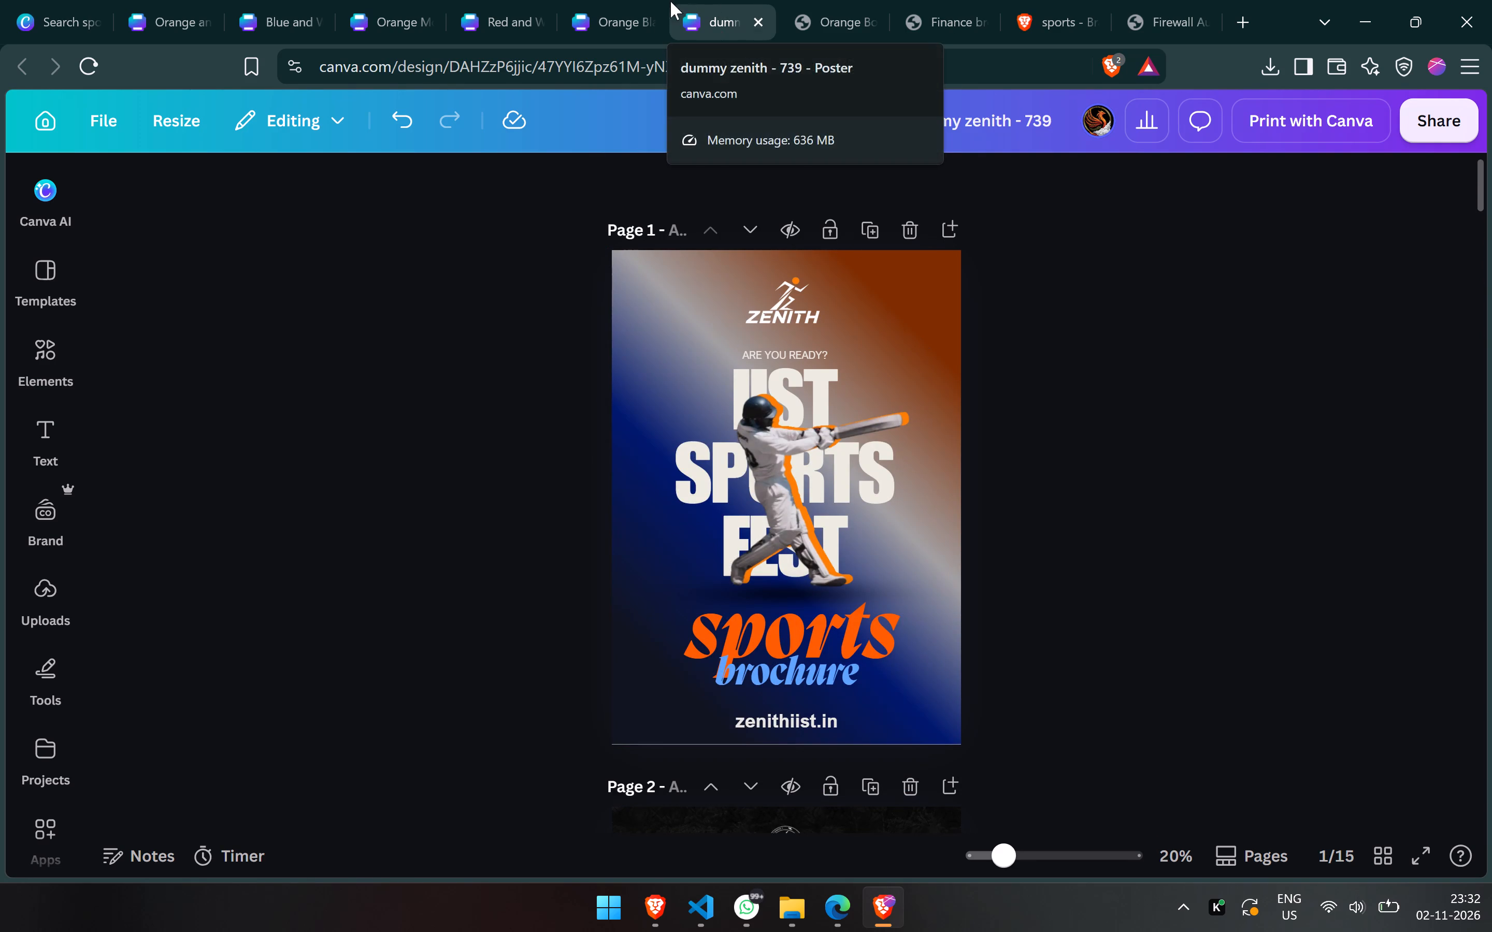
# Check the open template designs and close the Red and White Dynamic Modern Sport Article Document and the Orange Modern Marathon Event Poster.
pyautogui.click(610, 16)
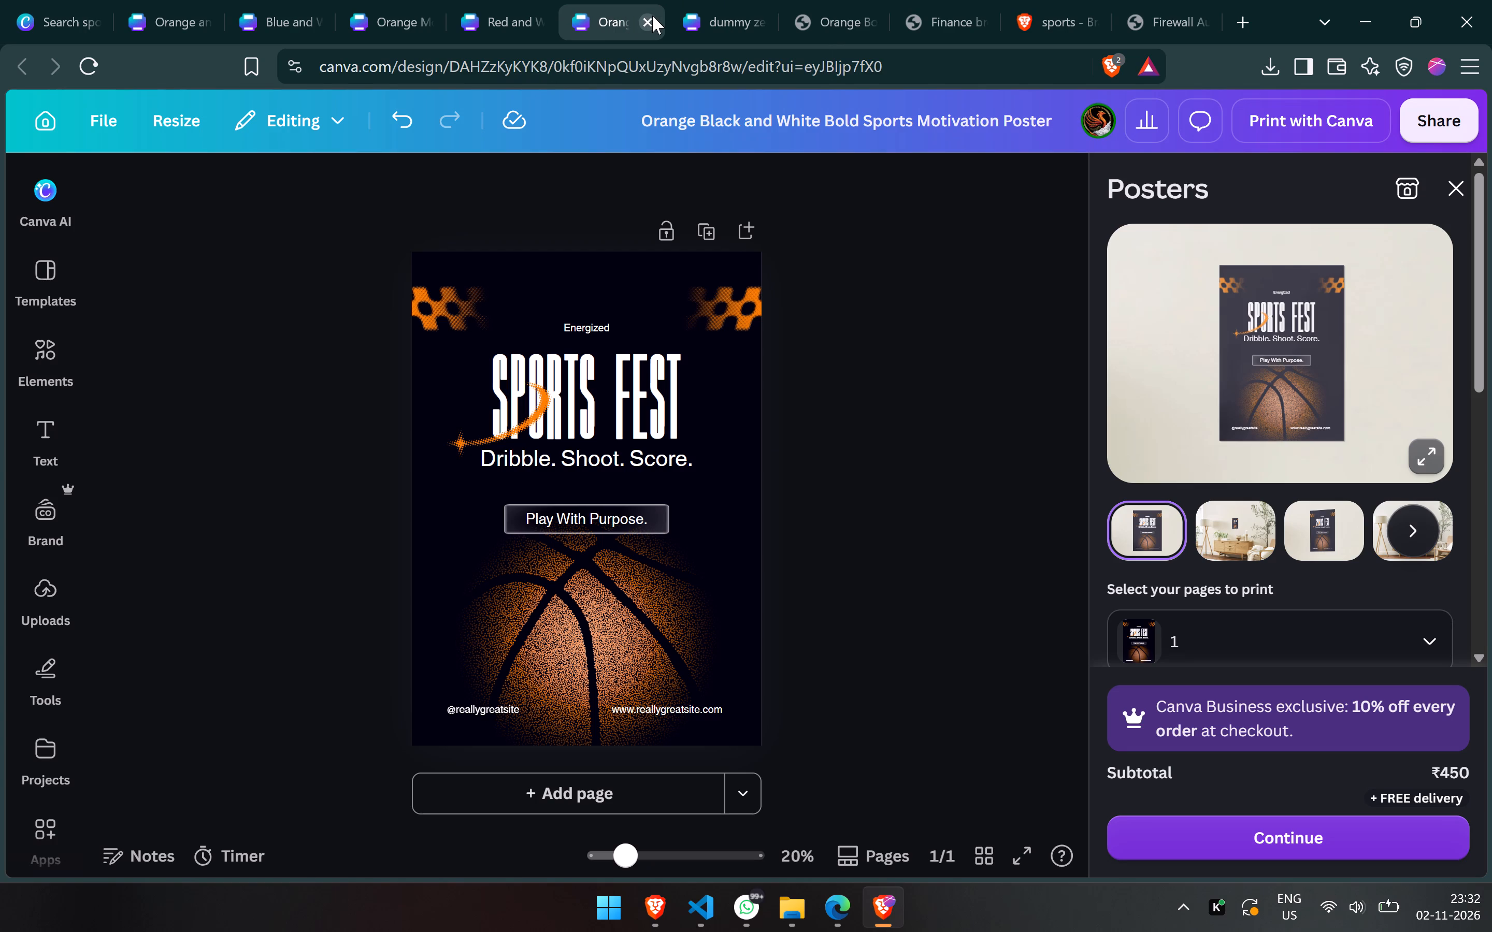
pyautogui.scroll(-1, 709, 362)
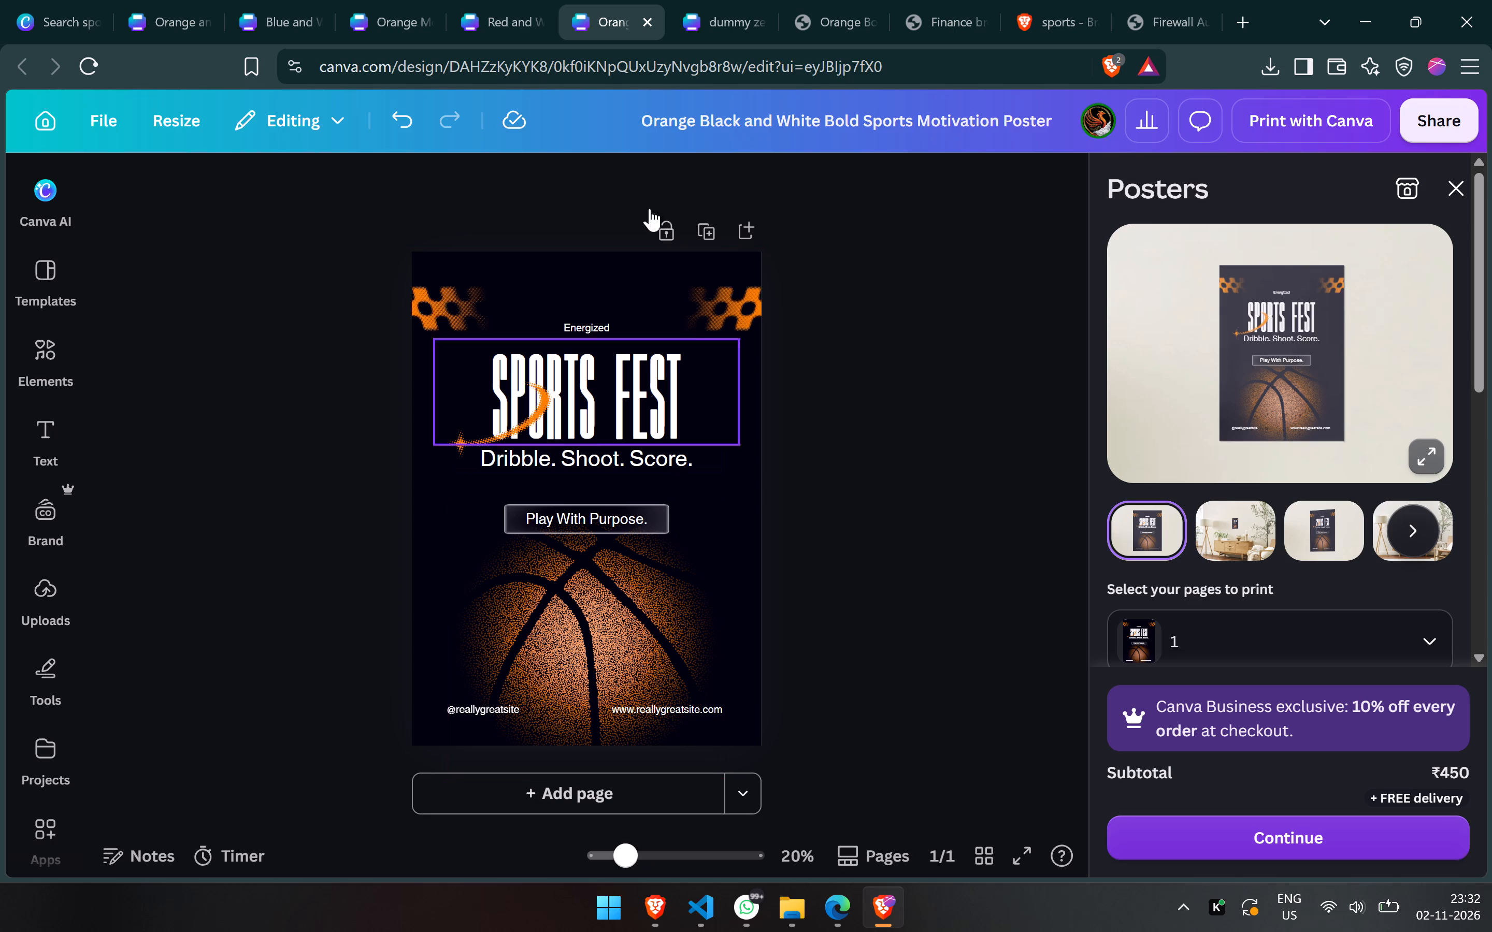
pyautogui.click(532, 0)
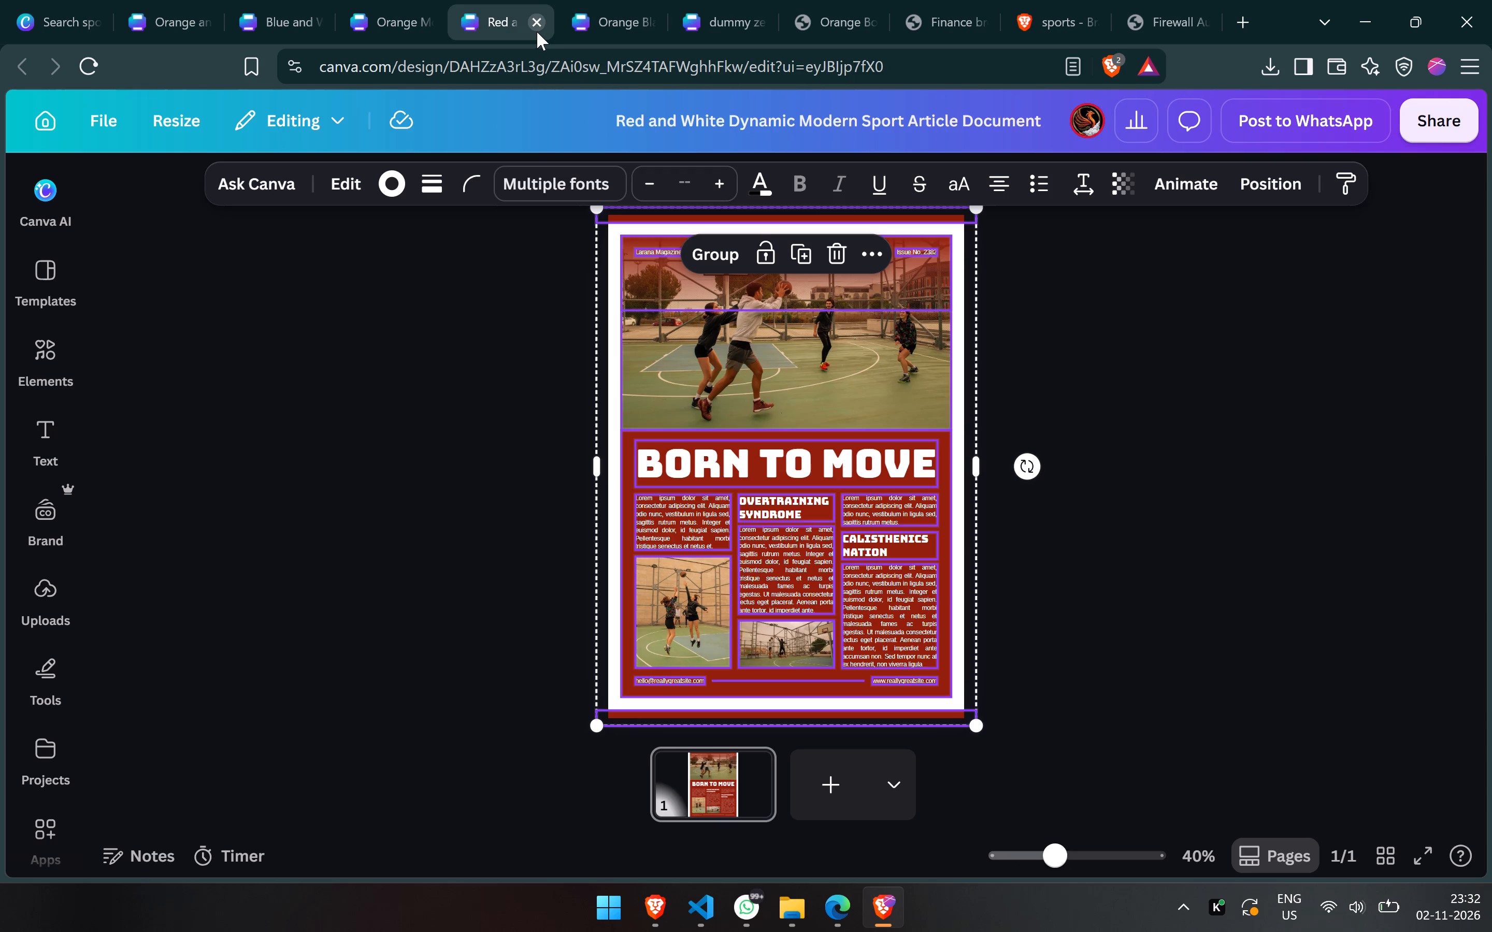
pyautogui.click(540, 17)
pyautogui.click(409, 0)
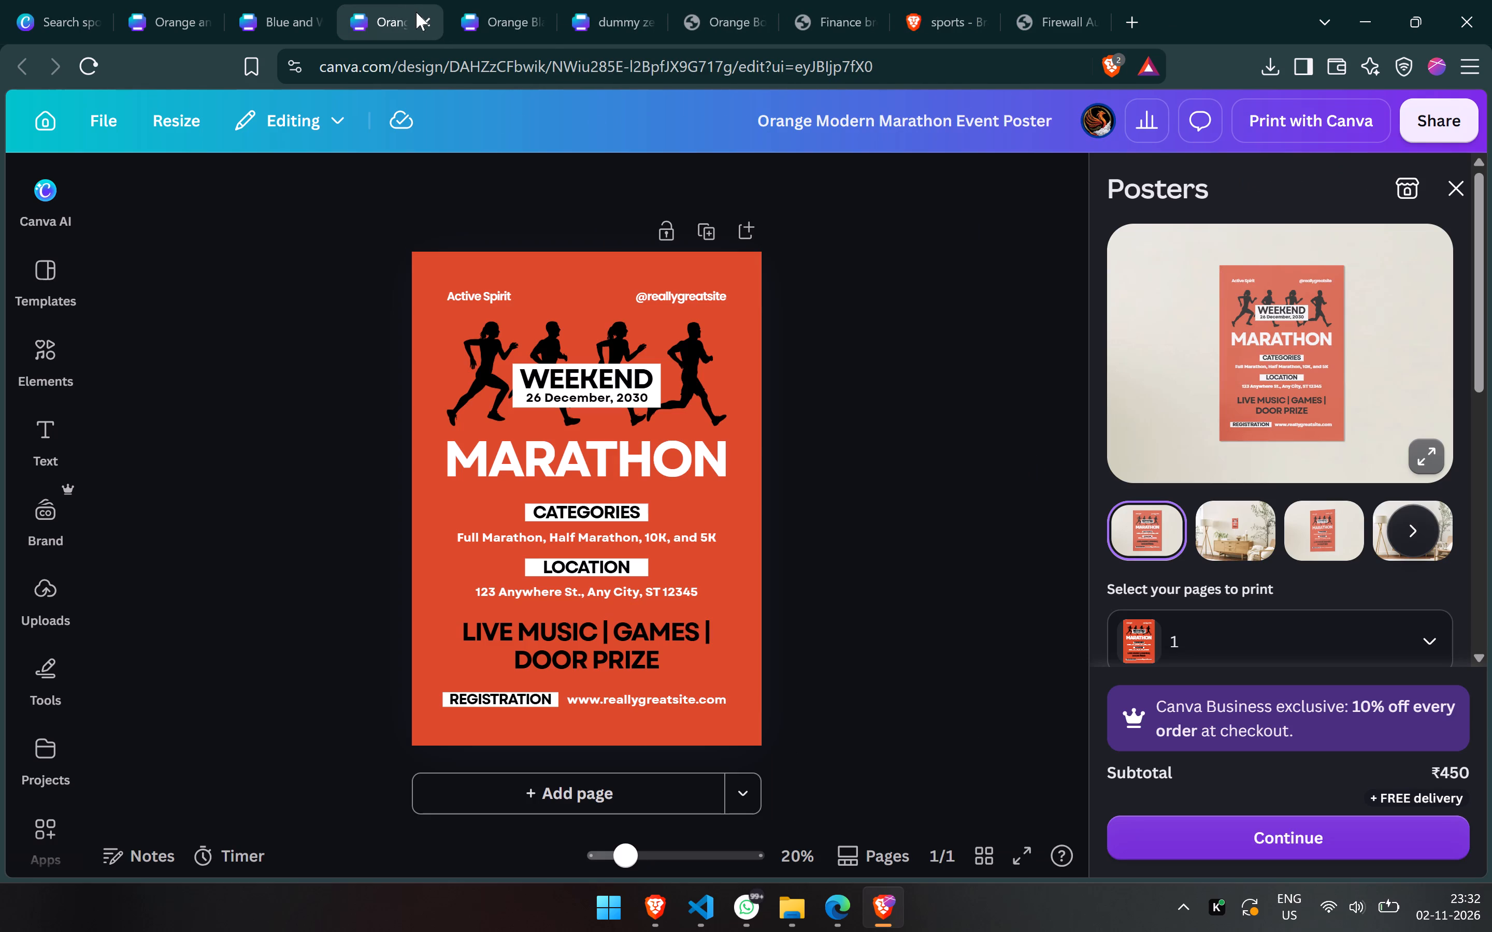
pyautogui.click(427, 22)
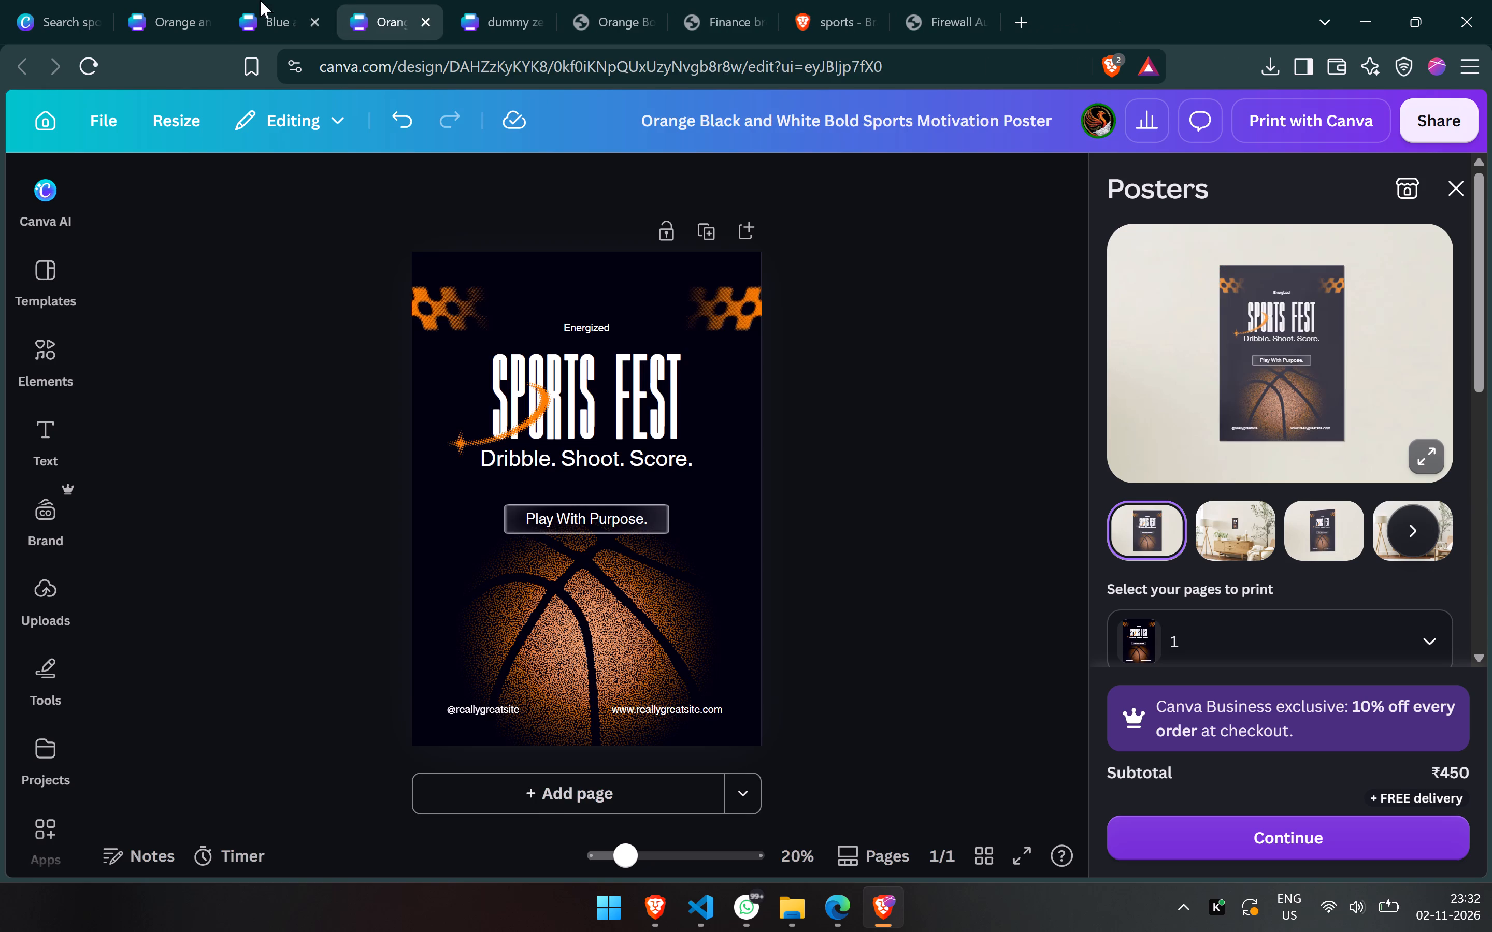
# View the Blue and White Dynamic Football Match Poster with its selection cleared.
pyautogui.click(234, 0)
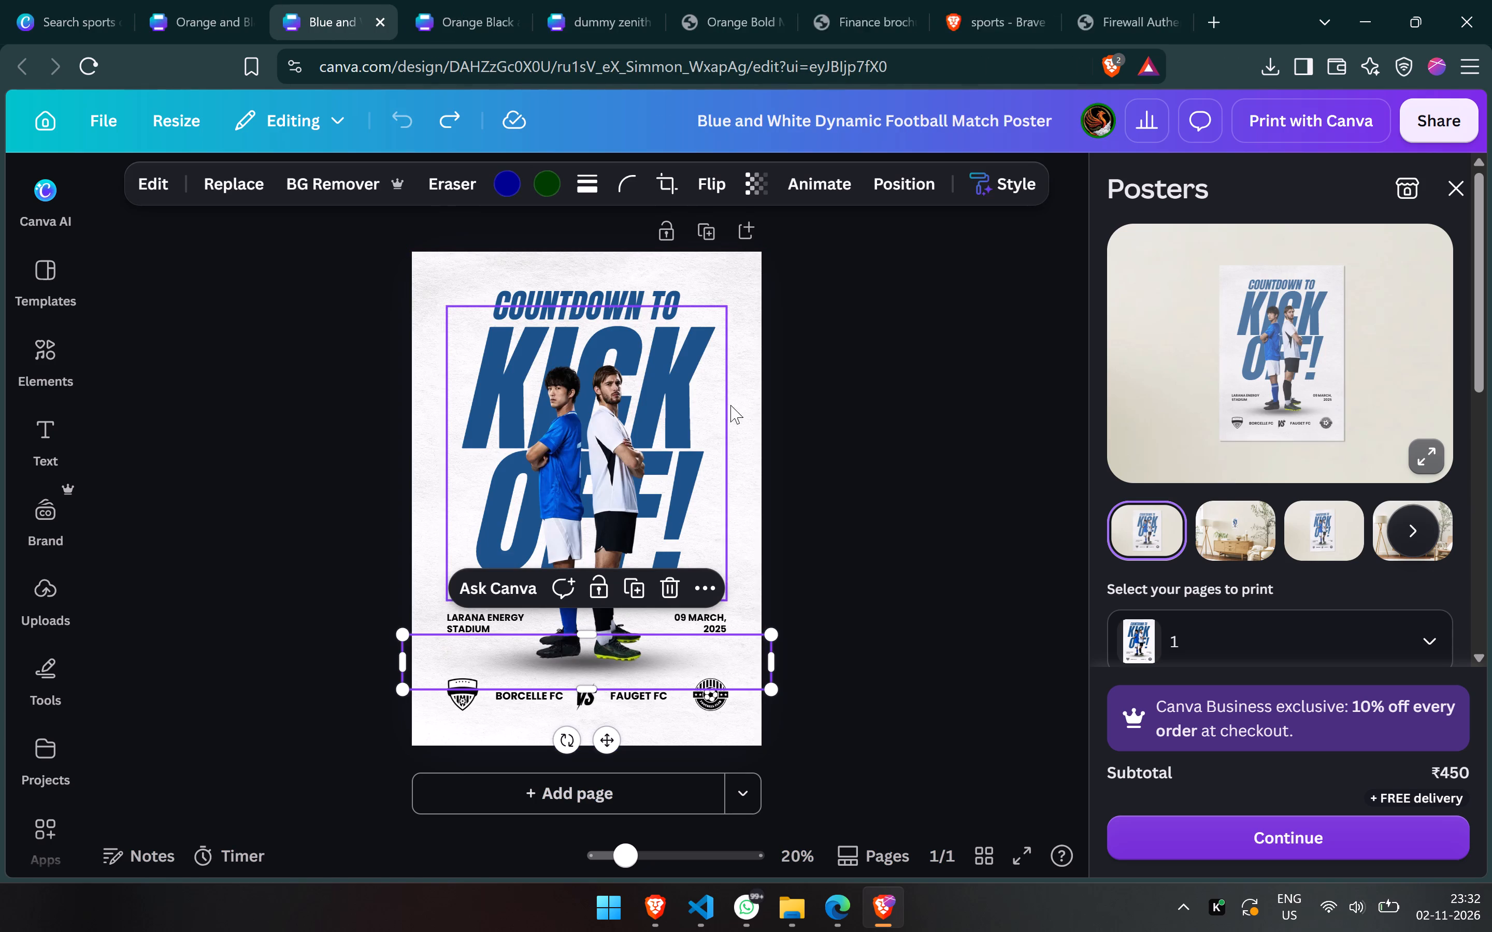
pyautogui.click(794, 402)
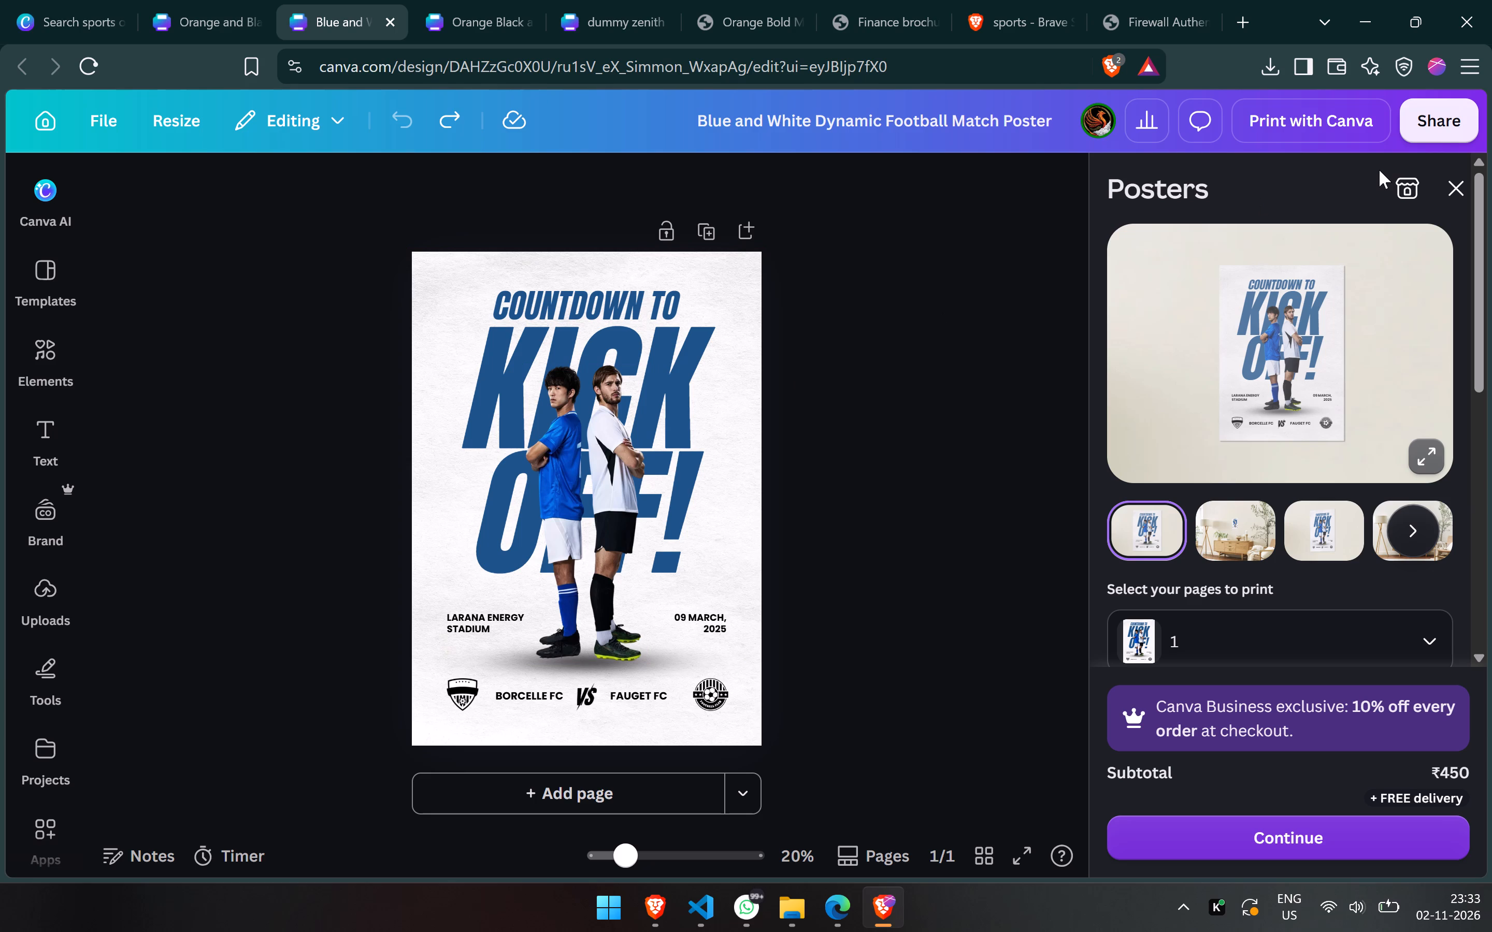
# Switch to the sports web search and close the browser window with all its tabs.
pyautogui.click(1000, 7)
pyautogui.click(1475, 0)
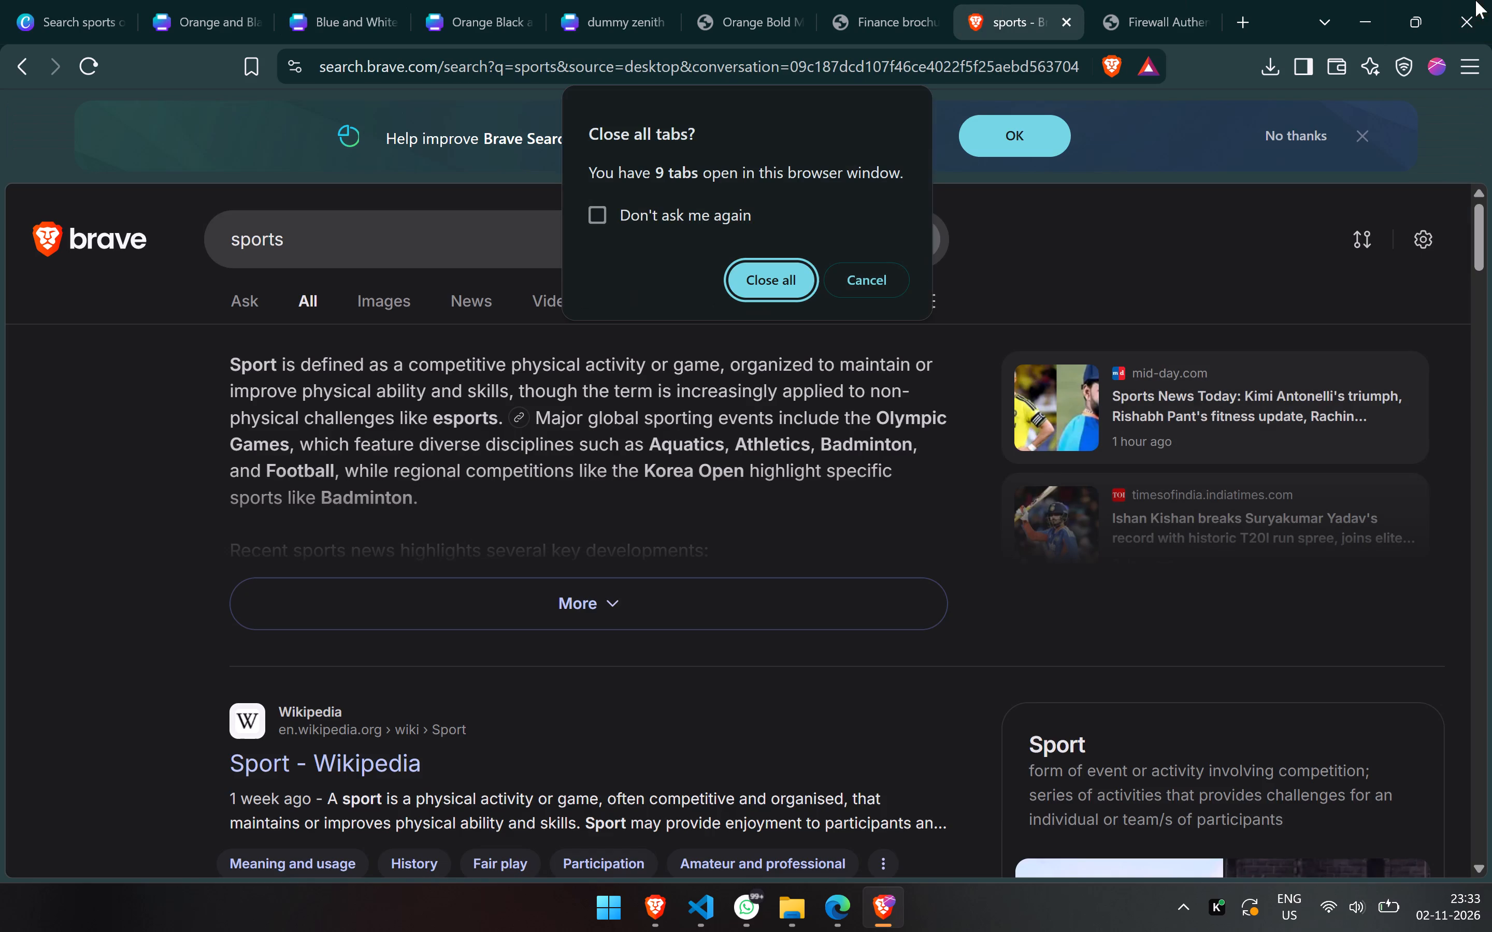
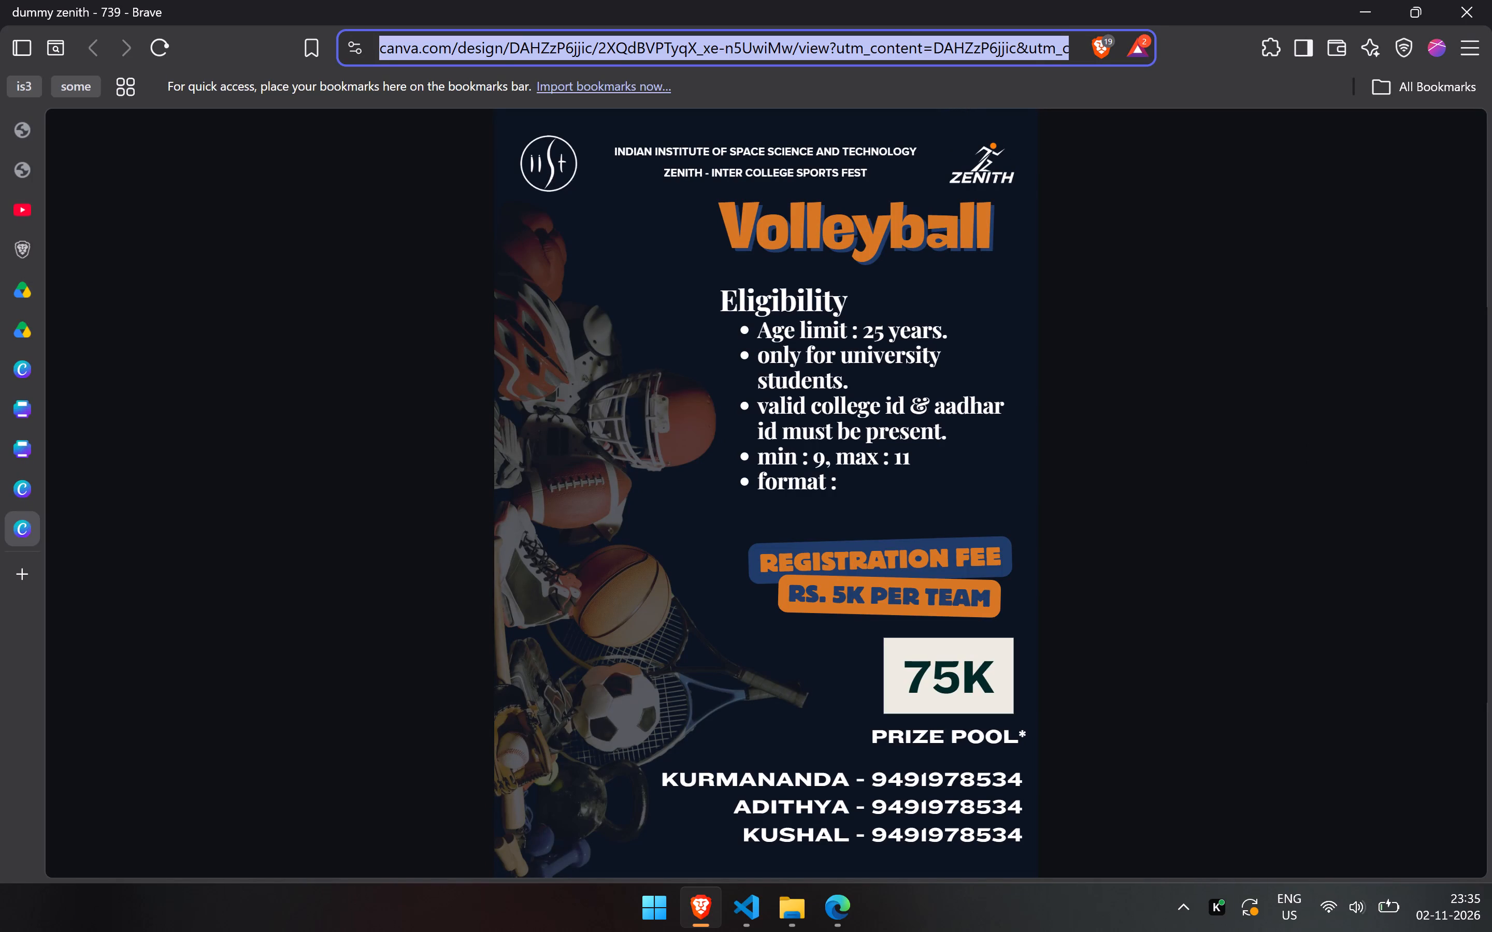
# Reload the shared view of the dummy zenith brochure, and close and reopen its tab to refresh the pages.
pyautogui.press('Return')
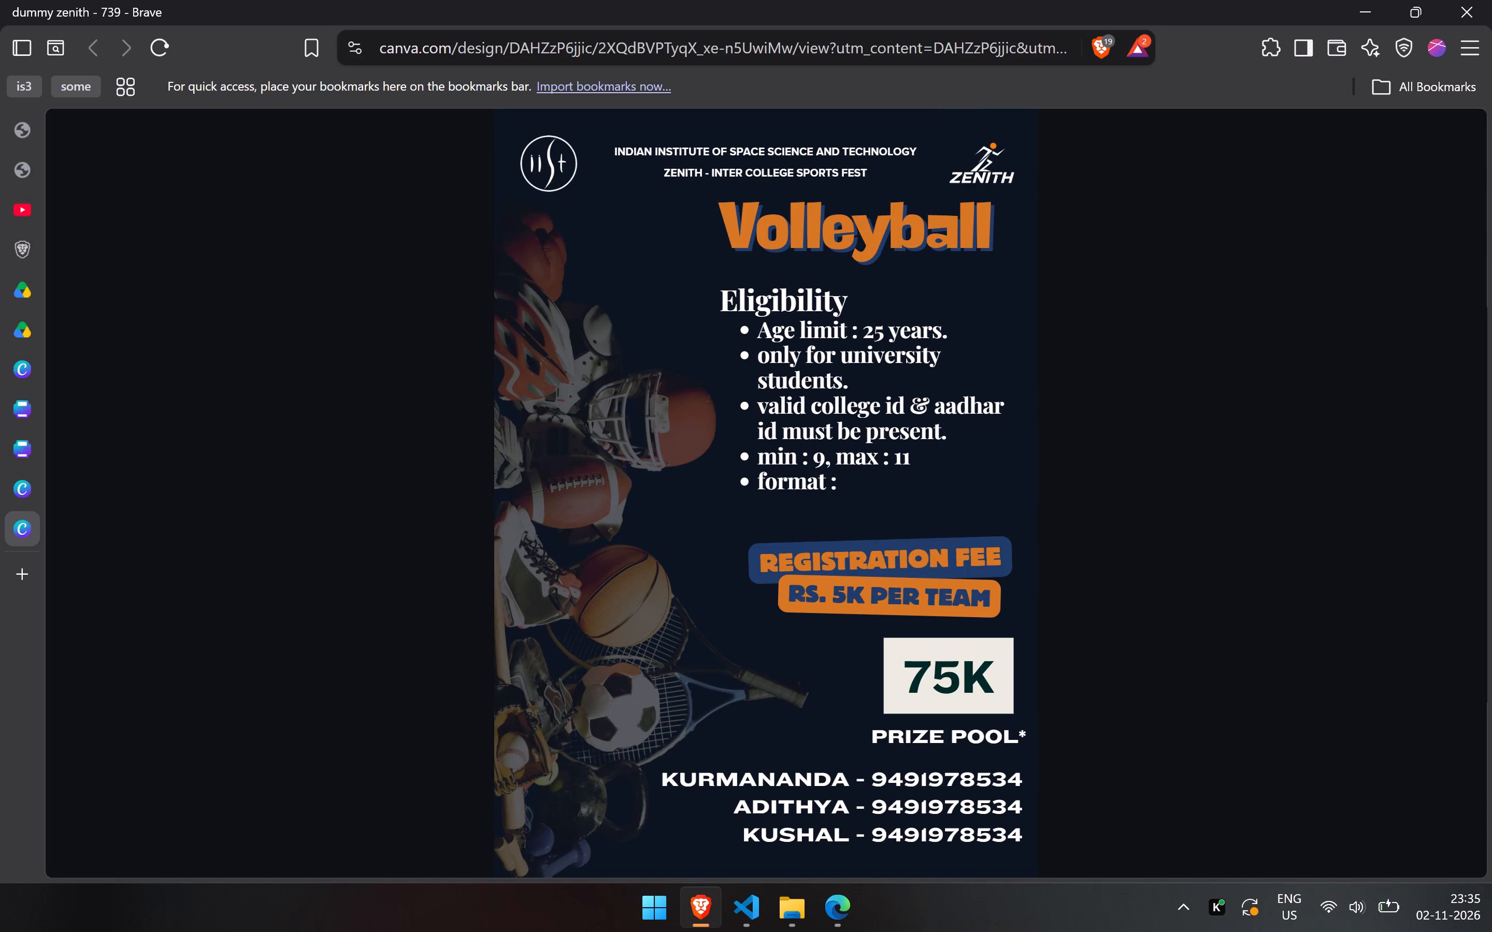
pyautogui.click(960, 48)
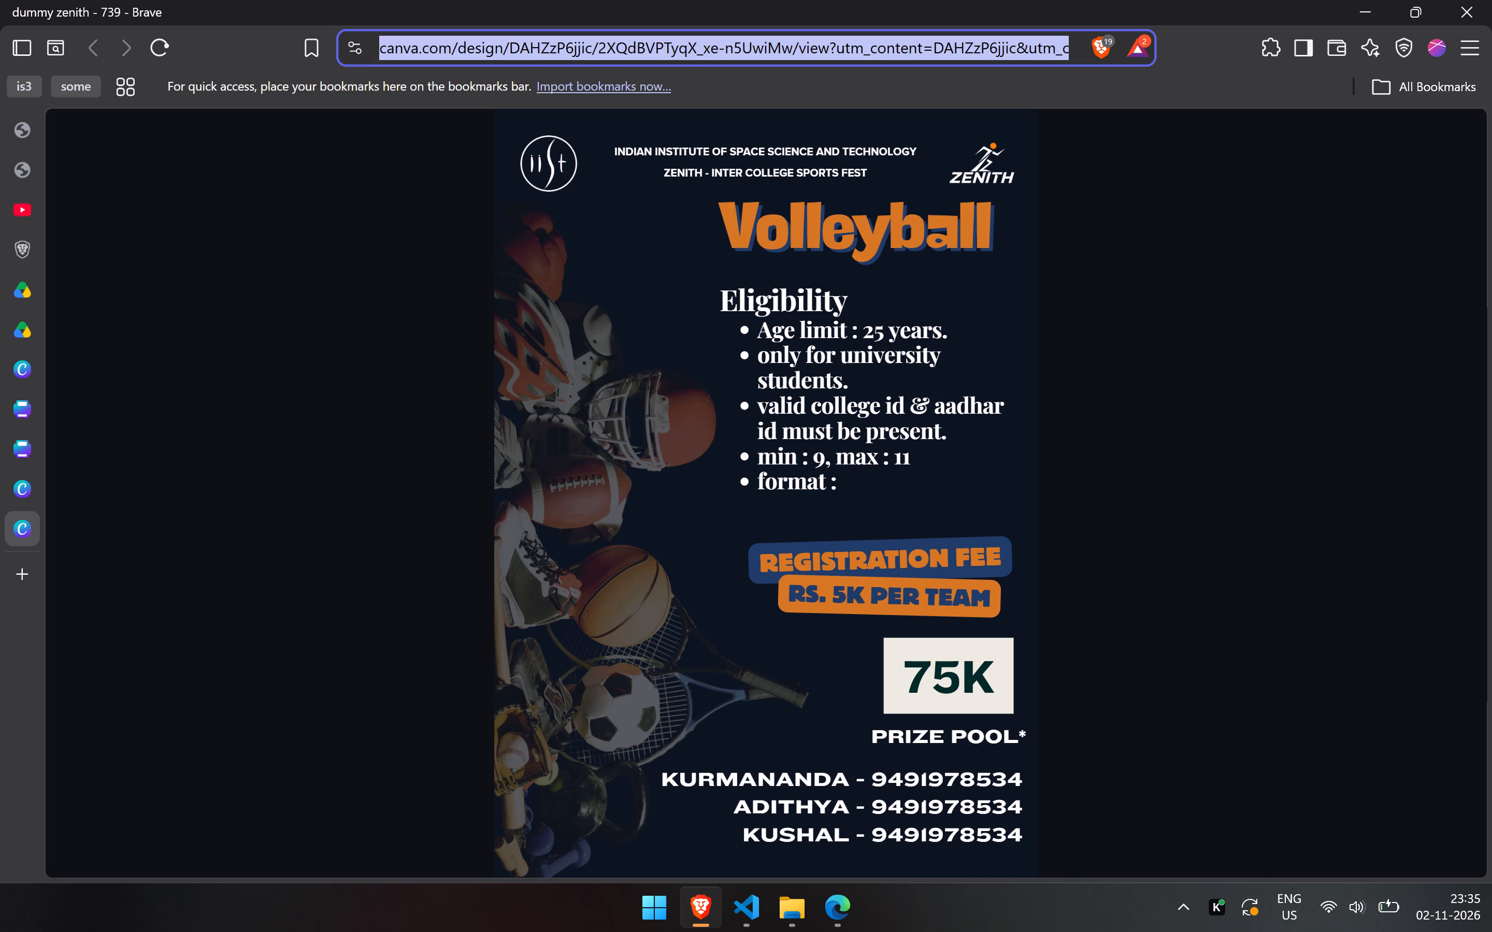
pyautogui.press('Return')
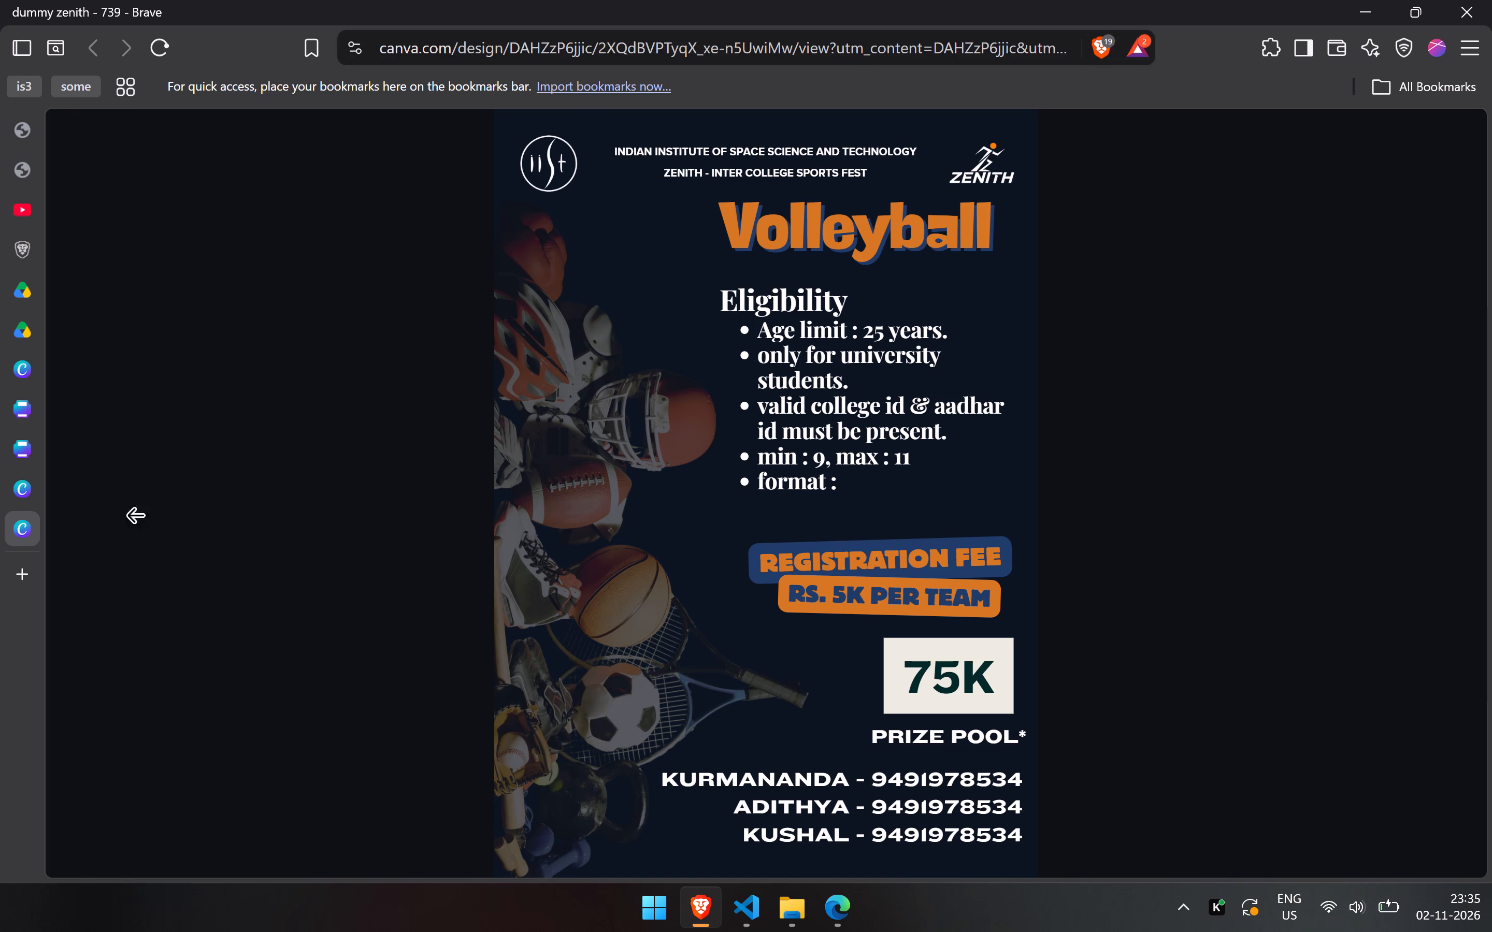
pyautogui.click(107, 529)
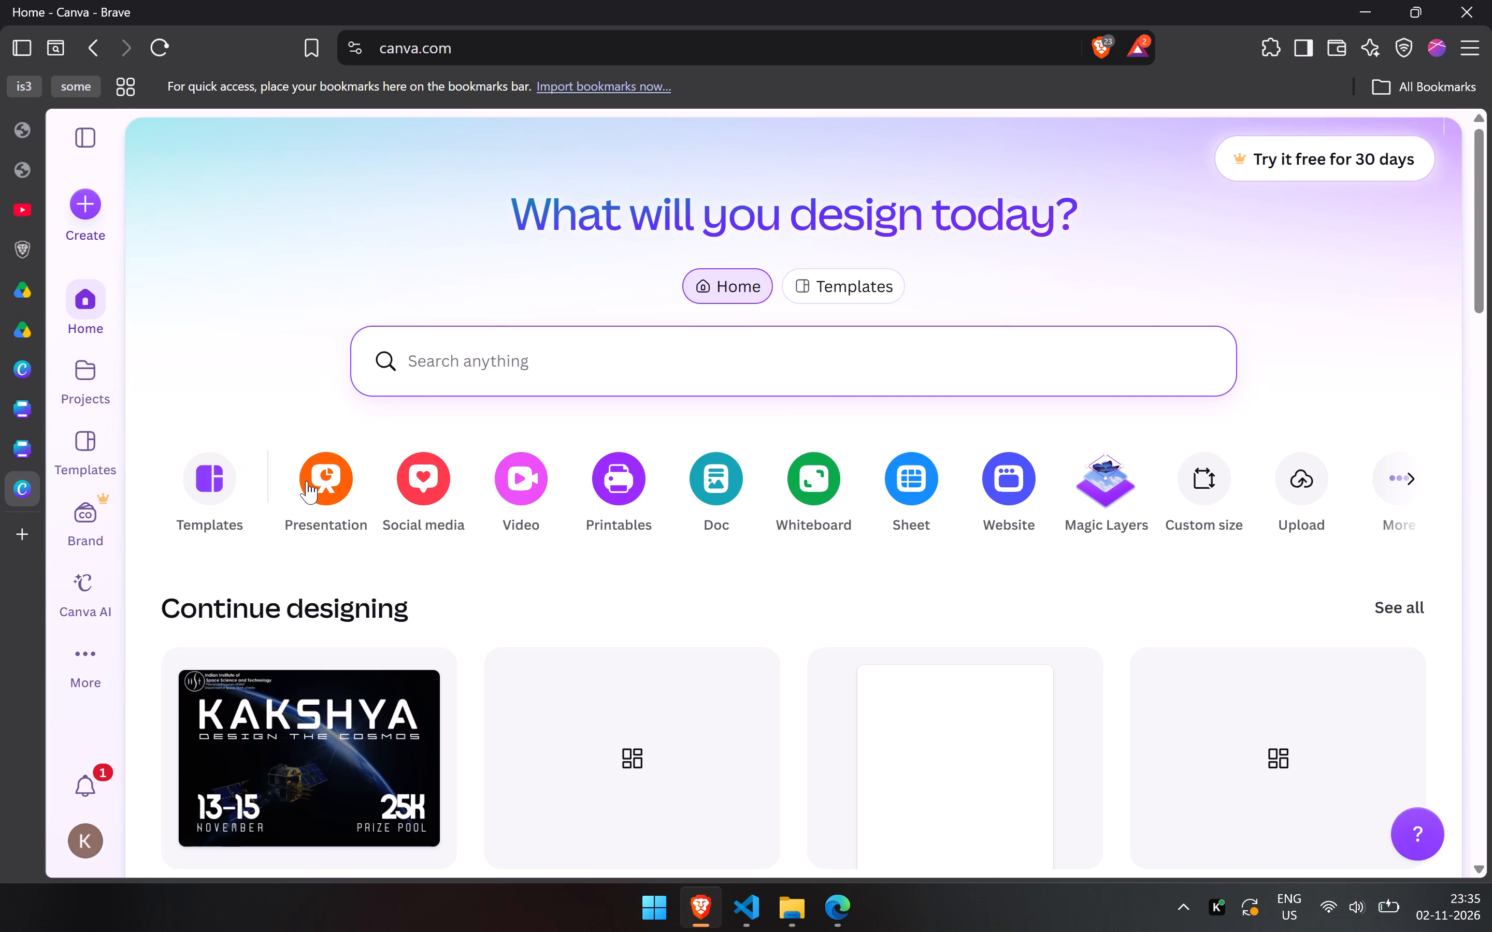
pyautogui.hotkey('ctrl', 'shift', 't')
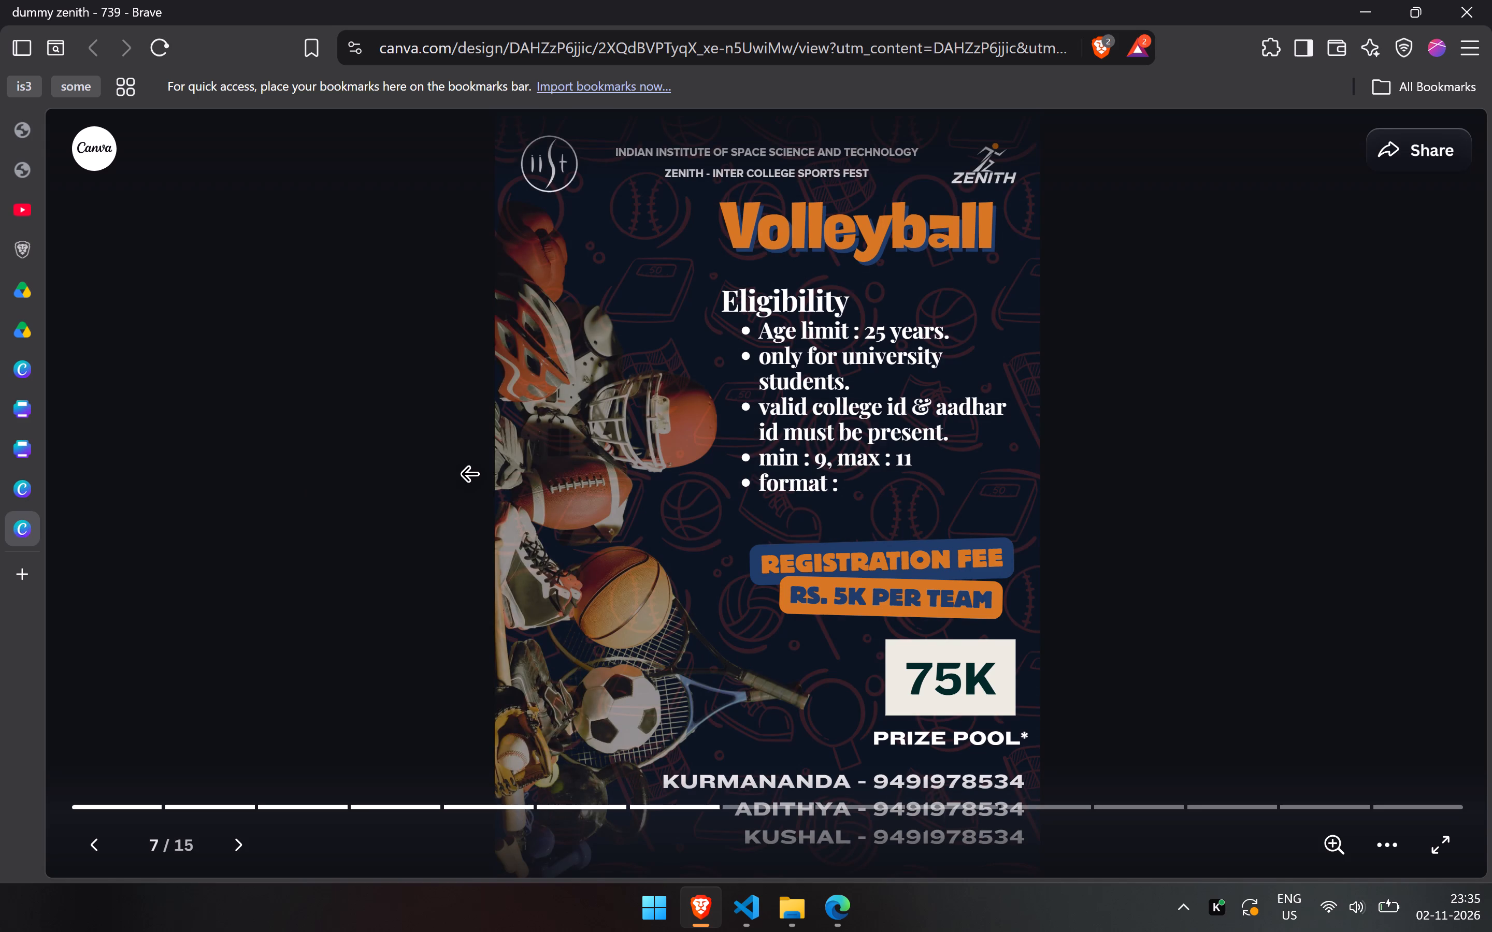
# Go back through the refreshed brochure from the Volleyball page to the cover, and advance to the Football page.
pyautogui.tripleClick(322, 471)
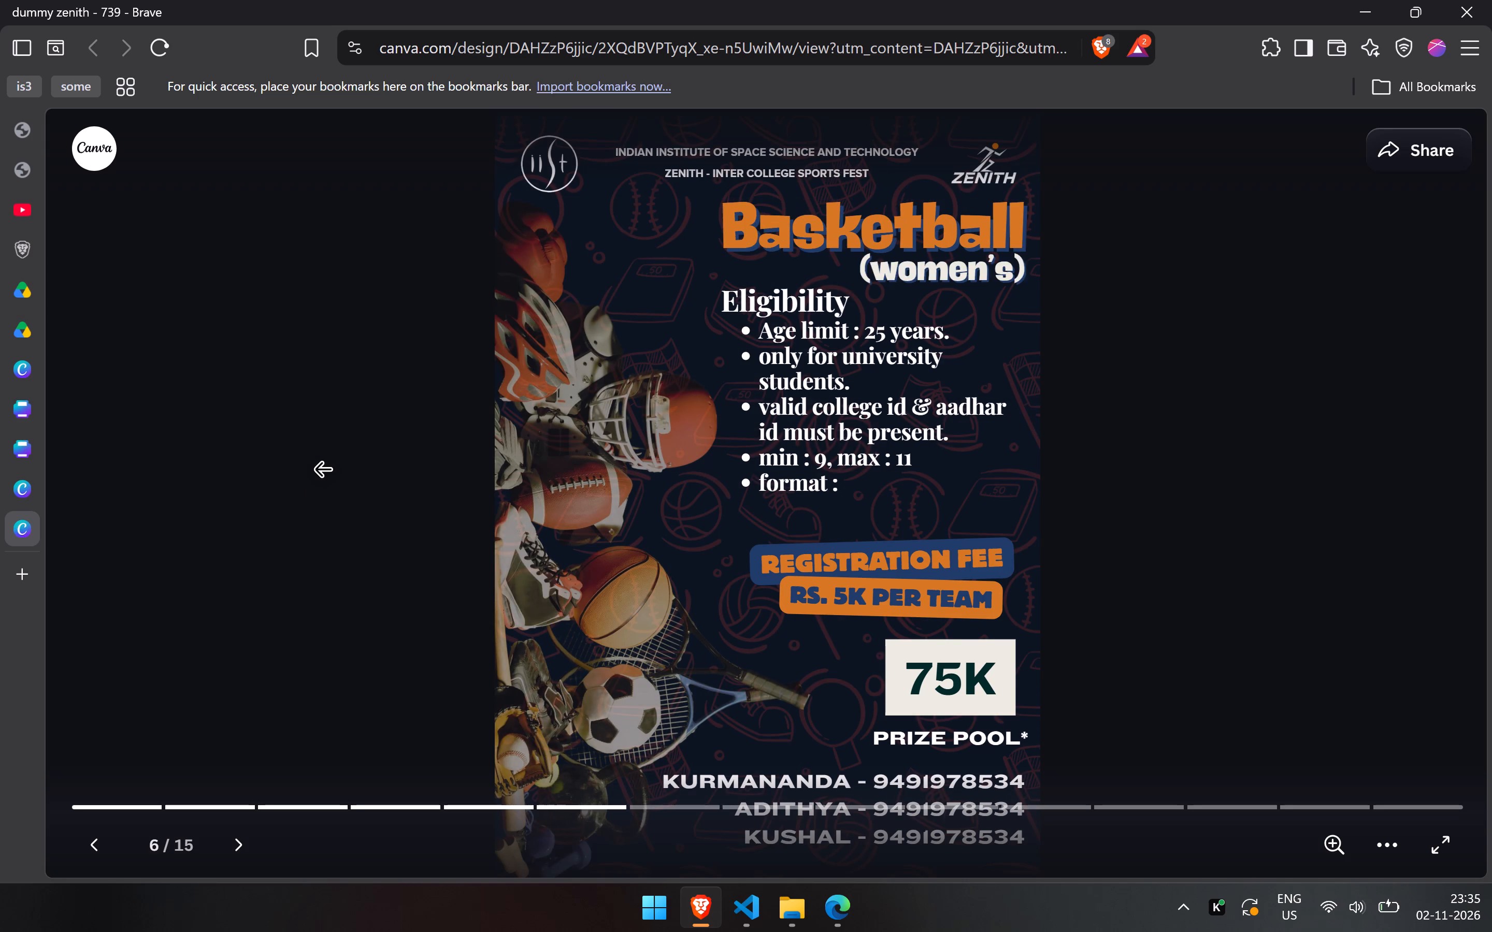
pyautogui.click(322, 471)
pyautogui.tripleClick(322, 471)
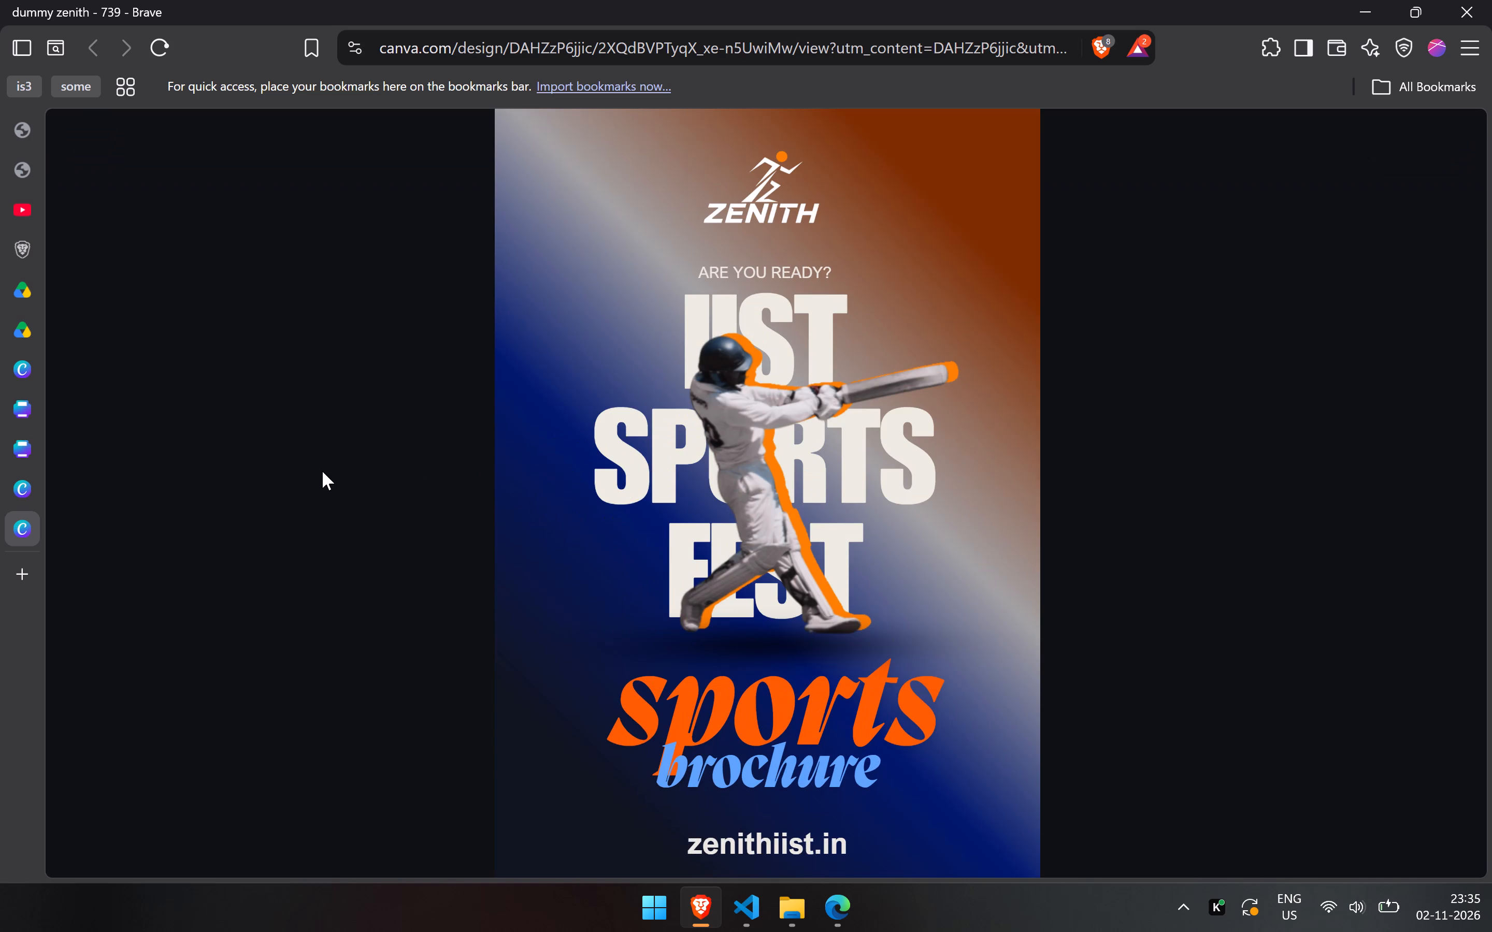
pyautogui.click(1155, 391)
pyautogui.click(1155, 391)
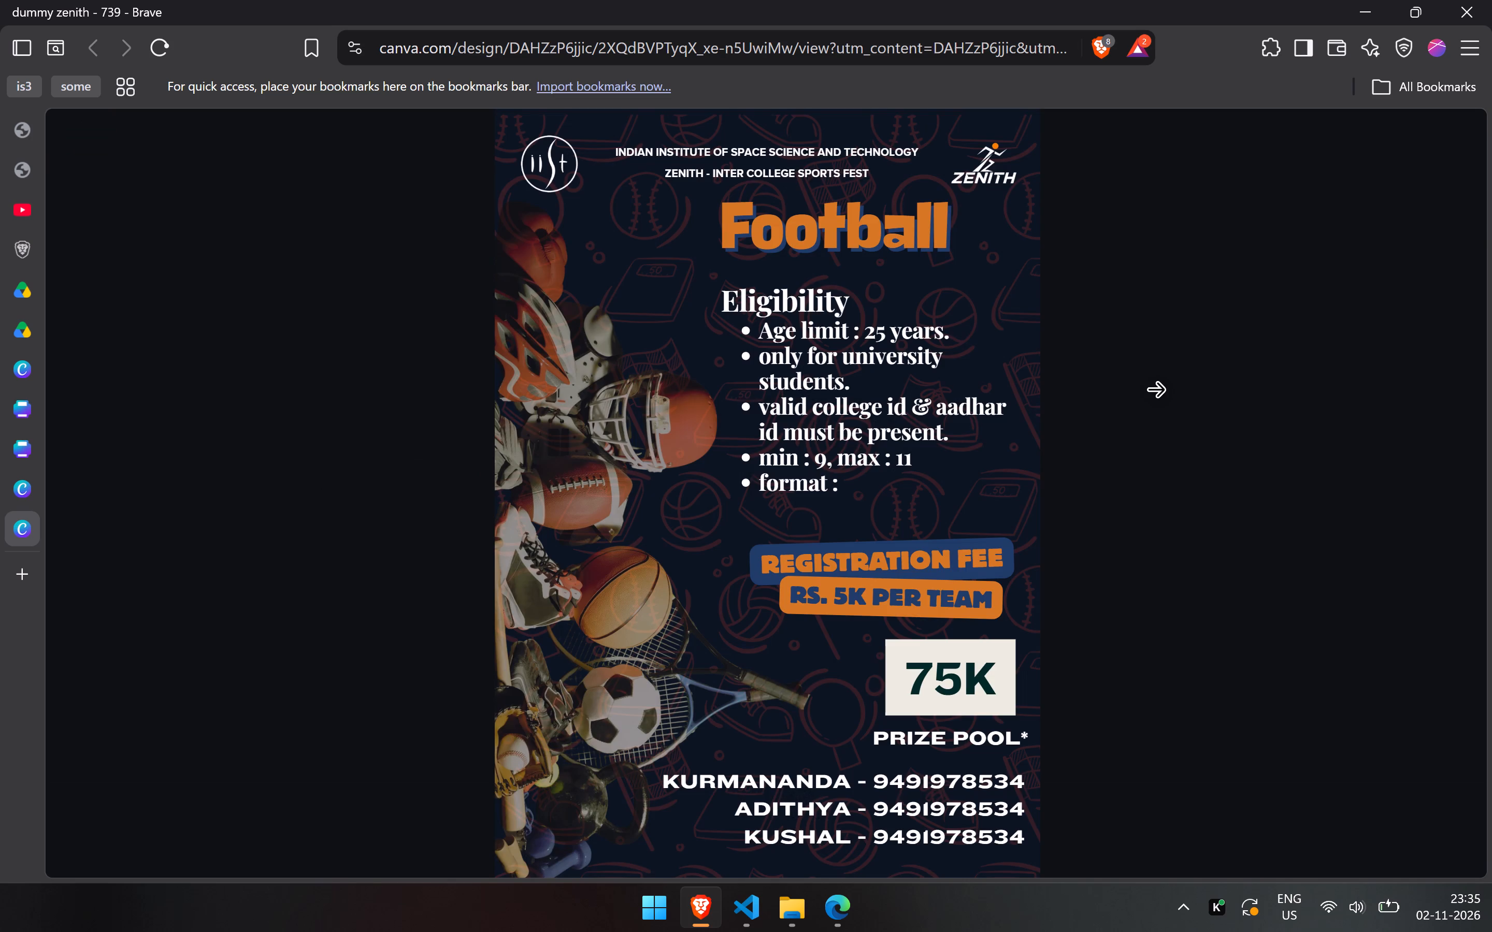